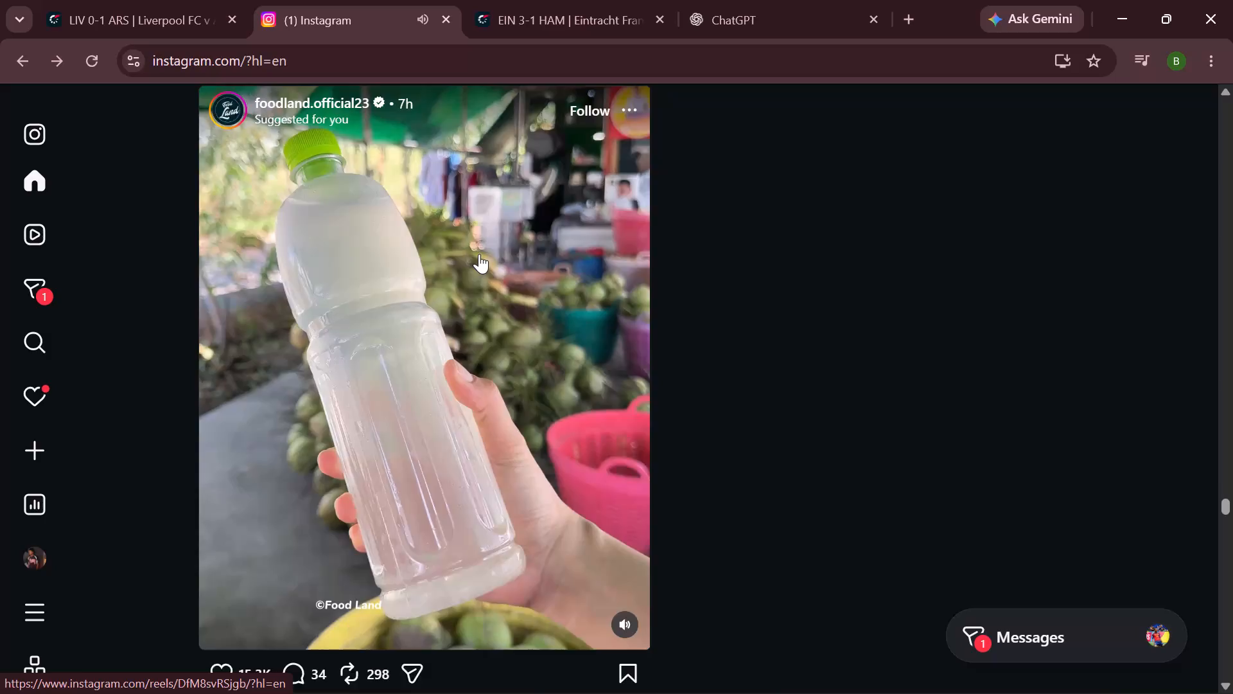
# Open the the.goldentruths reel "Tiny ways to become obsessed with your own life" from the Instagram feed and read its list.
pyautogui.scroll(-2, 479, 254)
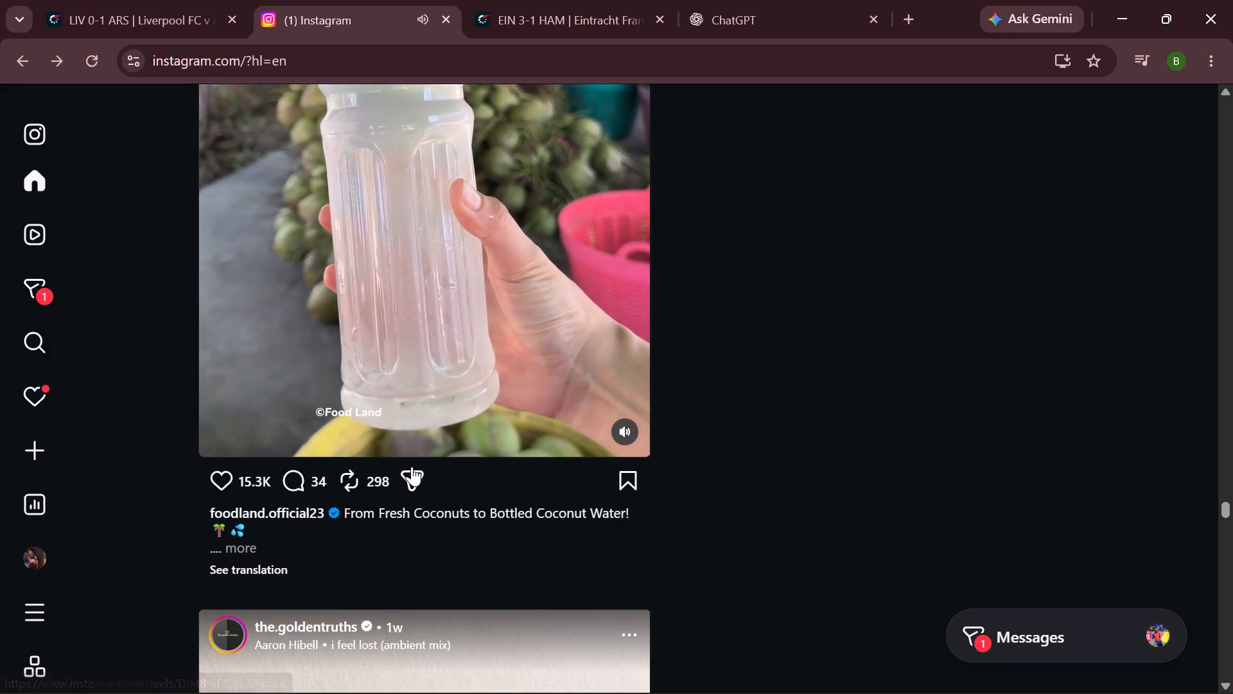
pyautogui.scroll(-5, 449, 384)
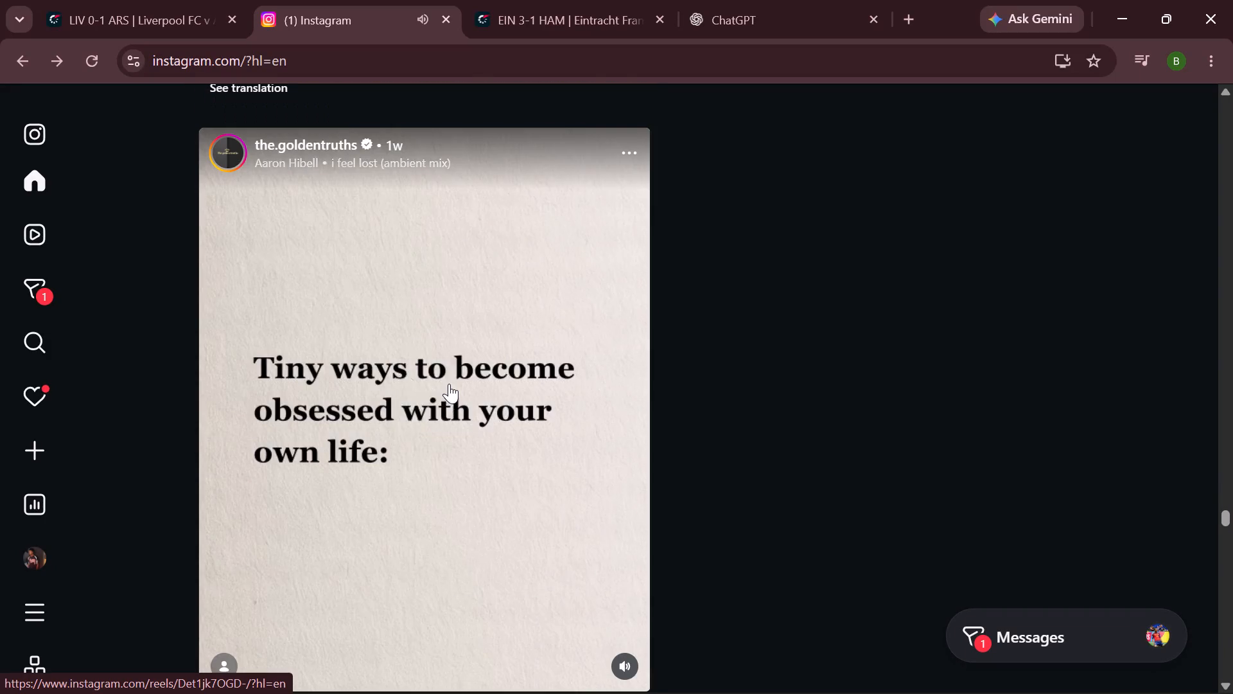
pyautogui.click(475, 198)
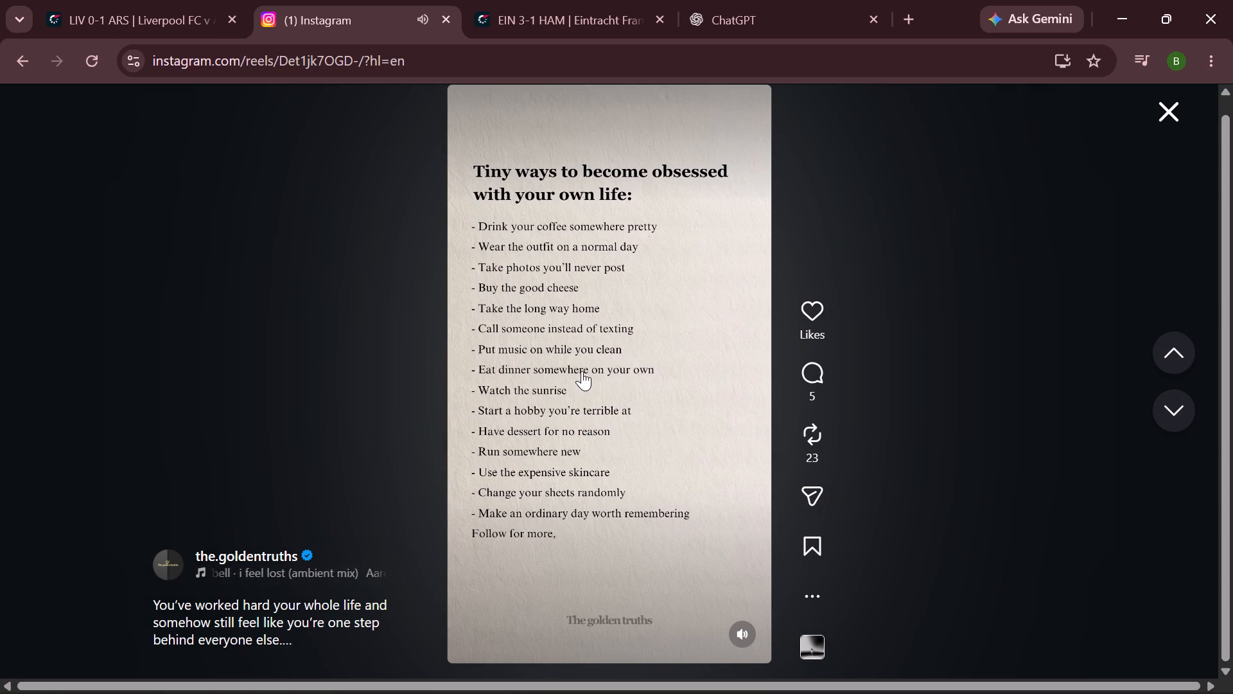
pyautogui.click(601, 304)
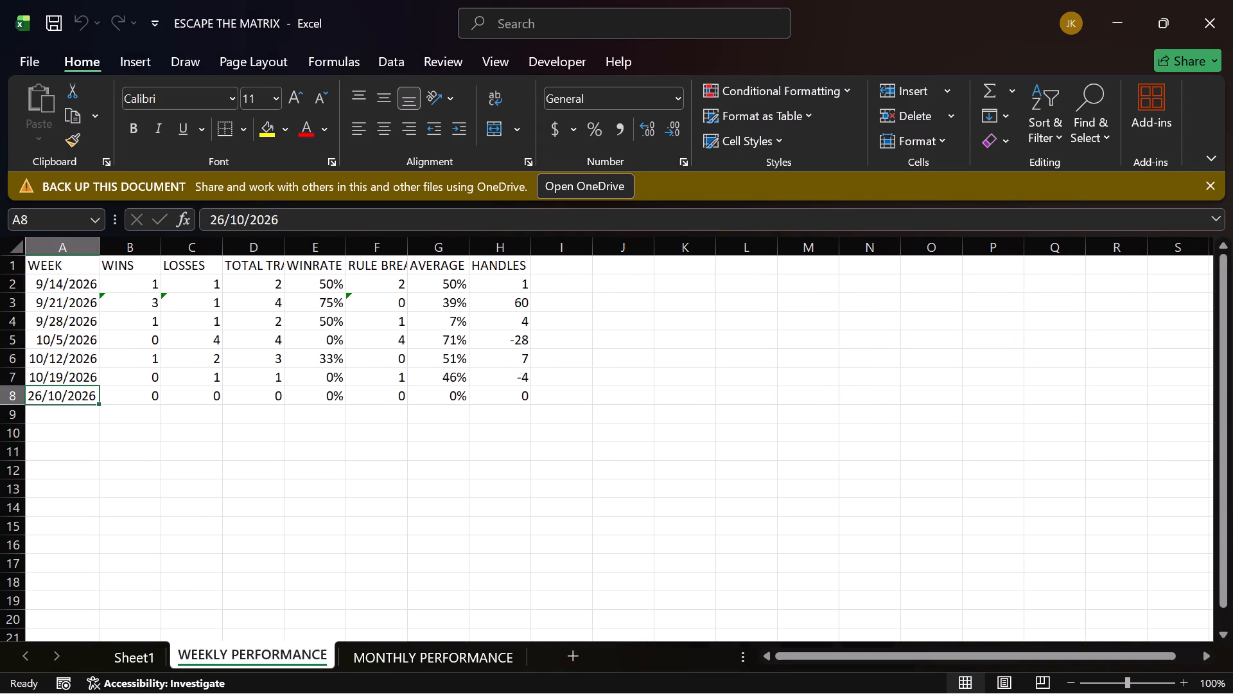
pyautogui.click(437, 657)
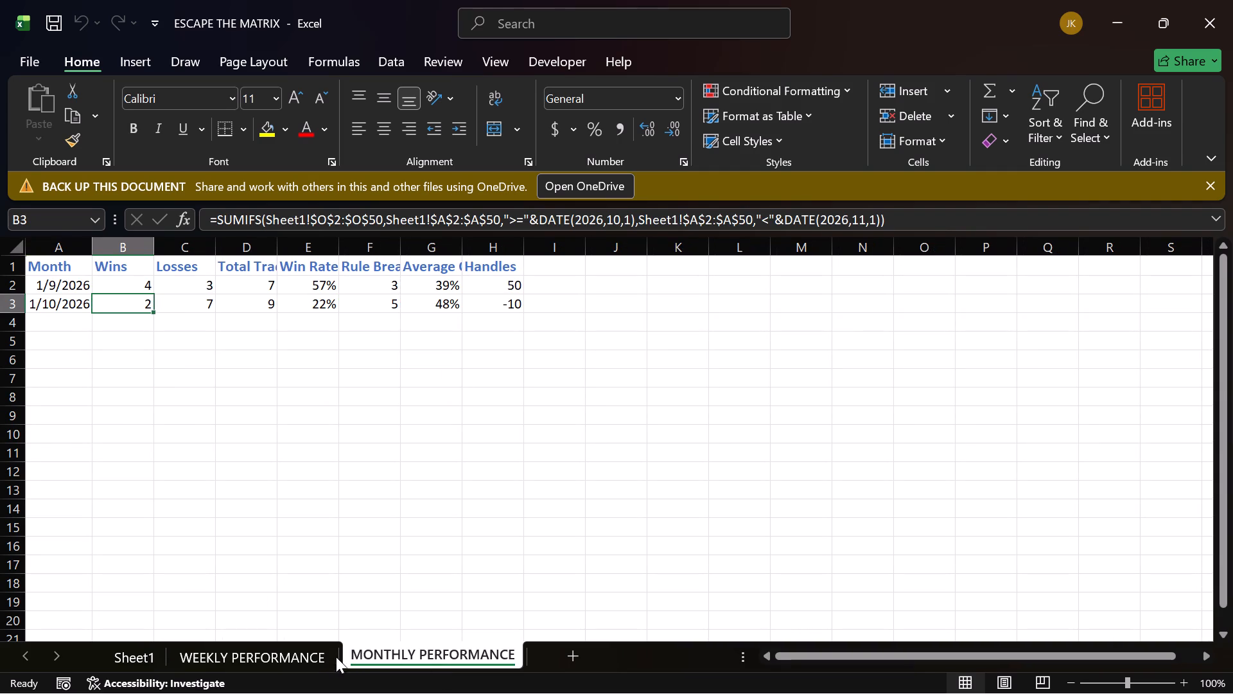
pyautogui.click(302, 654)
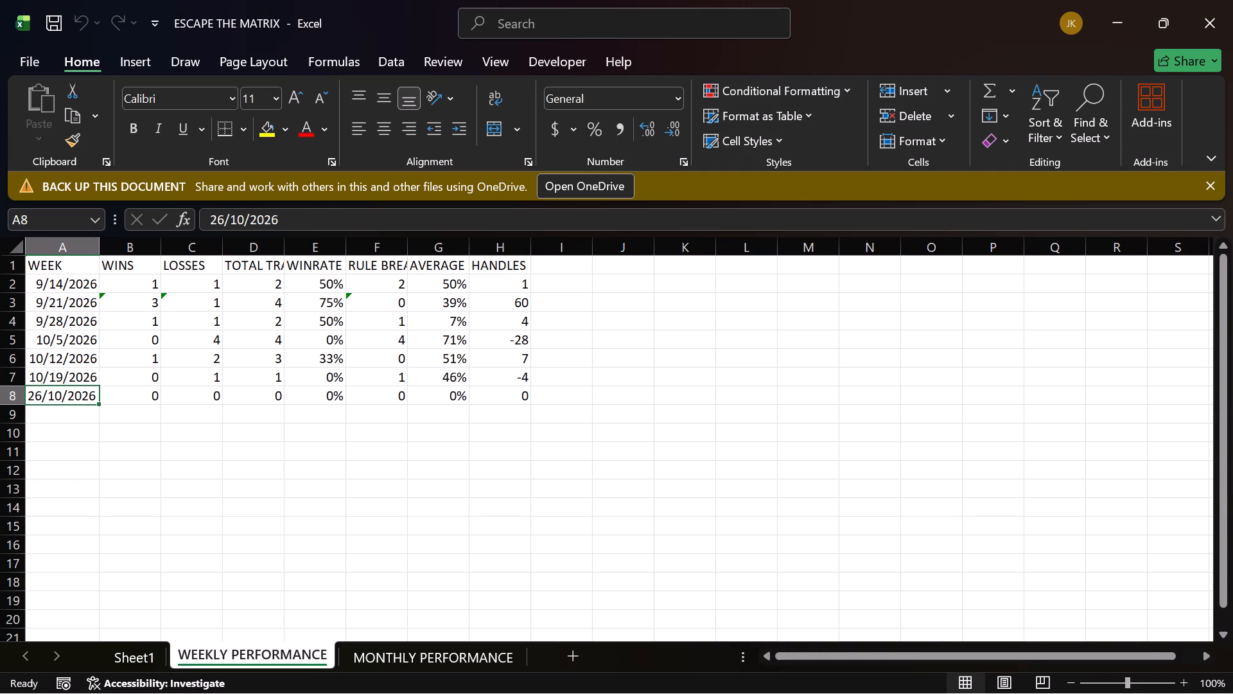
# Review the daily log on Sheet1 from its latest entries back to the header row.
pyautogui.click(152, 655)
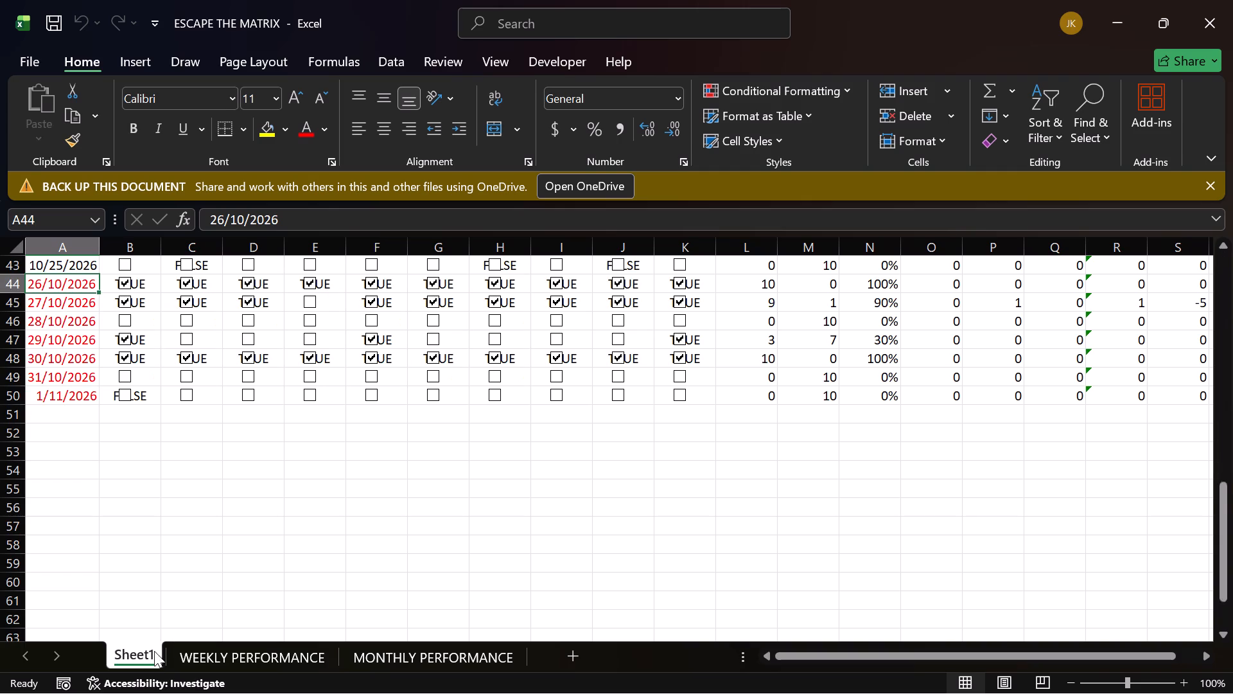
pyautogui.scroll(2, 452, 452)
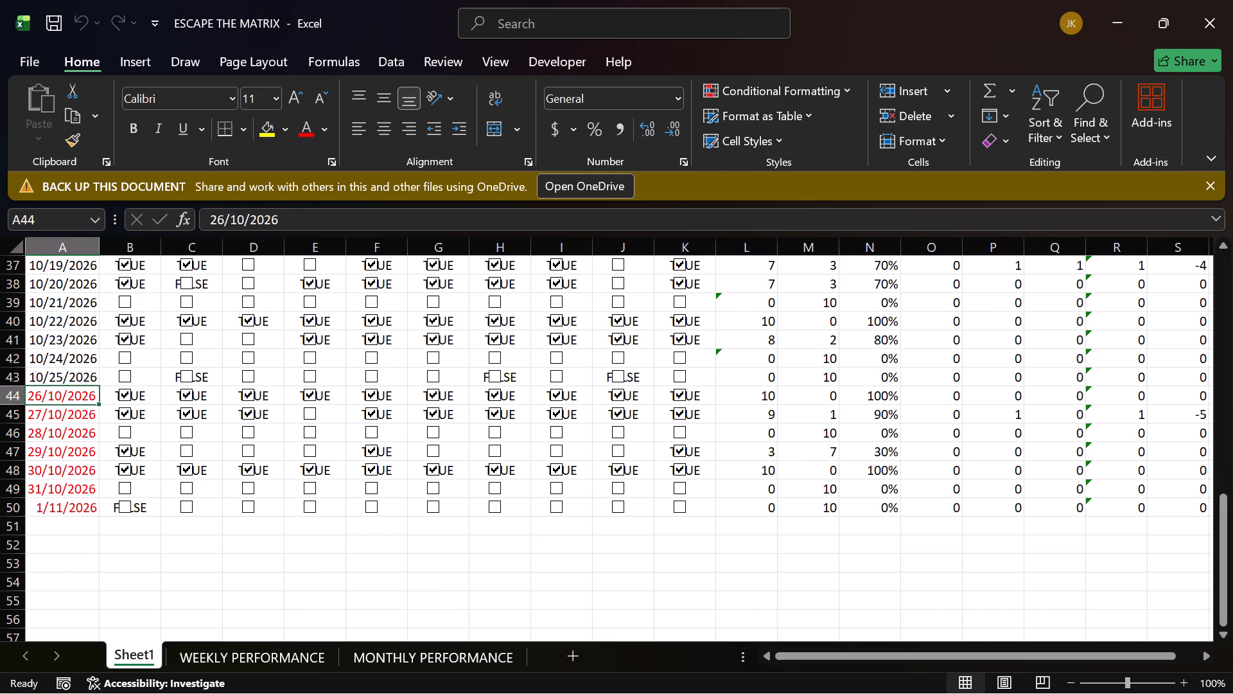
pyautogui.scroll(4, 451, 470)
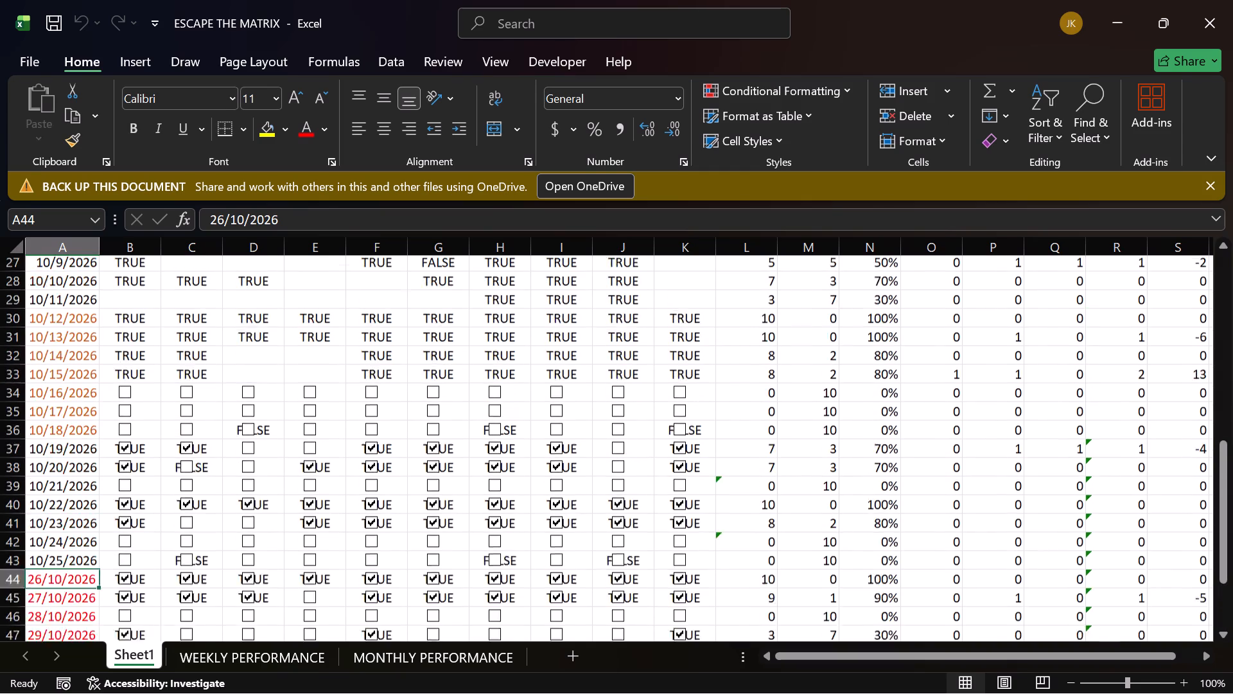
pyautogui.scroll(11, 452, 470)
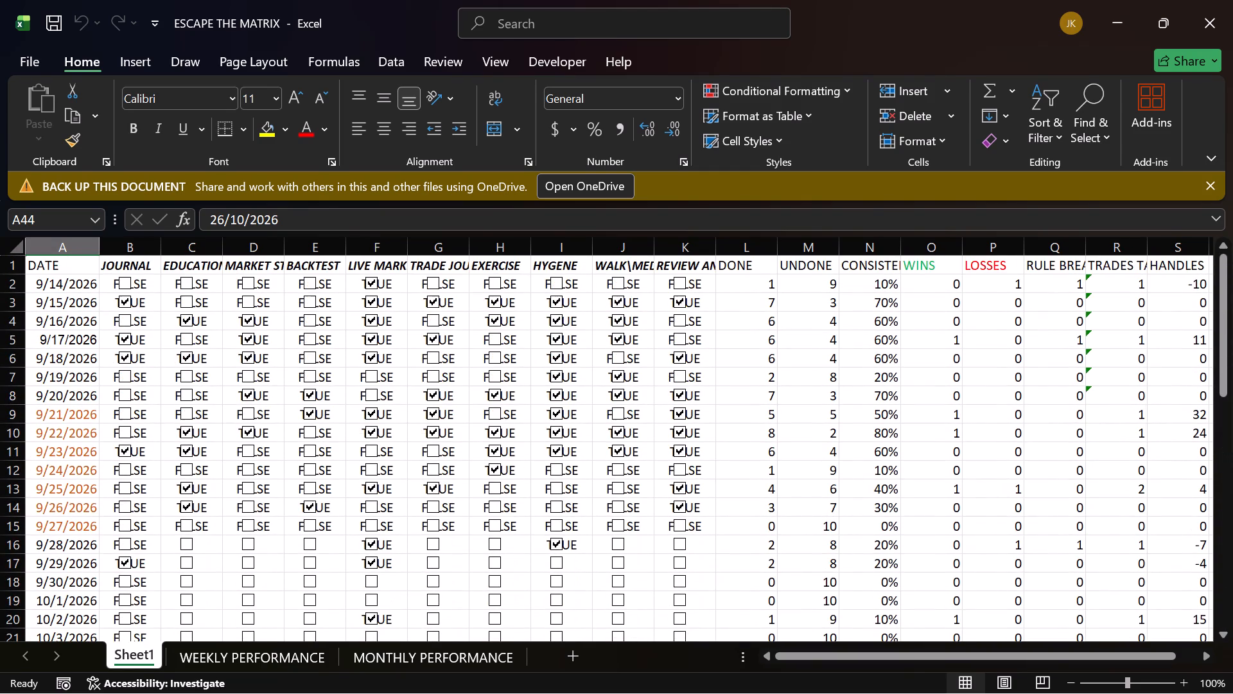
pyautogui.scroll(4, 478, 461)
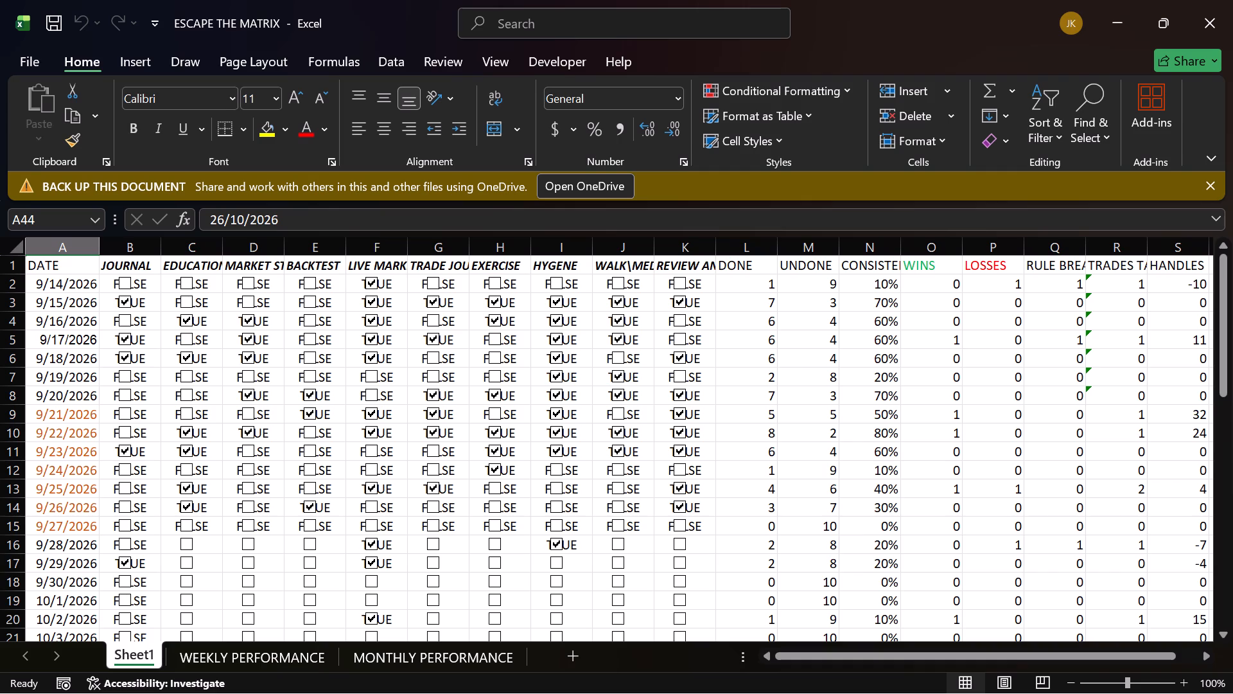
# Examine Sheet1's daily entries from the first date through the 1/11/2026 row, including habits, wins, losses and handles.
pyautogui.scroll(-2, 742, 461)
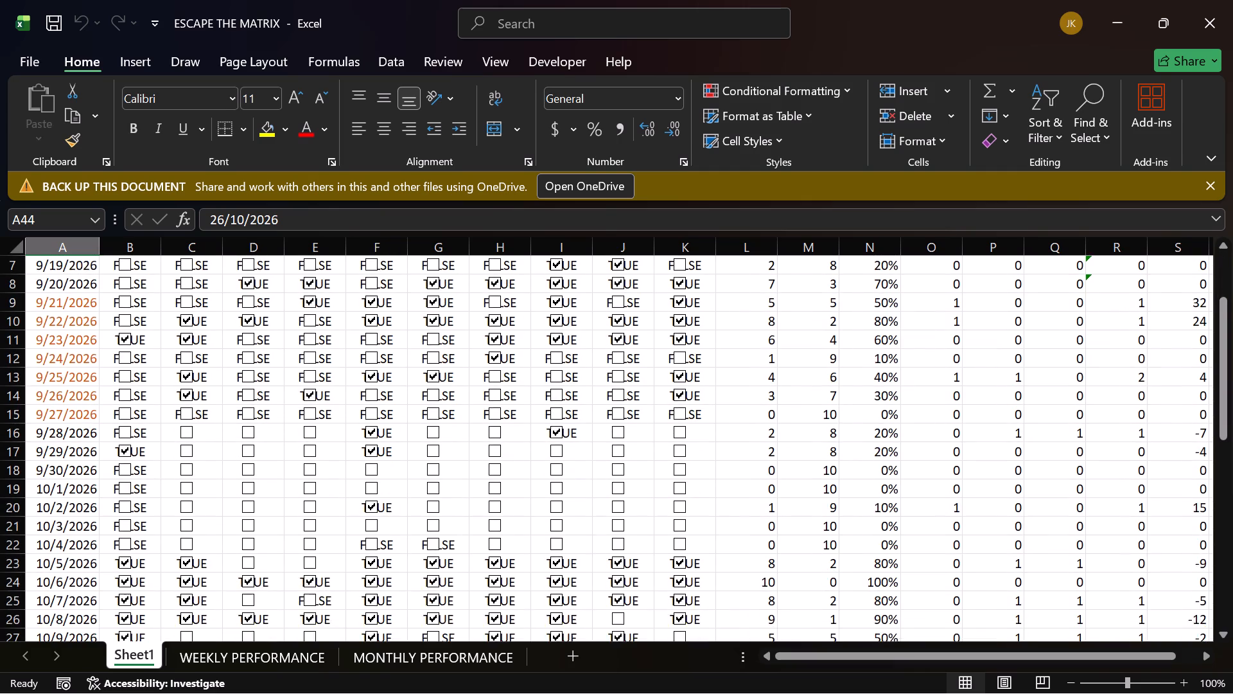
pyautogui.scroll(-6, 743, 461)
pyautogui.scroll(1, 744, 467)
pyautogui.scroll(-6, 744, 467)
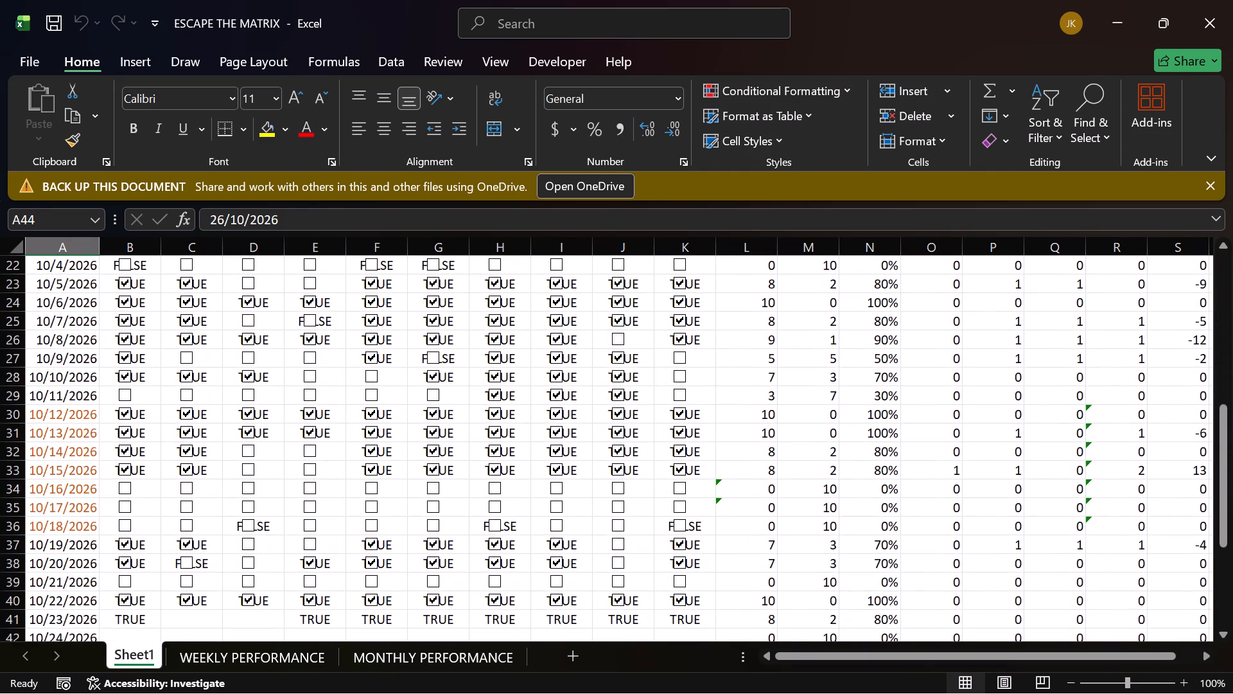
pyautogui.scroll(-3, 744, 468)
pyautogui.scroll(1, 744, 470)
pyautogui.scroll(-3, 744, 470)
pyautogui.scroll(2, 744, 470)
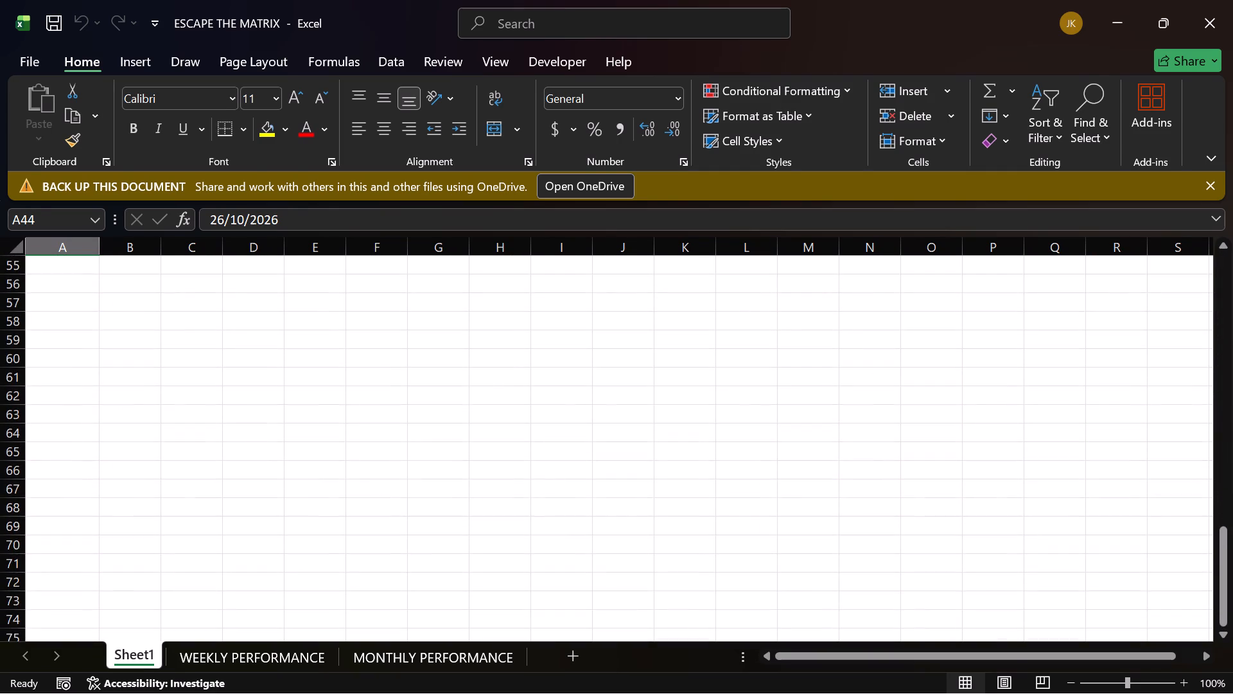
pyautogui.scroll(1, 744, 470)
pyautogui.scroll(-1, 744, 470)
pyautogui.scroll(1, 744, 470)
pyautogui.scroll(-1, 744, 470)
pyautogui.scroll(5, 744, 470)
pyautogui.scroll(-1, 744, 470)
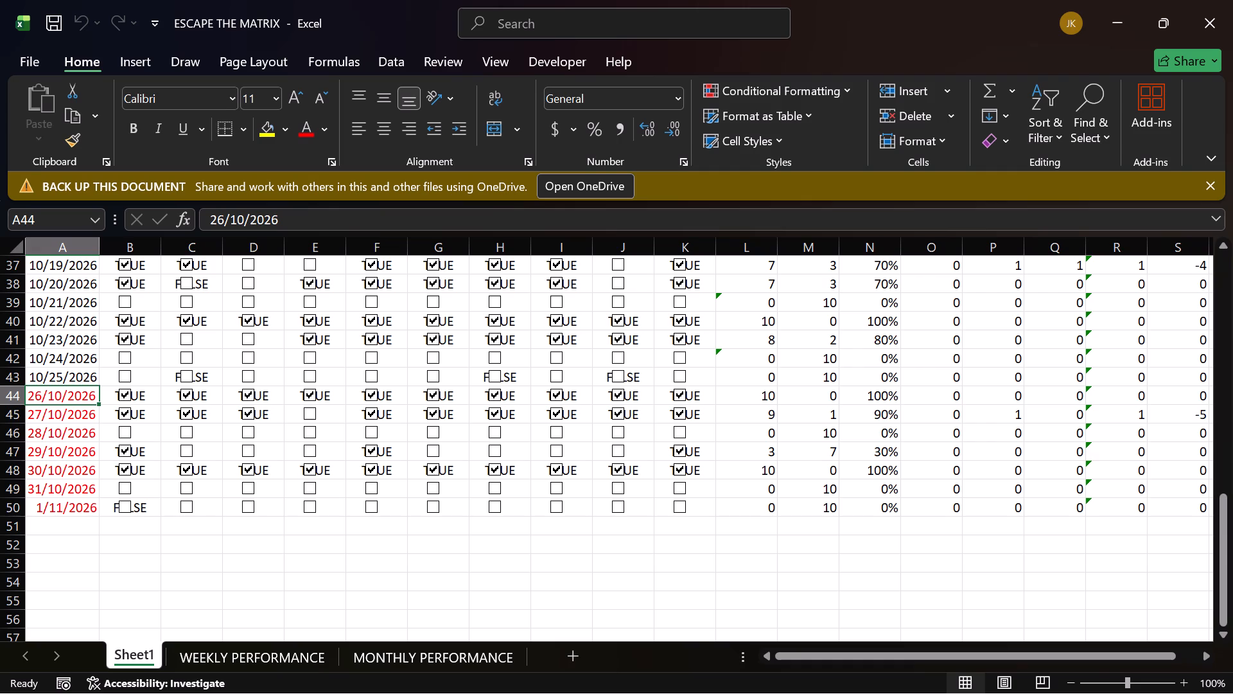
pyautogui.scroll(-3, 261, 518)
pyautogui.scroll(1, 263, 519)
pyautogui.scroll(-1, 263, 519)
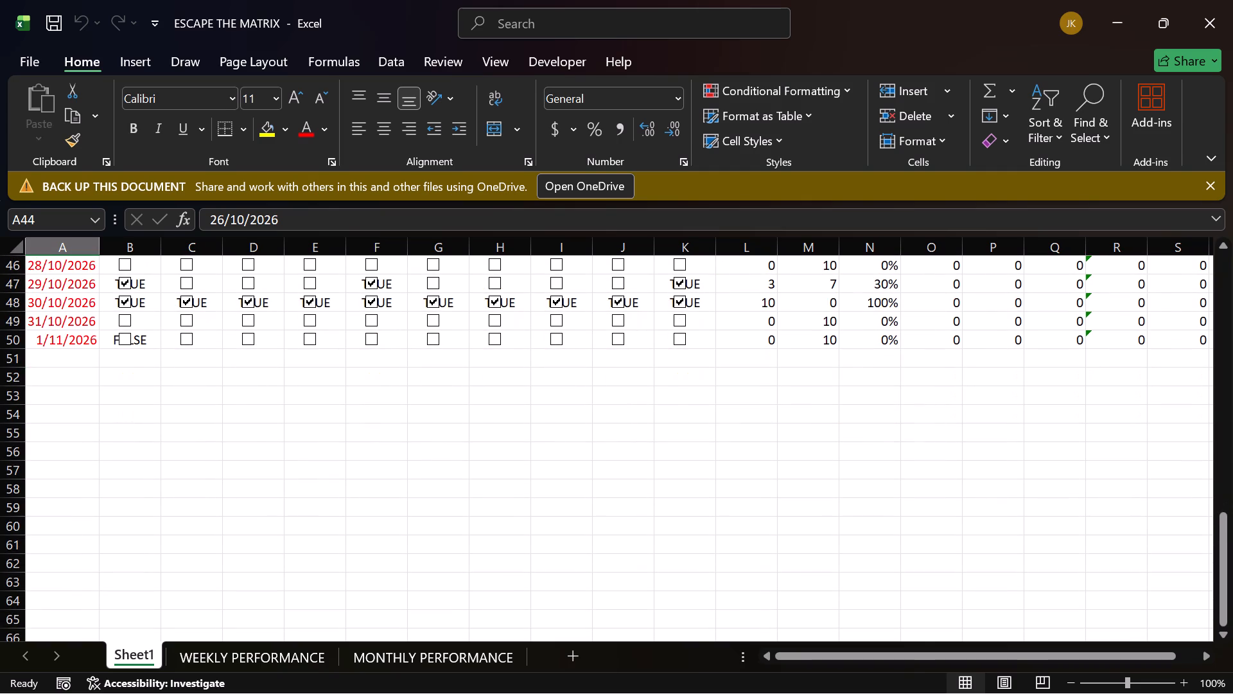
# Return to the WEEKLY PERFORMANCE sheet and check the row for the week of 26/10/2026.
pyautogui.click(236, 656)
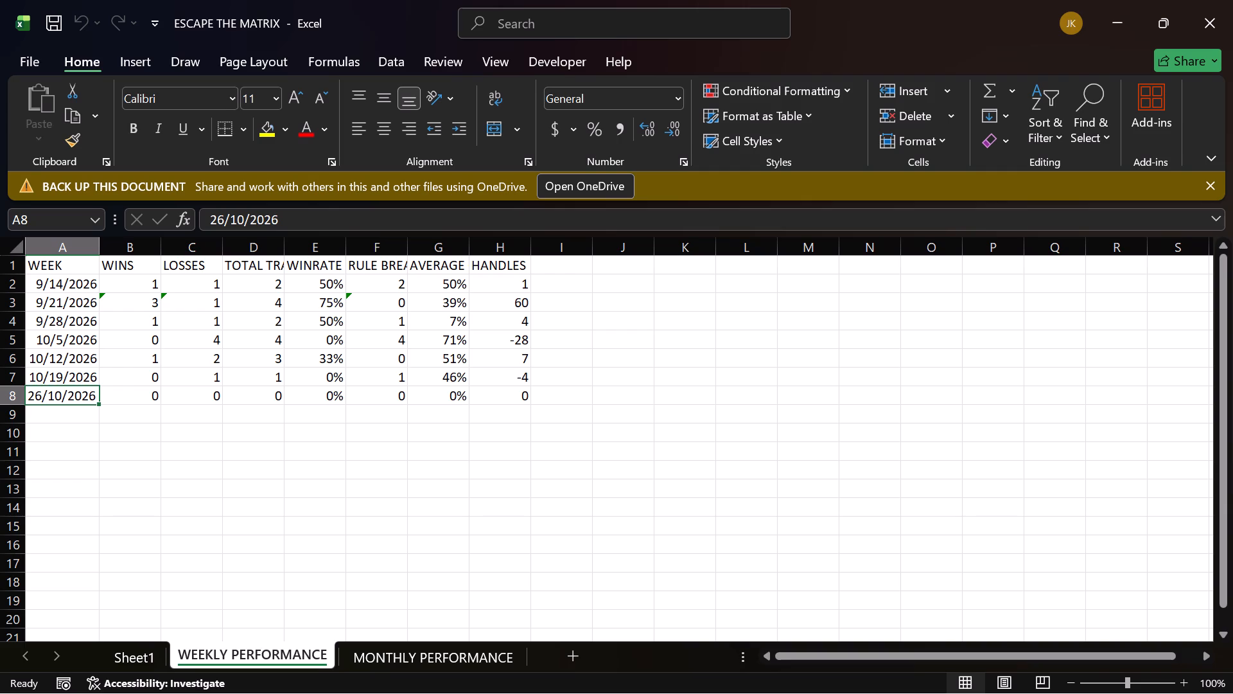
pyautogui.scroll(-2, 292, 610)
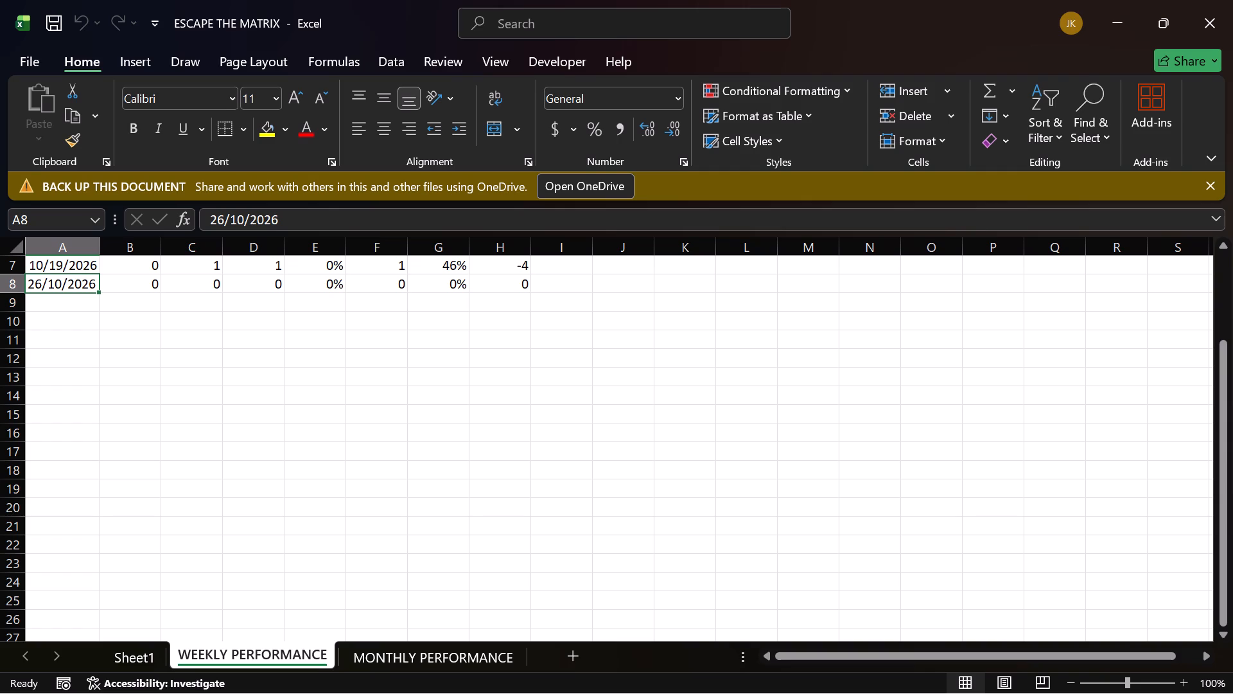
pyautogui.scroll(1, 341, 622)
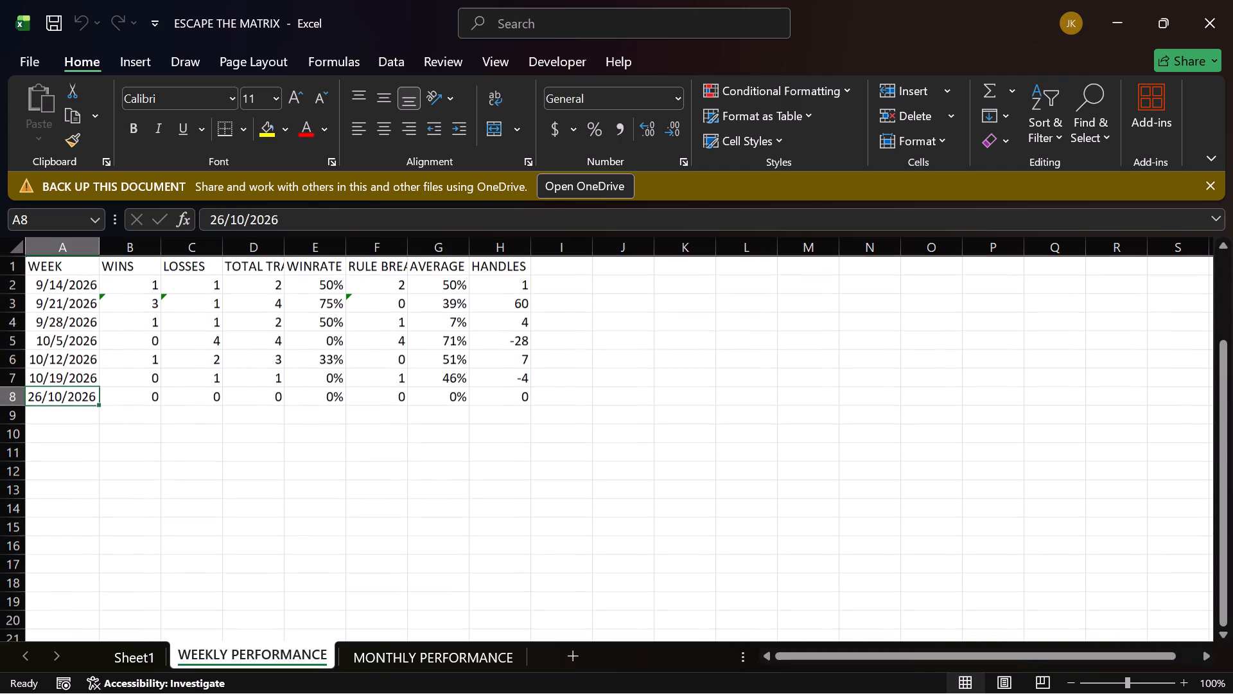
pyautogui.scroll(1, 341, 622)
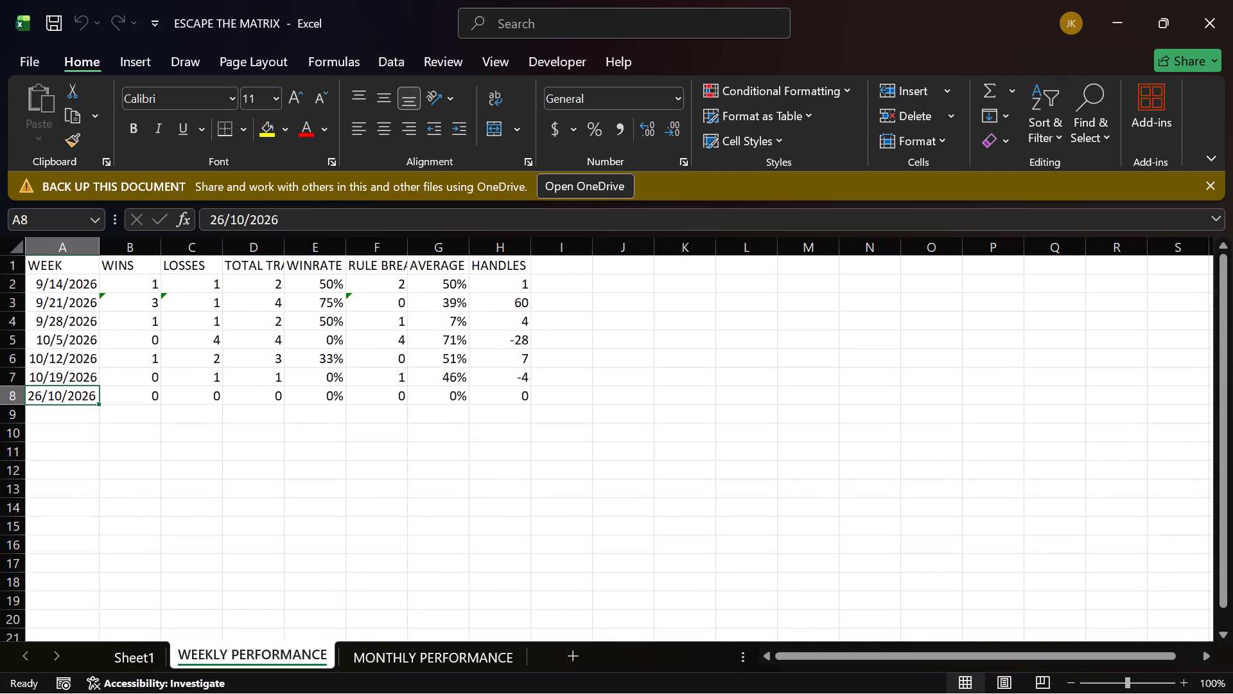
pyautogui.press('shift+super+s')
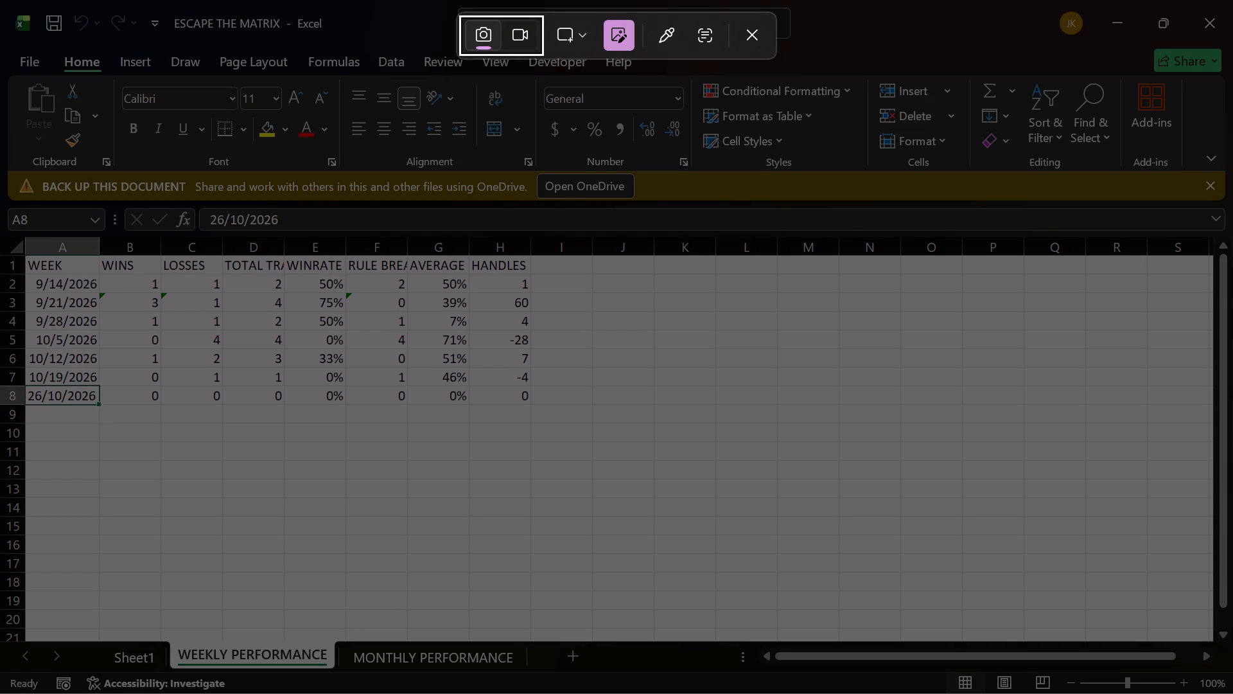
pyautogui.moveTo(7, 241); pyautogui.dragTo(595, 418)
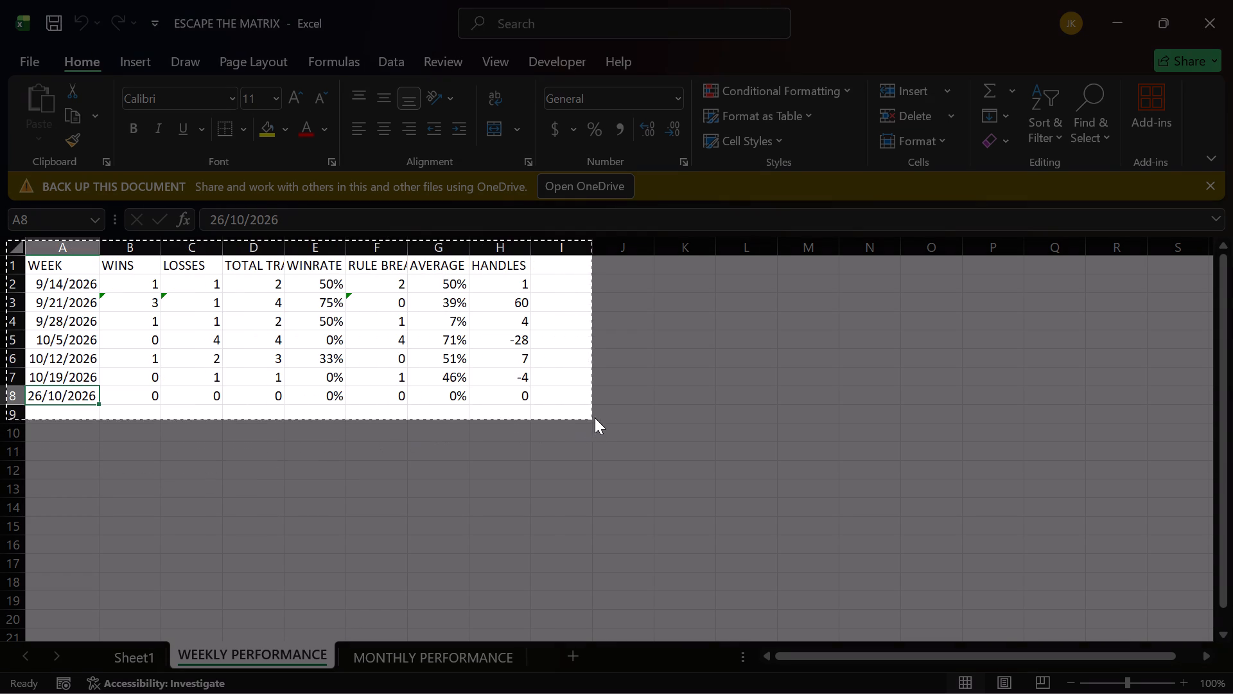
pyautogui.moveTo(595, 418); pyautogui.dragTo(652, 415)
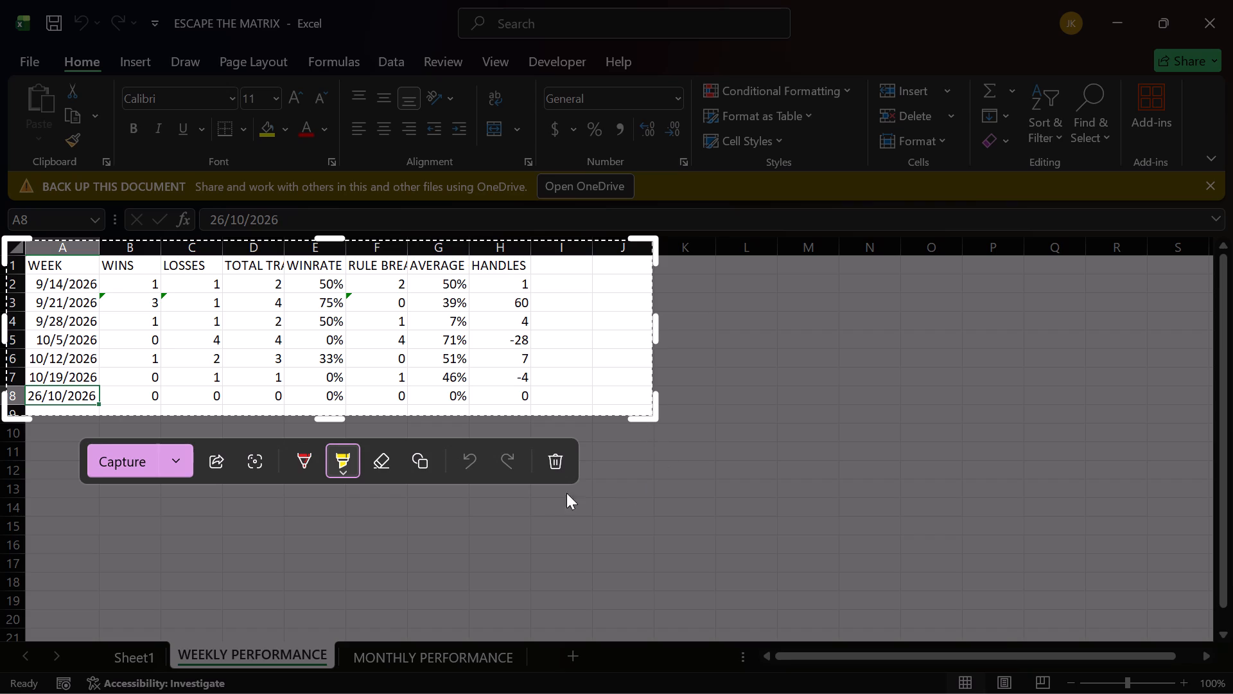
pyautogui.click(178, 467)
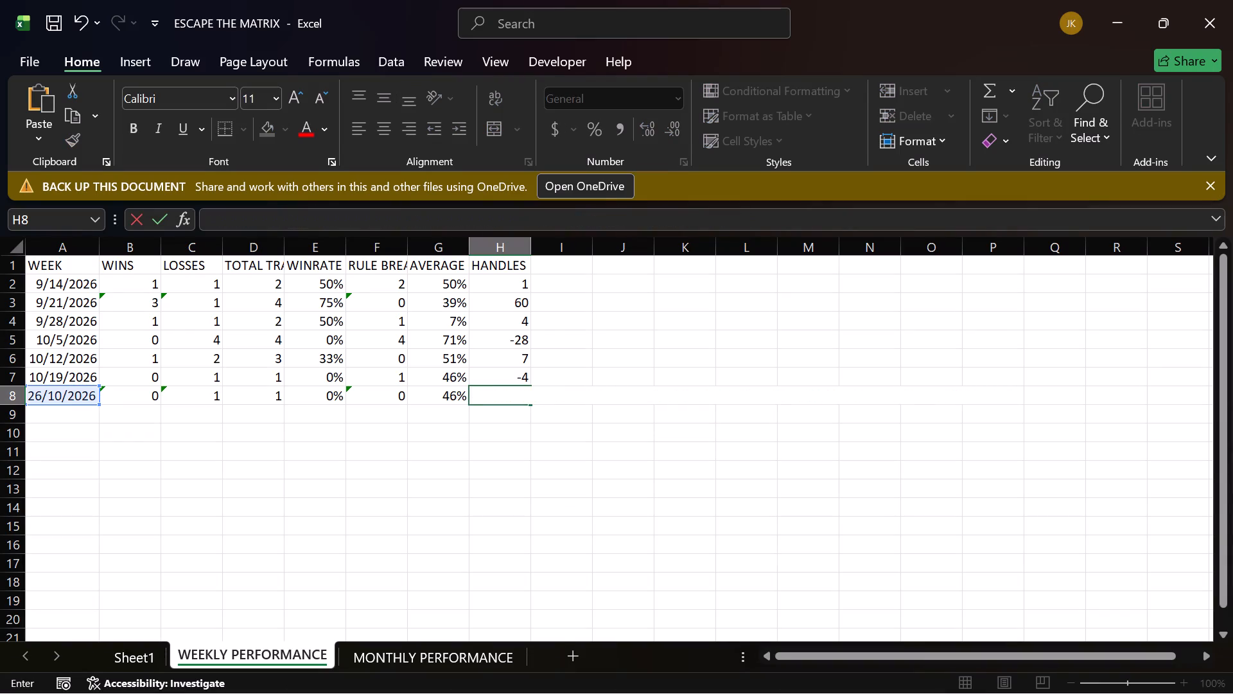
pyautogui.hotkey('ctrl', 'v')
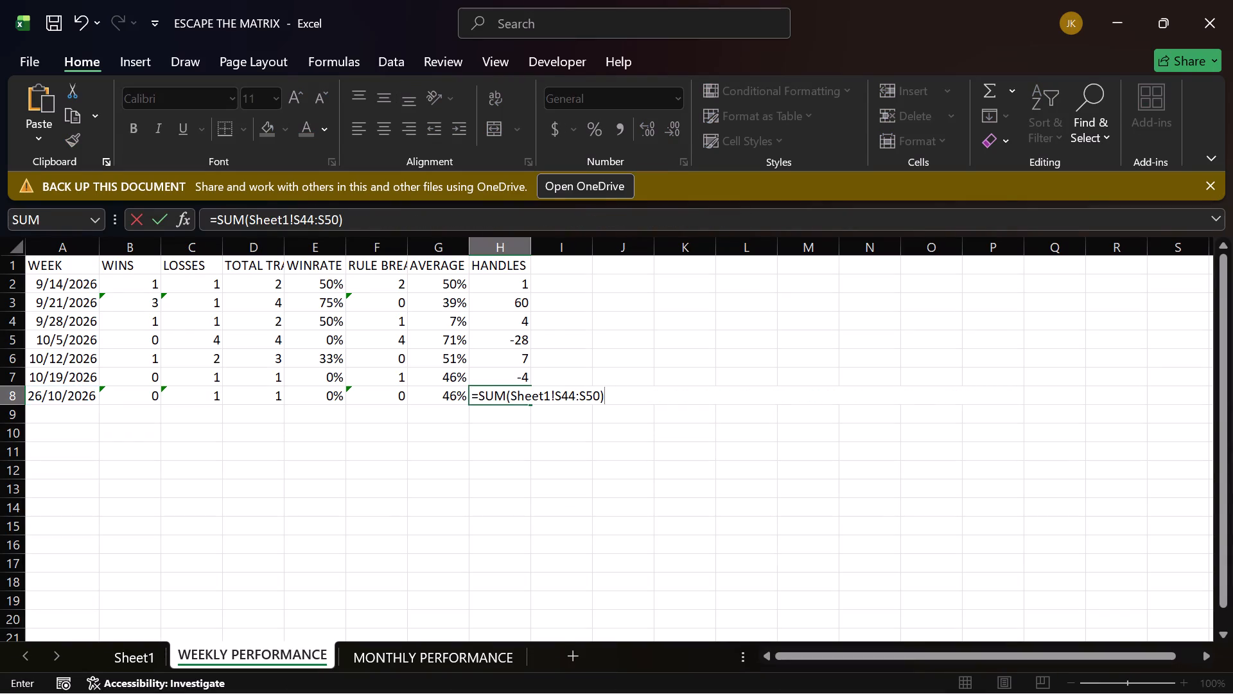
pyautogui.press('Return')
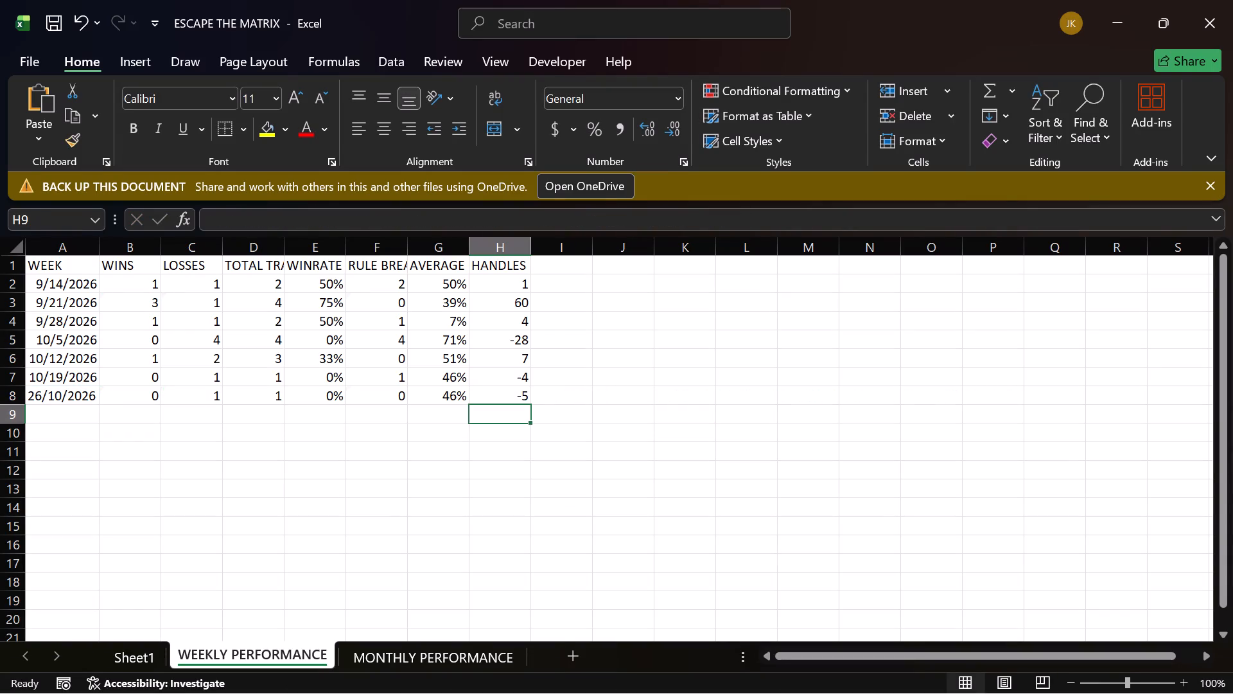
pyautogui.click(555, 418)
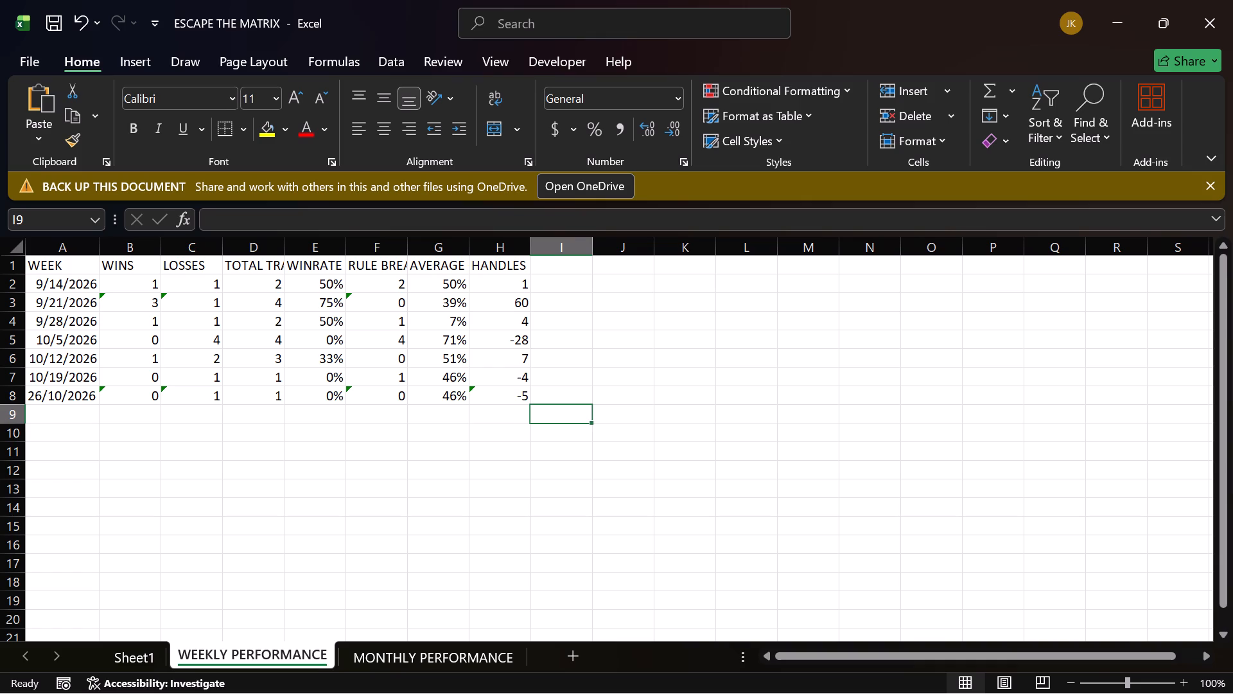
# Save the ESCAPE THE MATRIX workbook.
pyautogui.click(58, 33)
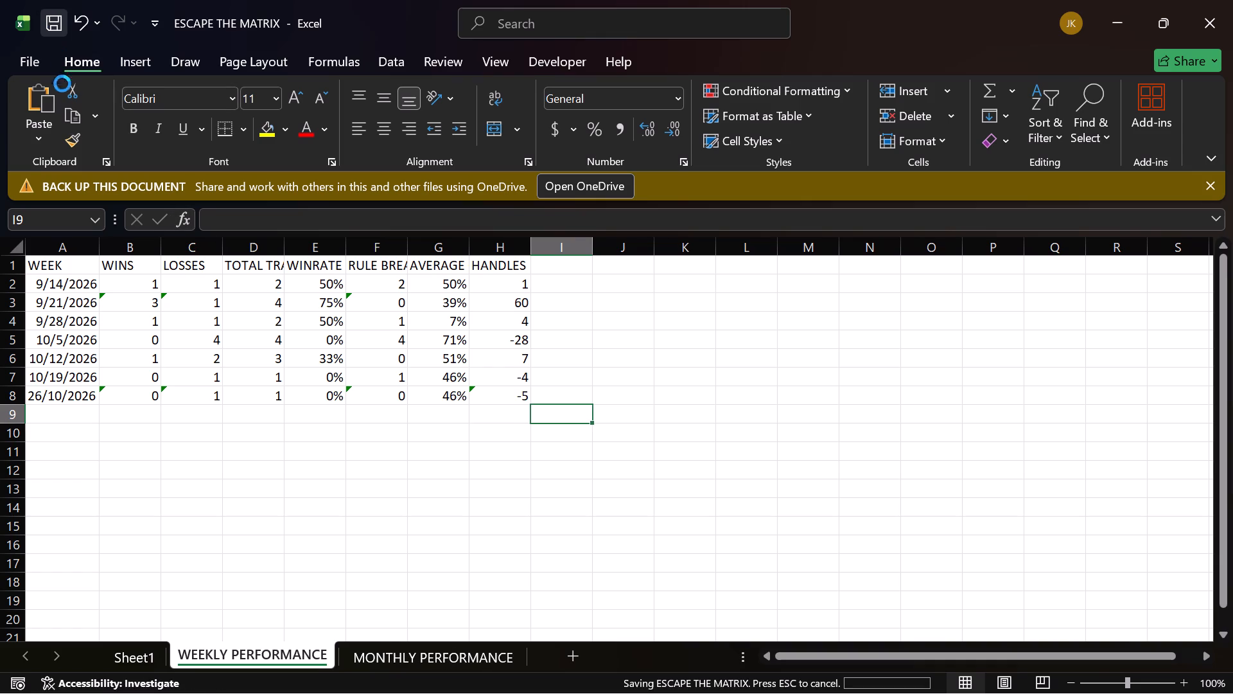
# Check the formulas in row 3 (1/10/2026) of MONTHLY PERFORMANCE, from Losses across to Handles.
pyautogui.click(417, 653)
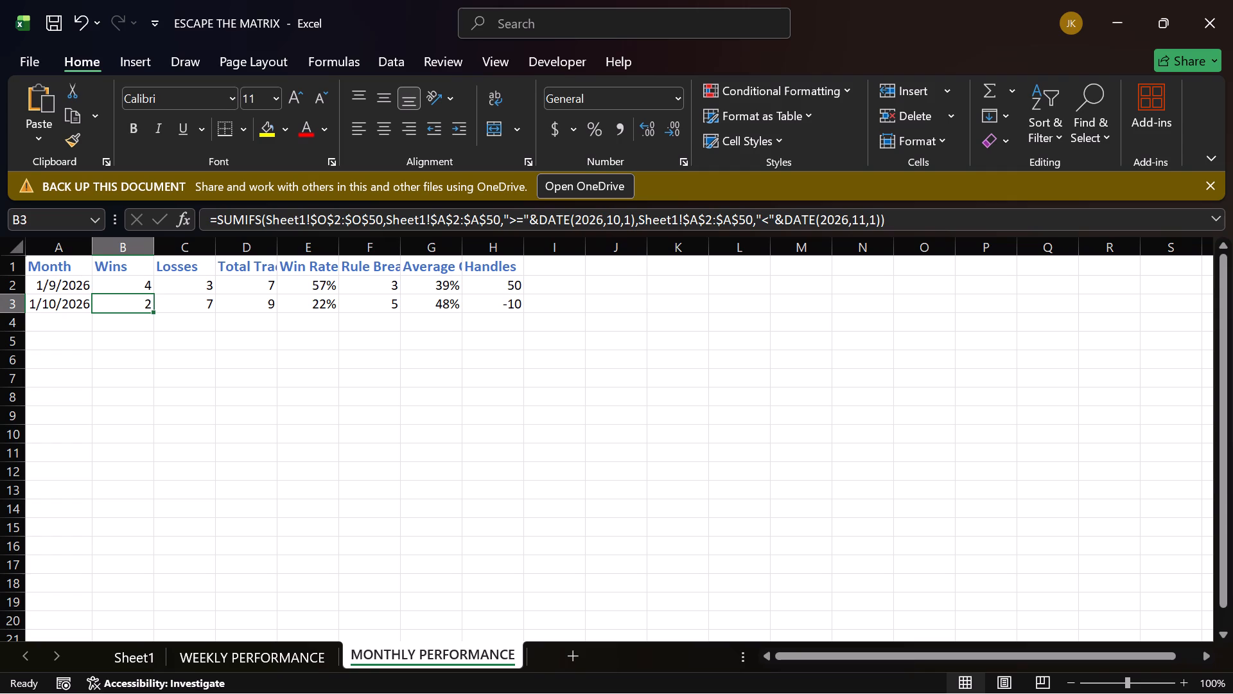
pyautogui.click(195, 311)
pyautogui.click(242, 308)
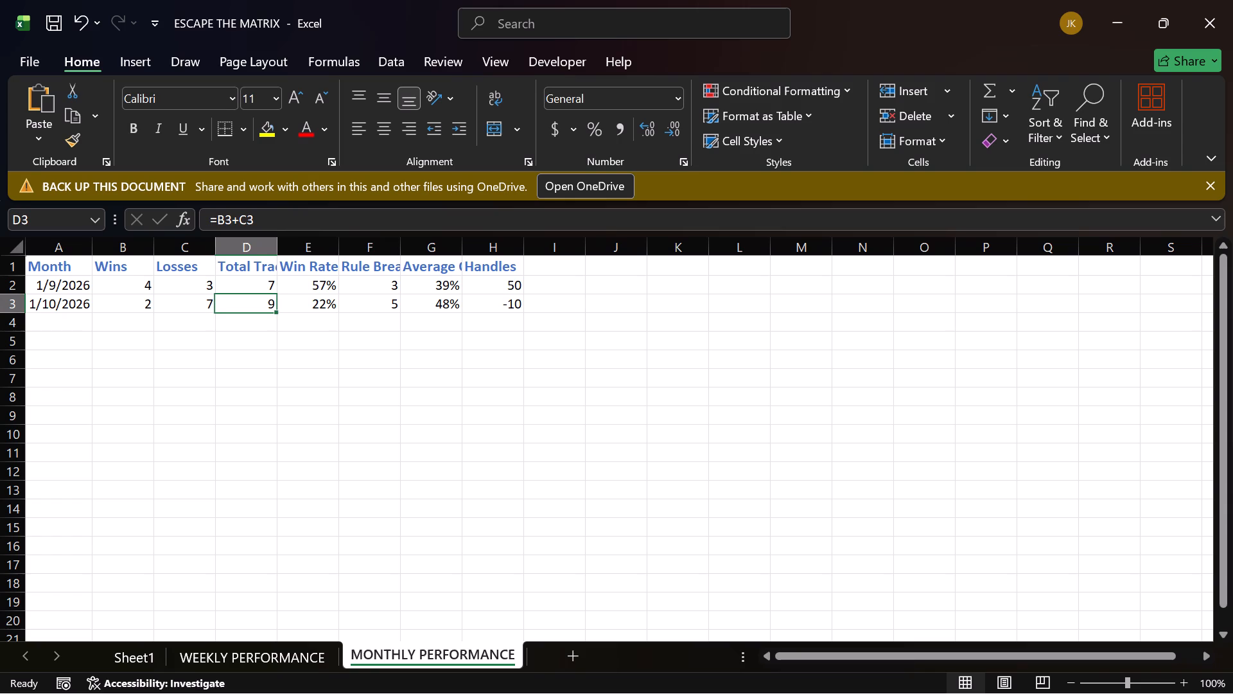
pyautogui.click(328, 310)
pyautogui.click(380, 310)
pyautogui.click(435, 308)
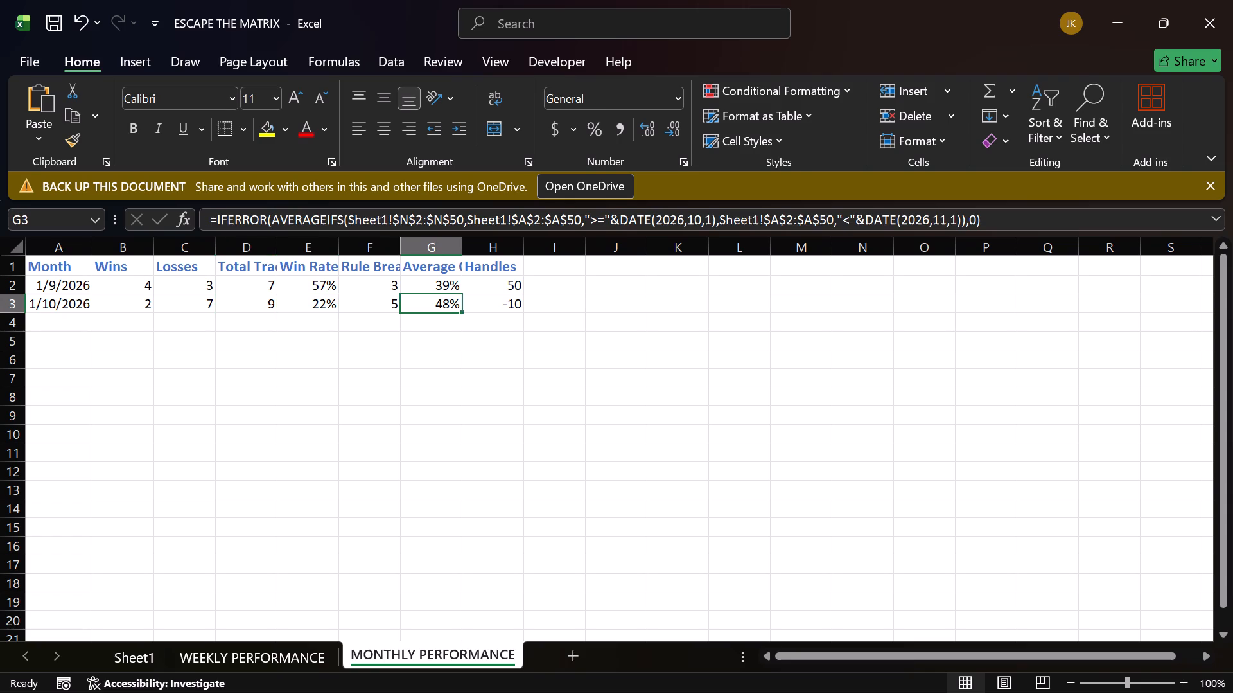
pyautogui.click(477, 308)
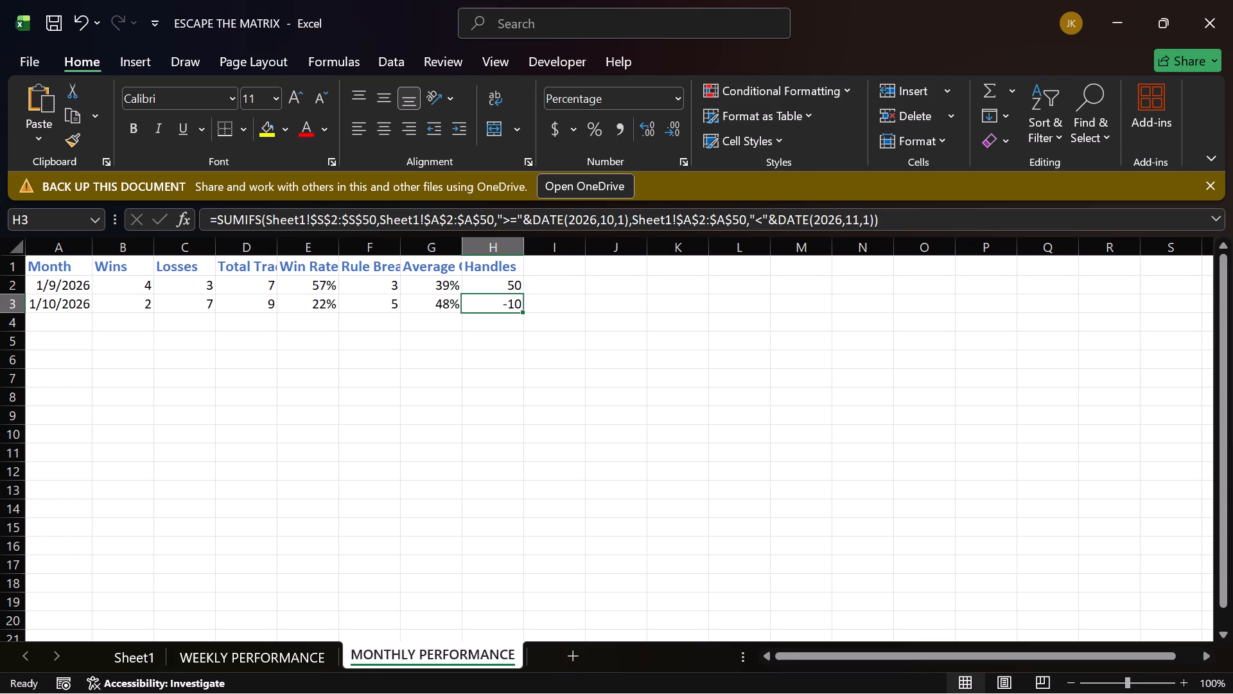
# Compare the WEEKLY PERFORMANCE summary with the daily entries in Sheet1 and the MONTHLY PERFORMANCE totals.
pyautogui.click(253, 642)
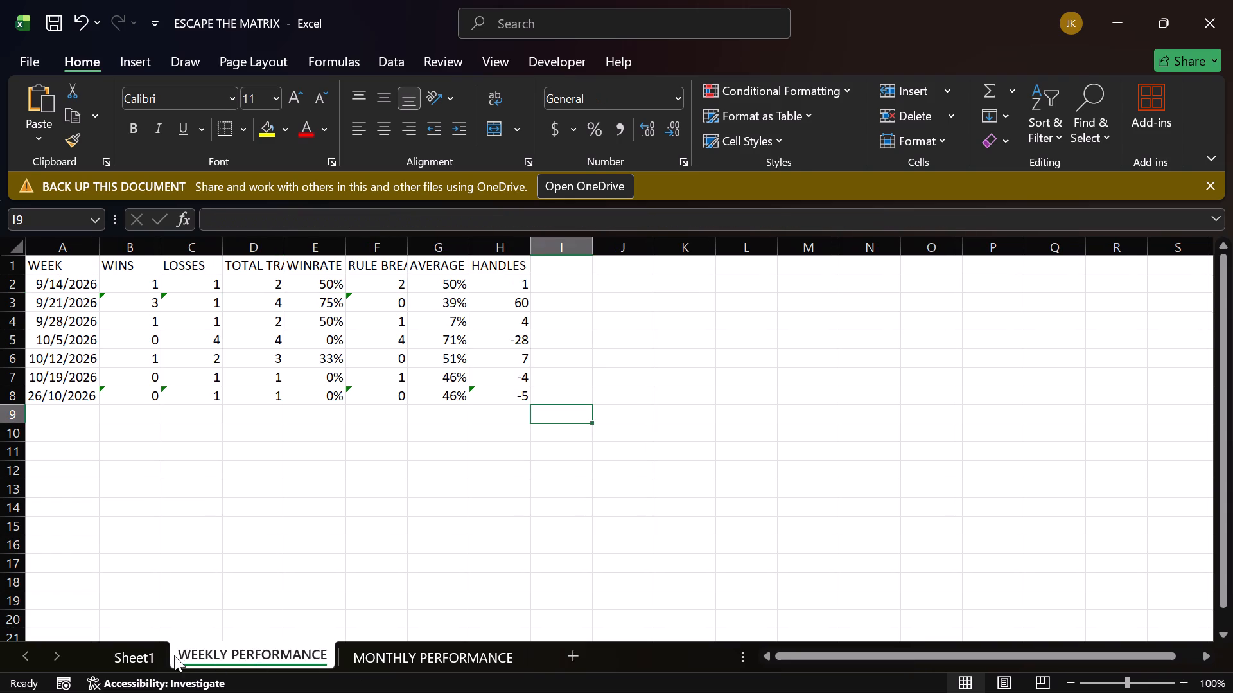
pyautogui.click(127, 657)
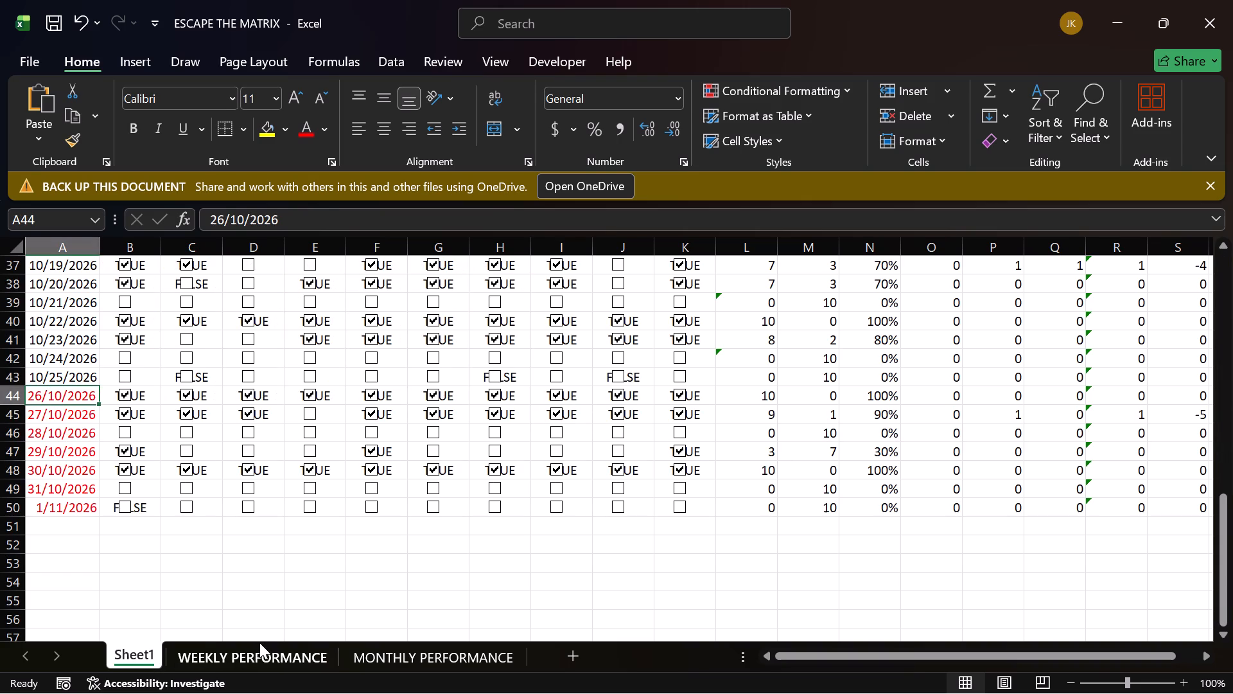
pyautogui.click(268, 650)
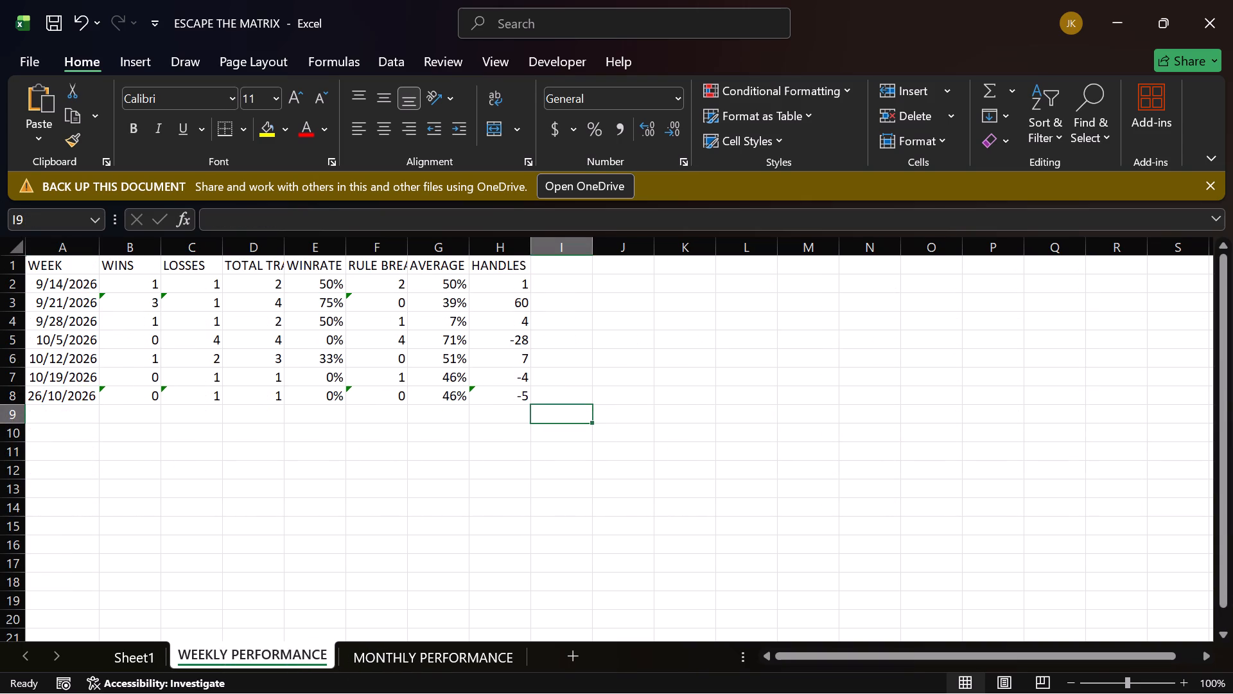
pyautogui.click(137, 653)
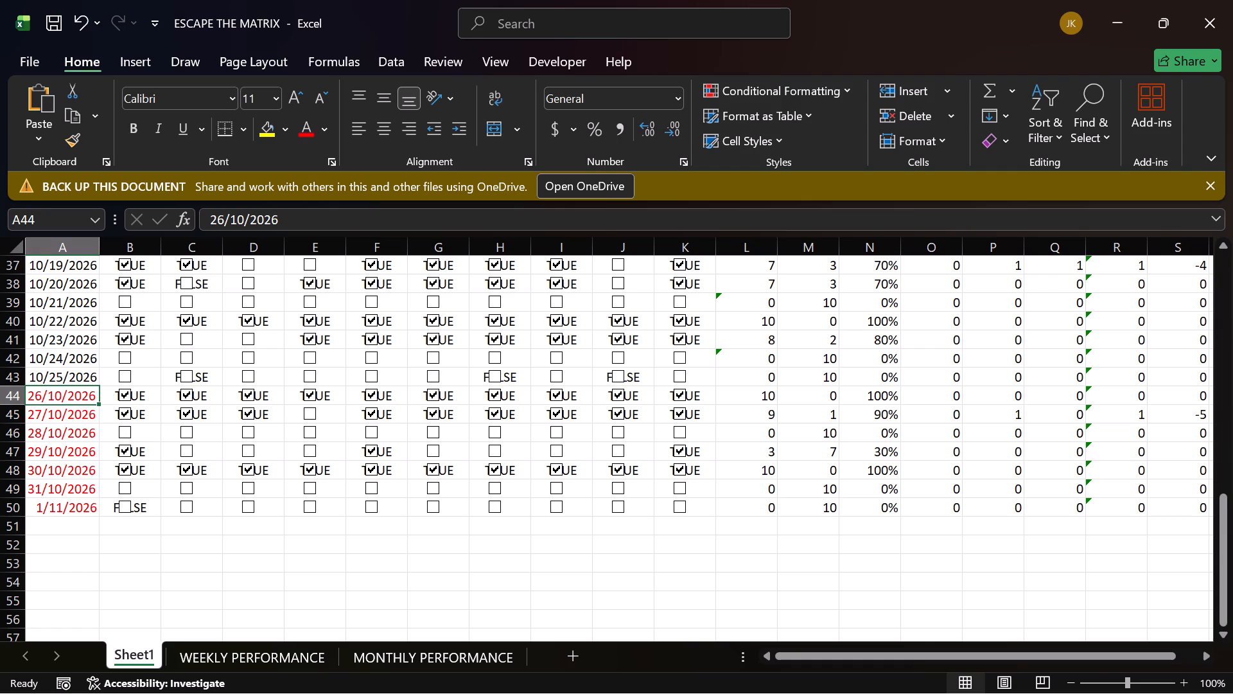
pyautogui.click(415, 652)
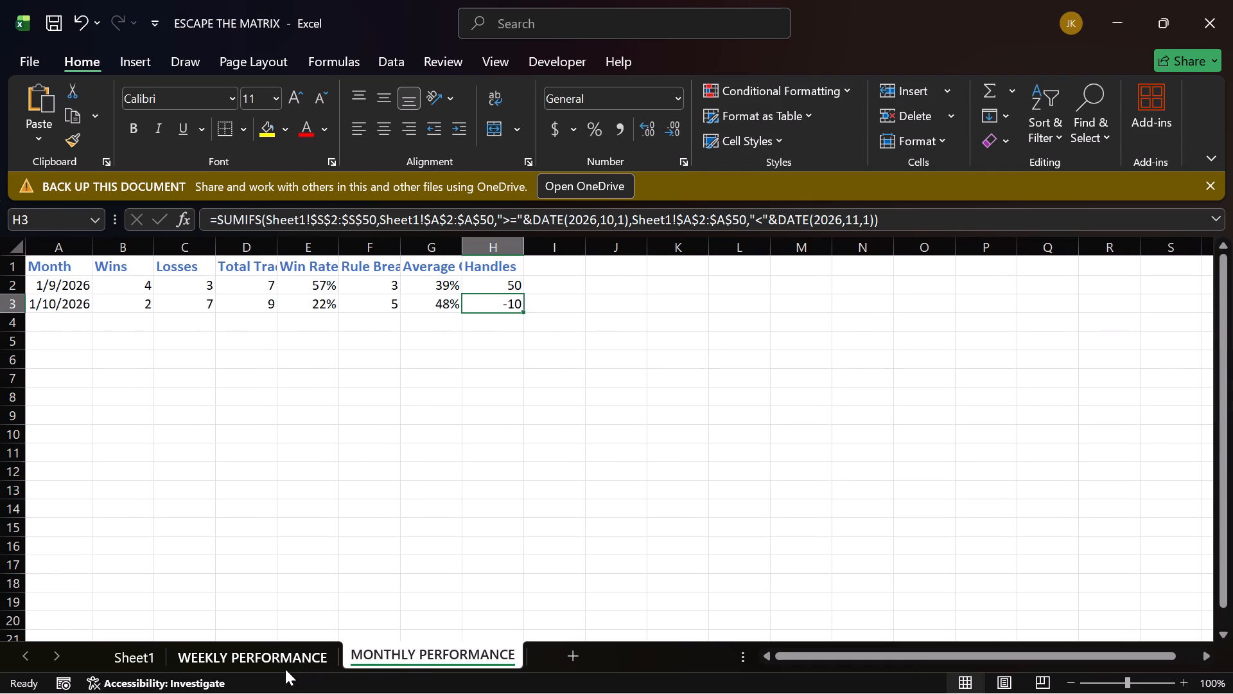
pyautogui.click(251, 652)
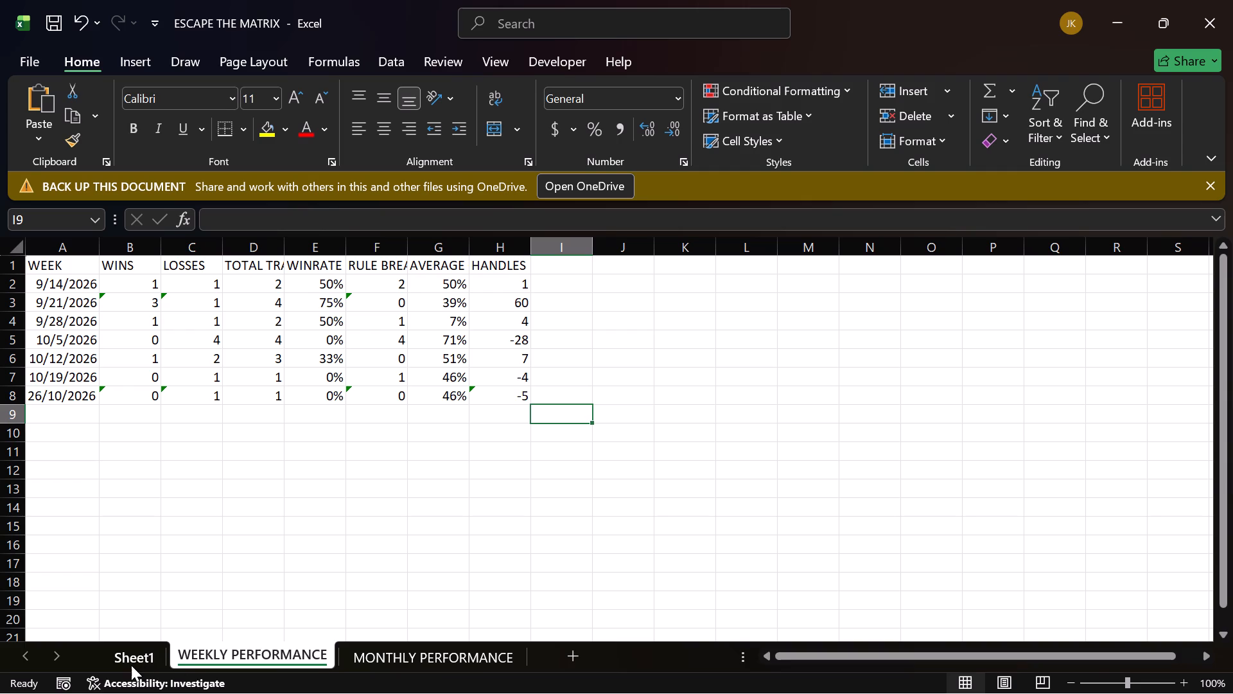
# Review the daily entries in Sheet1, from the last week (26/10/2026 to 1/11/2026) back to the start of October.
pyautogui.click(132, 654)
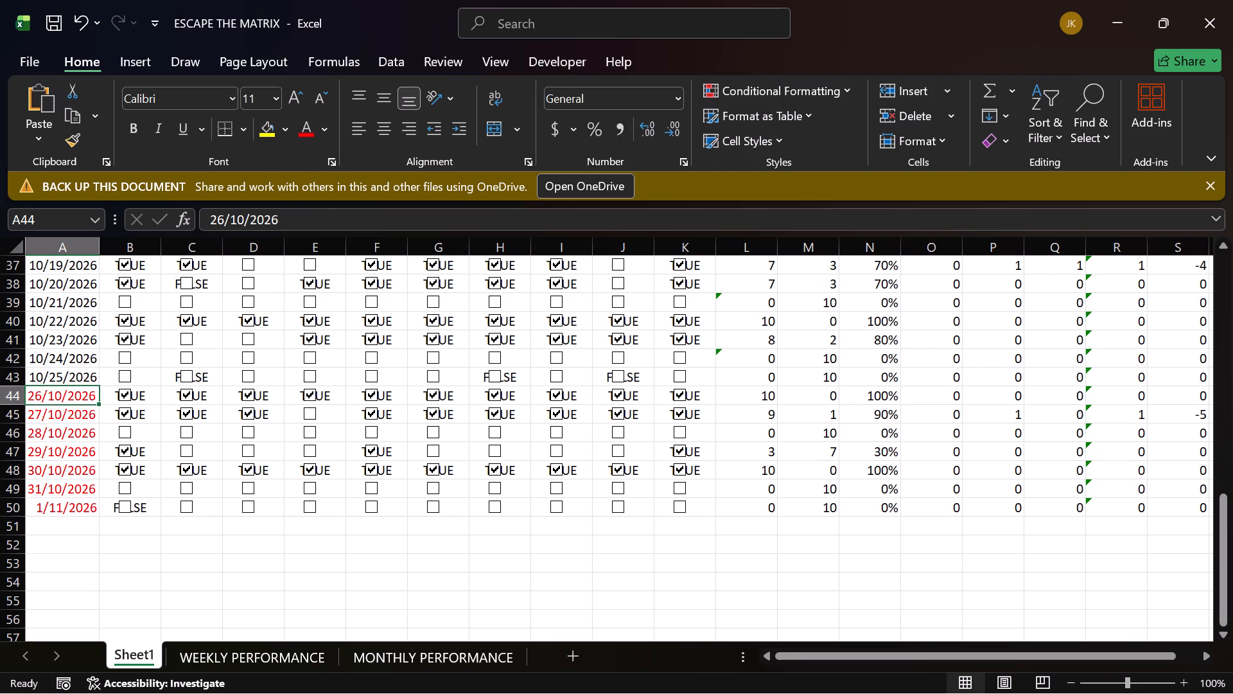
pyautogui.scroll(1, 1097, 433)
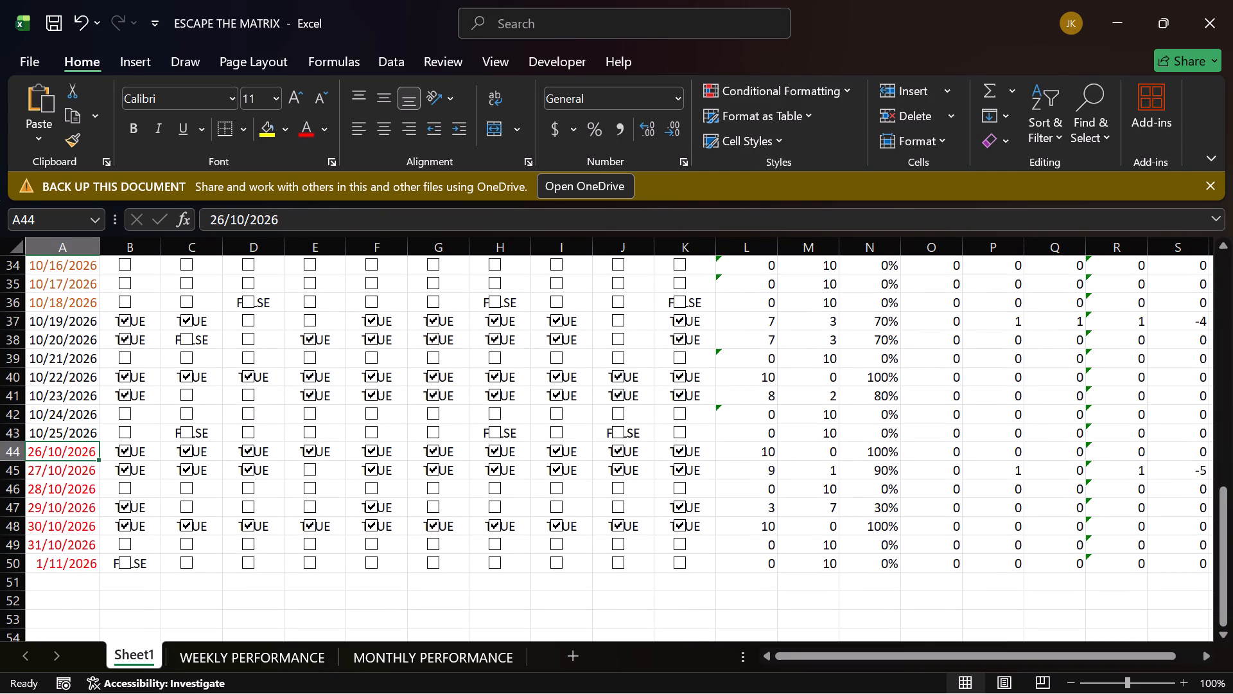
pyautogui.moveTo(852, 652); pyautogui.dragTo(935, 626)
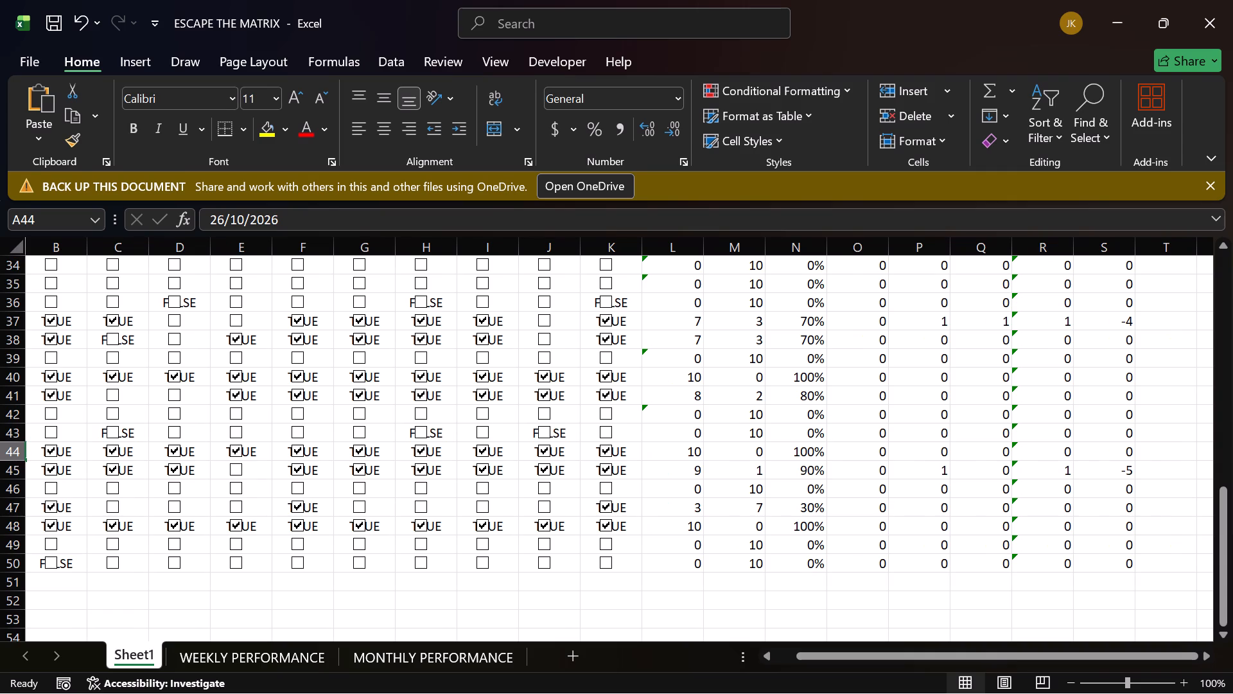
pyautogui.scroll(2, 378, 458)
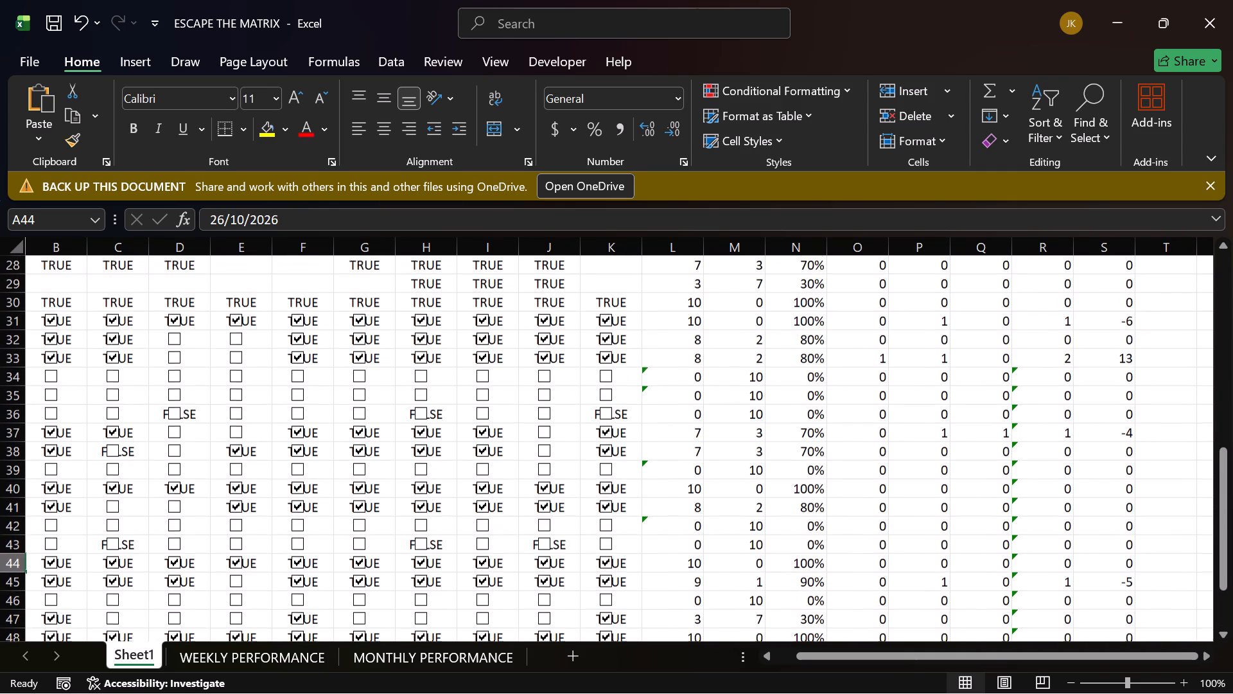
pyautogui.moveTo(826, 662); pyautogui.dragTo(775, 670)
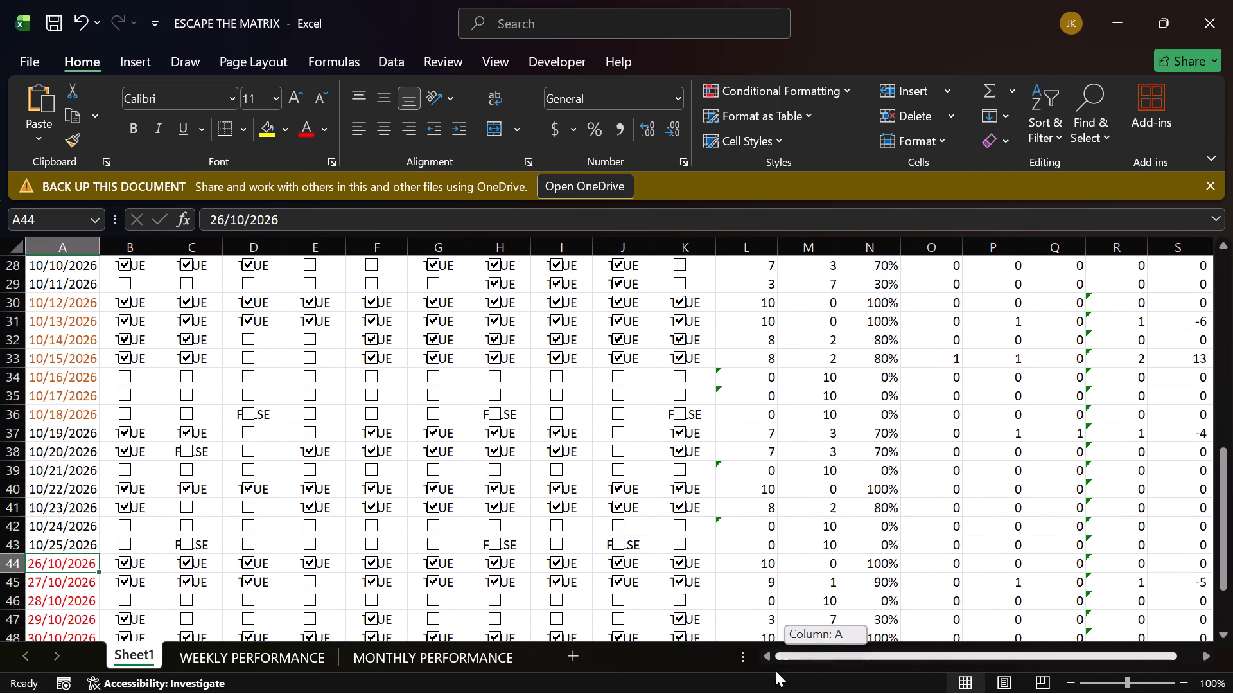
pyautogui.moveTo(775, 670); pyautogui.dragTo(770, 670)
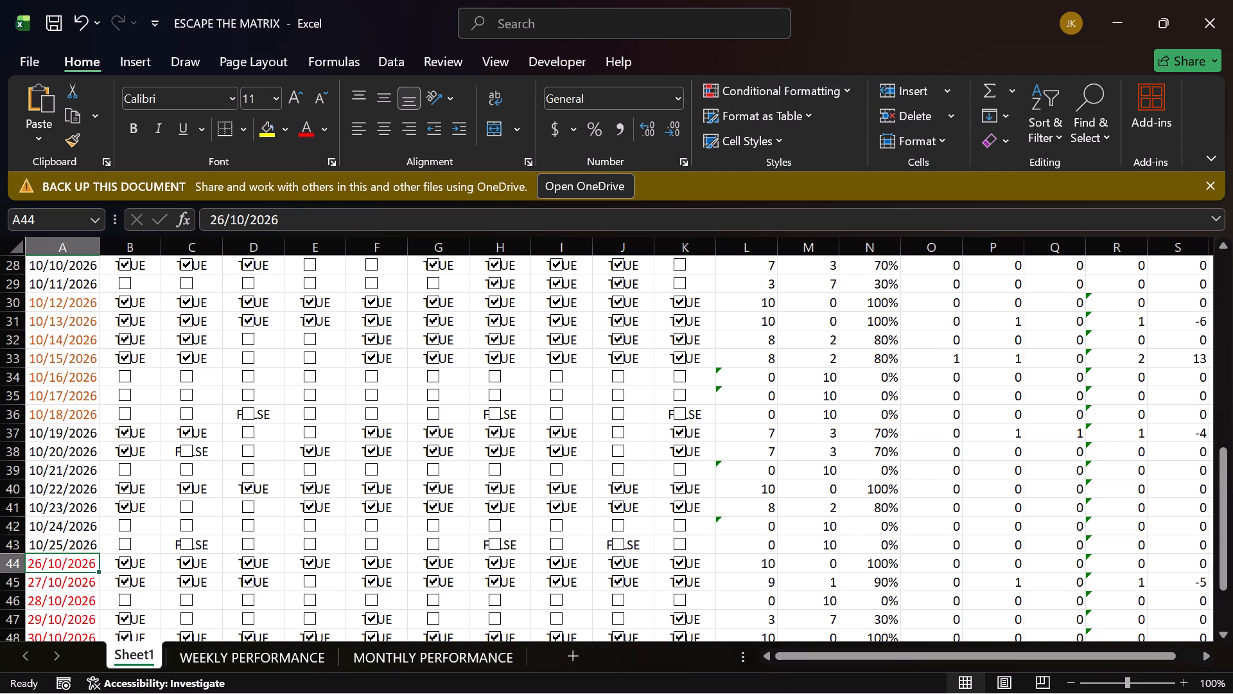
pyautogui.scroll(3, 68, 321)
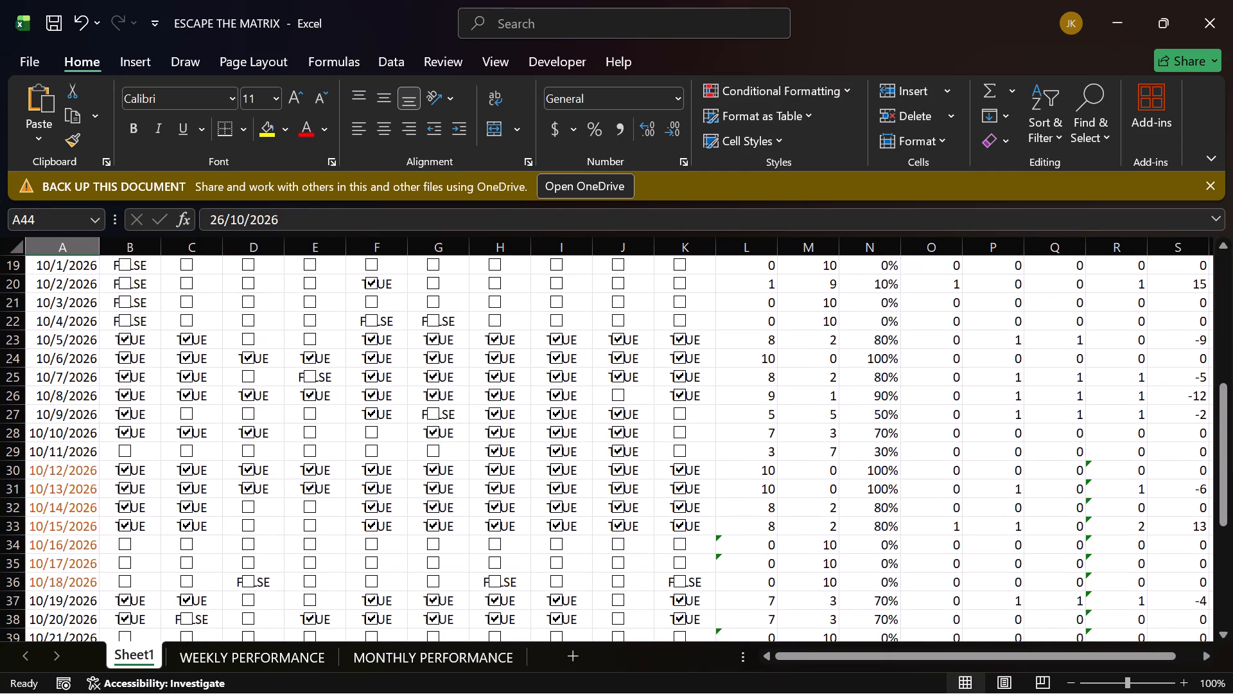
pyautogui.scroll(1, 67, 346)
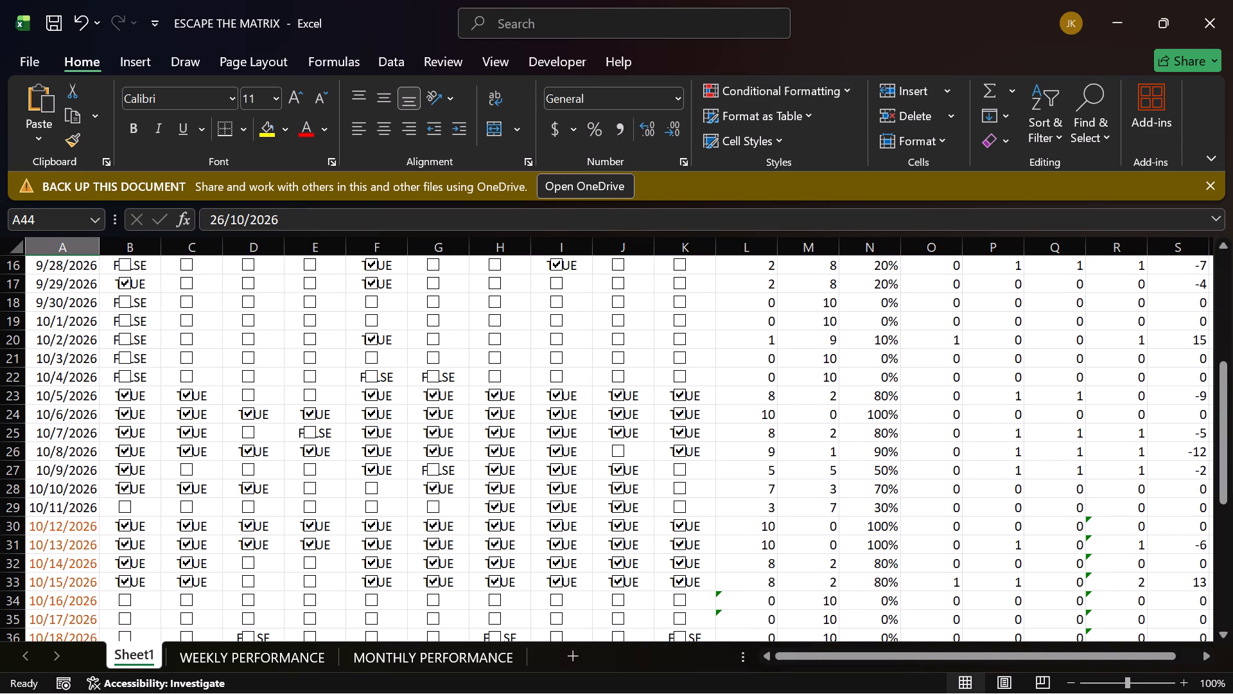
pyautogui.scroll(-4, 543, 339)
pyautogui.scroll(1, 543, 340)
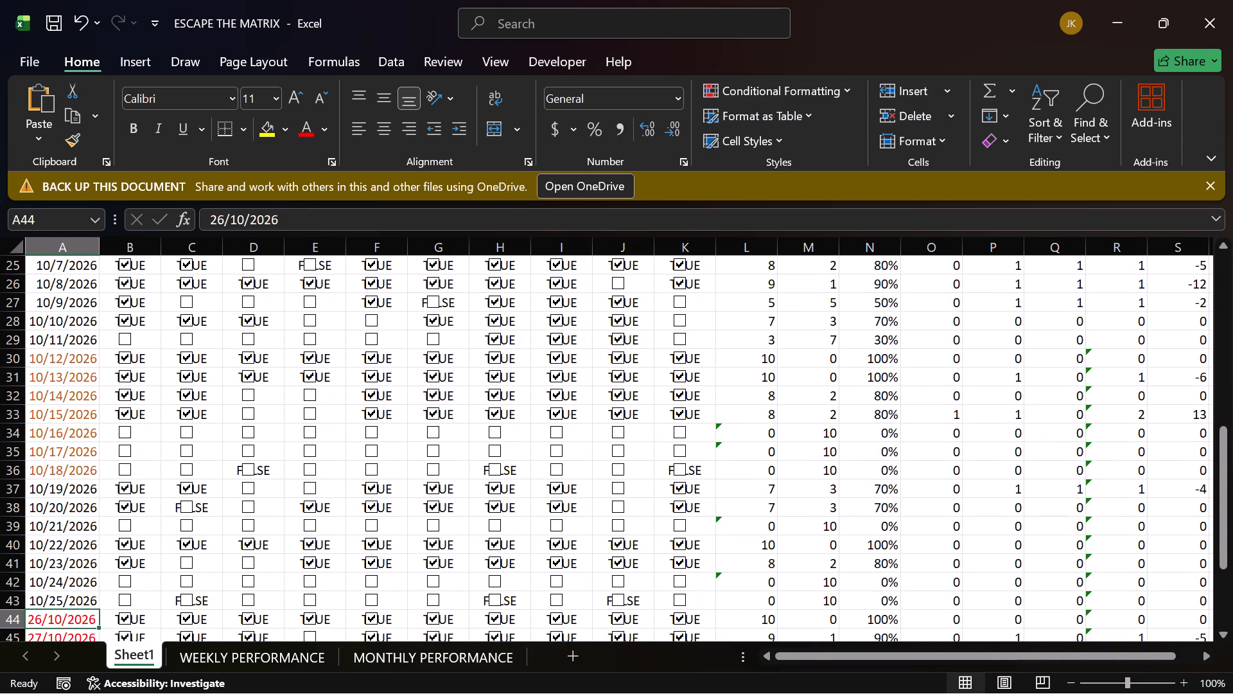
pyautogui.scroll(-8, 543, 340)
pyautogui.scroll(2, 543, 340)
pyautogui.scroll(-6, 543, 340)
pyautogui.scroll(8, 543, 340)
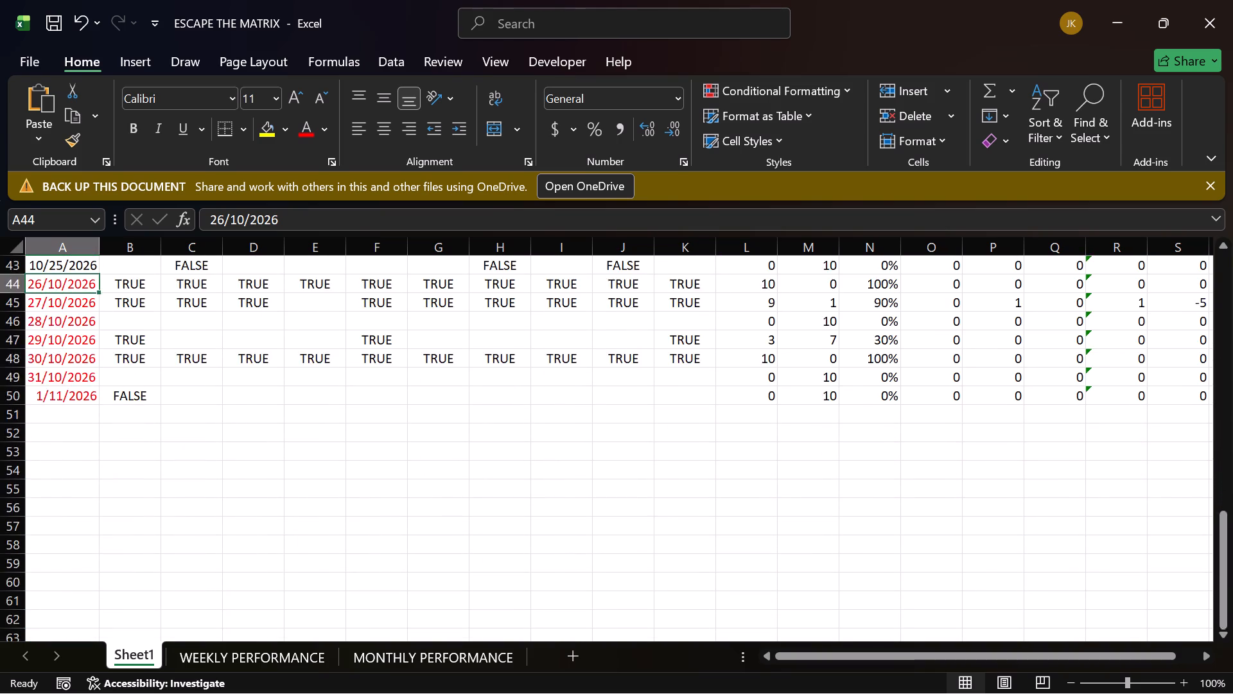
pyautogui.scroll(3, 543, 340)
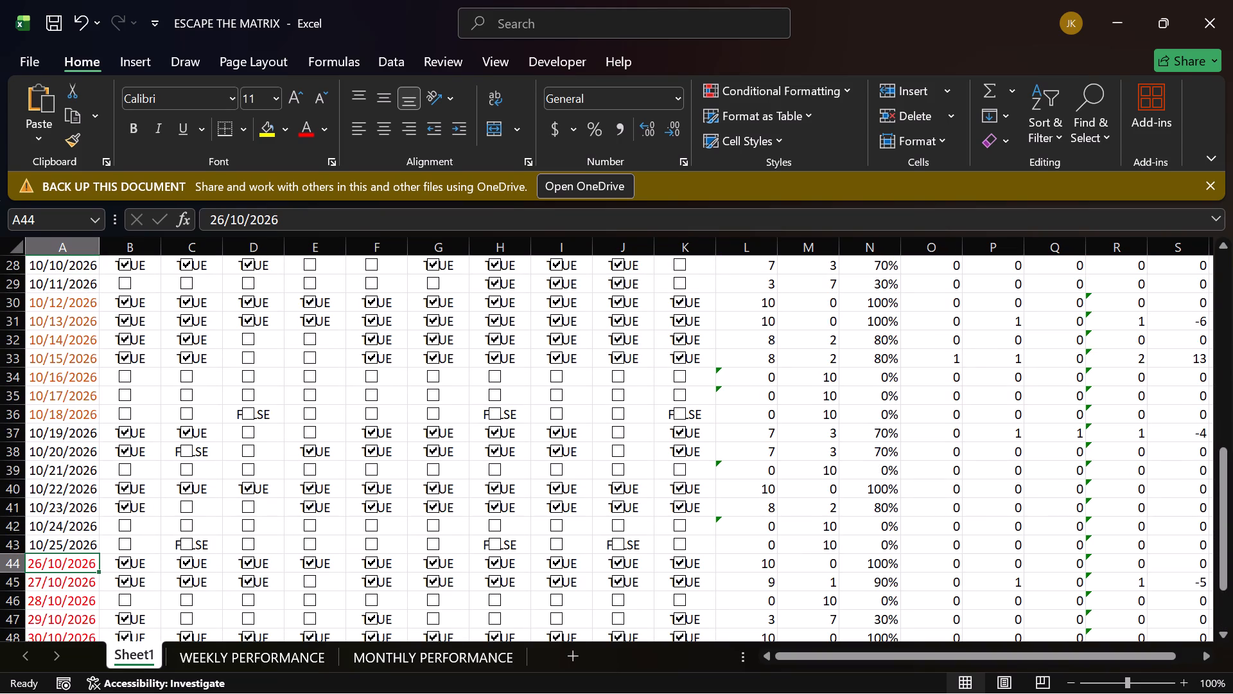
pyautogui.scroll(2, 150, 322)
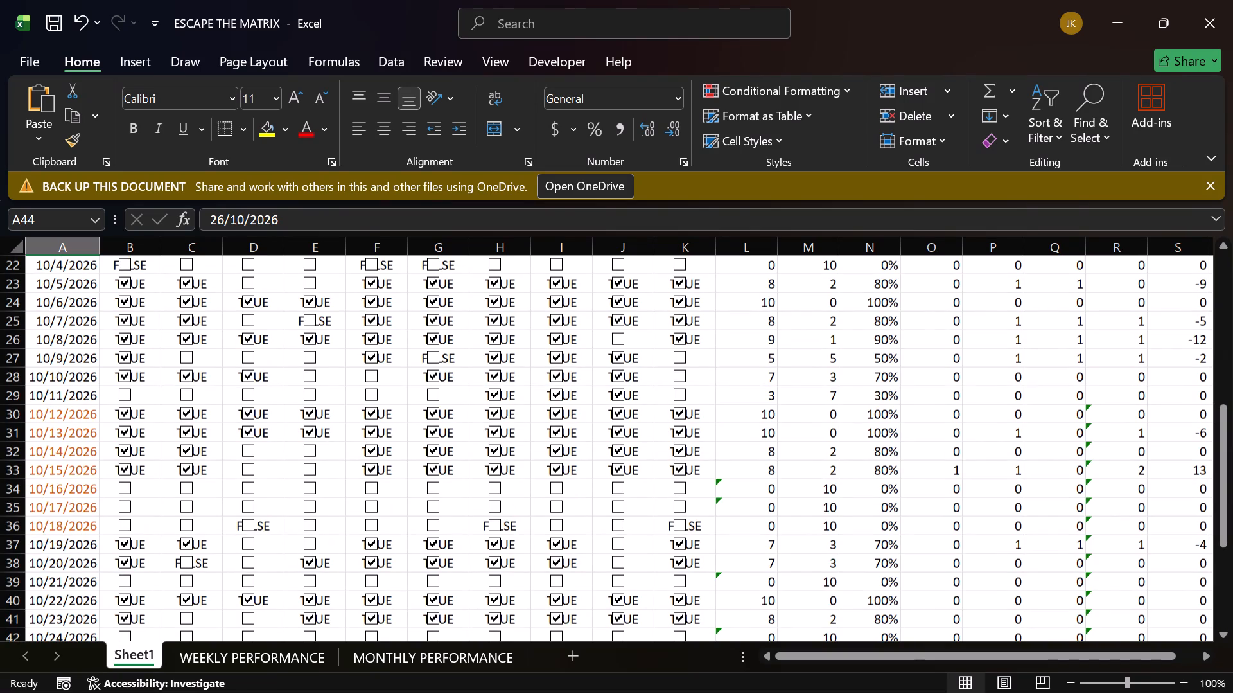
pyautogui.scroll(1, 380, 345)
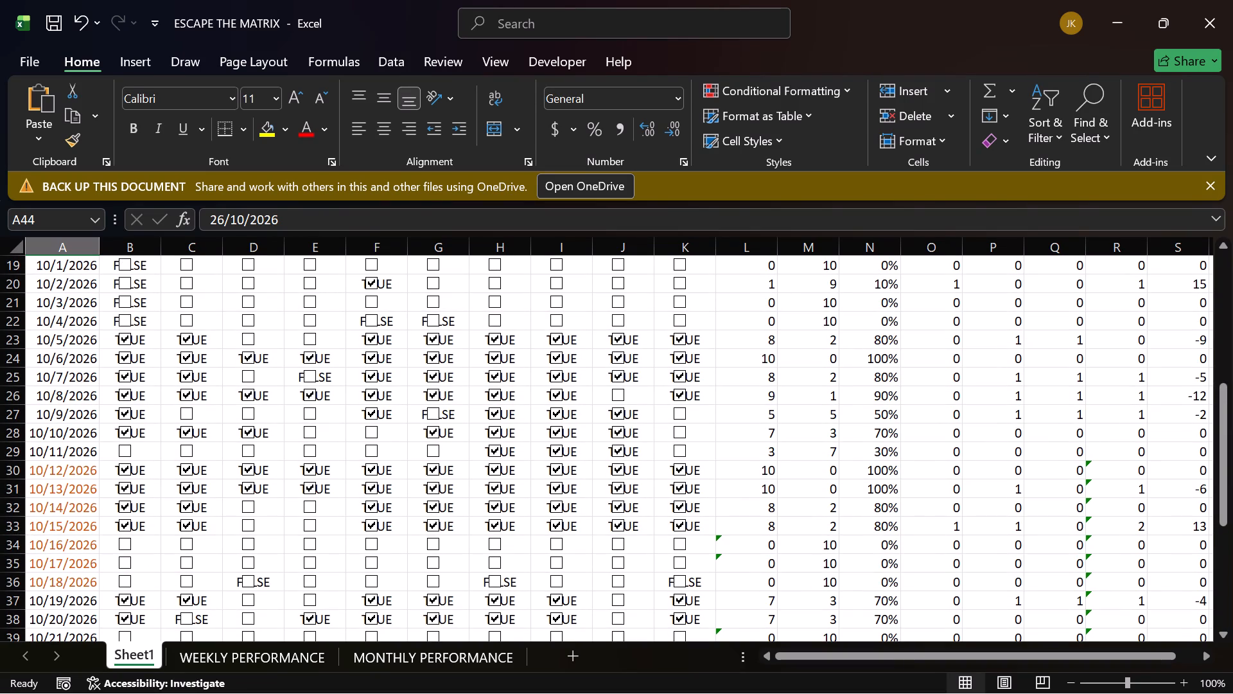
# Examine the October results in Sheet1 from 10/1/2026 (row 19) down to row 50, focusing on the handles in column S.
pyautogui.moveTo(1169, 656); pyautogui.dragTo(1184, 657)
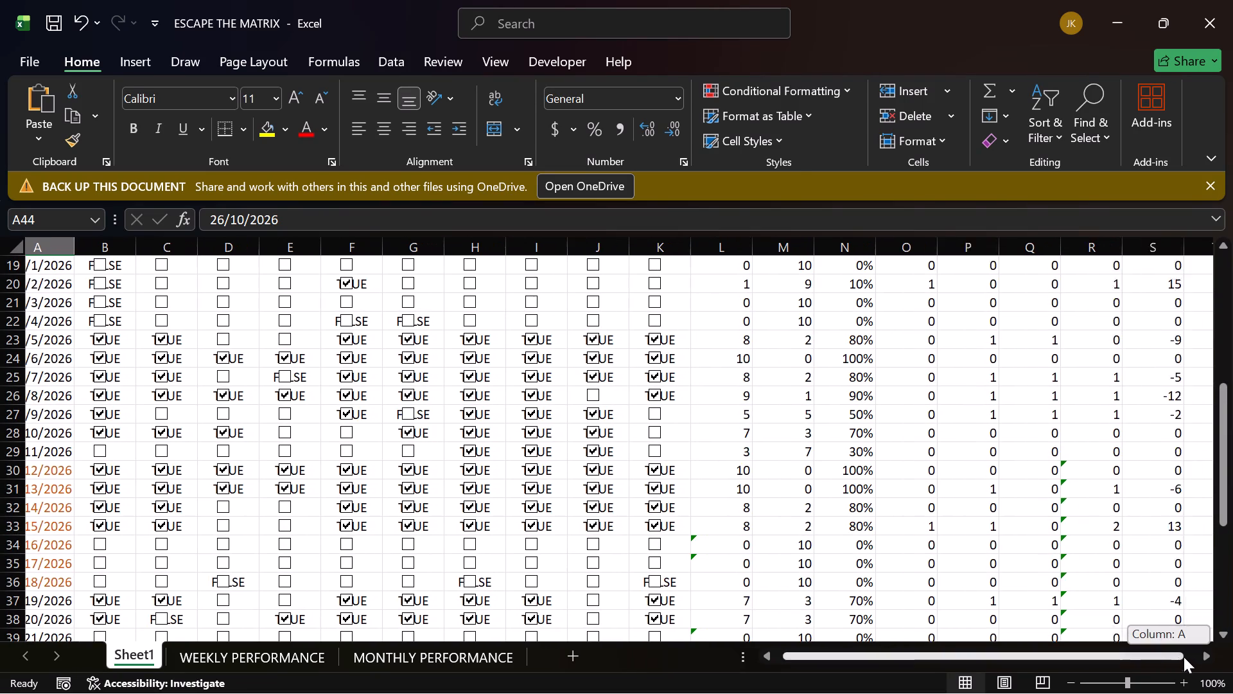
pyautogui.moveTo(1184, 657); pyautogui.dragTo(1206, 648)
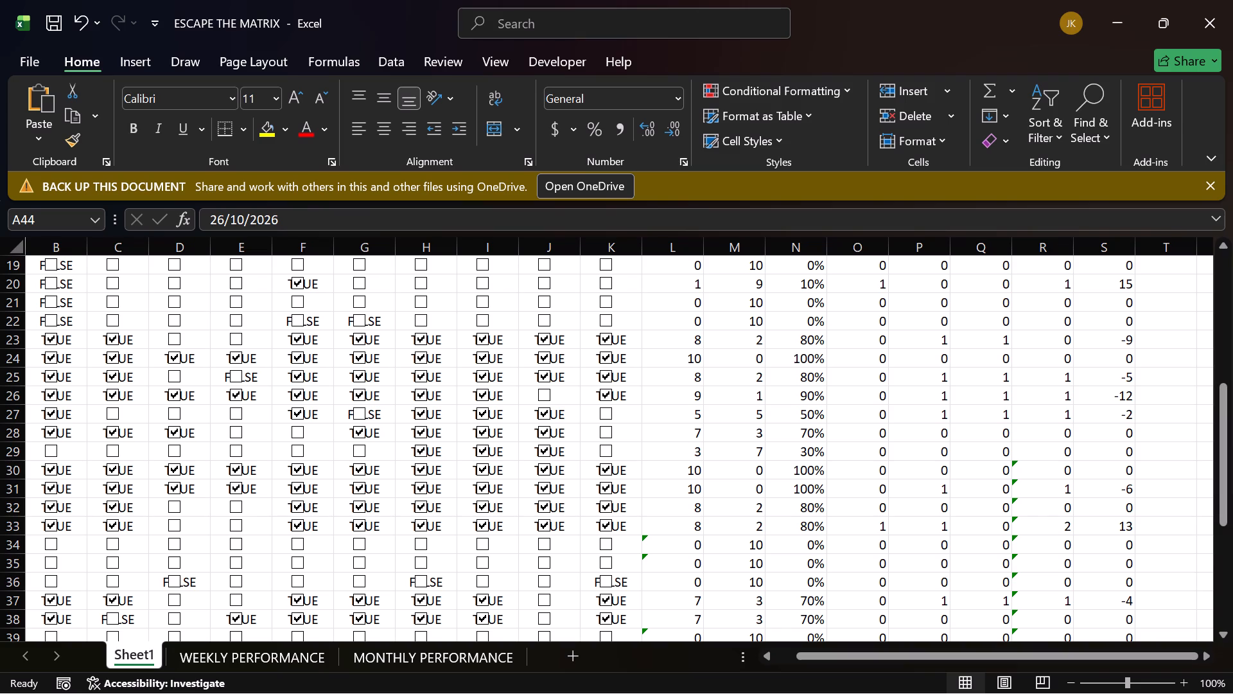
pyautogui.scroll(1, 1074, 332)
pyautogui.scroll(-1, 1022, 360)
pyautogui.scroll(1, 877, 394)
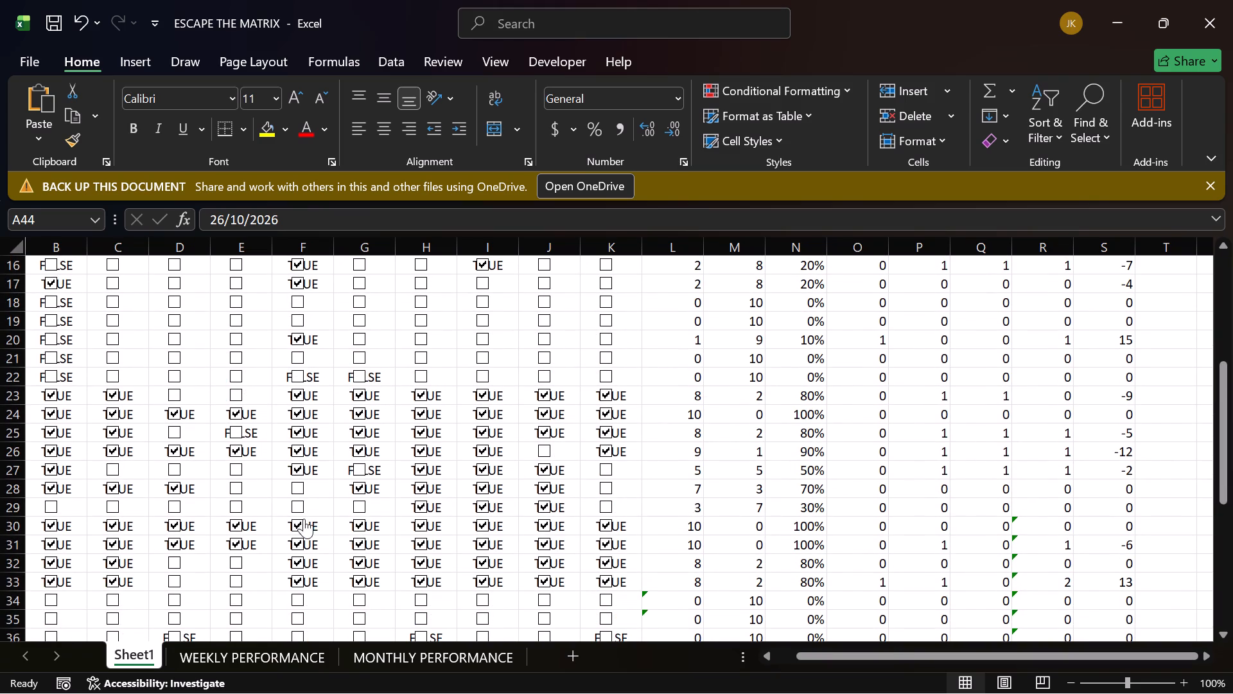
pyautogui.moveTo(850, 666); pyautogui.dragTo(748, 675)
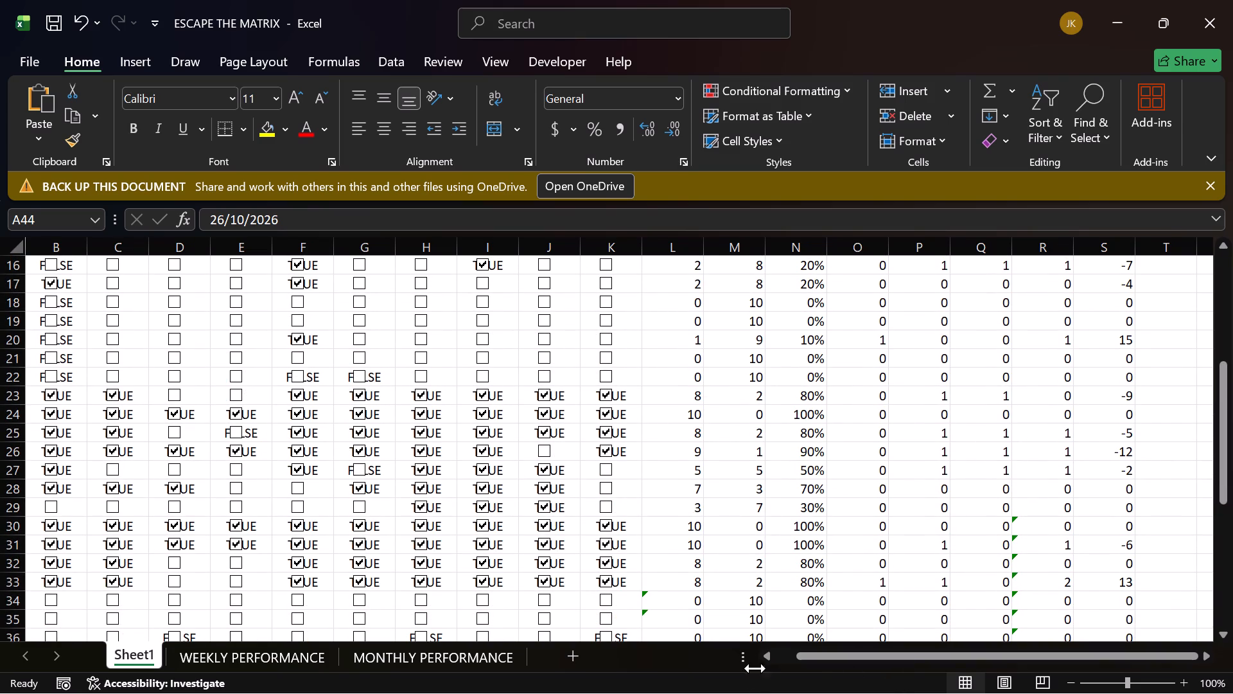
pyautogui.moveTo(812, 664); pyautogui.dragTo(764, 667)
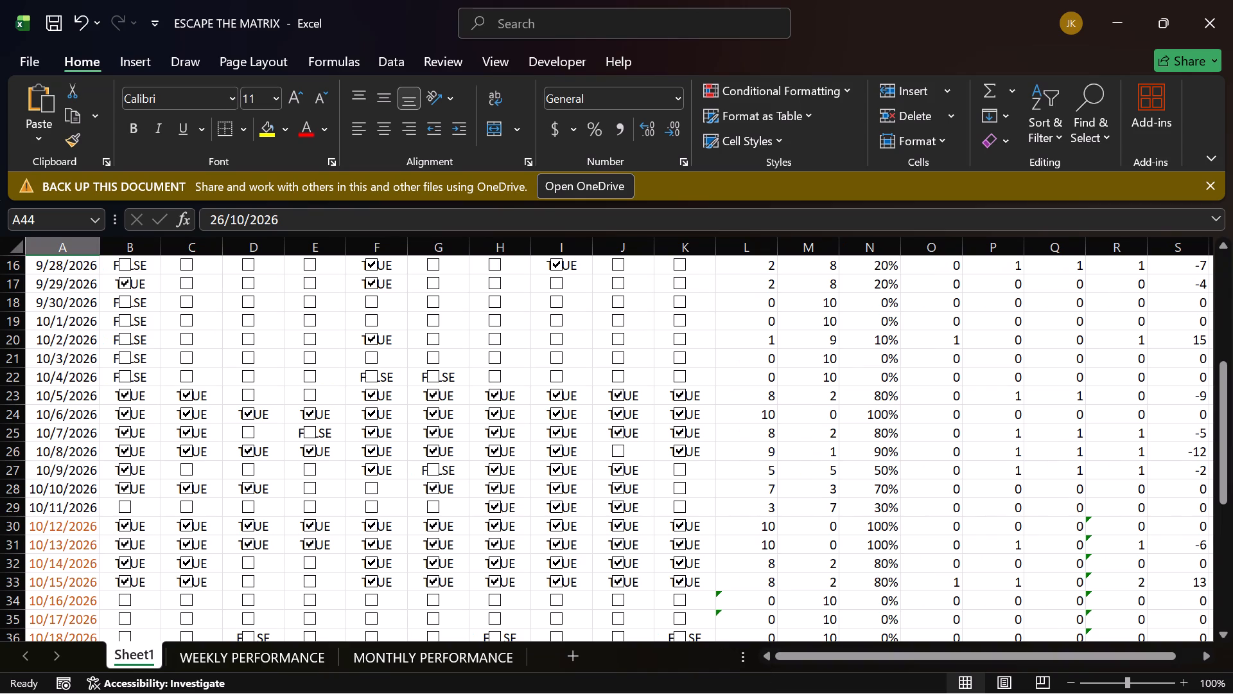
pyautogui.click(26, 323)
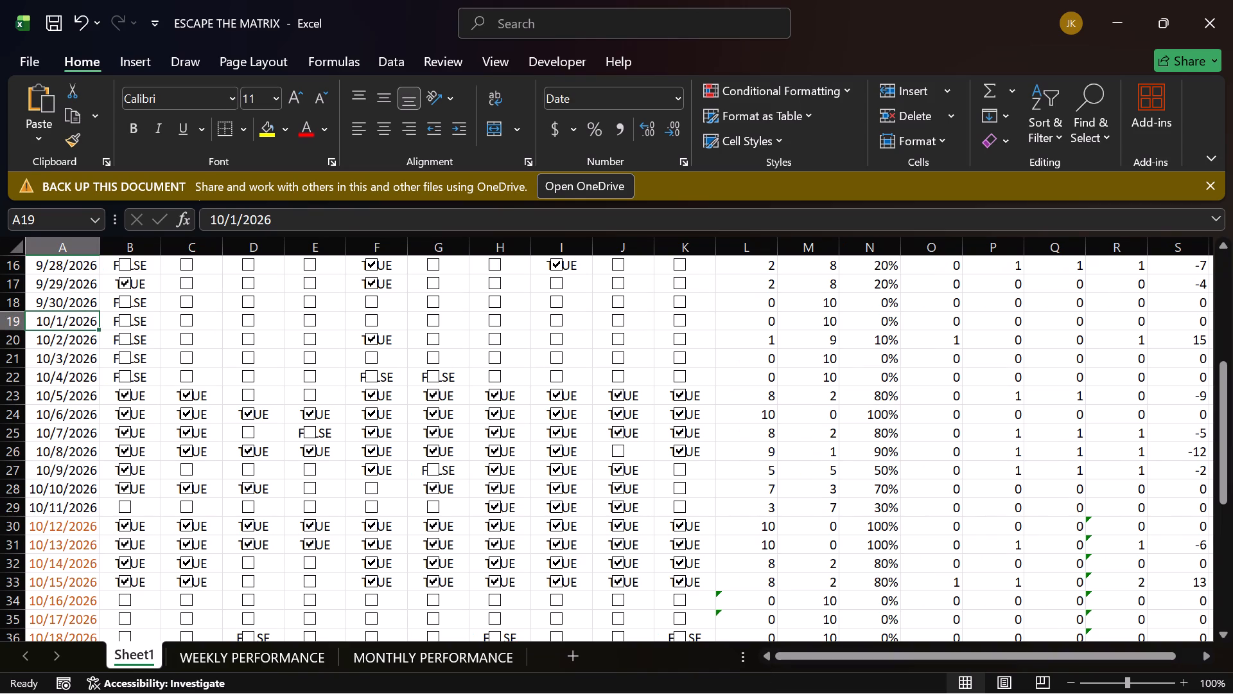
pyautogui.moveTo(1166, 659); pyautogui.dragTo(1227, 649)
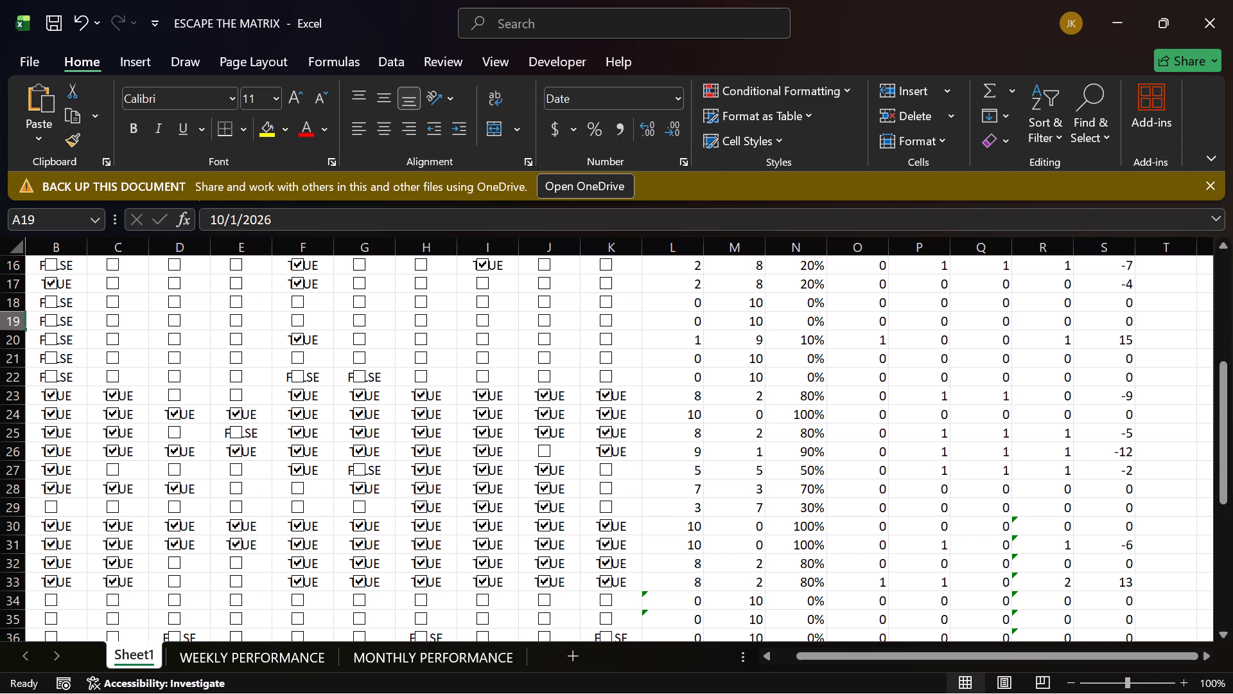
pyautogui.click(1115, 551)
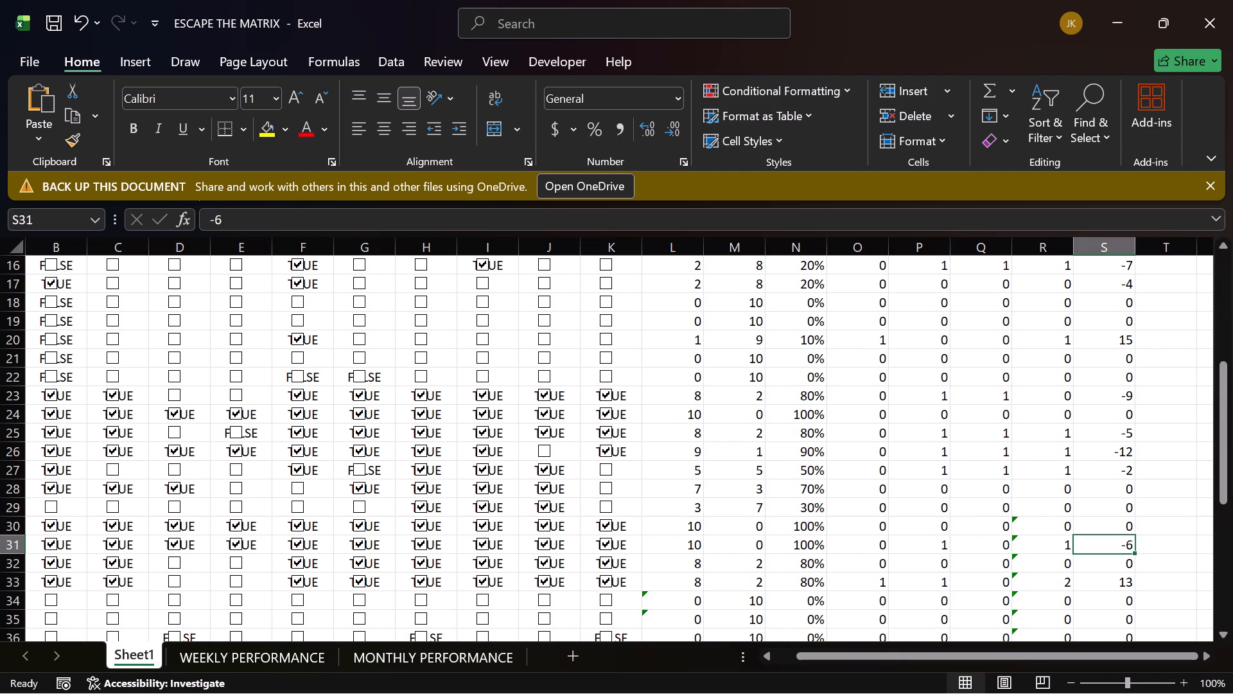
pyautogui.scroll(-3, 1132, 599)
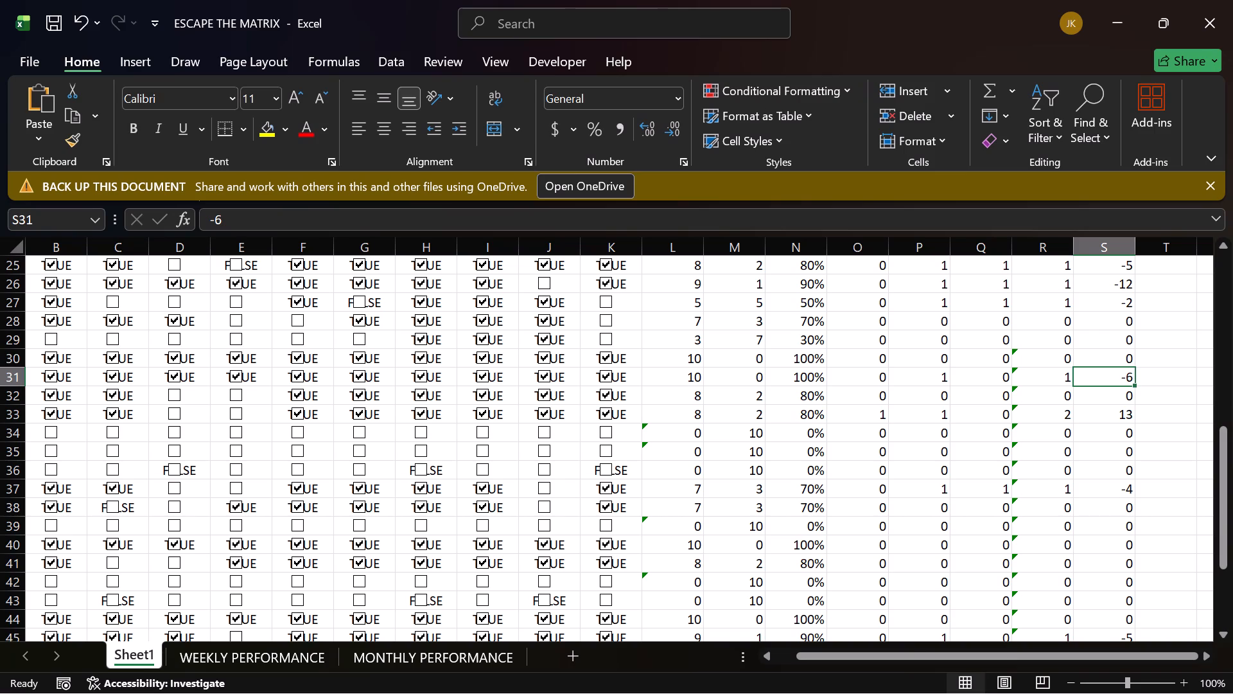
pyautogui.scroll(-1, 1137, 547)
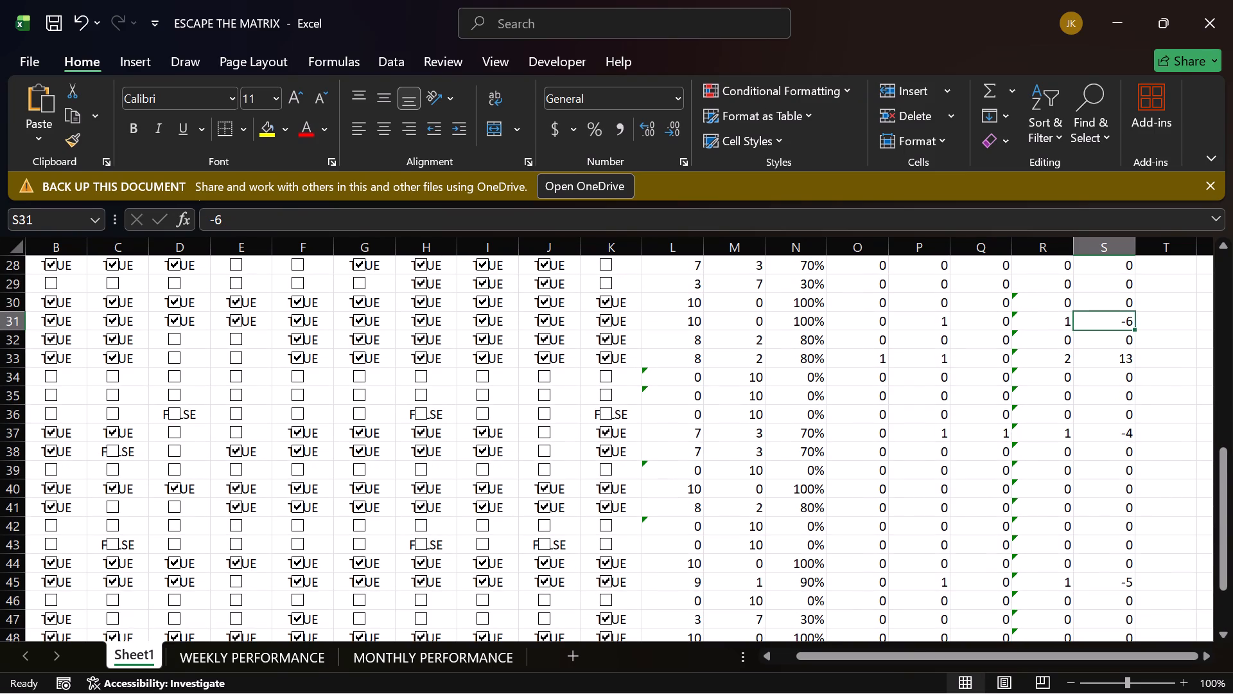
pyautogui.scroll(-3, 1135, 592)
pyautogui.scroll(2, 1135, 592)
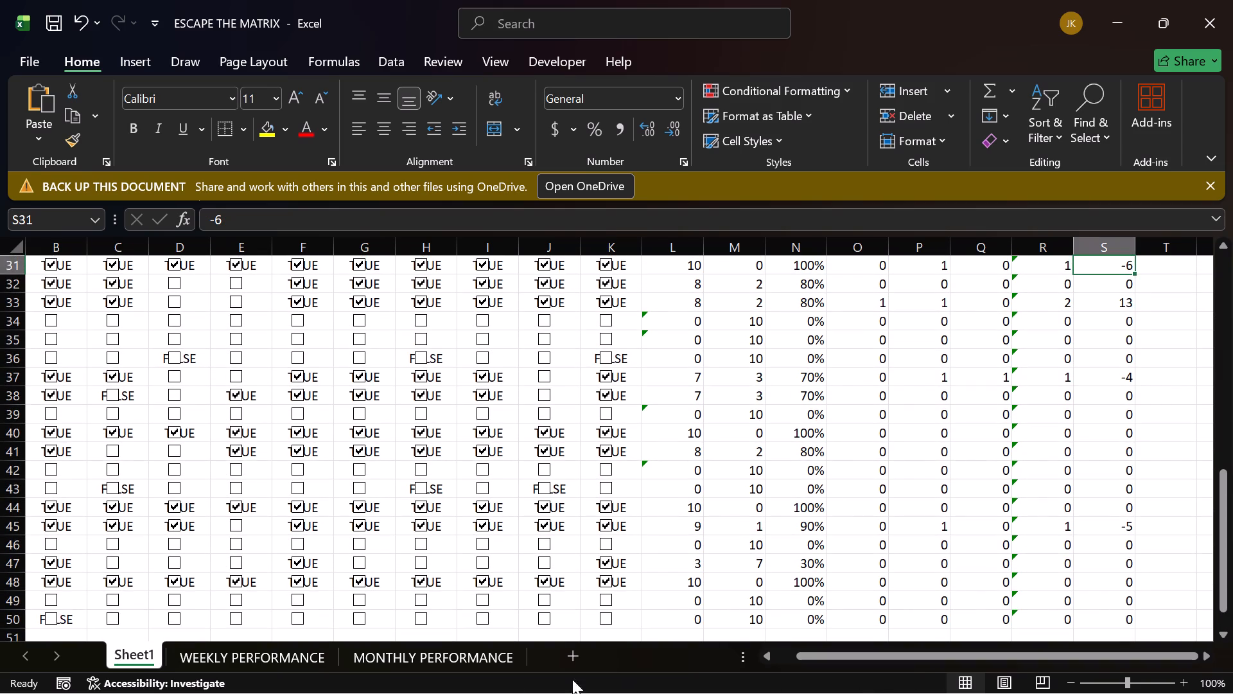
# Compare the MONTHLY PERFORMANCE totals with the WEEKLY PERFORMANCE summary and the daily entries in Sheet1.
pyautogui.click(453, 651)
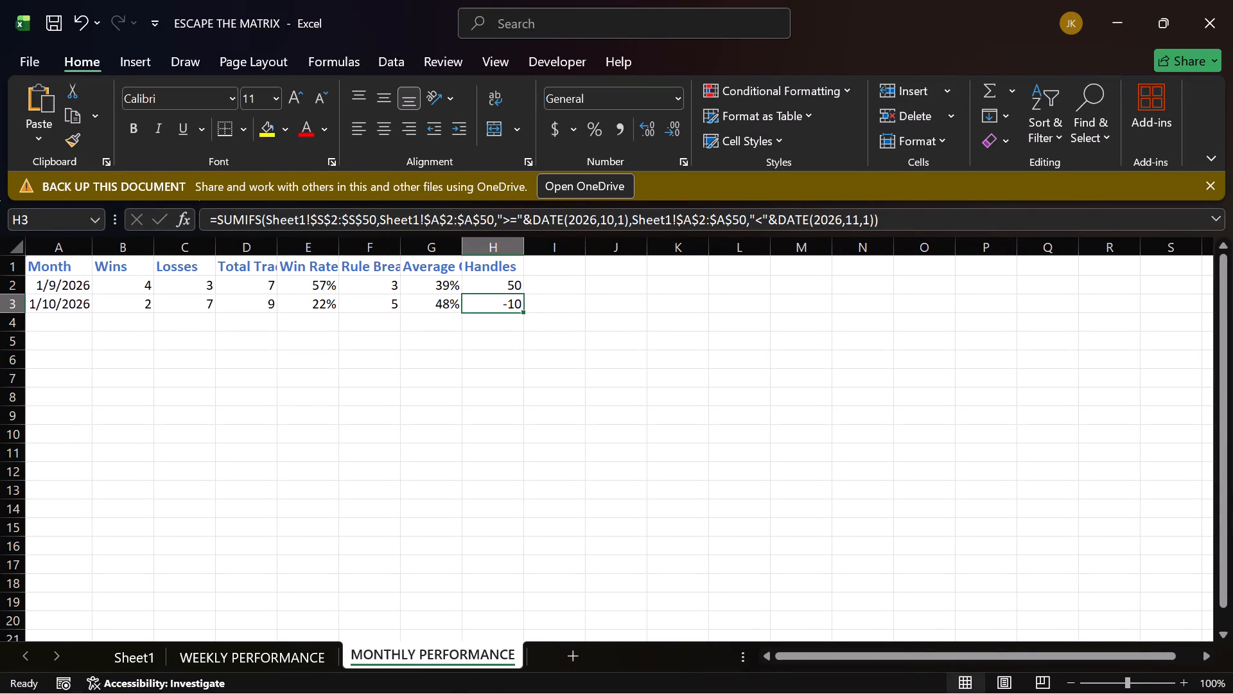
pyautogui.click(258, 662)
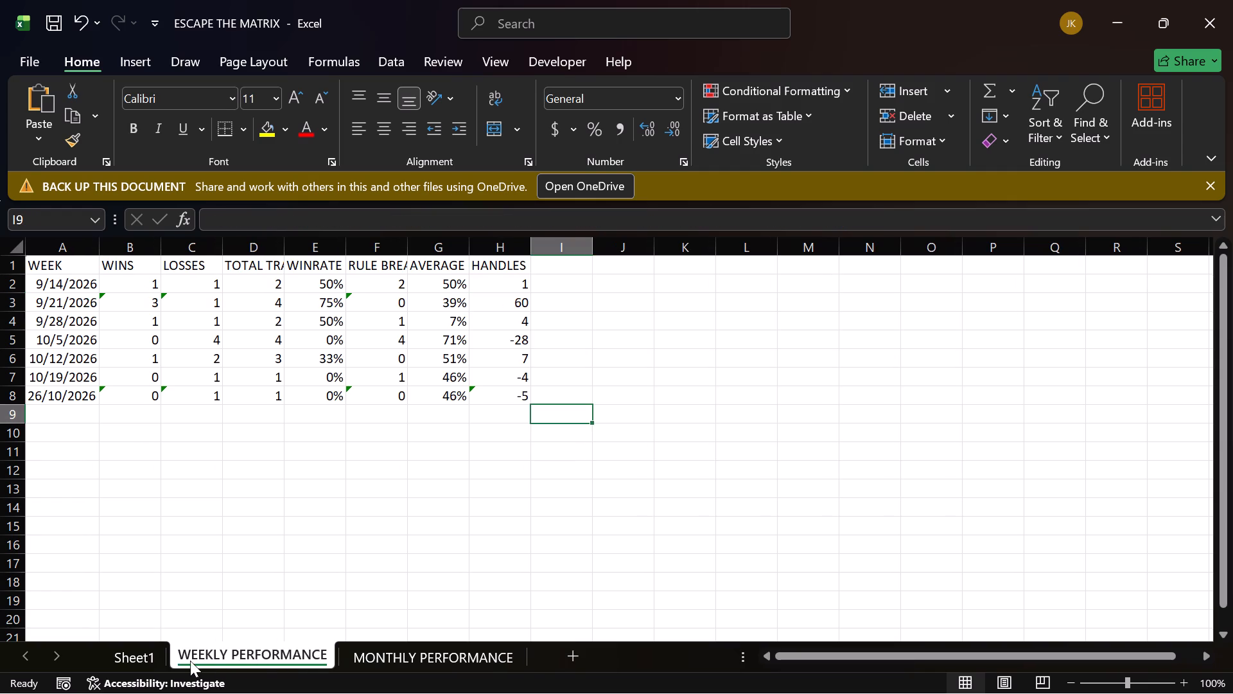
pyautogui.click(133, 661)
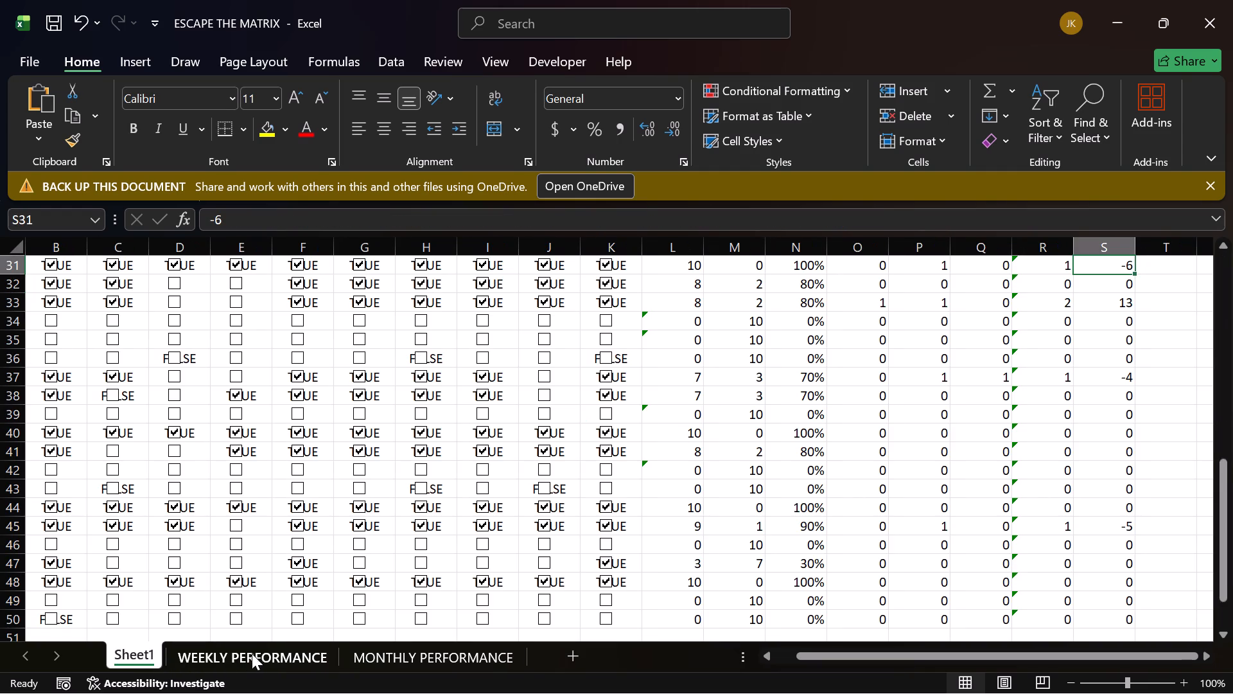
pyautogui.click(267, 650)
pyautogui.click(423, 655)
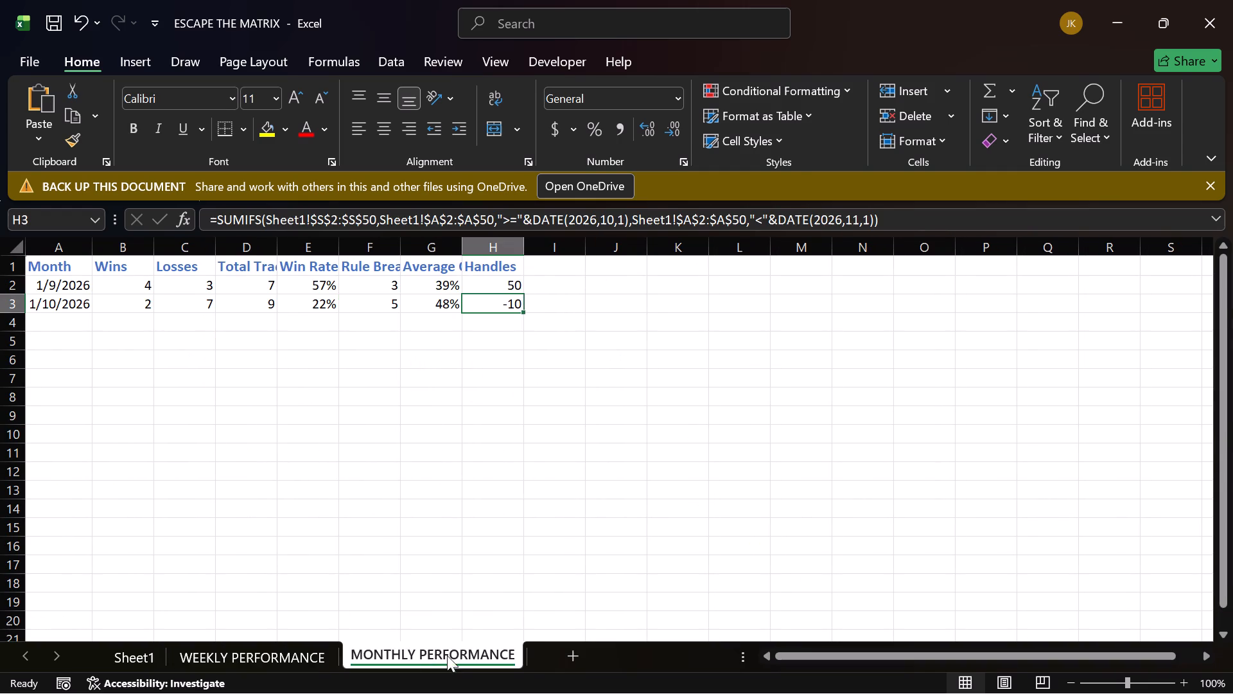
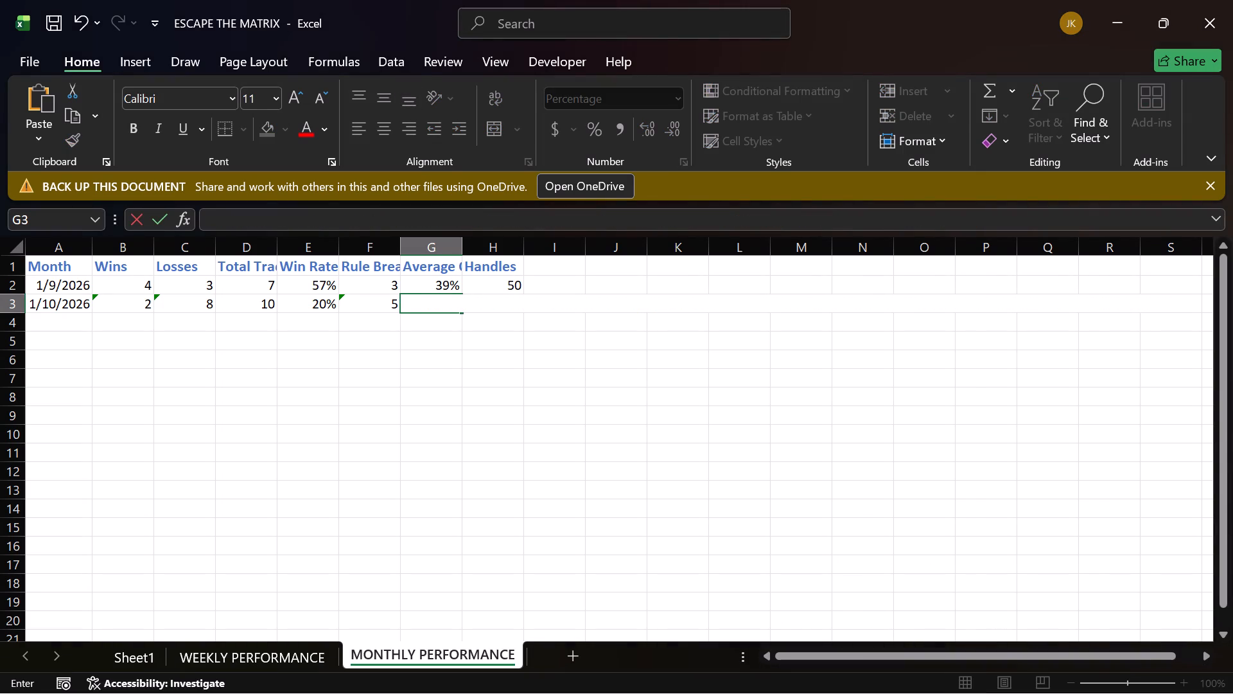
pyautogui.hotkey('ctrl', 'v')
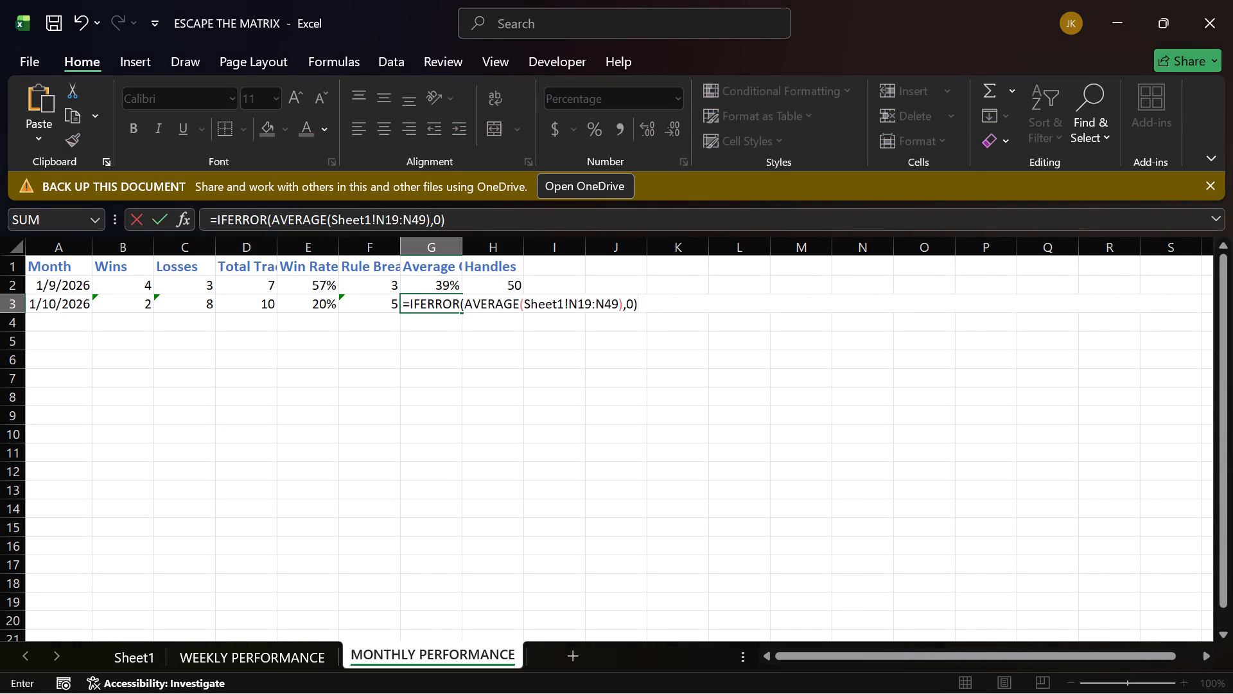
pyautogui.press('Return')
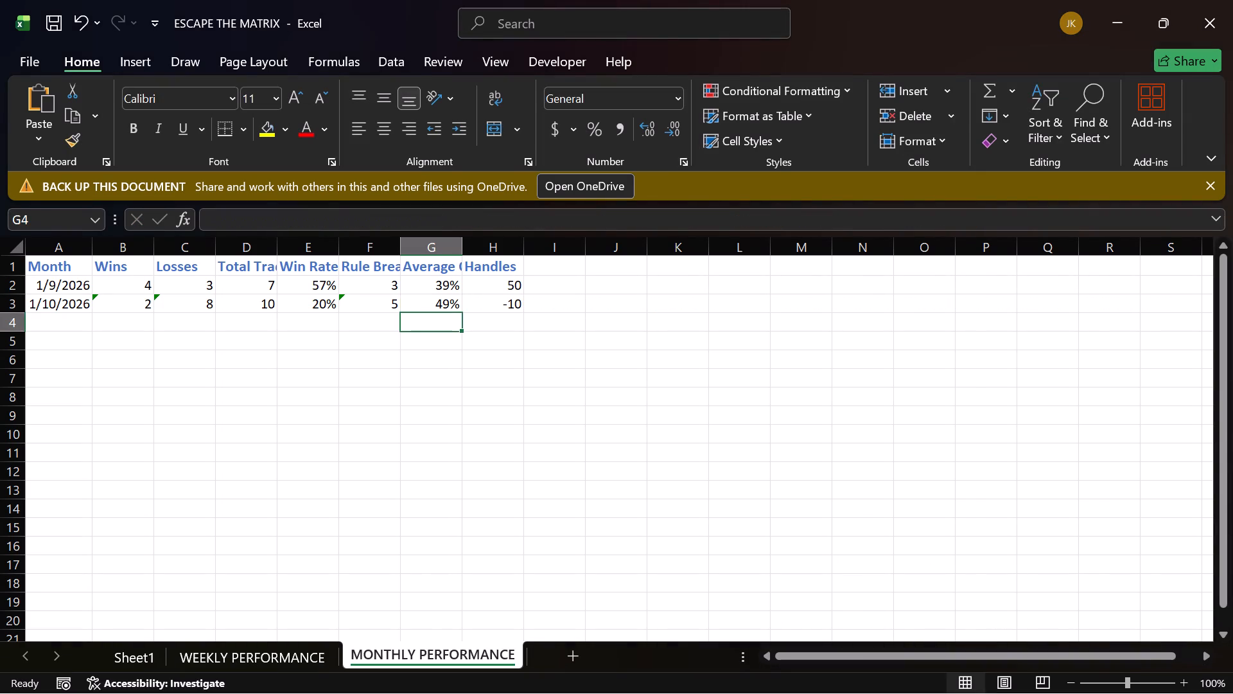
# Replace cell H3 of MONTHLY PERFORMANCE in Excel with ChatGPT's Handles formula from Chrome, =SUM(Sheet1!S19:S49).
pyautogui.click(511, 308)
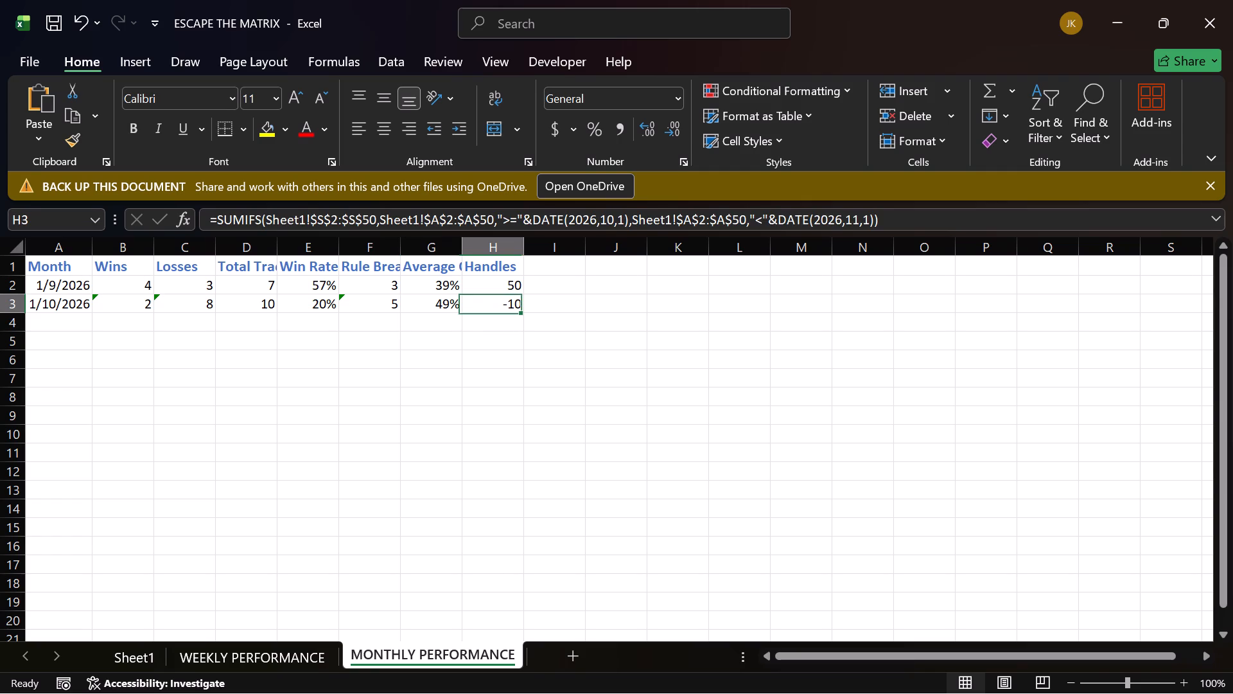
pyautogui.press('BackSpace')
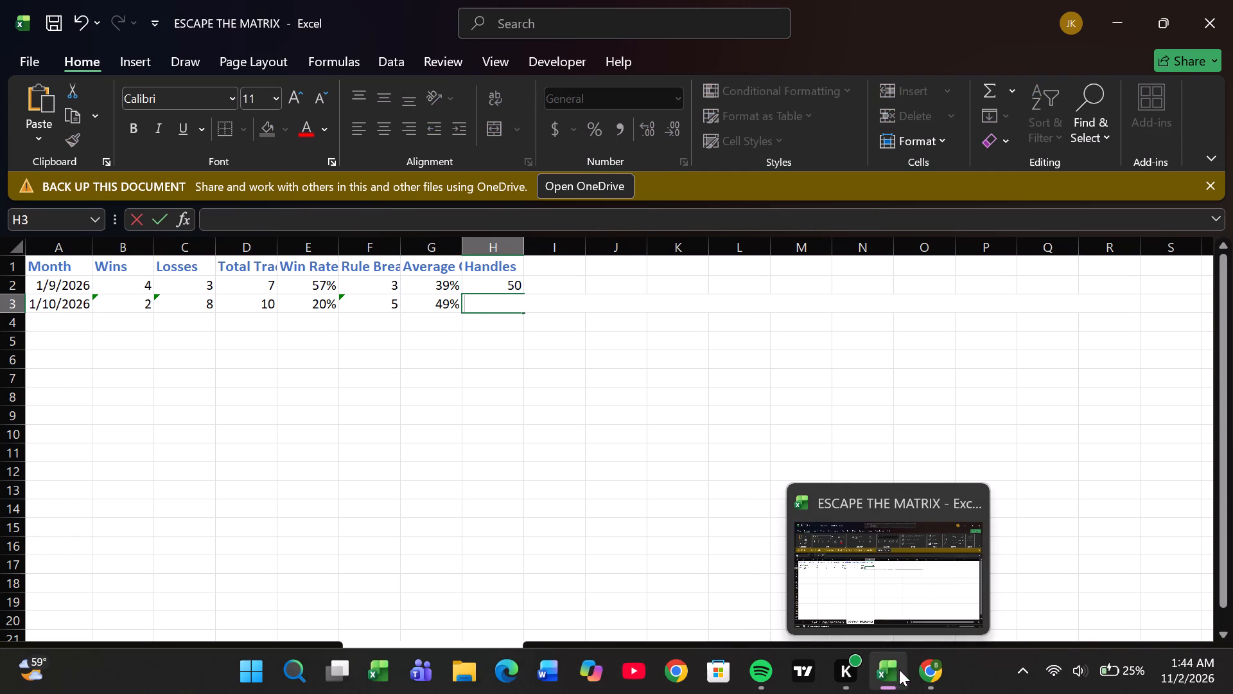
pyautogui.click(927, 670)
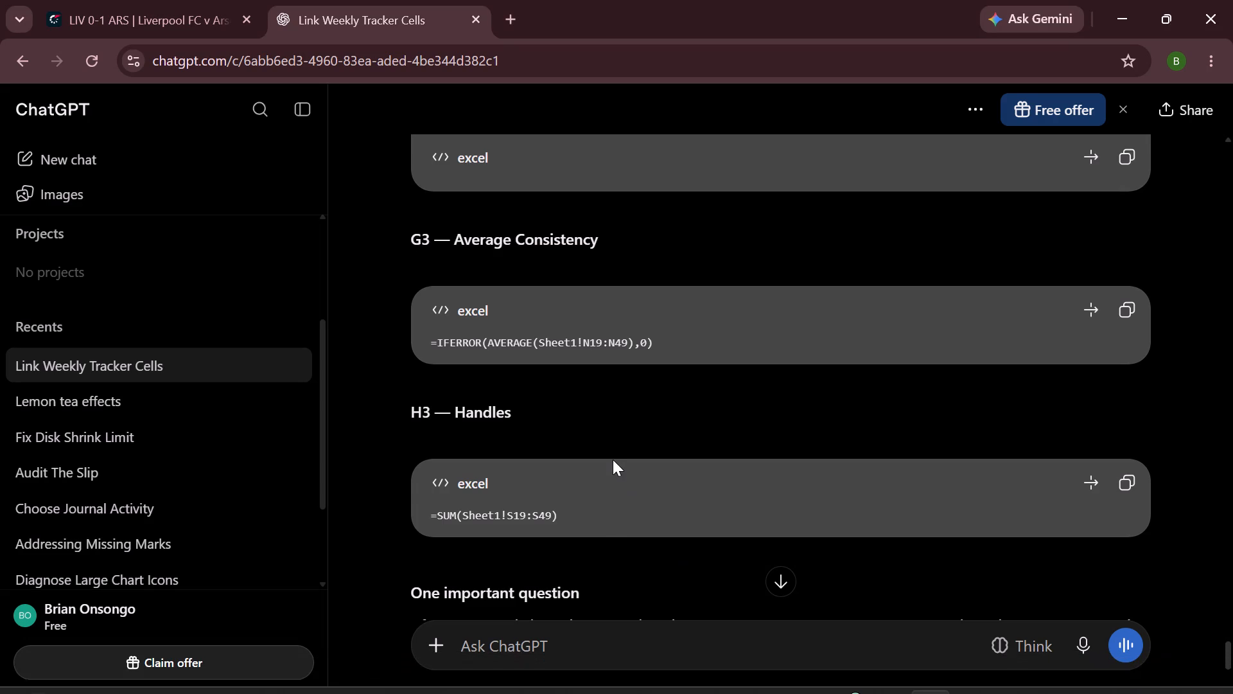
pyautogui.scroll(-1, 613, 459)
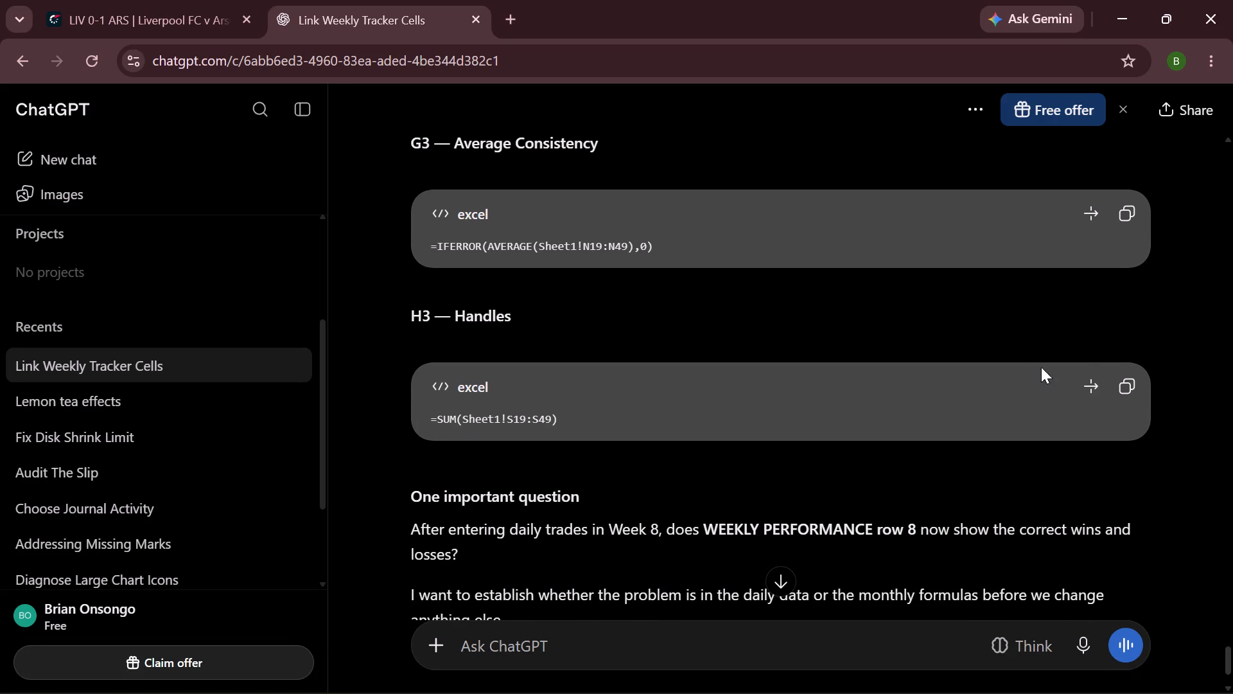
pyautogui.click(1131, 382)
pyautogui.click(887, 670)
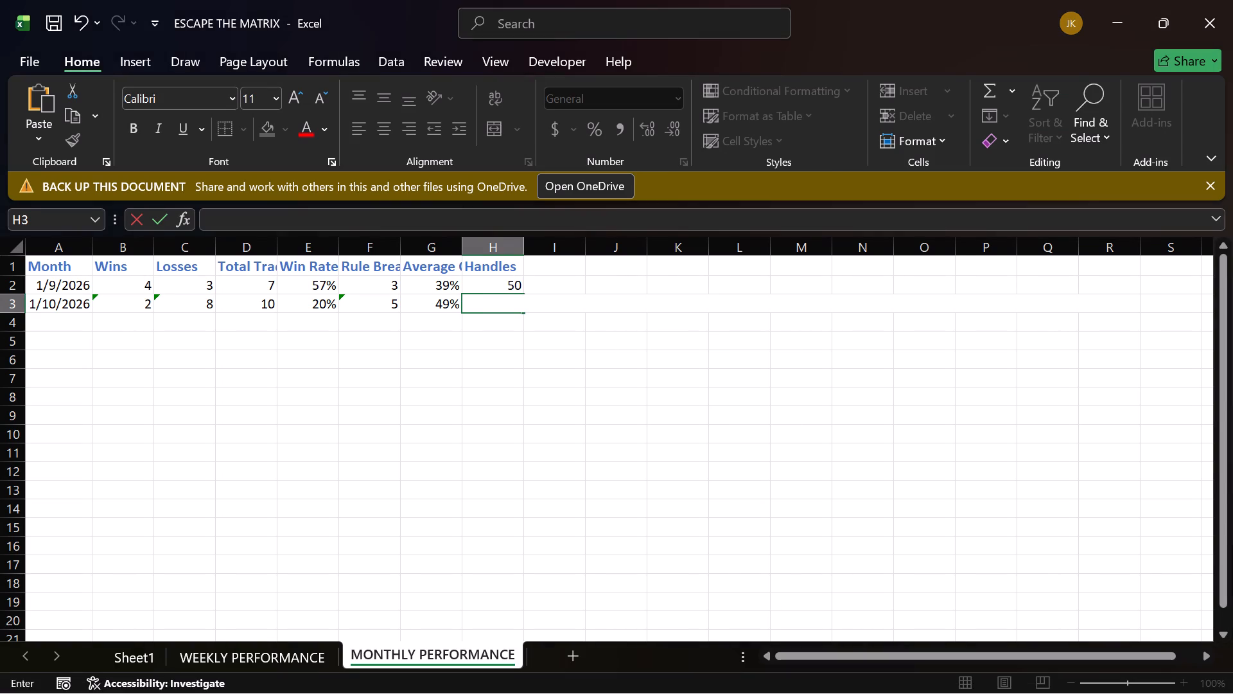
pyautogui.hotkey('ctrl', 'v')
pyautogui.press('Return')
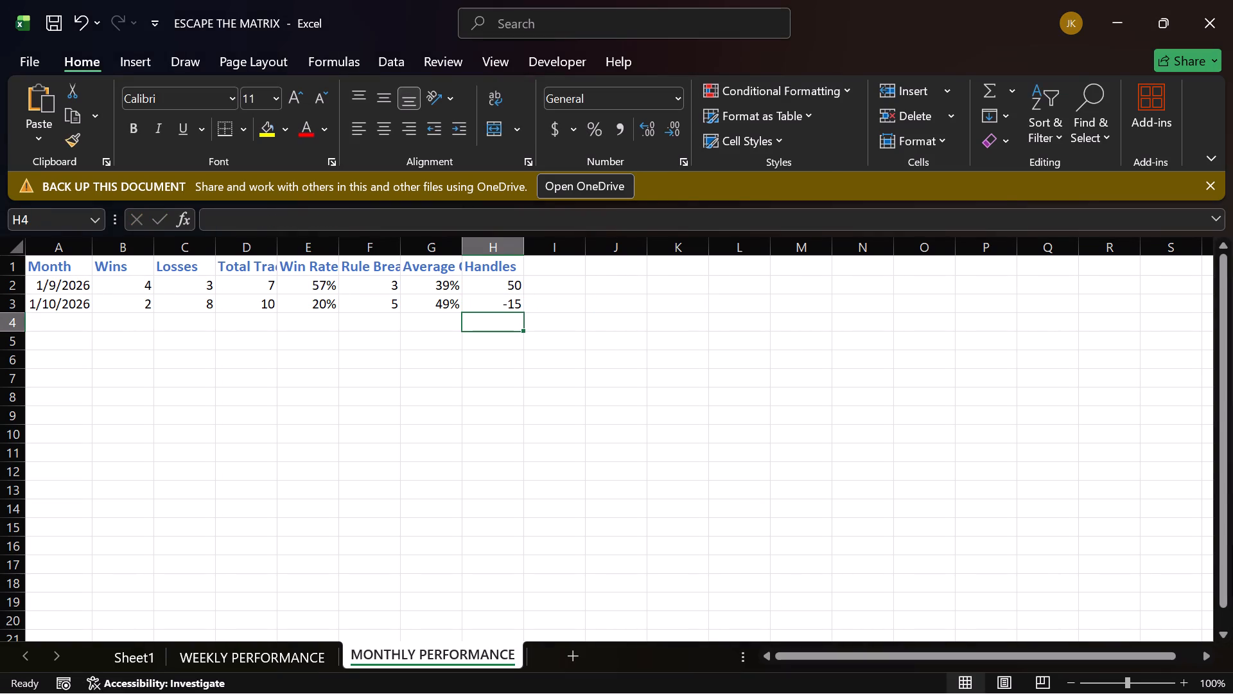
# Save the ESCAPE THE MATRIX workbook.
pyautogui.click(62, 328)
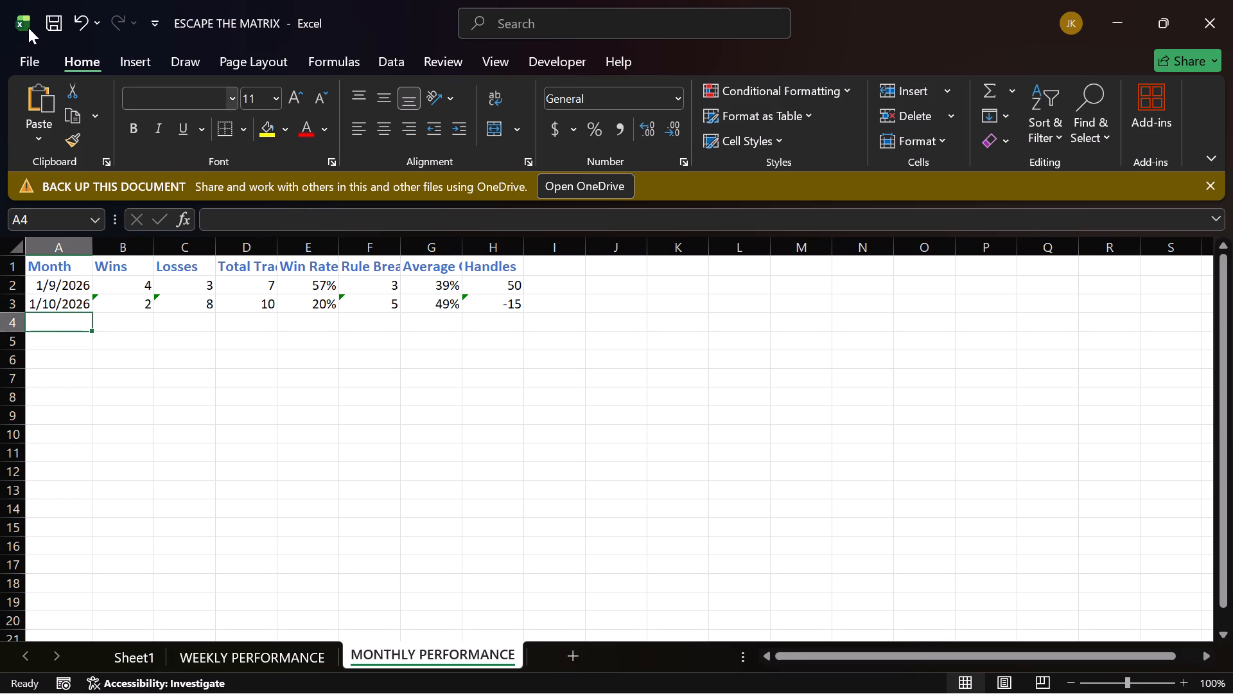
pyautogui.click(50, 21)
# Review the late-October daily entries in Sheet1 and compare them with the WEEKLY PERFORMANCE and MONTHLY PERFORMANCE results.
pyautogui.click(145, 657)
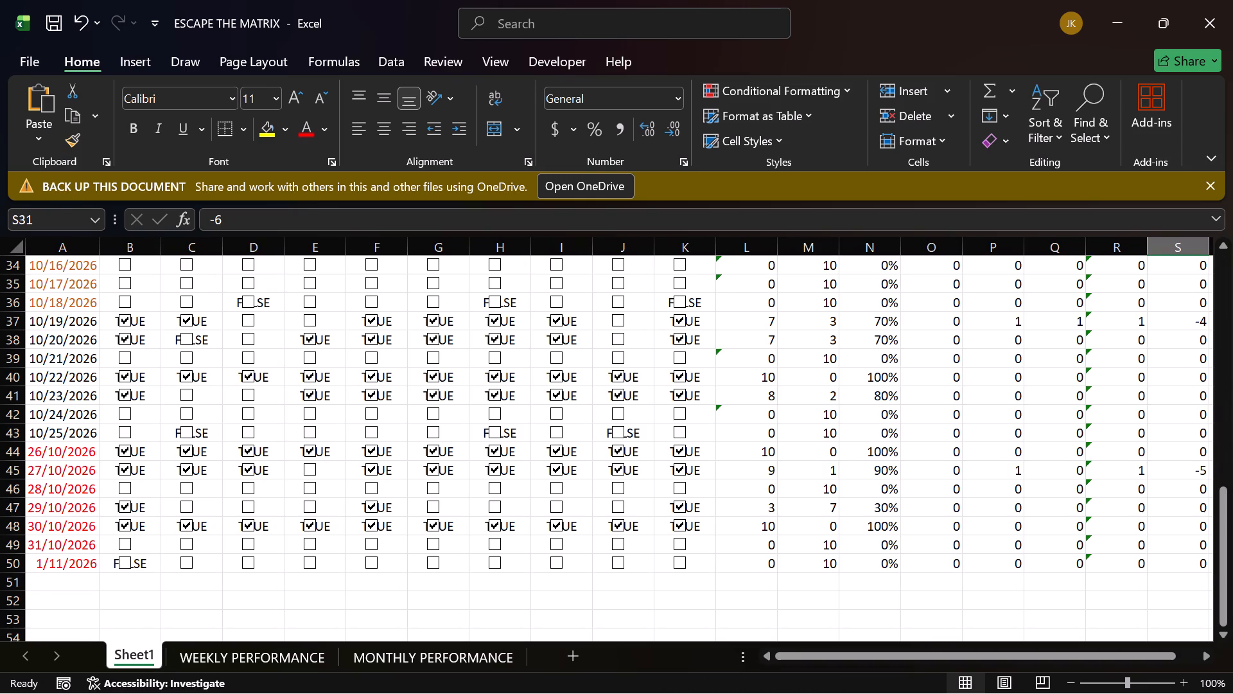
pyautogui.scroll(1, 143, 499)
pyautogui.scroll(-5, 143, 499)
pyautogui.scroll(2, 143, 499)
pyautogui.scroll(-1, 143, 499)
pyautogui.scroll(1, 143, 499)
pyautogui.scroll(-8, 143, 499)
pyautogui.scroll(7, 143, 499)
pyautogui.scroll(-1, 143, 499)
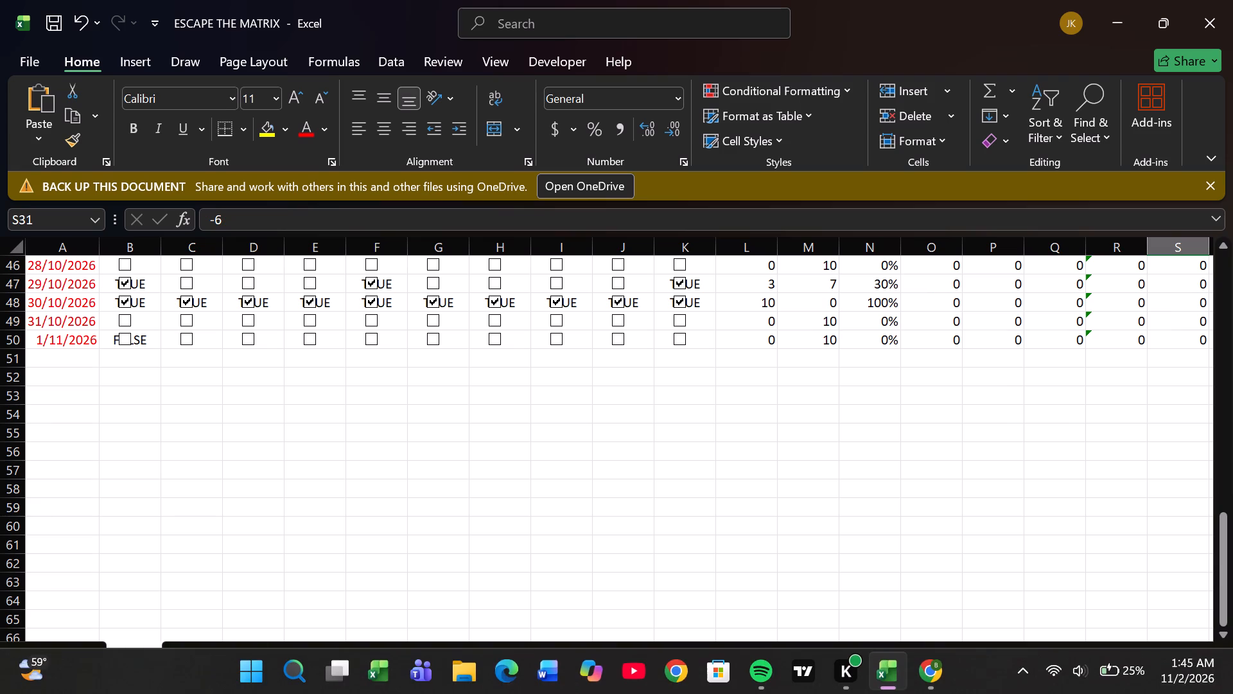
pyautogui.click(275, 652)
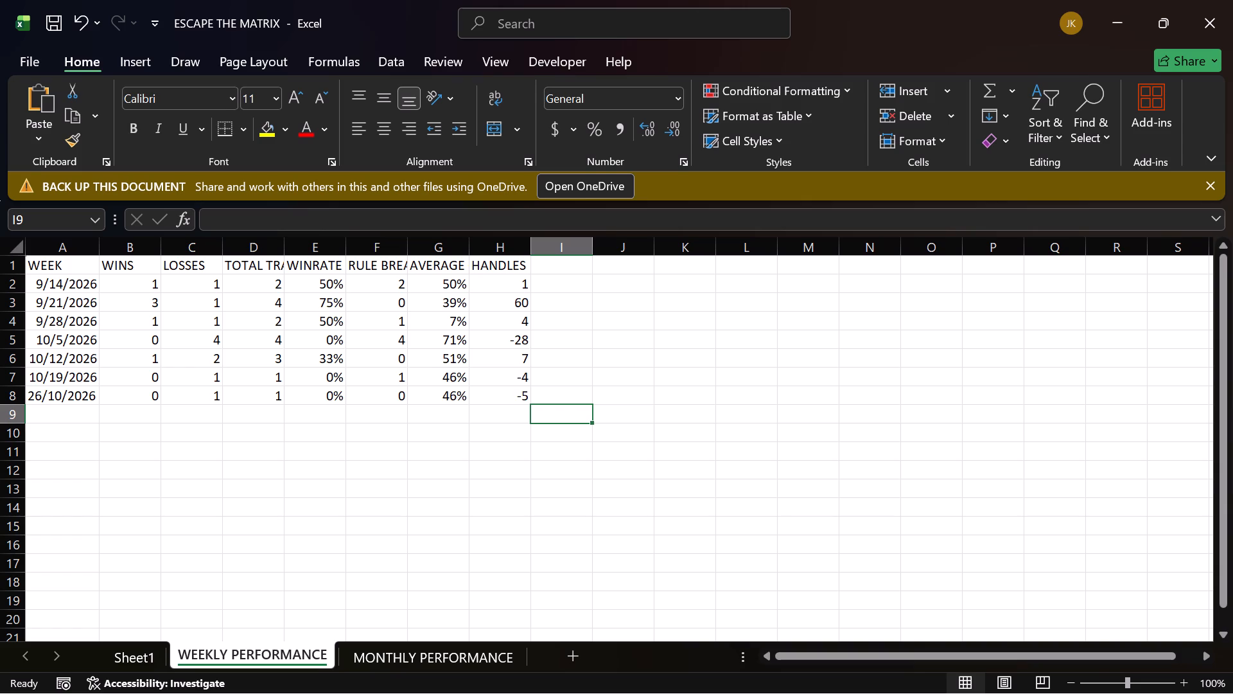
pyautogui.click(81, 418)
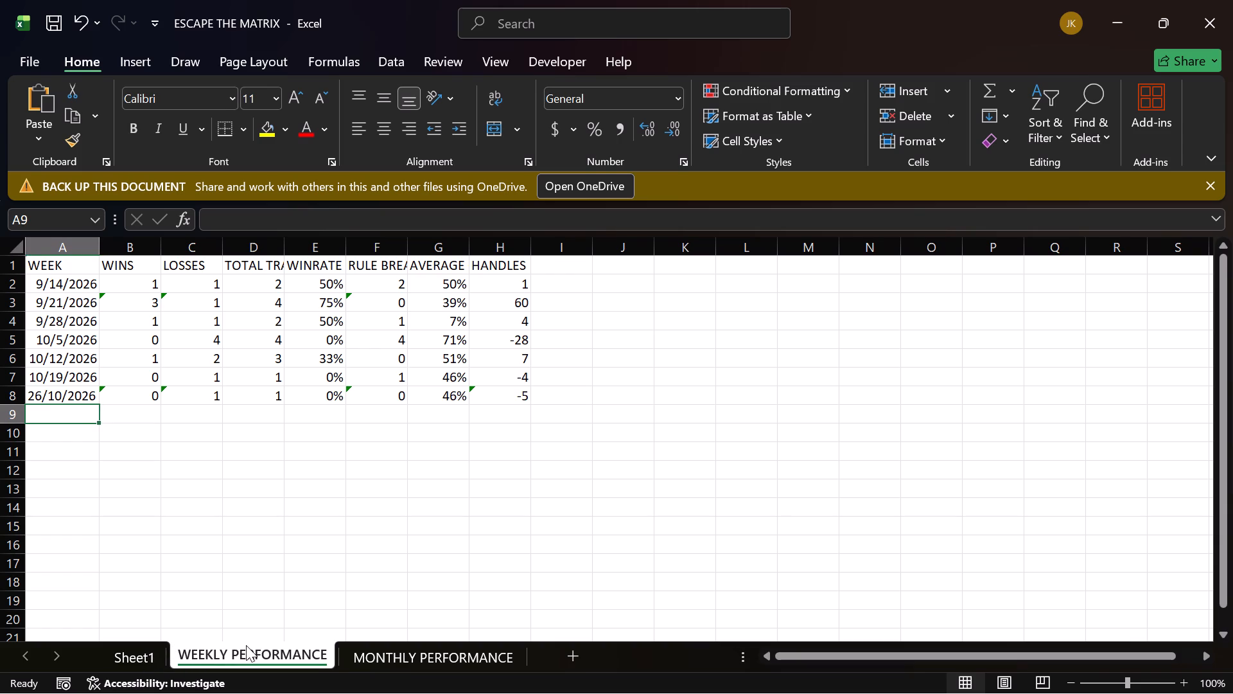
pyautogui.click(139, 653)
pyautogui.click(261, 650)
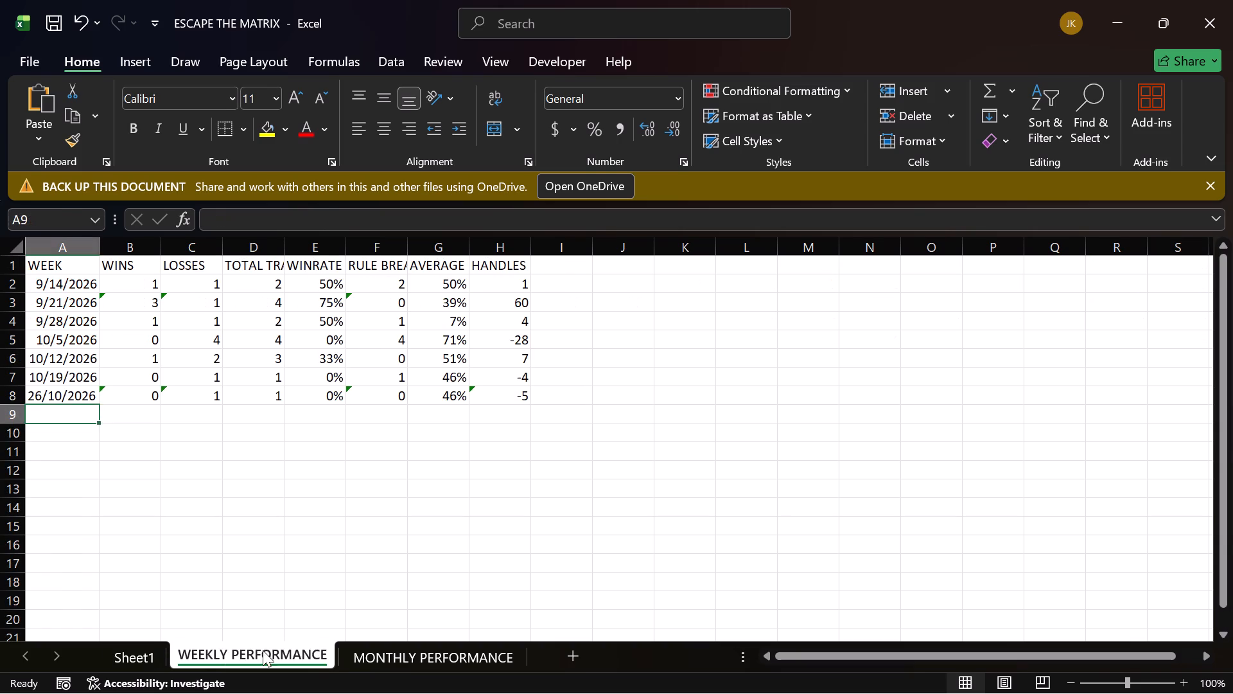
pyautogui.click(427, 657)
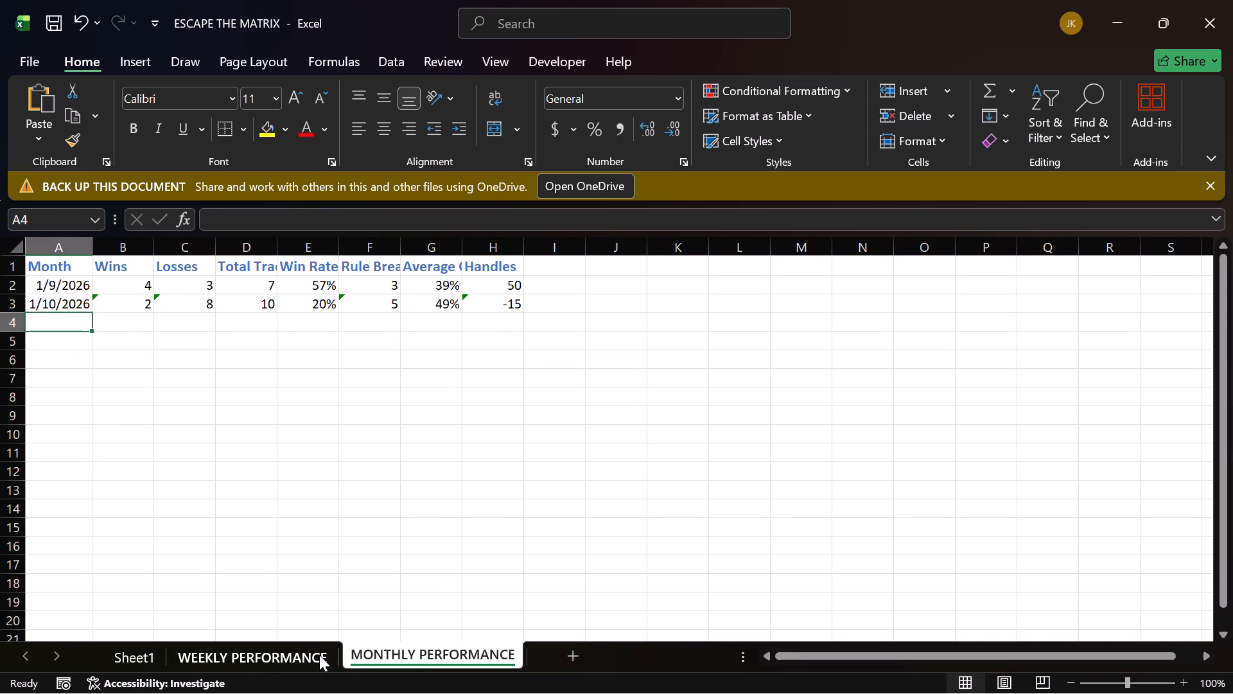
pyautogui.click(246, 659)
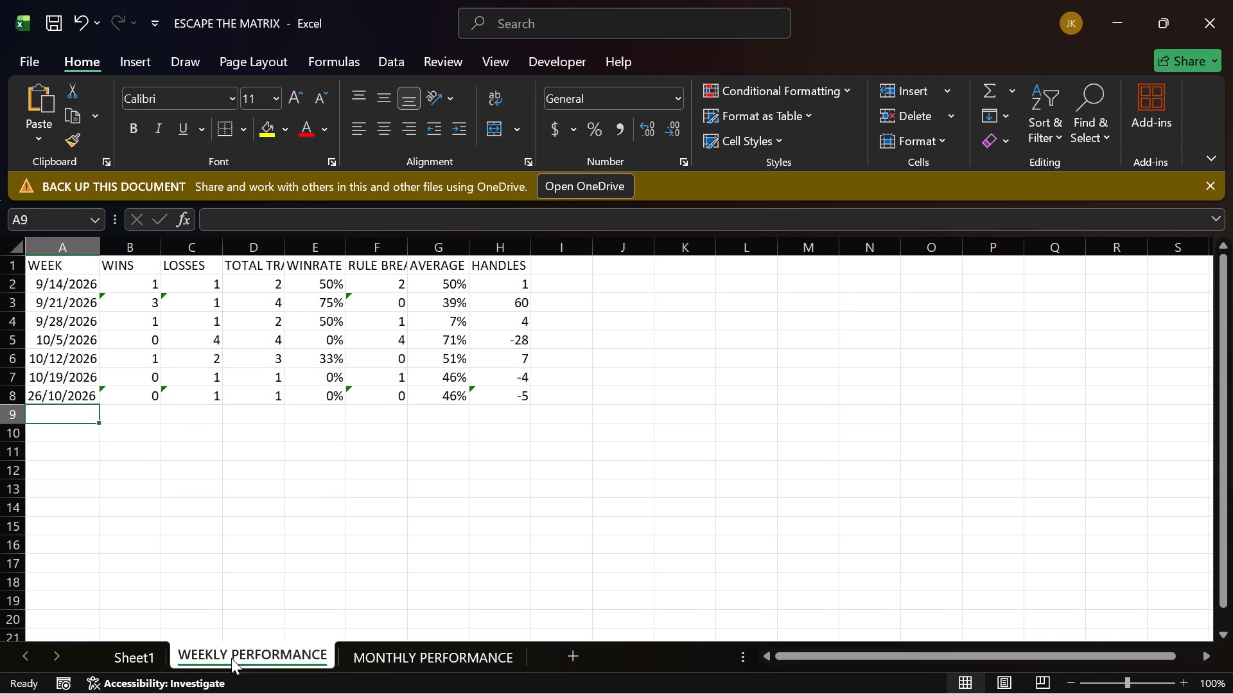
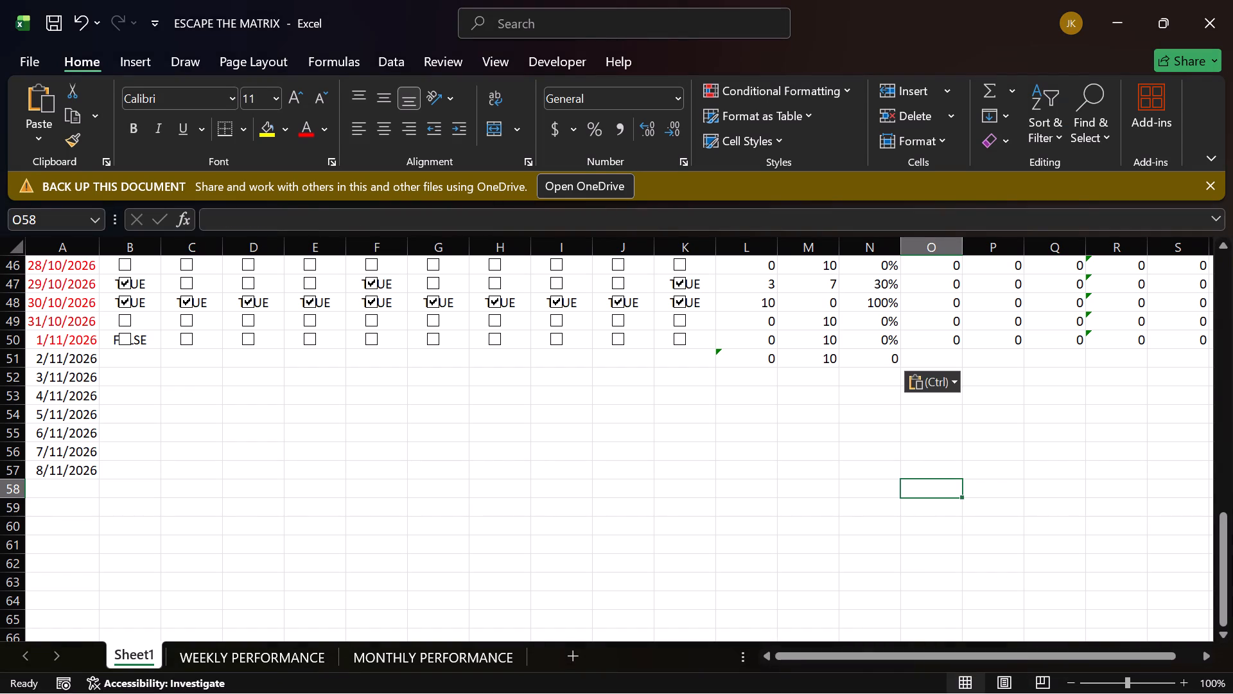
pyautogui.moveTo(737, 363); pyautogui.dragTo(875, 357)
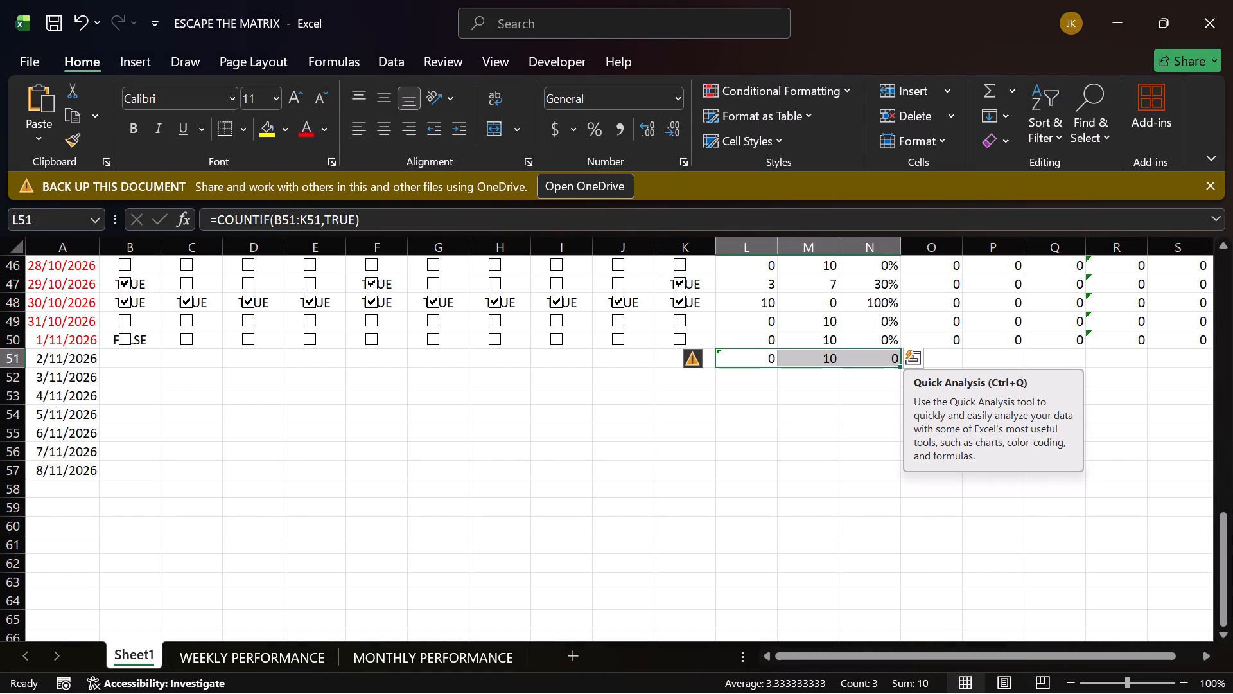
pyautogui.rightClick(868, 358)
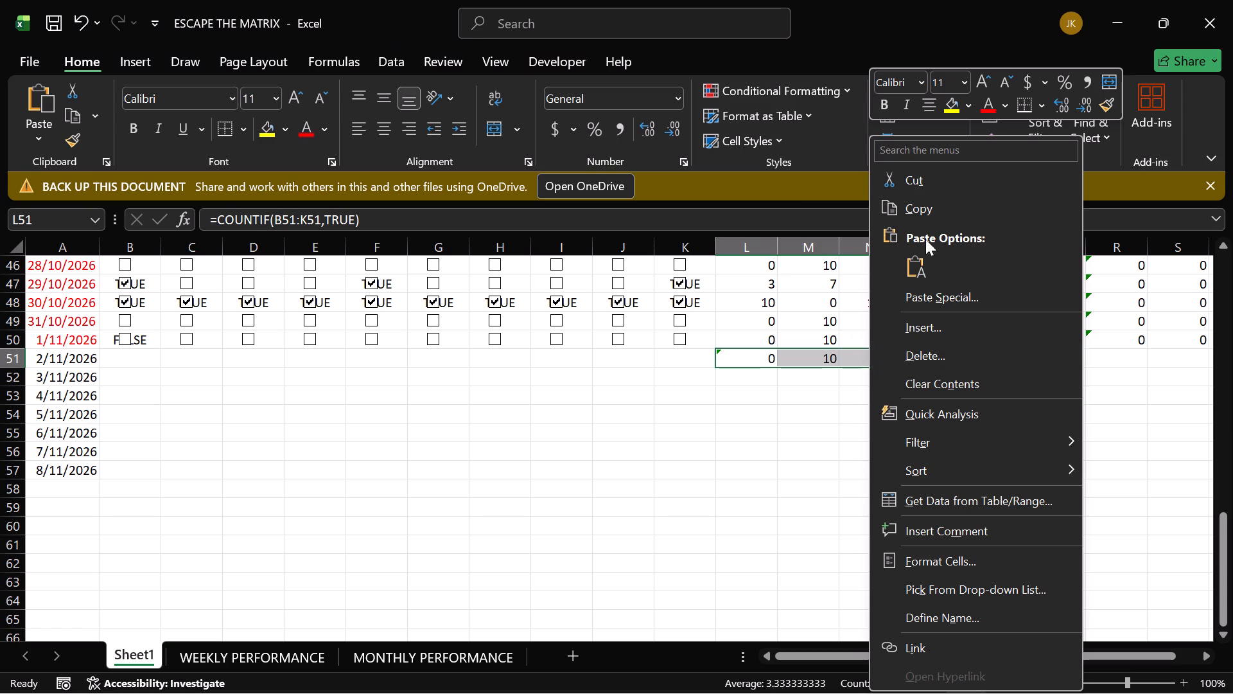
pyautogui.click(932, 215)
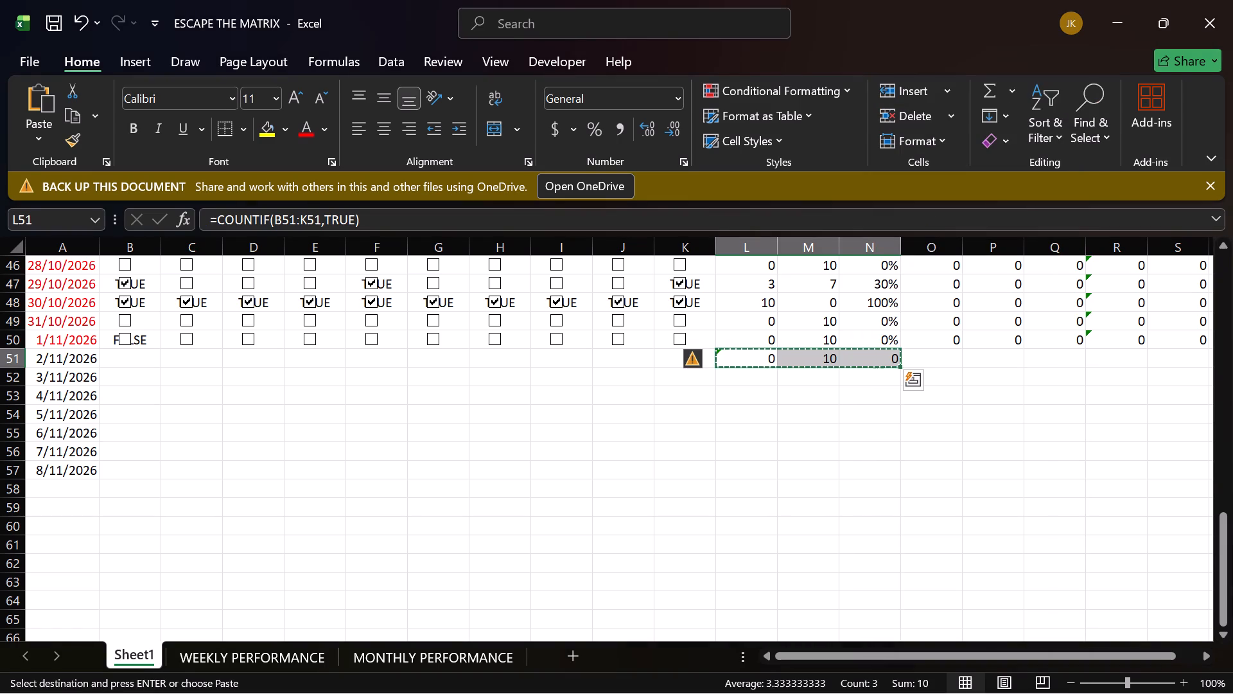
pyautogui.click(728, 377)
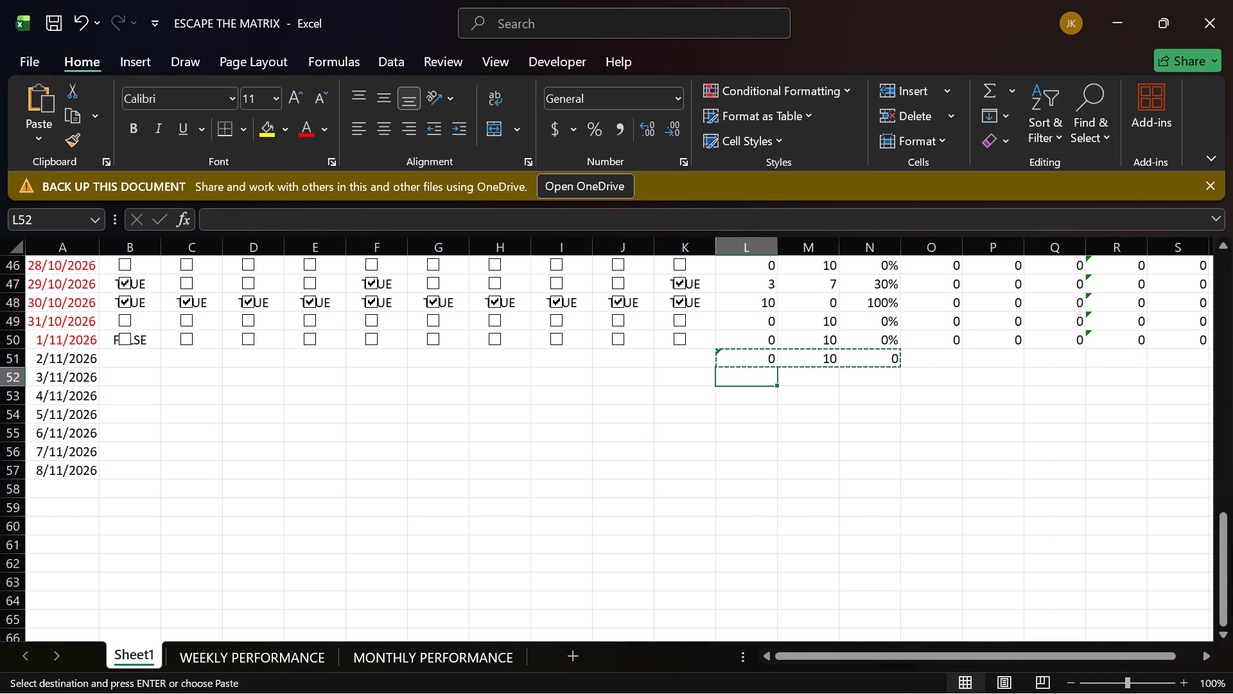
pyautogui.click(759, 429)
pyautogui.moveTo(726, 382); pyautogui.dragTo(805, 378)
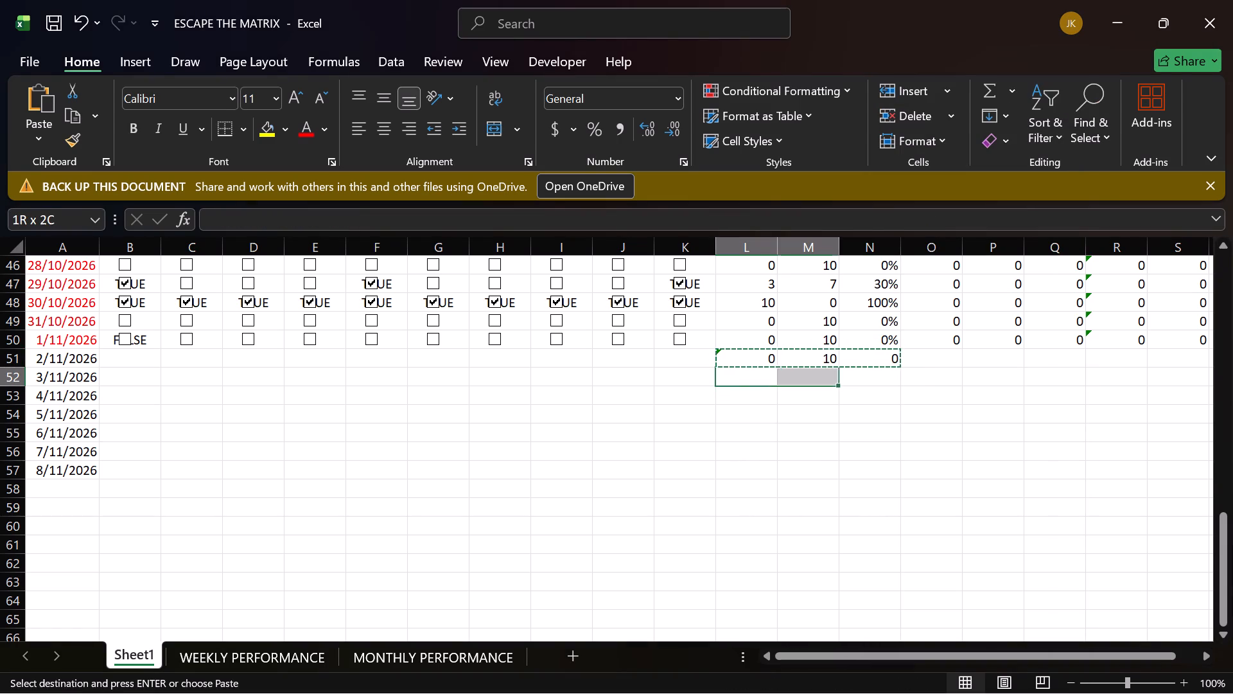
pyautogui.moveTo(805, 378); pyautogui.dragTo(855, 378)
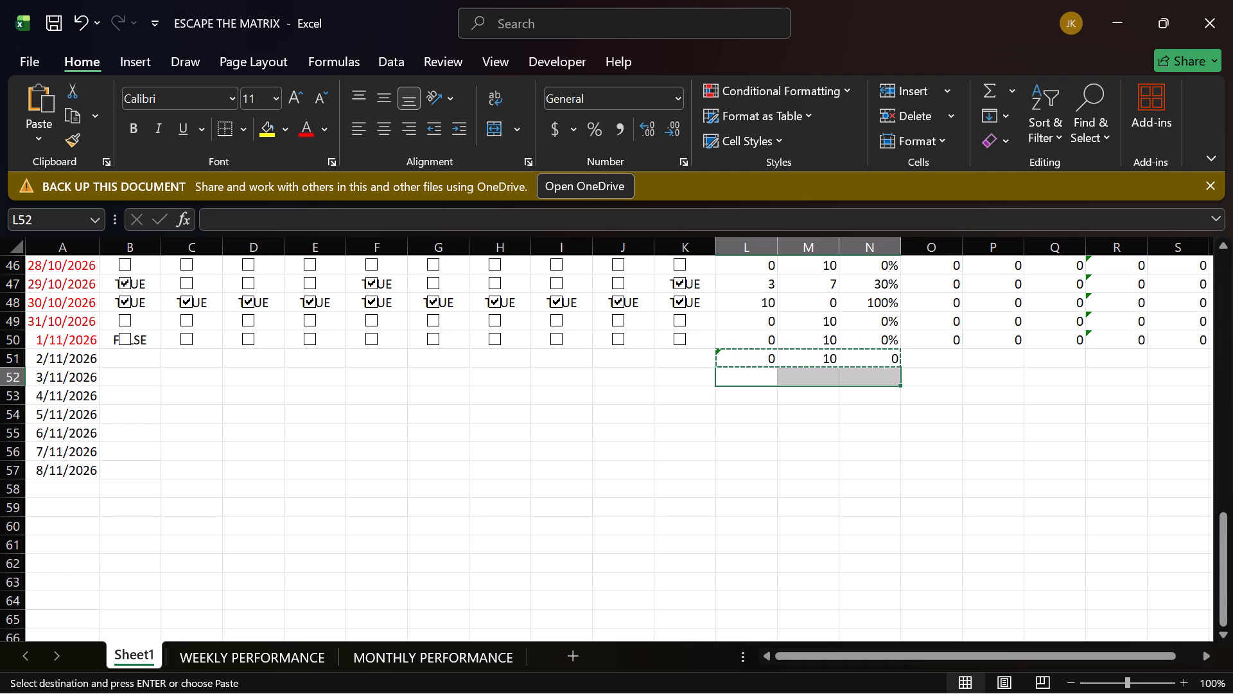
pyautogui.hotkey('ctrl', 'v')
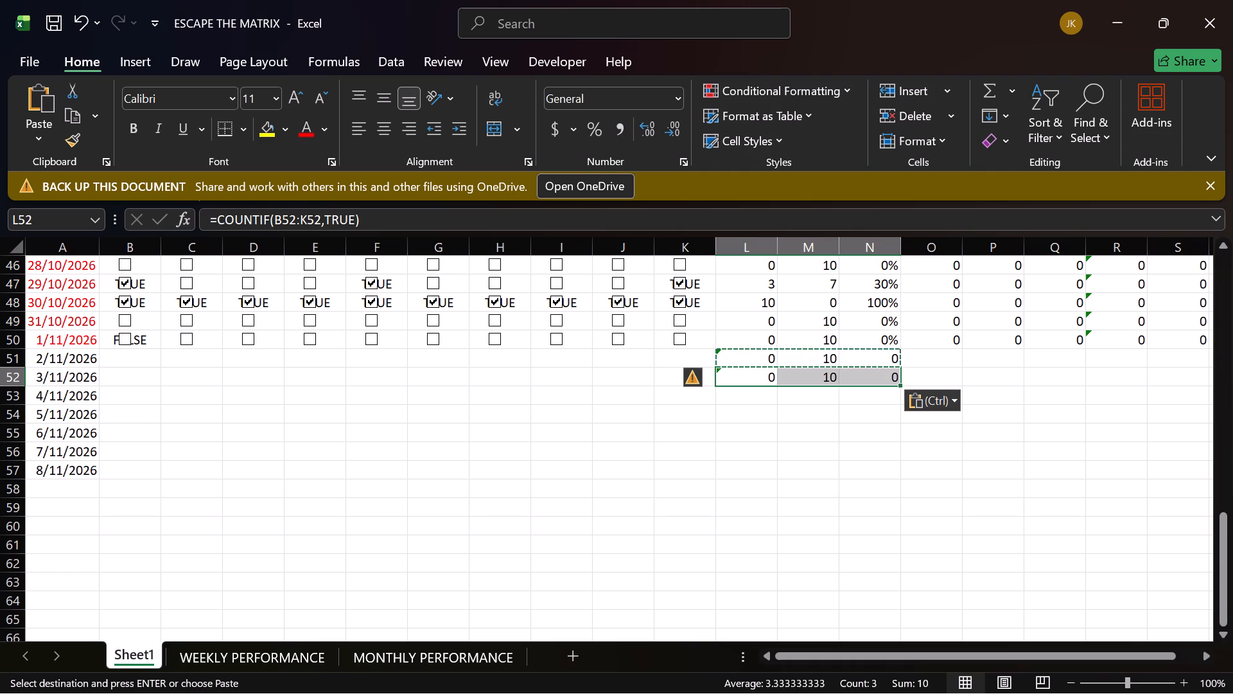
# Paste the copied L51:N51 formulas row by row into L53:N57 of Sheet1, for 4/11/2026 through 8/11/2026.
pyautogui.moveTo(735, 400); pyautogui.dragTo(862, 388)
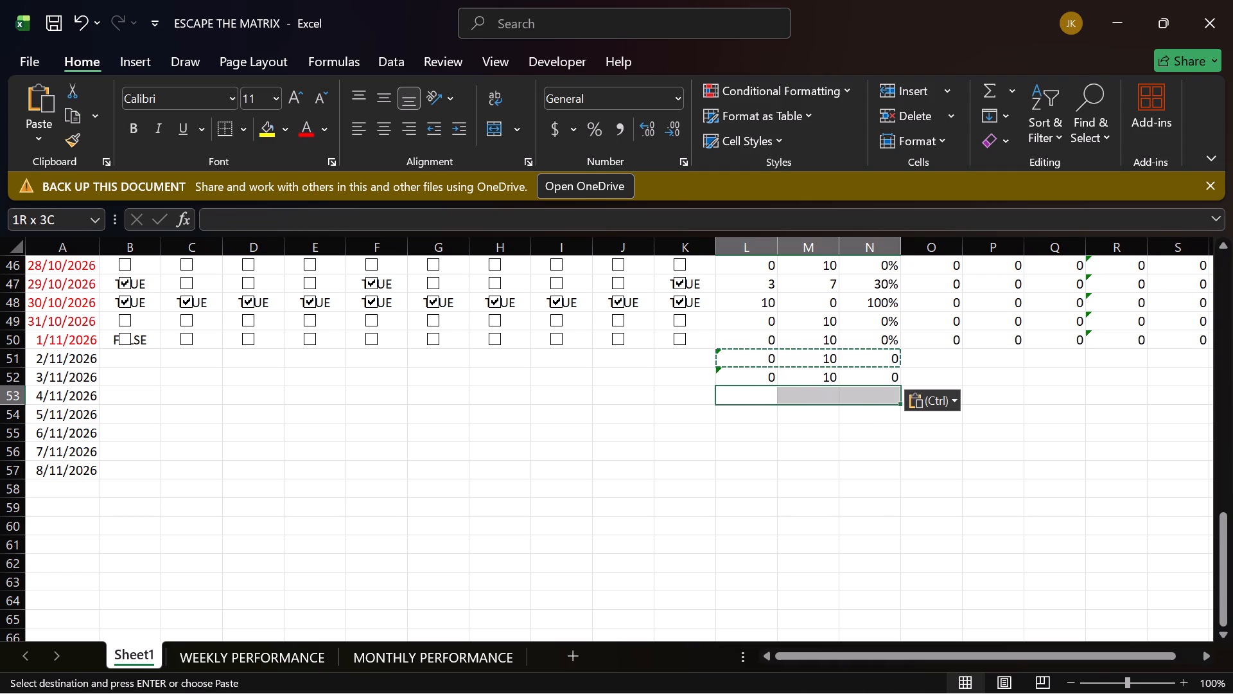
pyautogui.moveTo(862, 388); pyautogui.dragTo(862, 388)
pyautogui.hotkey('ctrl', 'v')
pyautogui.moveTo(740, 419); pyautogui.dragTo(888, 419)
pyautogui.hotkey('ctrl', 'v')
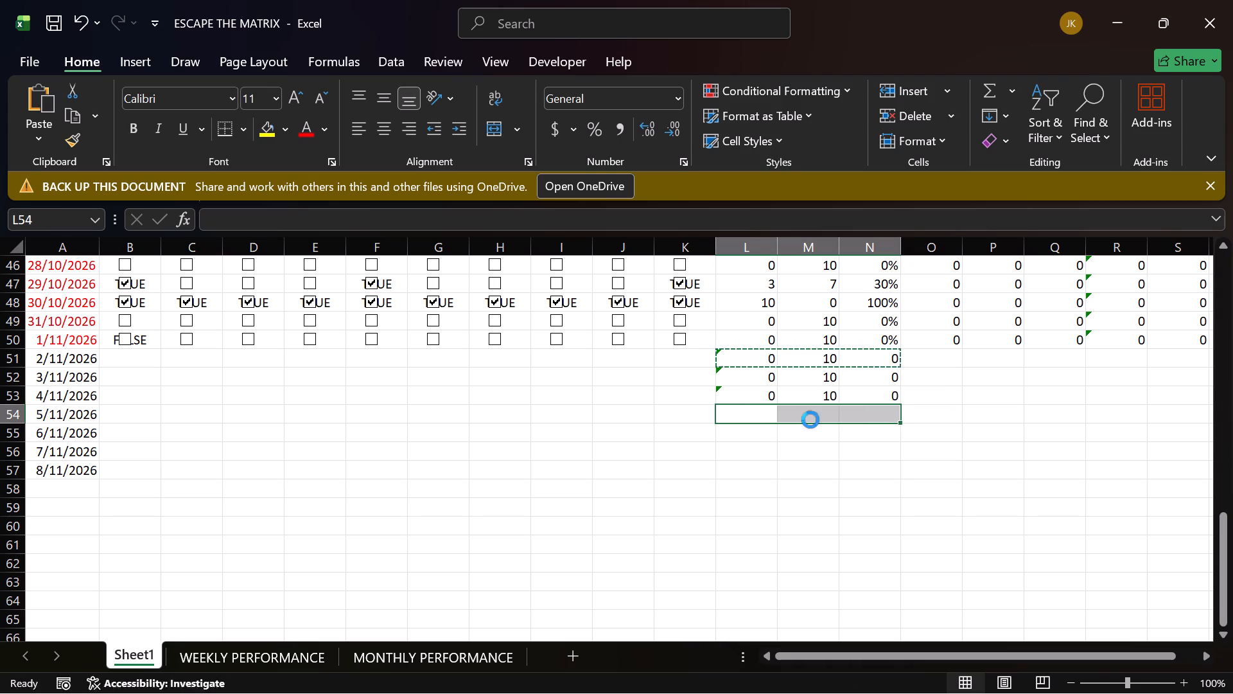
pyautogui.moveTo(756, 437); pyautogui.dragTo(887, 436)
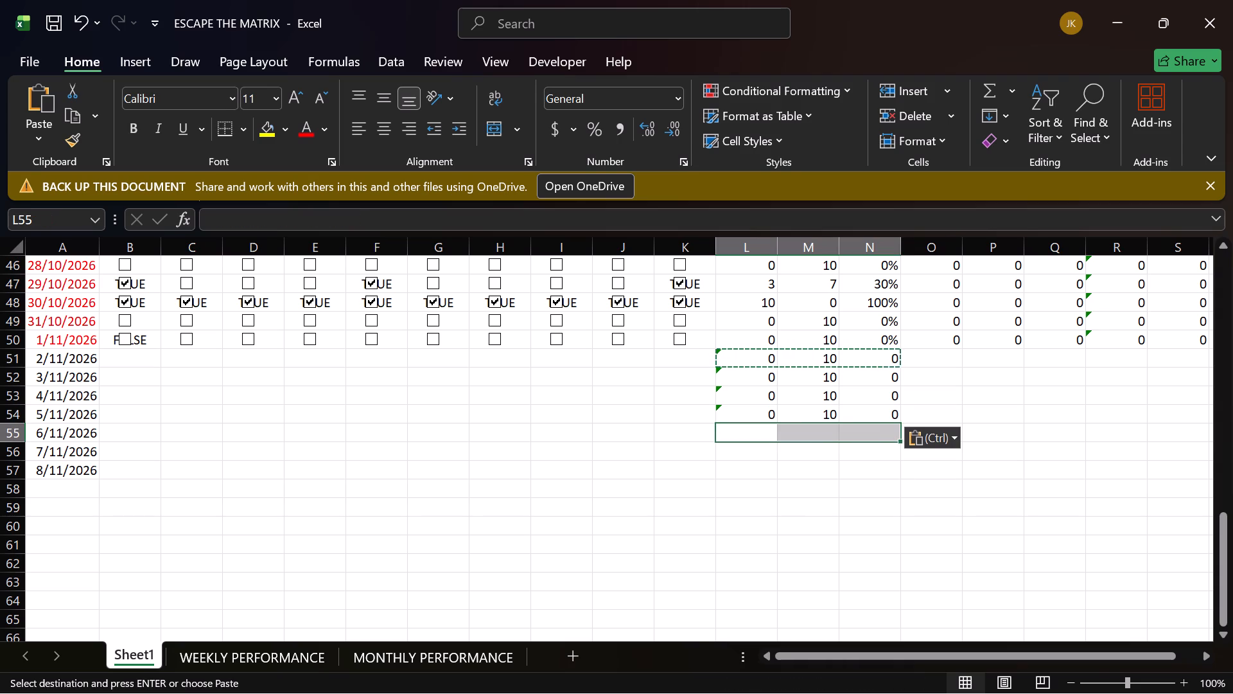
pyautogui.hotkey('ctrl', 'v')
pyautogui.moveTo(748, 455); pyautogui.dragTo(881, 455)
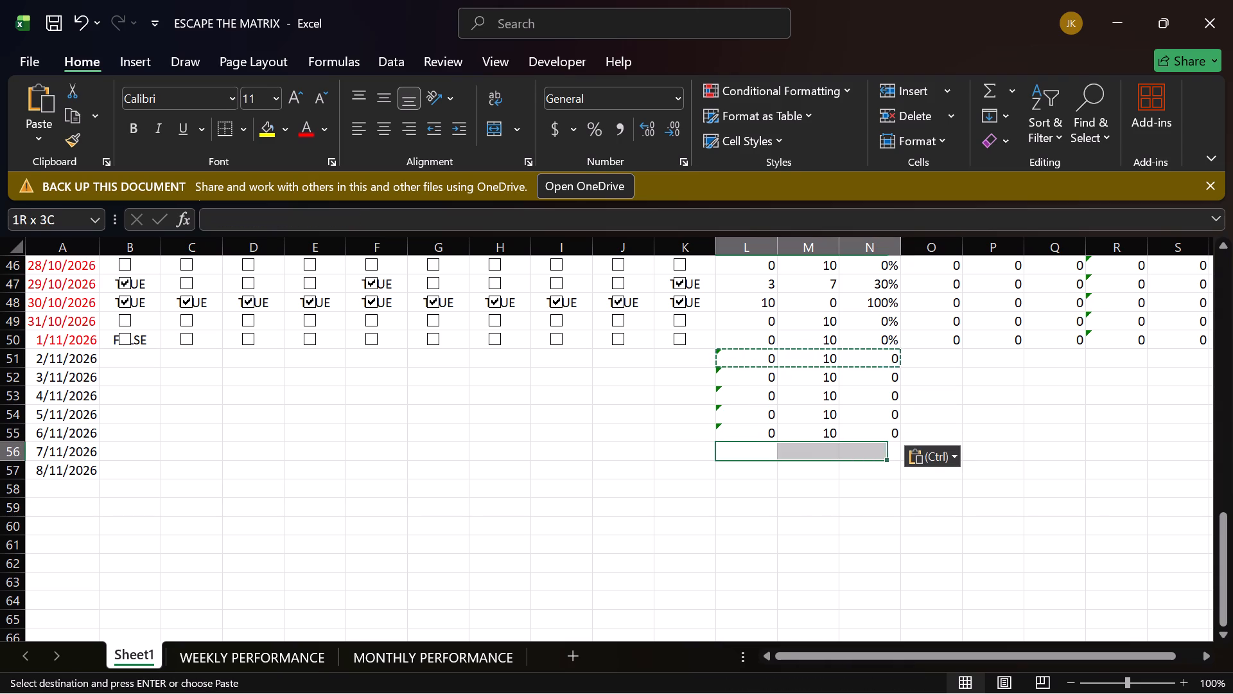
pyautogui.moveTo(881, 455); pyautogui.dragTo(882, 455)
pyautogui.hotkey('ctrl', 'v')
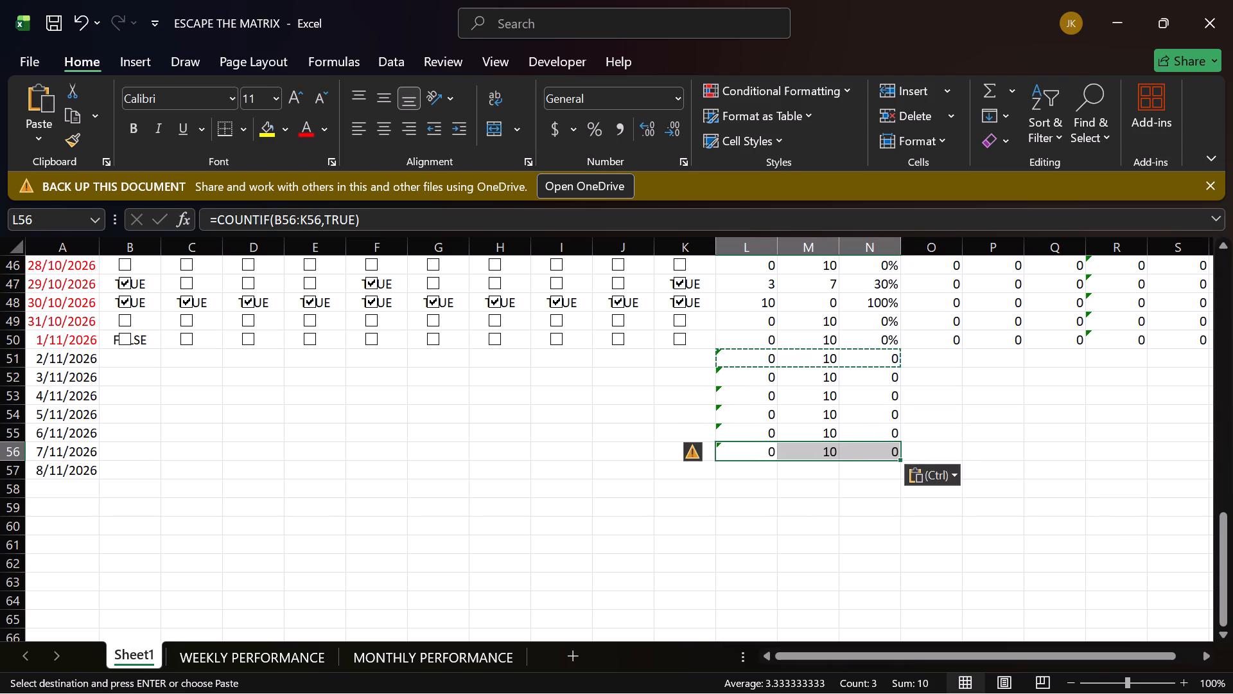
pyautogui.moveTo(749, 479); pyautogui.dragTo(861, 476)
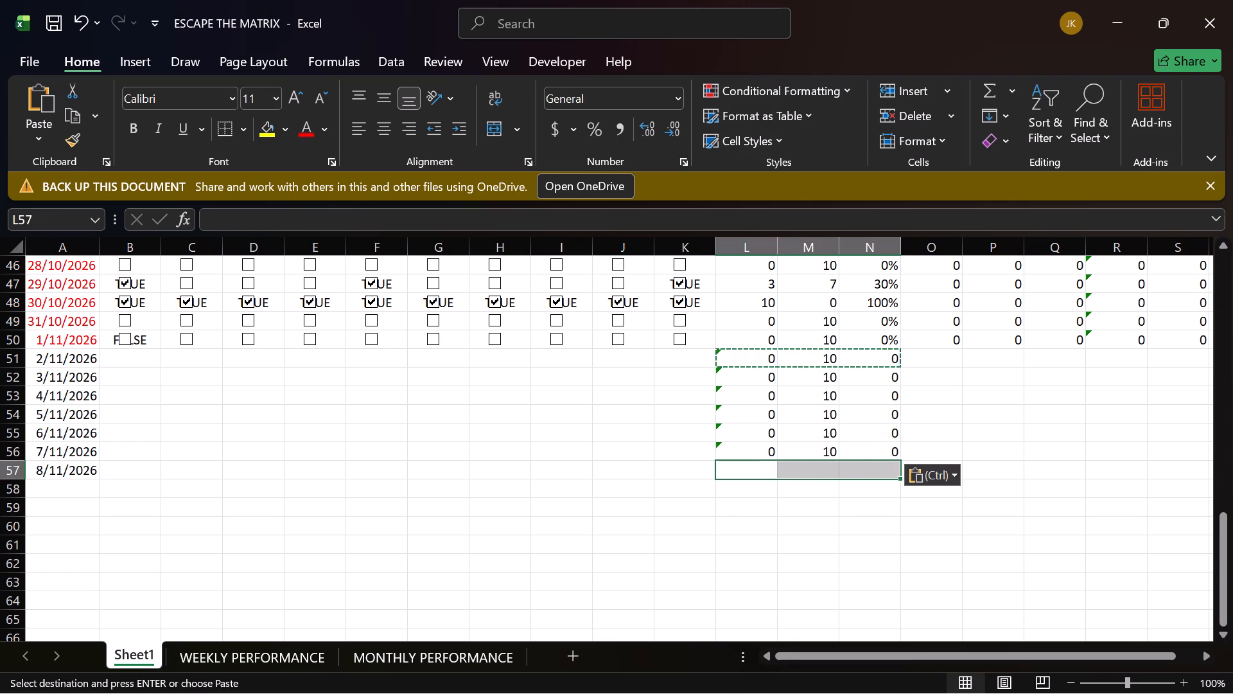
pyautogui.hotkey('ctrl', 'v')
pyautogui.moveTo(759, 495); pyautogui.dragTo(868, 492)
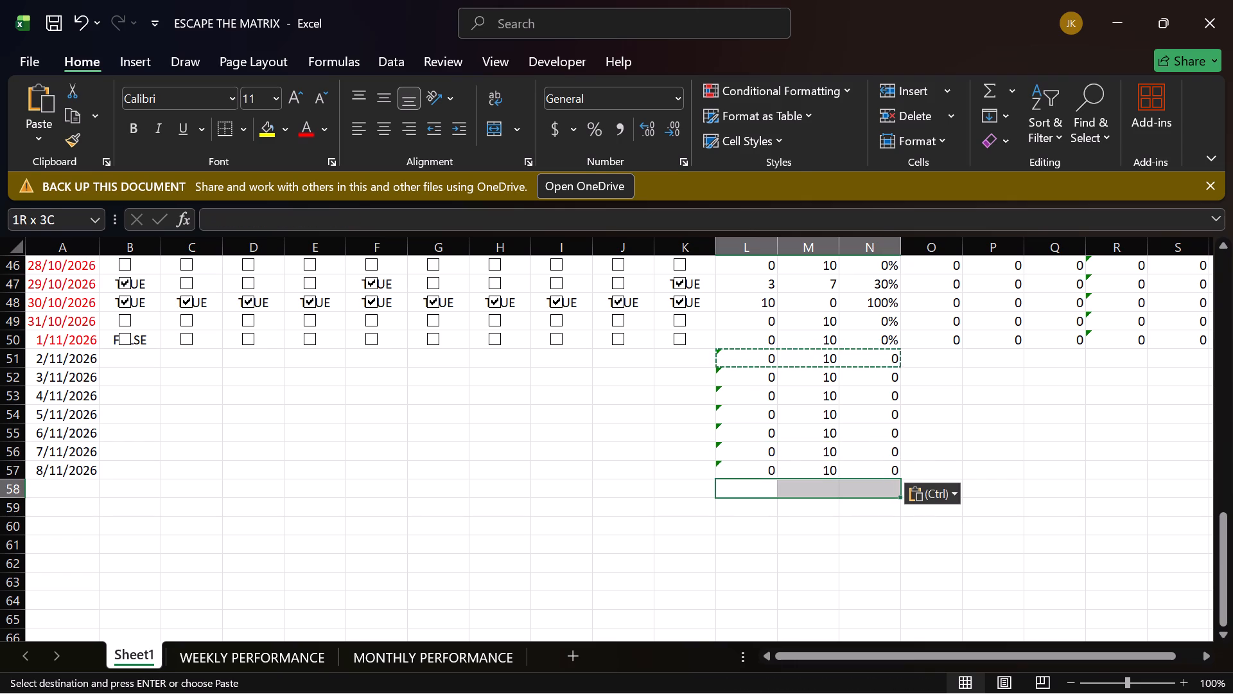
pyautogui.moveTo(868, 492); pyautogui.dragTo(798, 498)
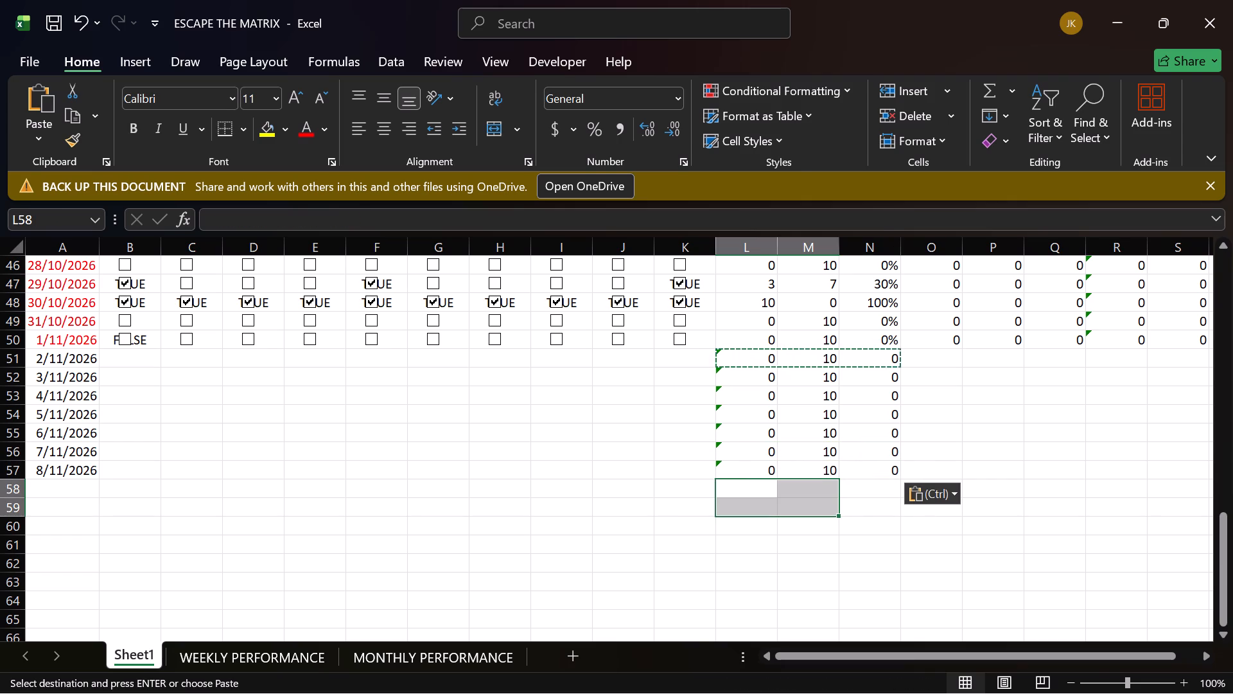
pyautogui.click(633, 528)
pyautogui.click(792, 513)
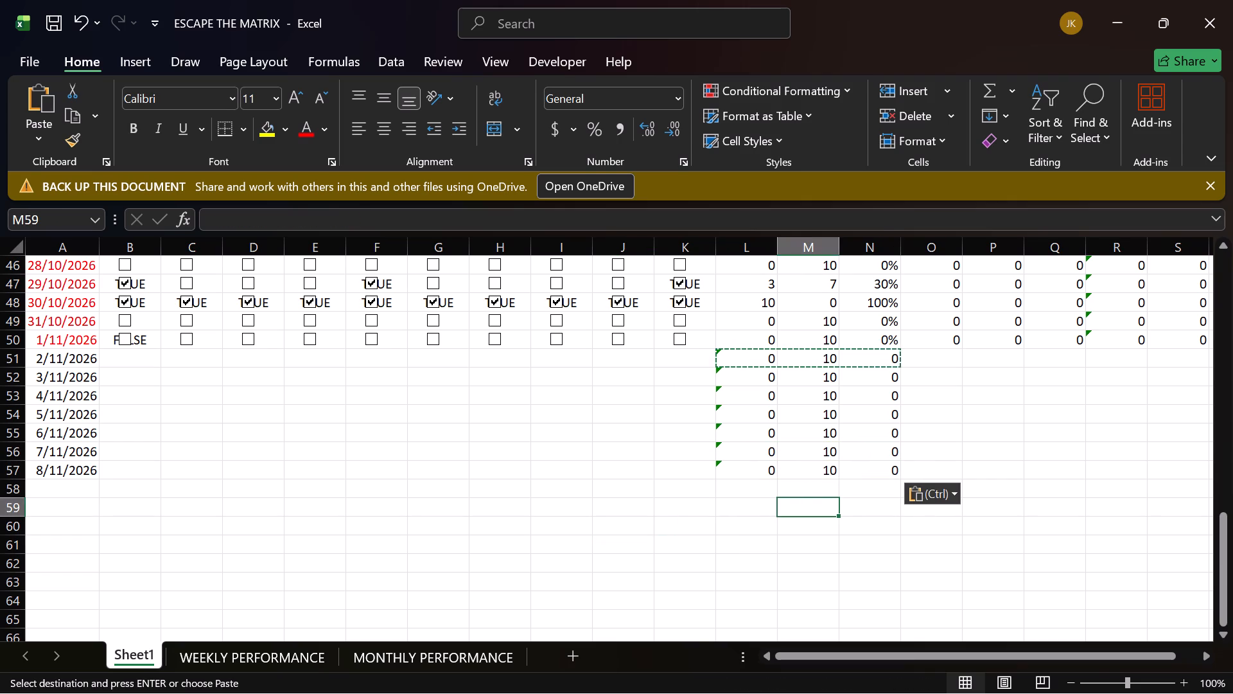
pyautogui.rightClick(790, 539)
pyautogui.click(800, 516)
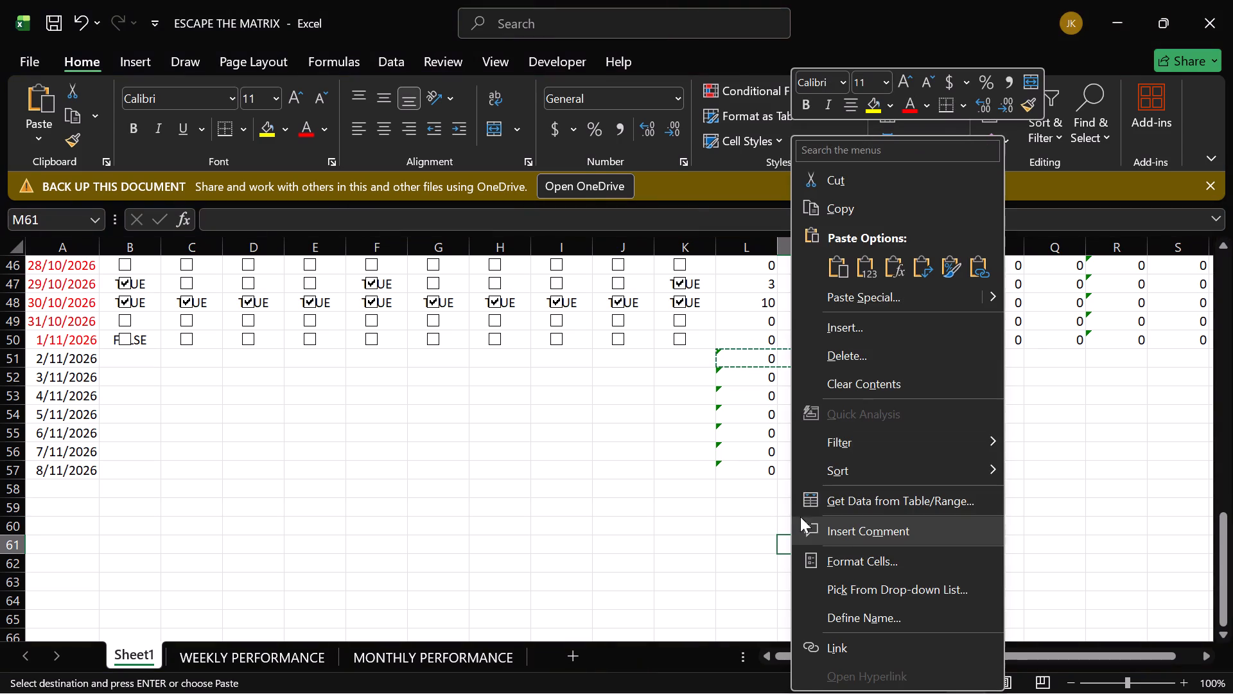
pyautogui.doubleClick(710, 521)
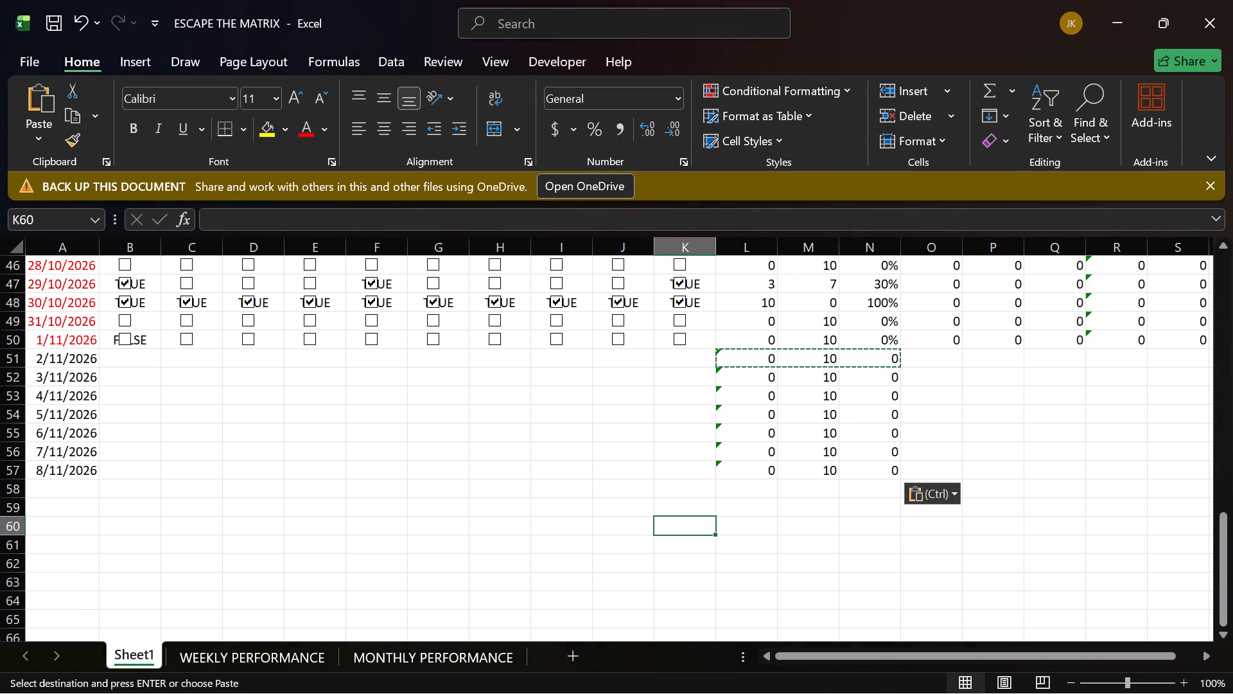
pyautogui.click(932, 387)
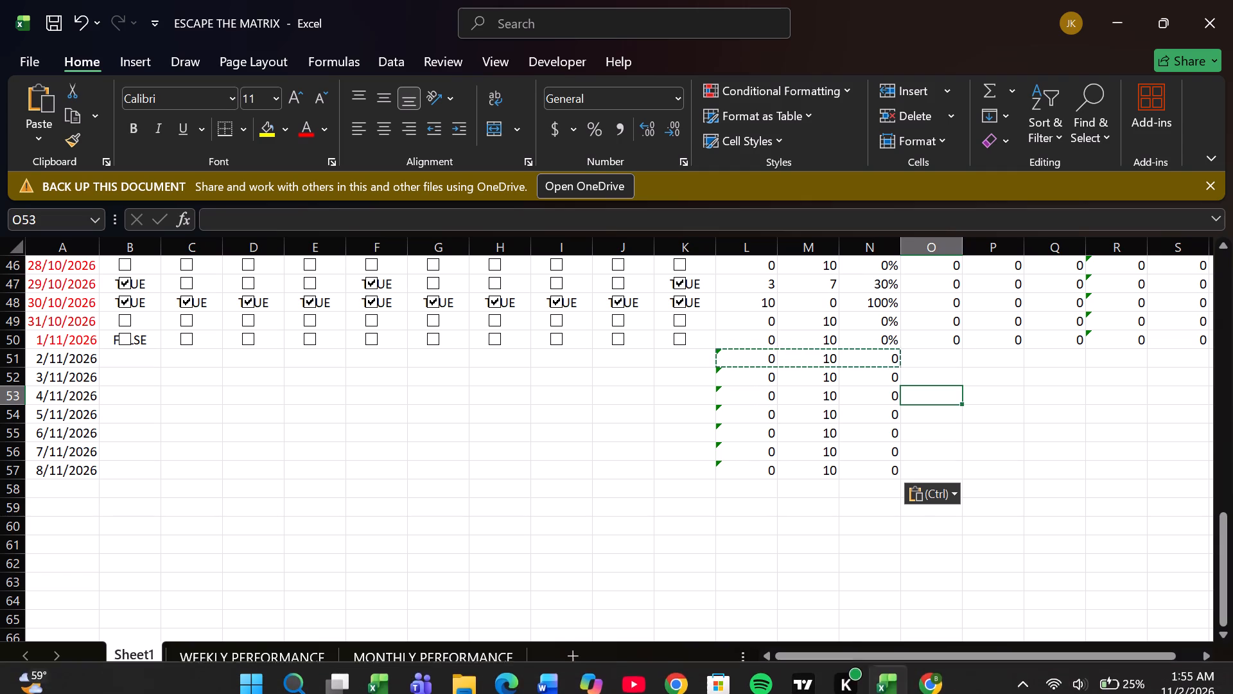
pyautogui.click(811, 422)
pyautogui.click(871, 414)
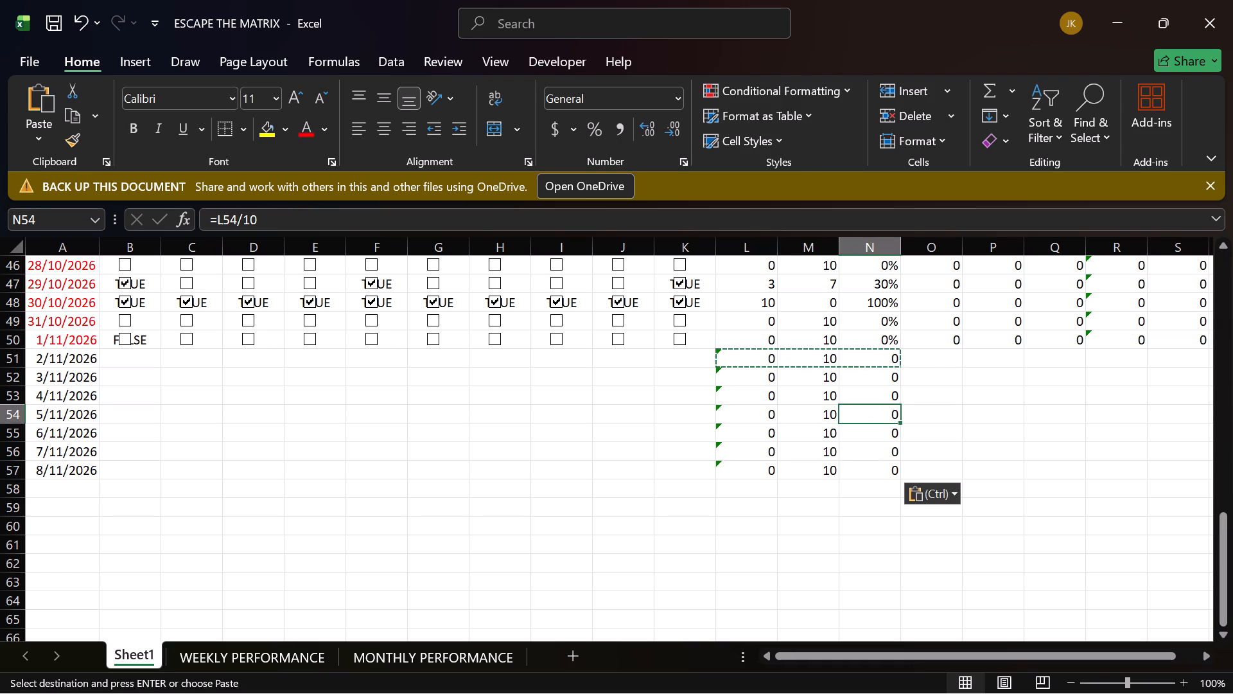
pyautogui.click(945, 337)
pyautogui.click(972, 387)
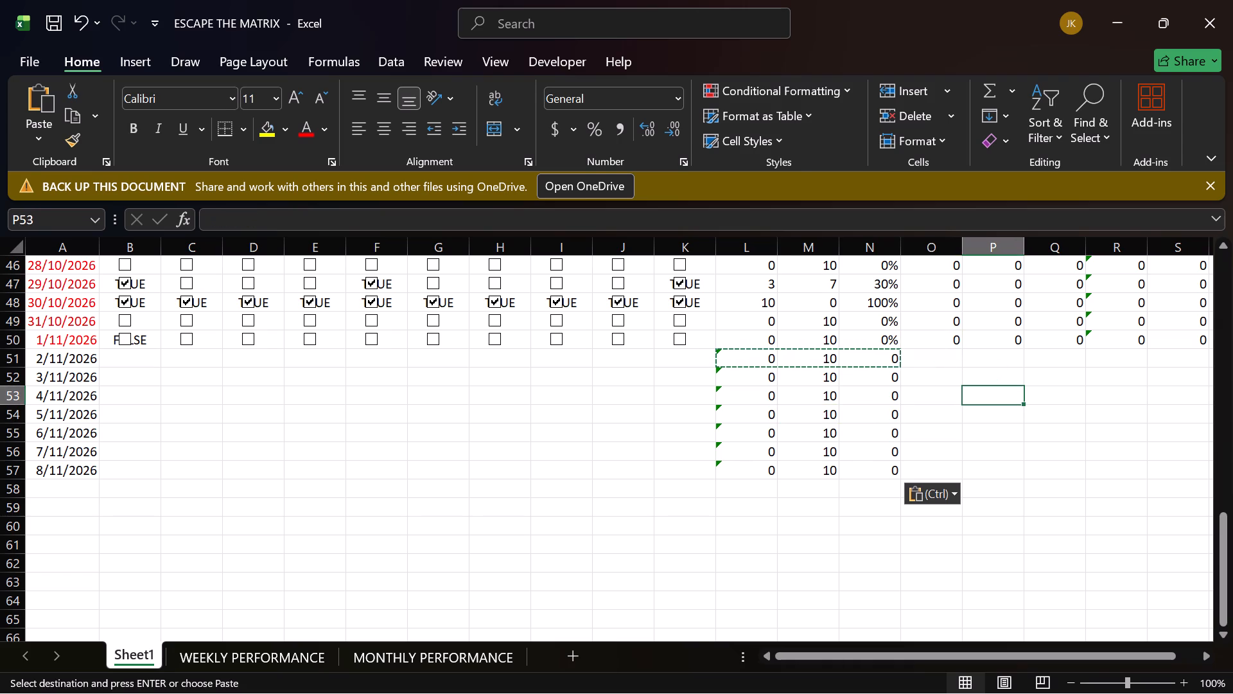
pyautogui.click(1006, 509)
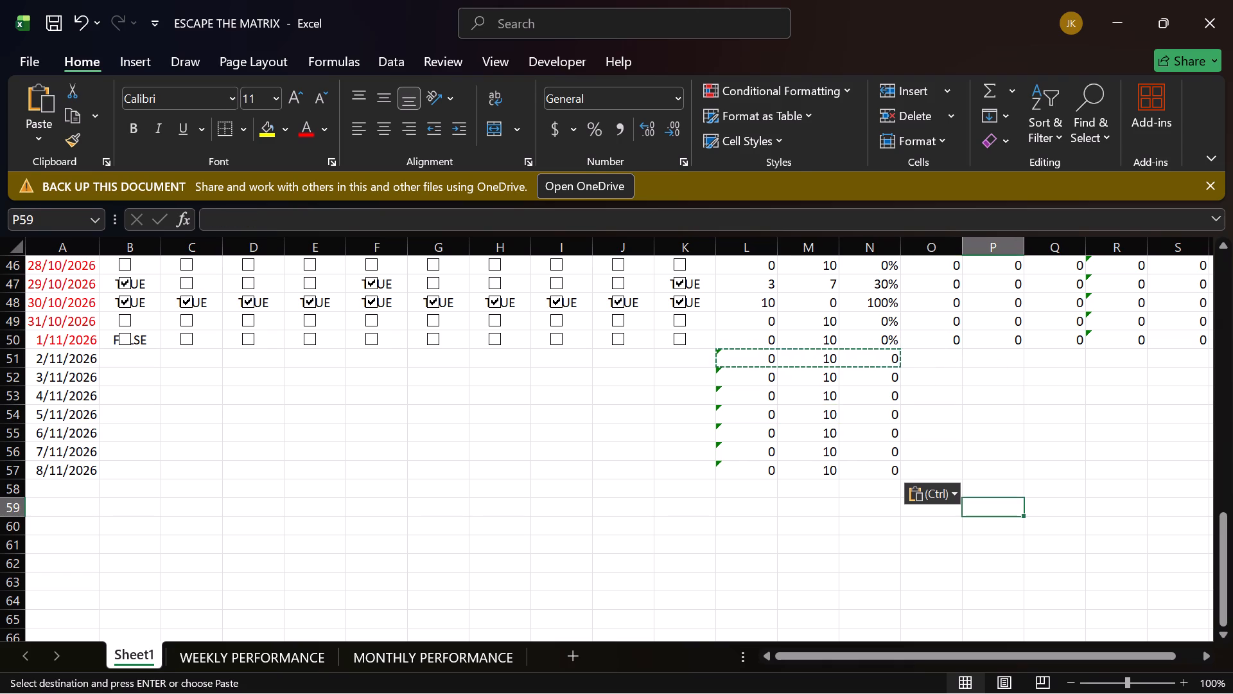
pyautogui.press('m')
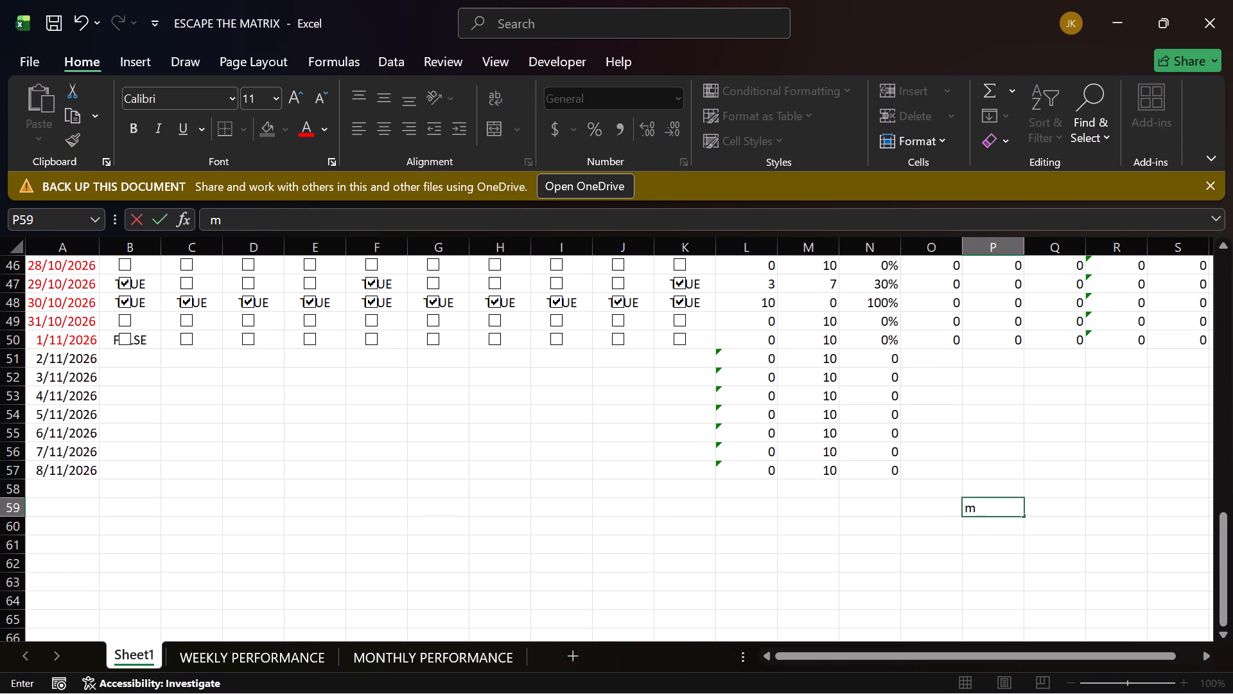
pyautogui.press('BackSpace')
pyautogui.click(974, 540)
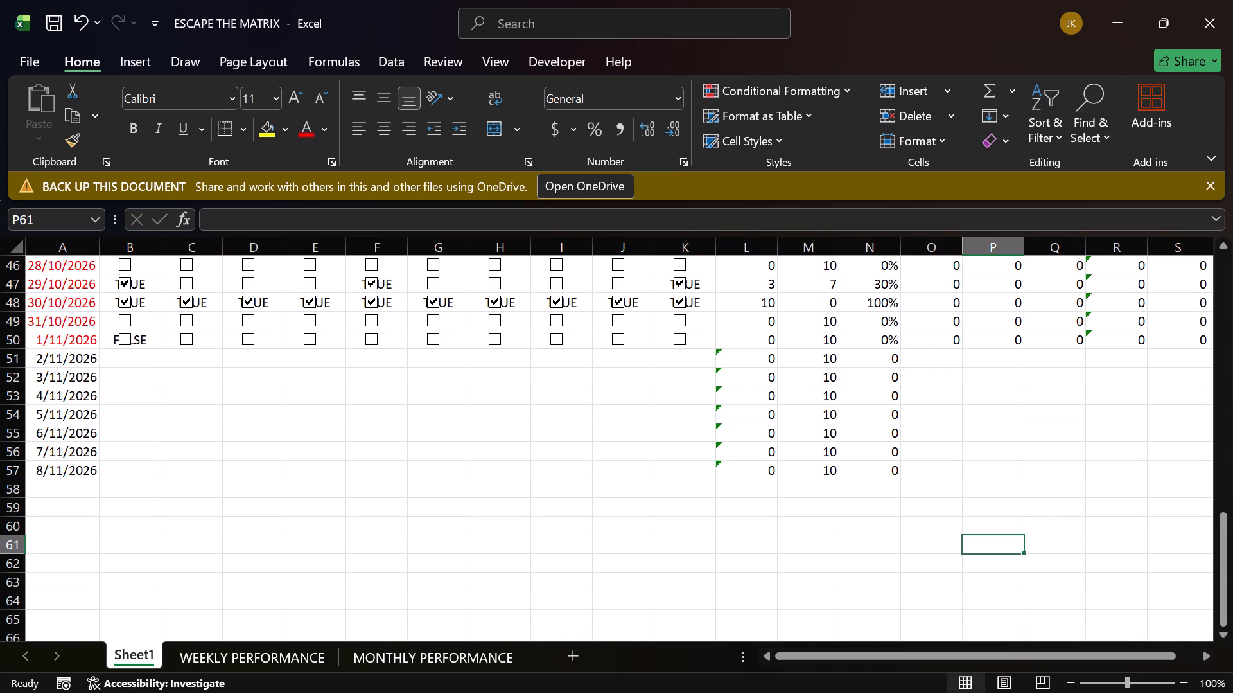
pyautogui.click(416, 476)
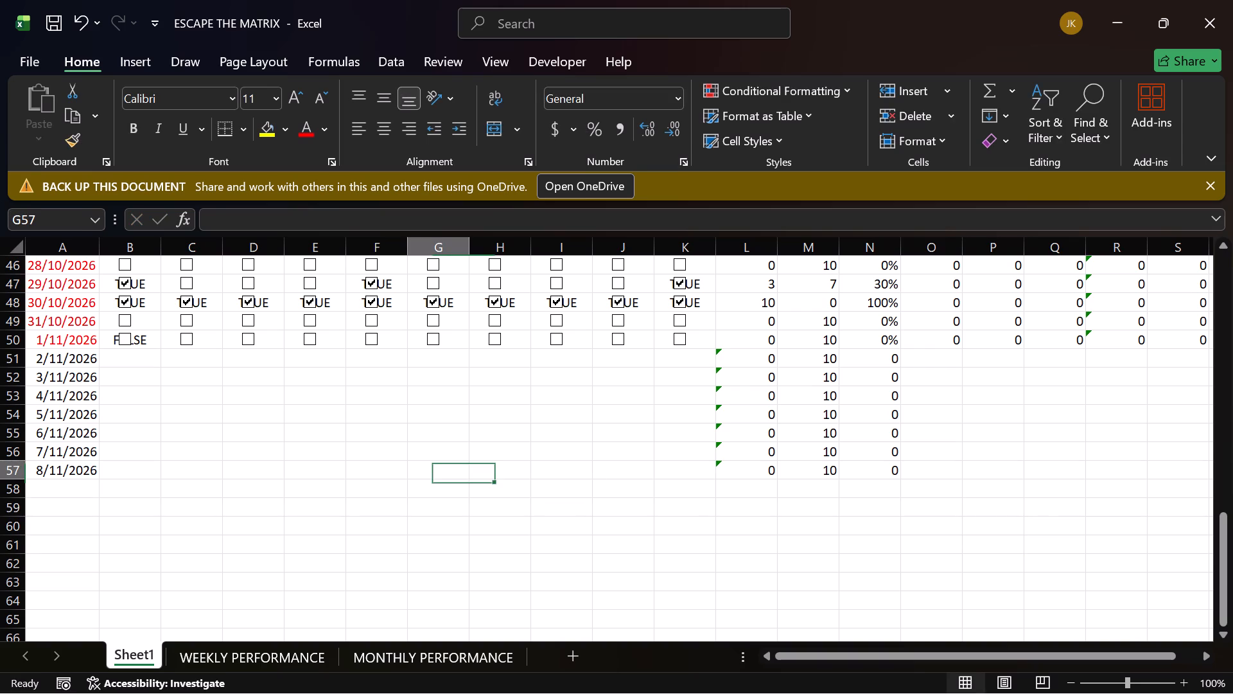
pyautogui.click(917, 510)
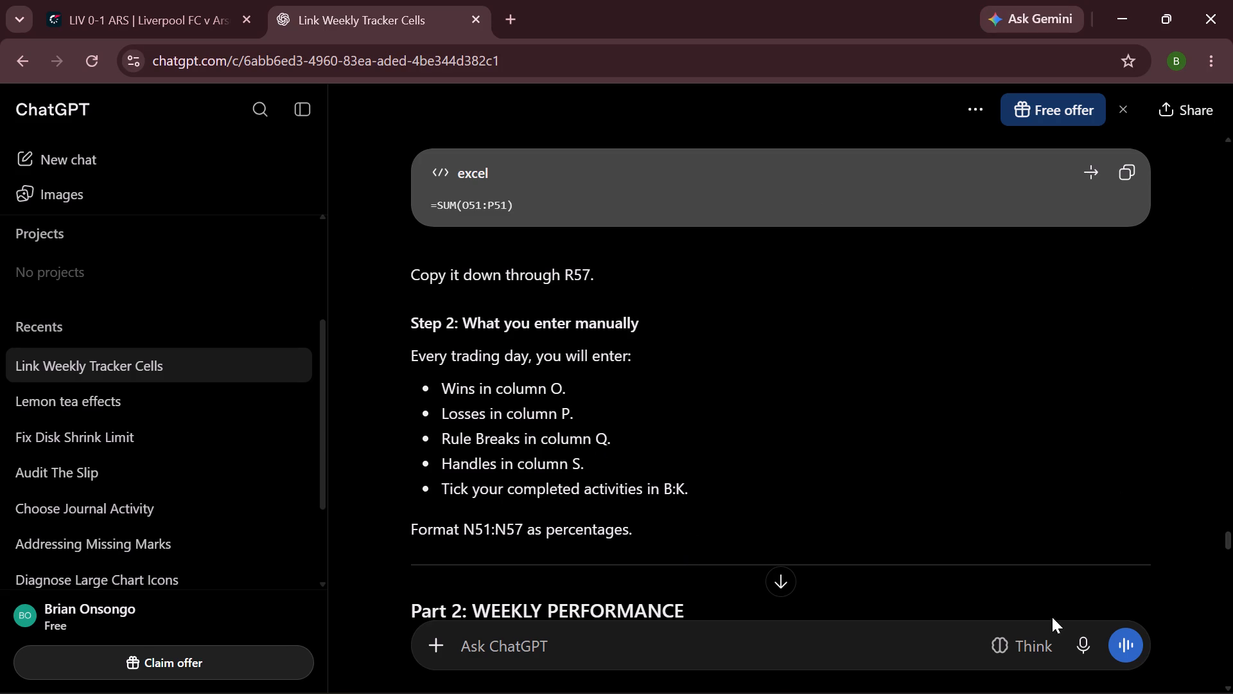
pyautogui.click(900, 672)
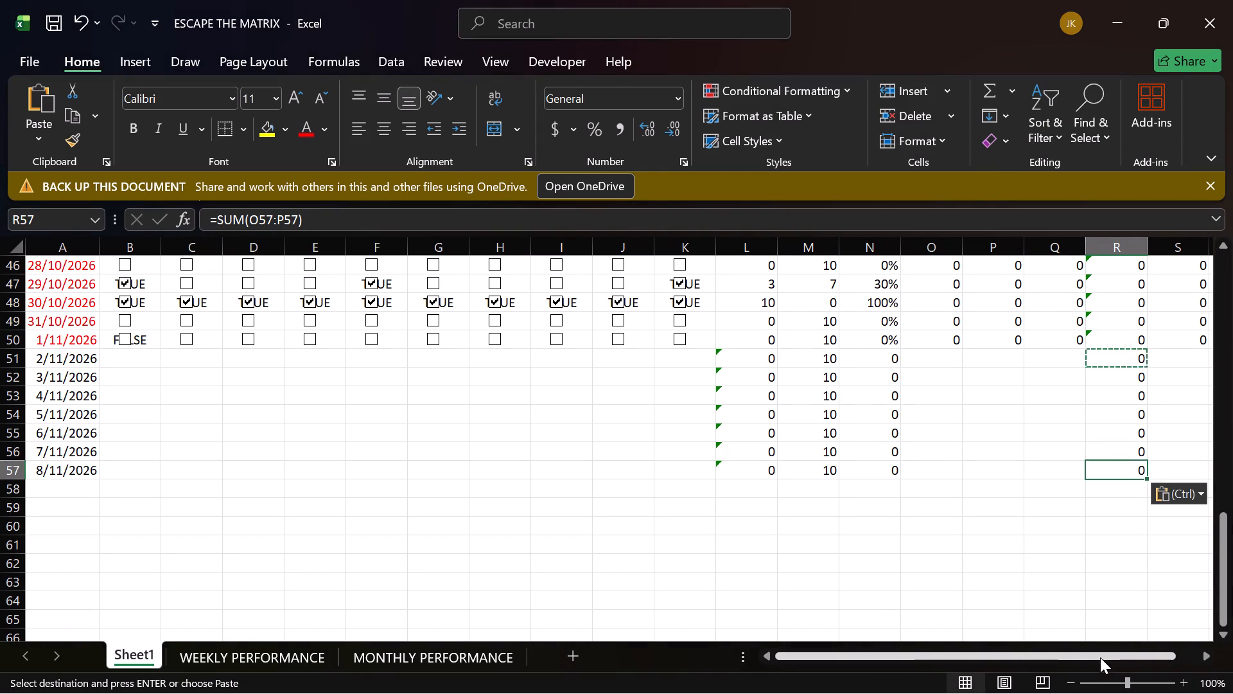
pyautogui.moveTo(1100, 657); pyautogui.dragTo(1120, 642)
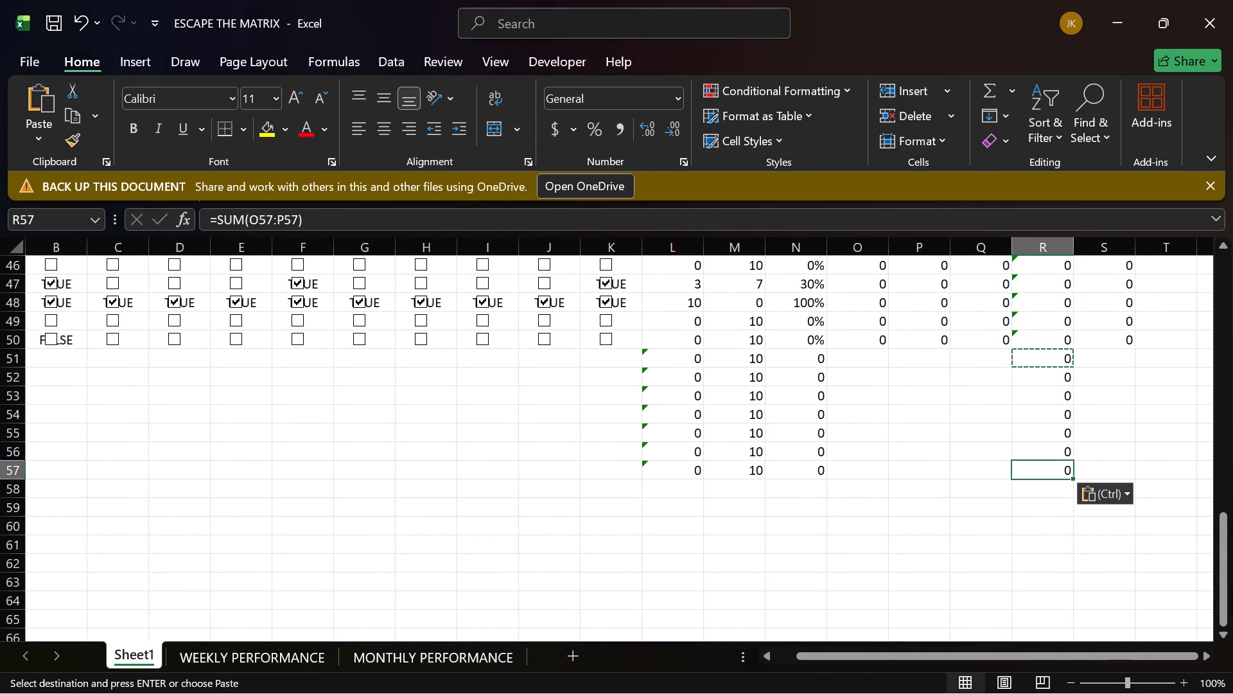
pyautogui.click(882, 360)
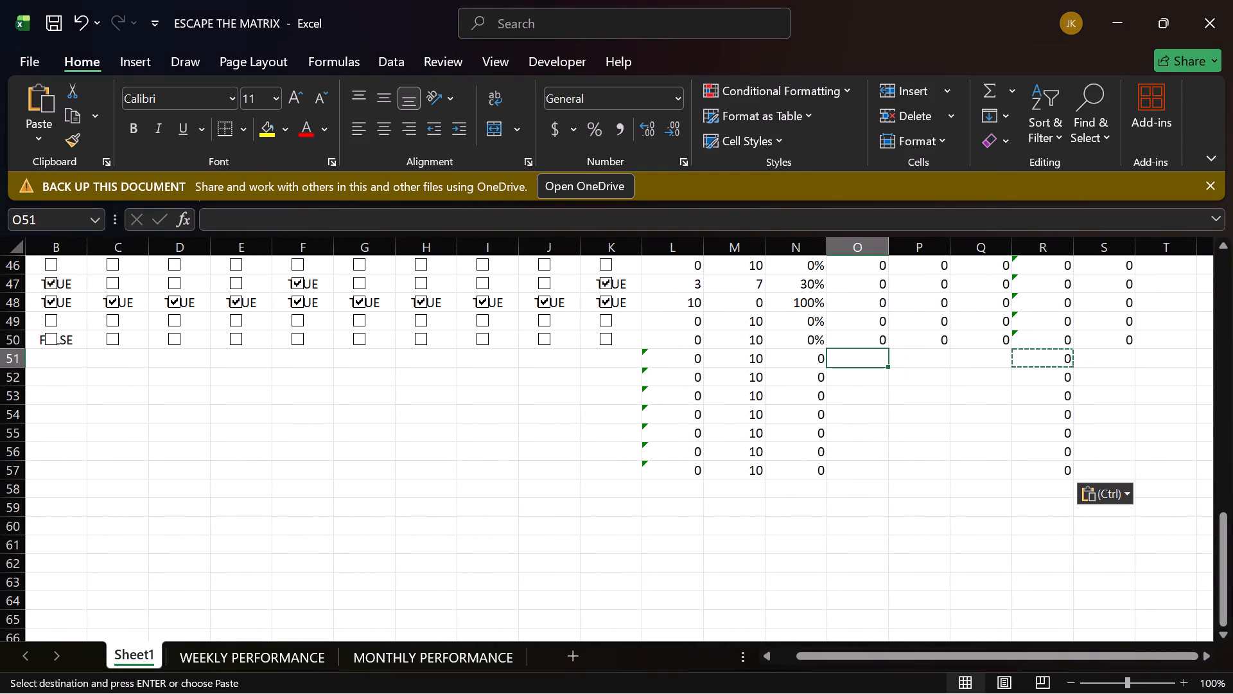
pyautogui.press('0')
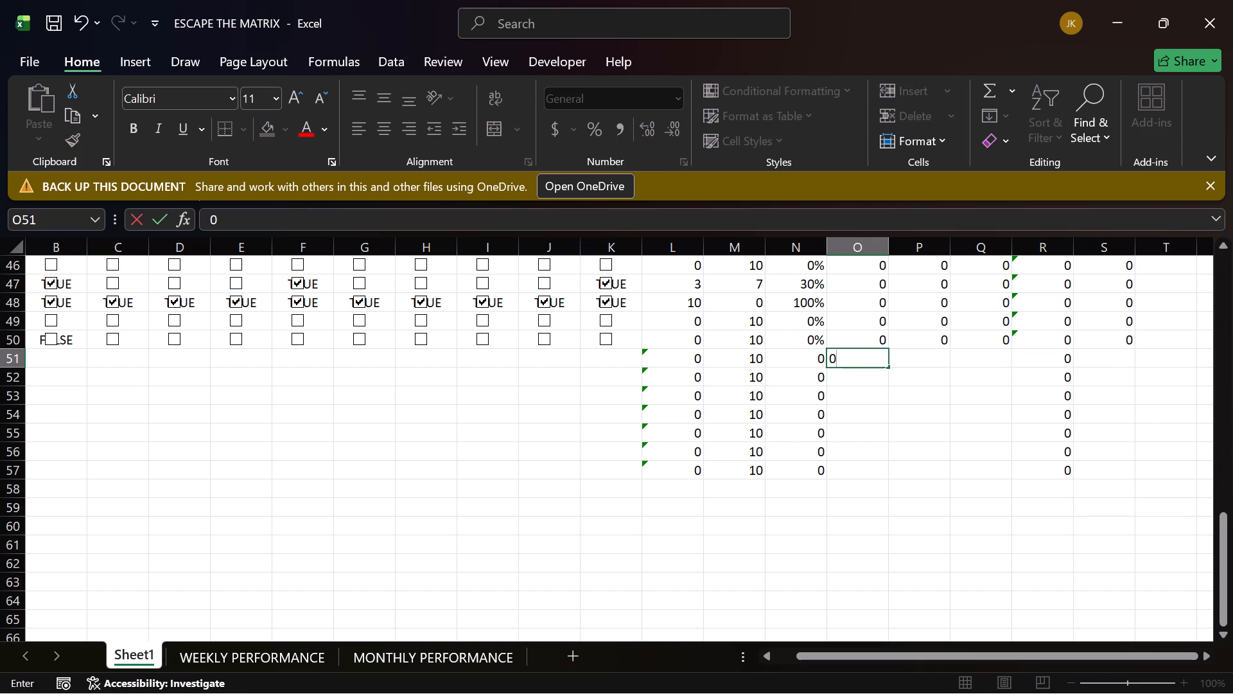
pyautogui.press('Return')
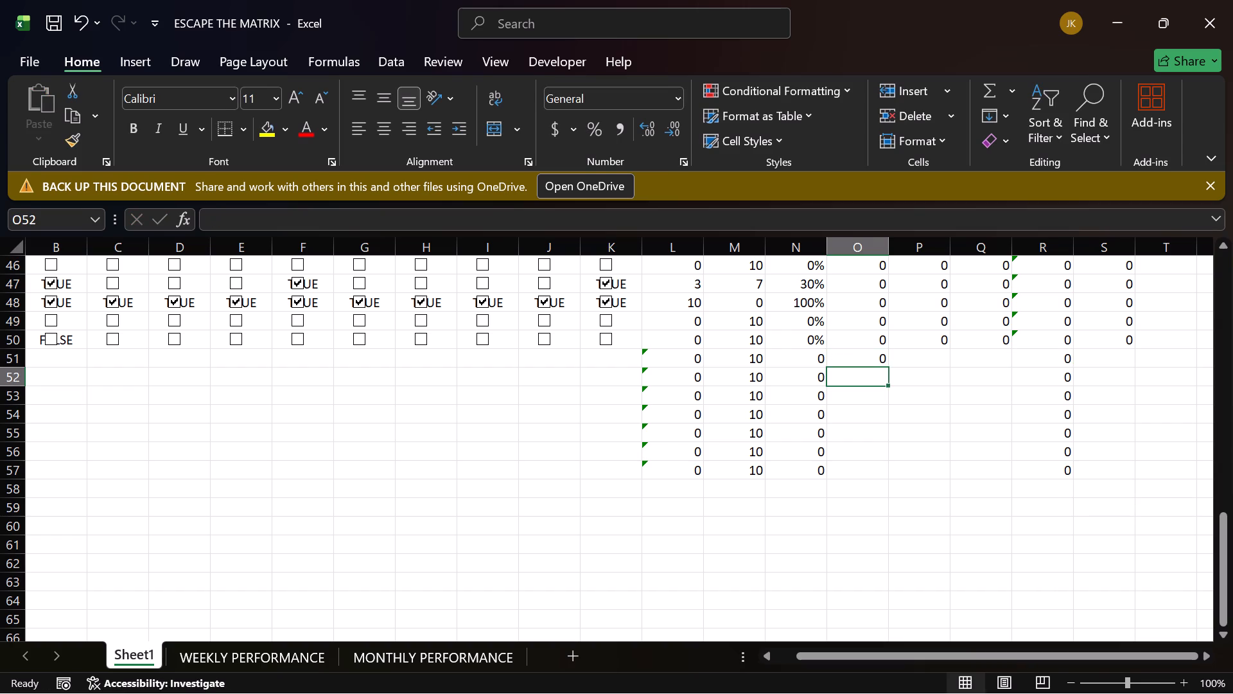
pyautogui.press('0')
pyautogui.press('Return')
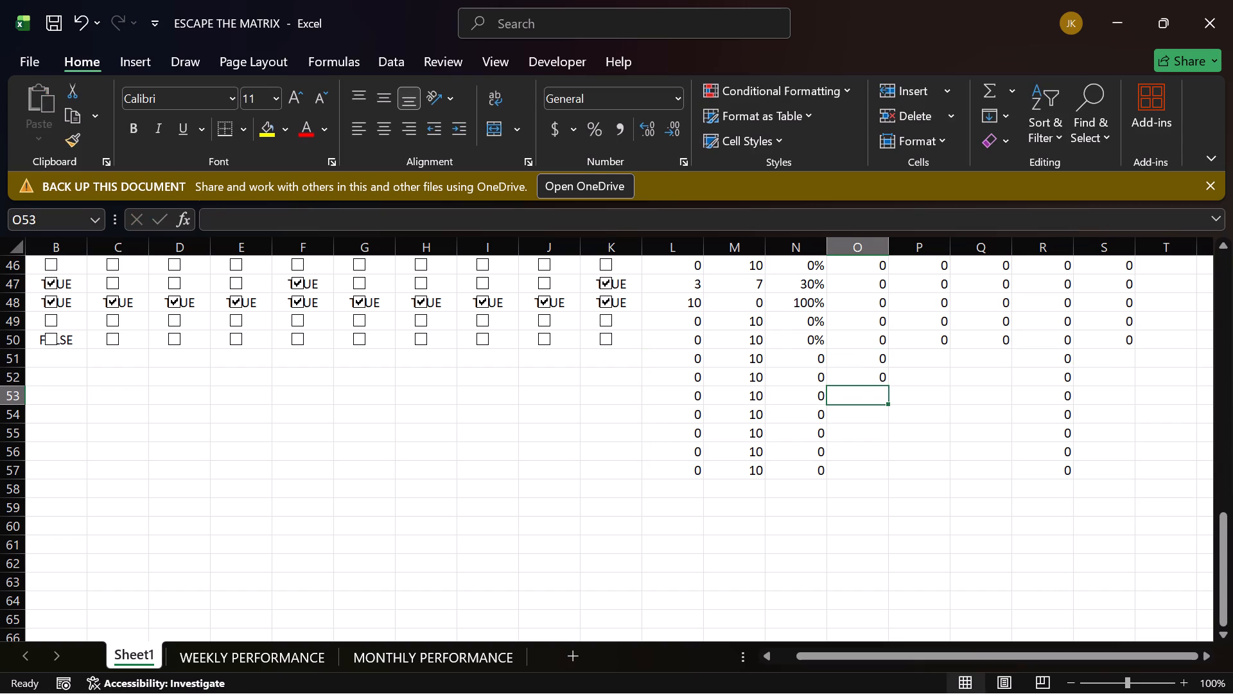
pyautogui.press('0')
pyautogui.press('Return')
pyautogui.press('0')
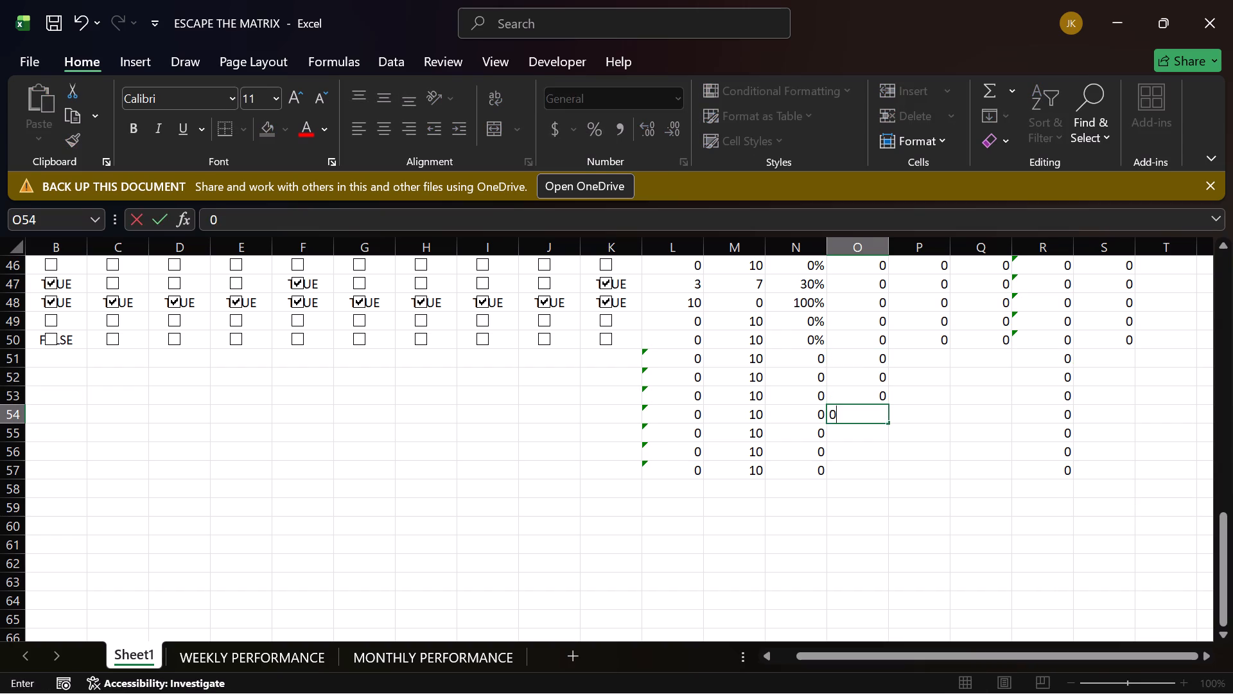
pyautogui.press('Return')
pyautogui.press('0')
pyautogui.press('Return')
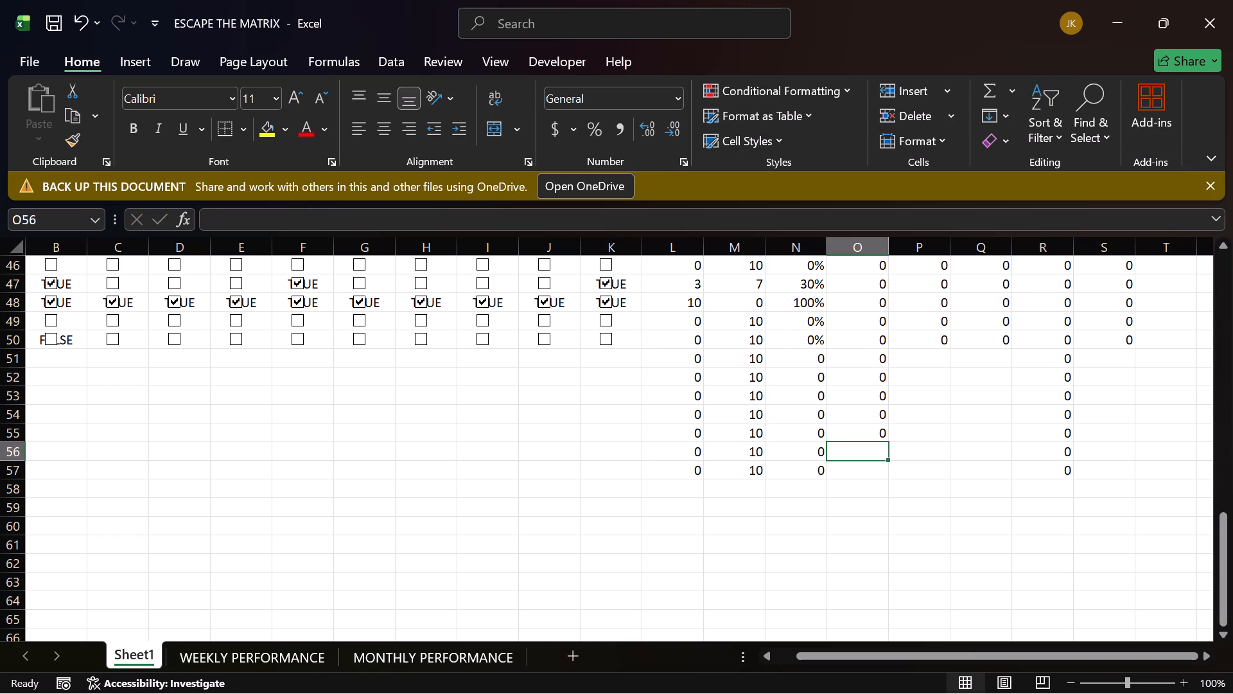
pyautogui.press('0')
pyautogui.press('Return')
pyautogui.press('0')
pyautogui.press('Return')
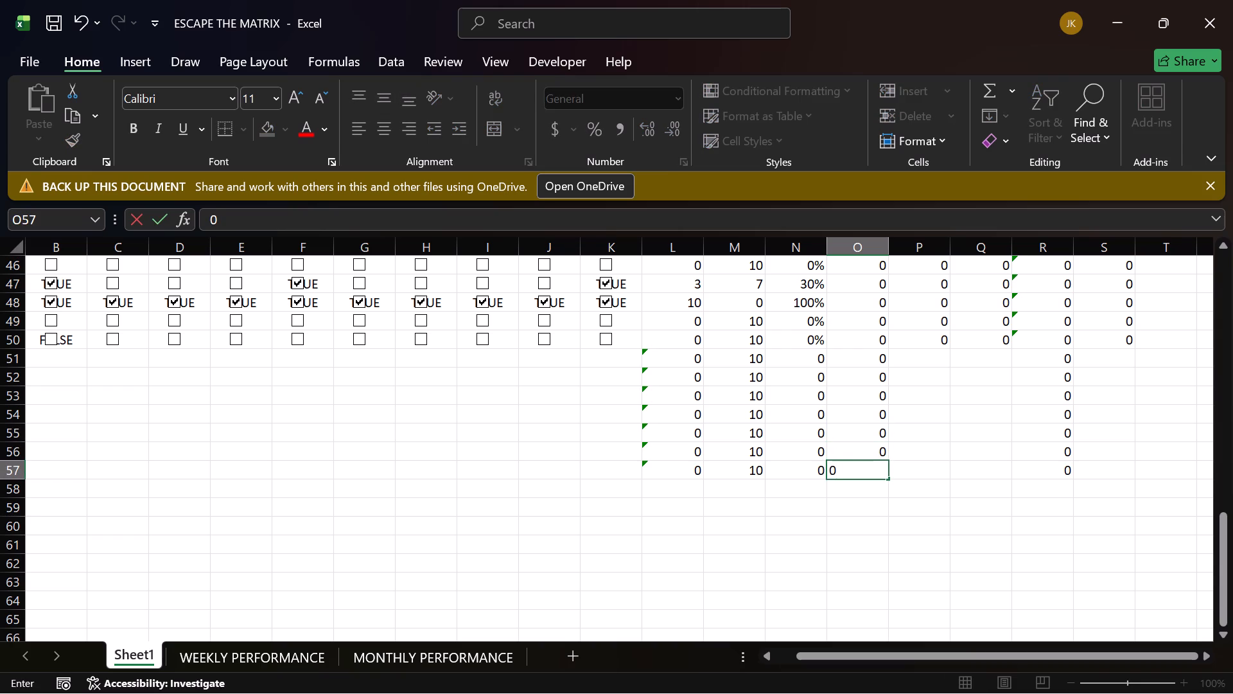
# Enter 0 for Losses in each cell of P51:P57 of Sheet1.
pyautogui.click(918, 359)
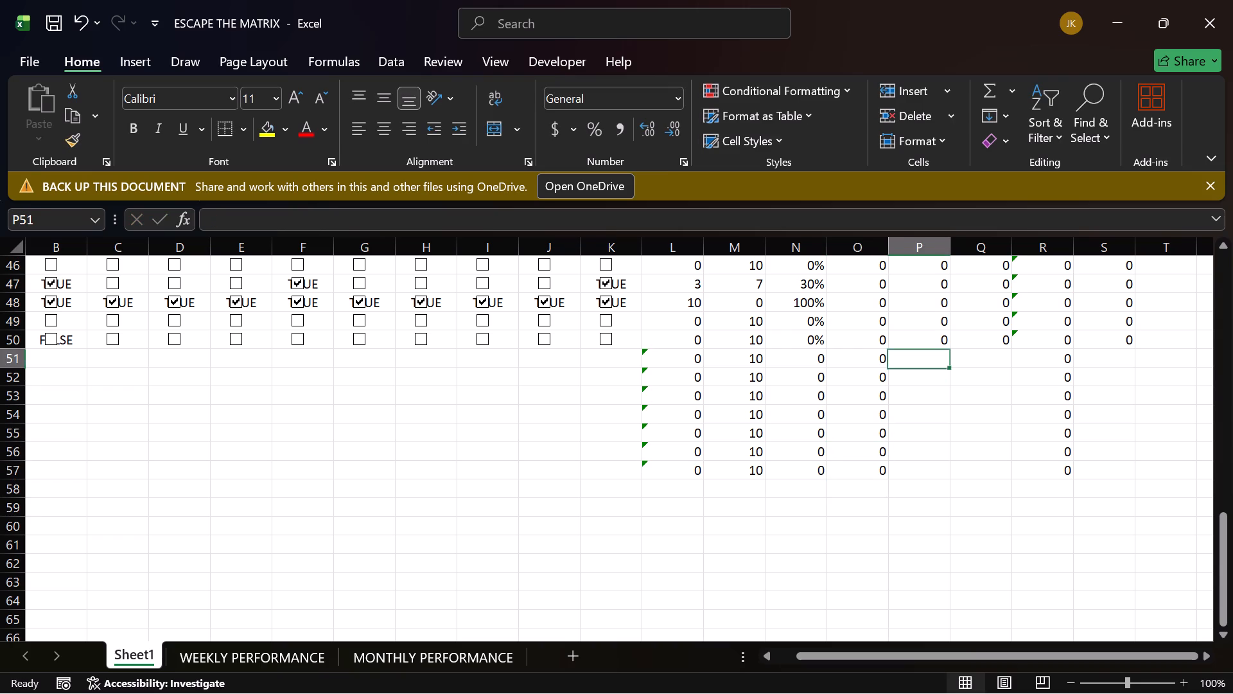
pyautogui.press('0')
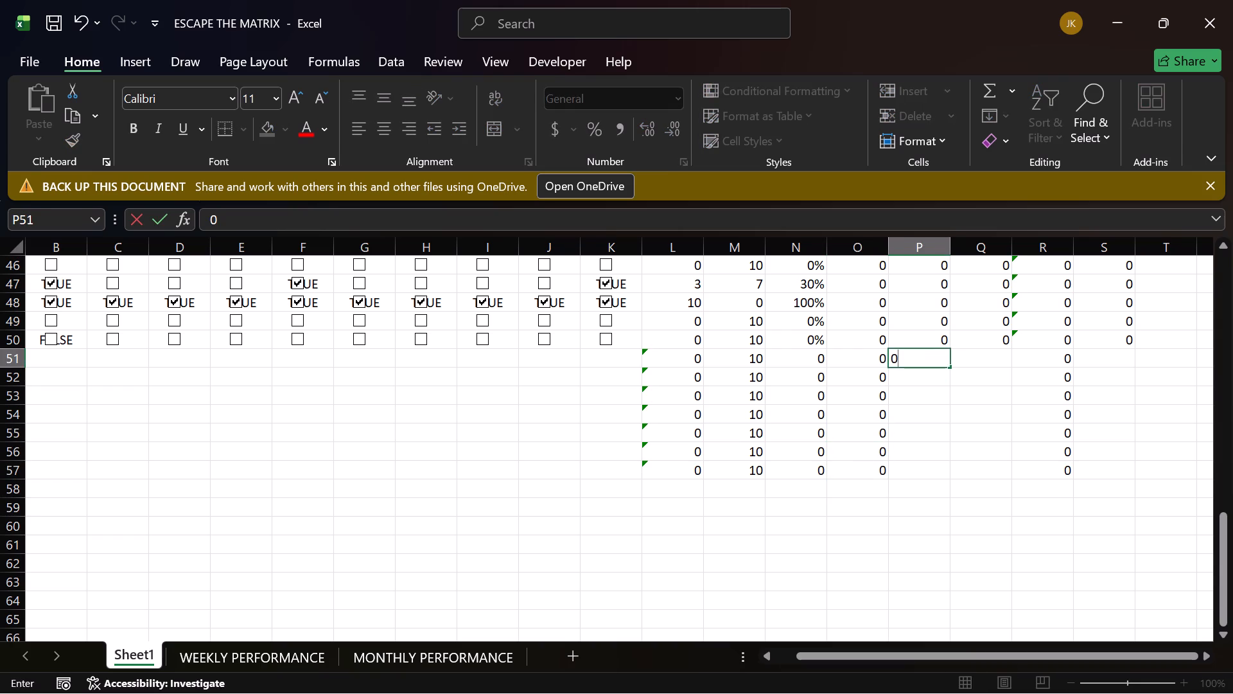
pyautogui.press('Return')
pyautogui.press('0')
pyautogui.press('Return')
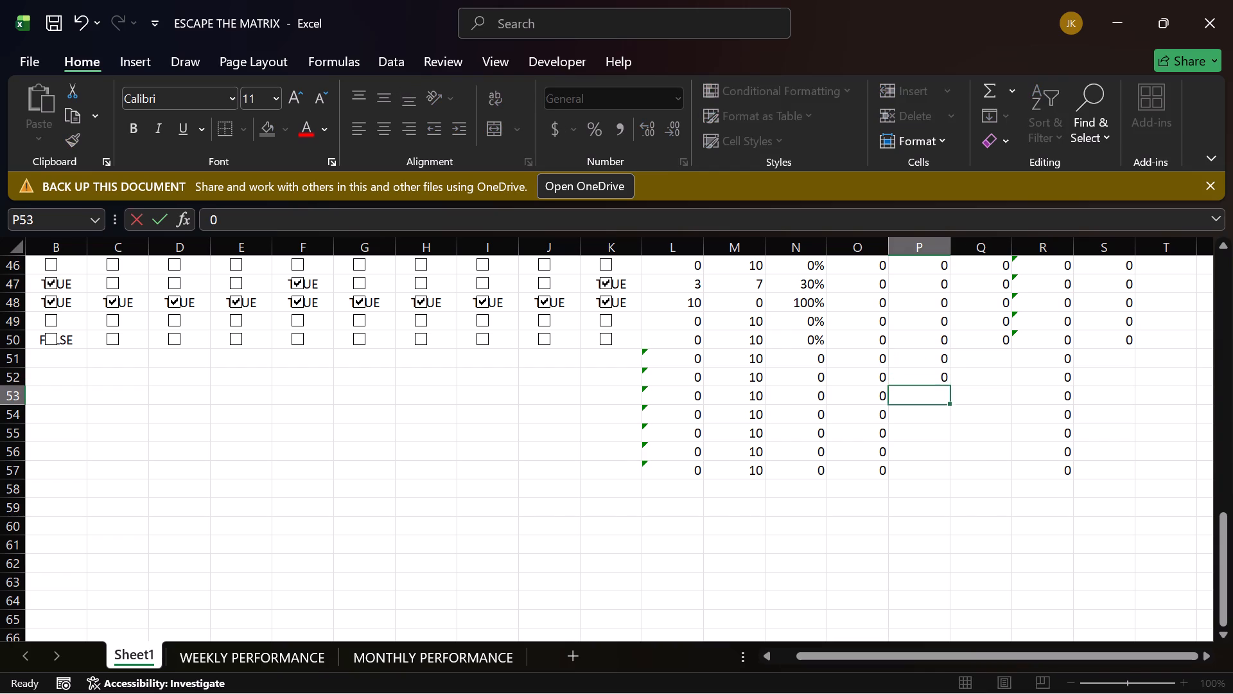
pyautogui.press('0')
pyautogui.press('Return')
pyautogui.press('0')
pyautogui.press('Return')
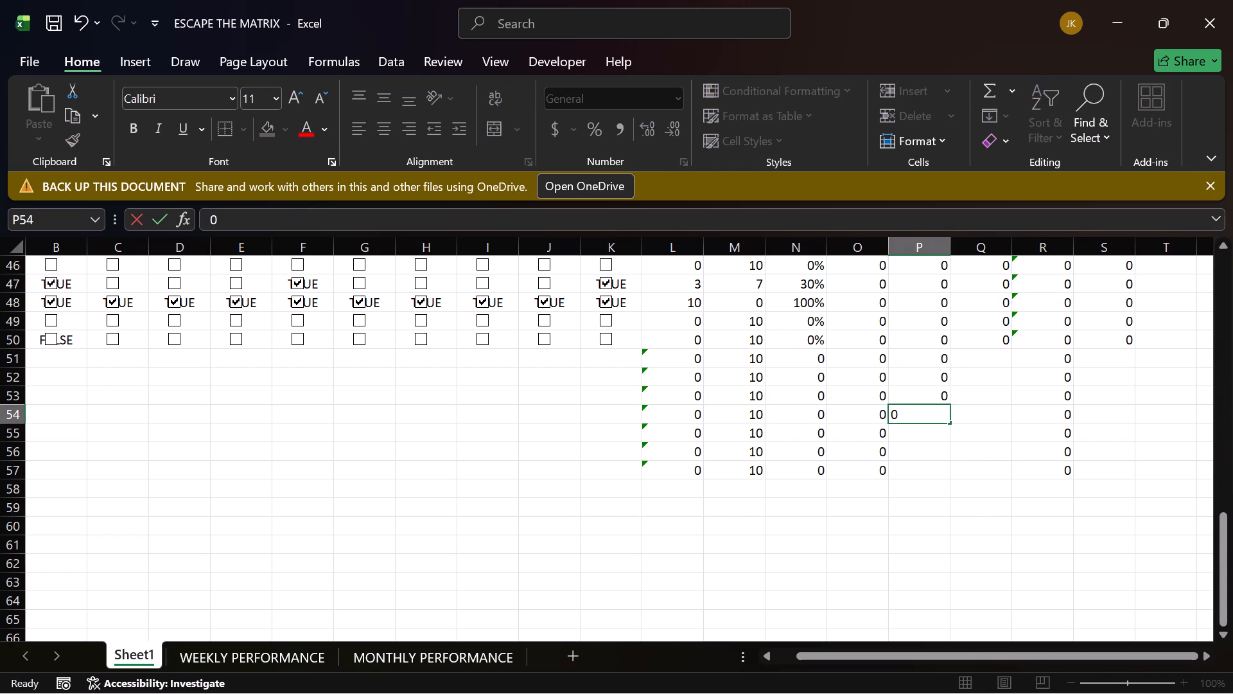
pyautogui.press('0')
pyautogui.press('Return')
pyautogui.press('0')
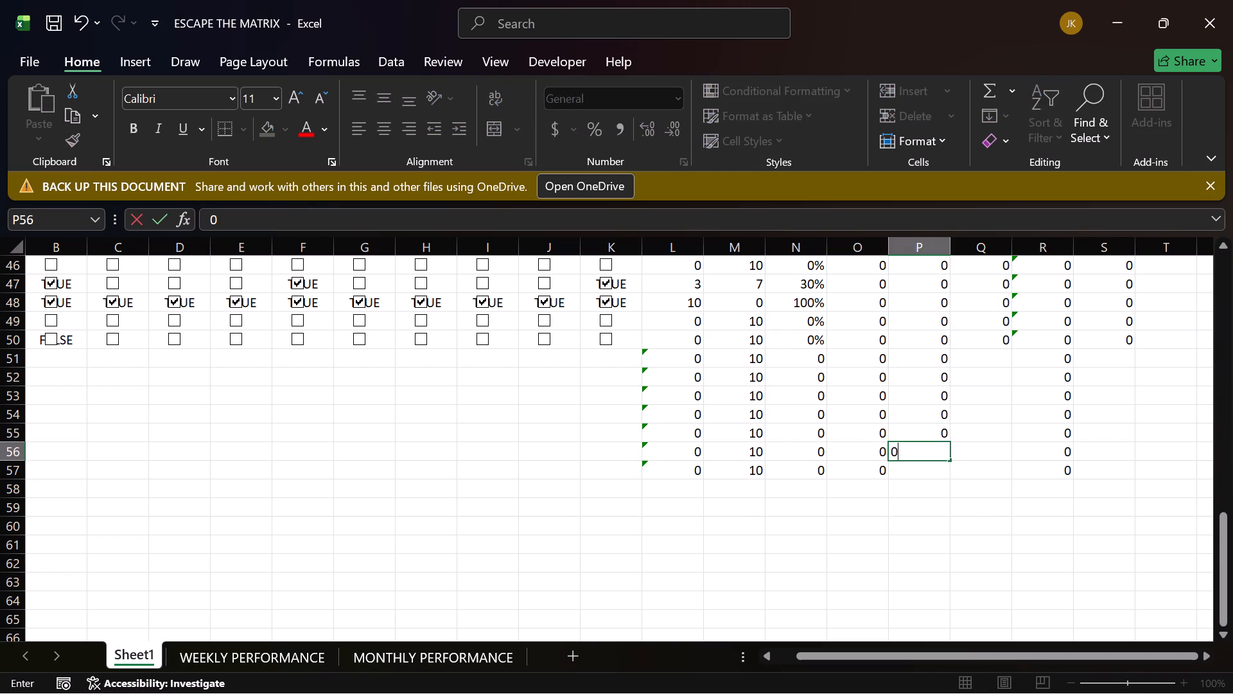
pyautogui.press('Return')
pyautogui.press('0')
pyautogui.press('Return')
# Enter 0 for Rule Breaks in each cell of Q51:Q57 of Sheet1.
pyautogui.click(970, 361)
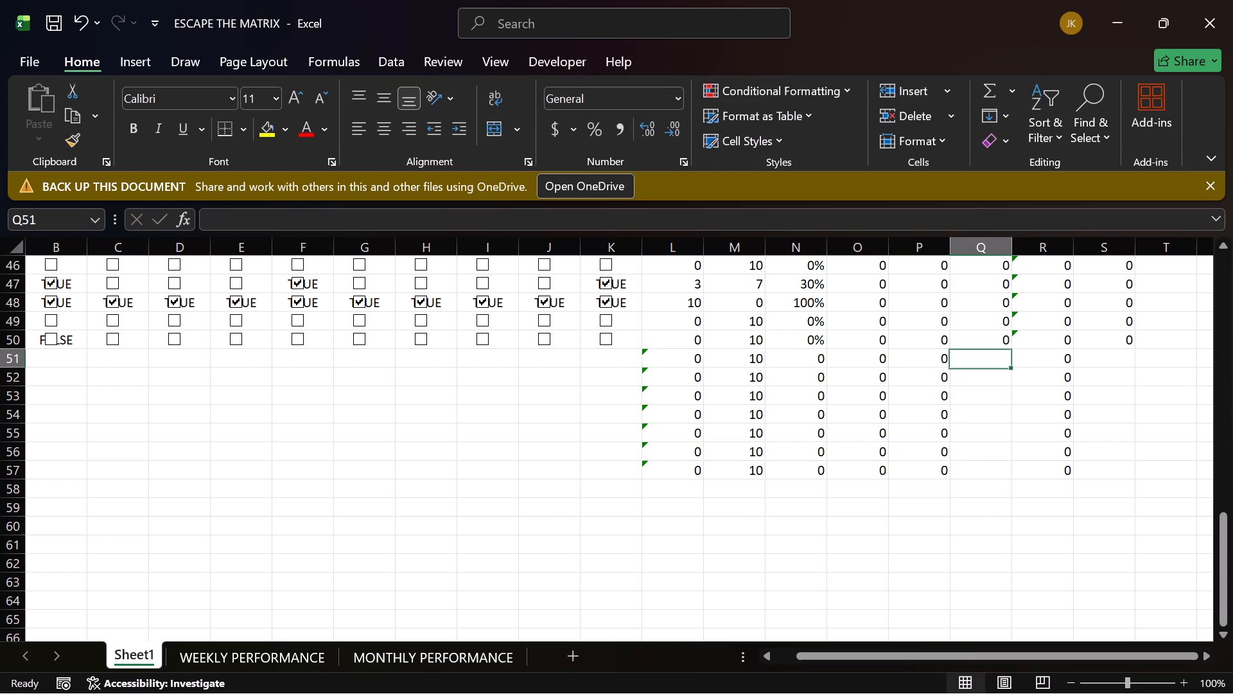
pyautogui.press('0')
pyautogui.press('Return')
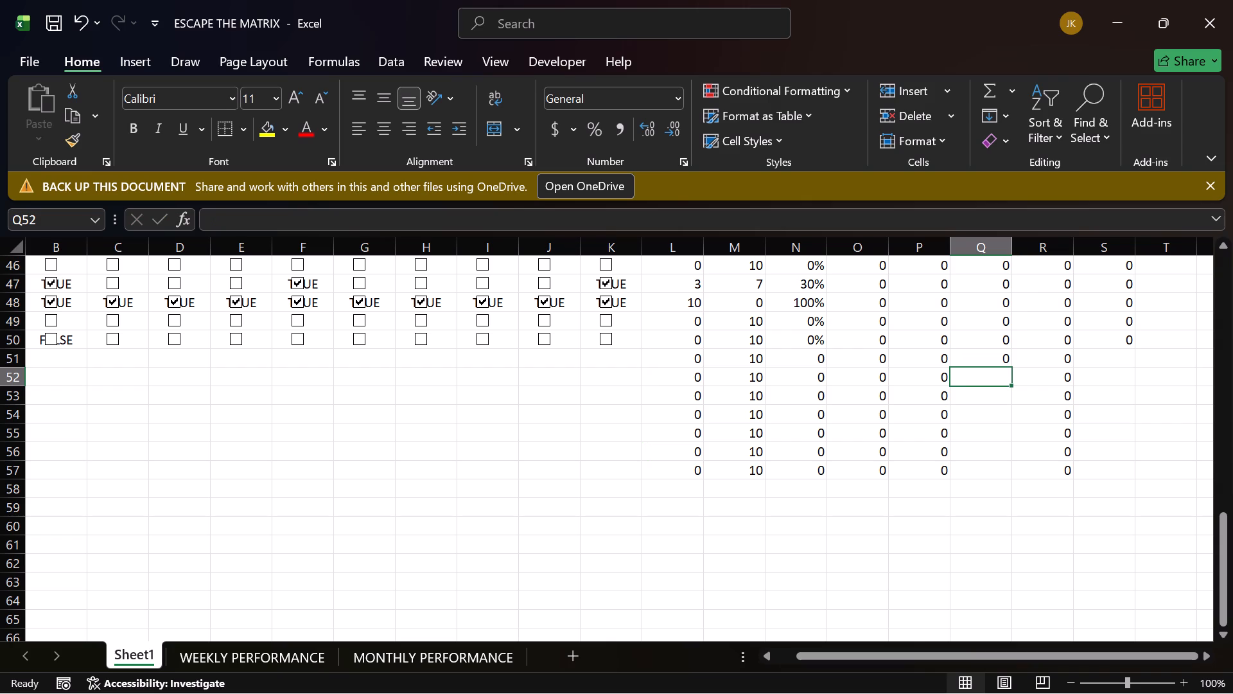
pyautogui.press('0')
pyautogui.press('Return')
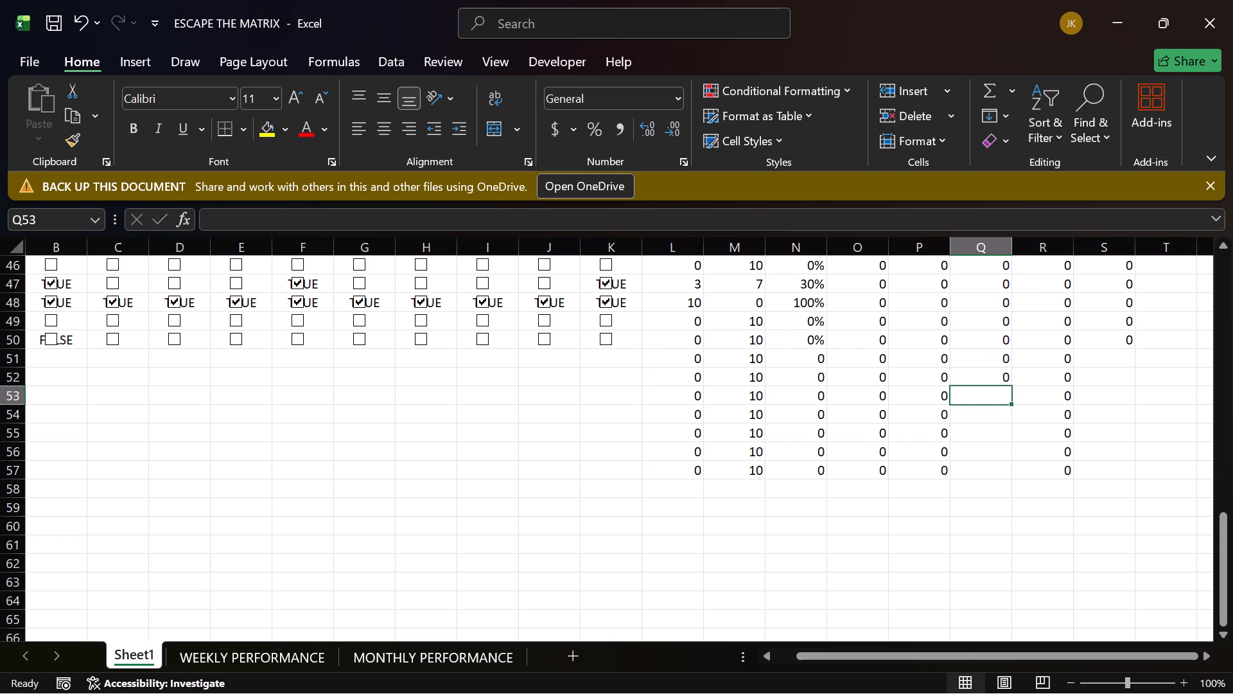
pyautogui.press('0')
pyautogui.press('Return')
pyautogui.press('0')
pyautogui.press('Return')
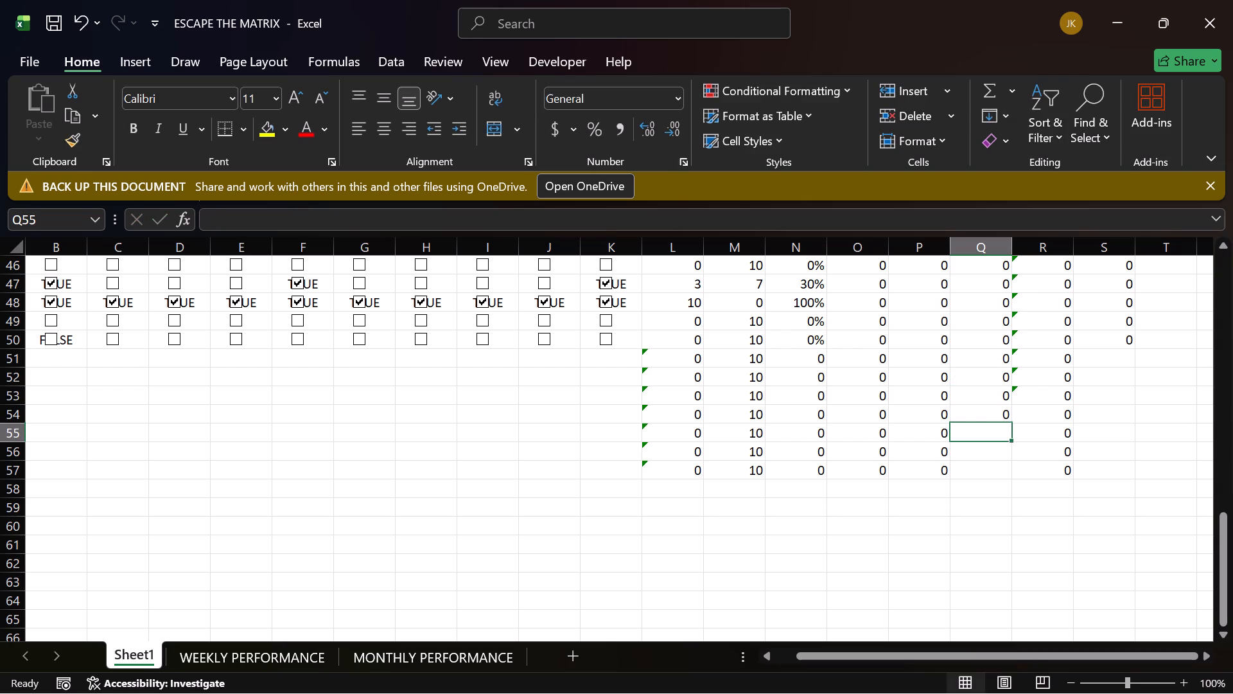
pyautogui.press('0')
pyautogui.press('Return')
pyautogui.press('0')
pyautogui.press('Return')
pyautogui.press('0')
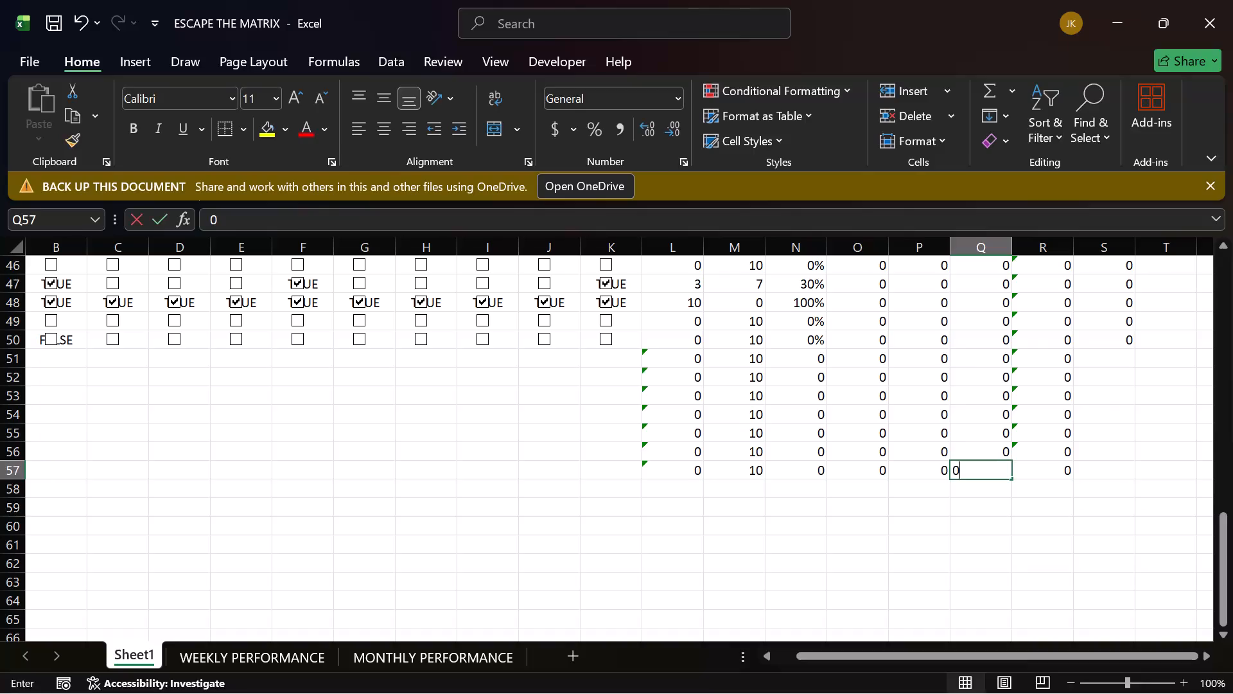
pyautogui.press('Return')
# Enter 0 for Handles in each cell of S51:S57 of Sheet1.
pyautogui.click(1103, 359)
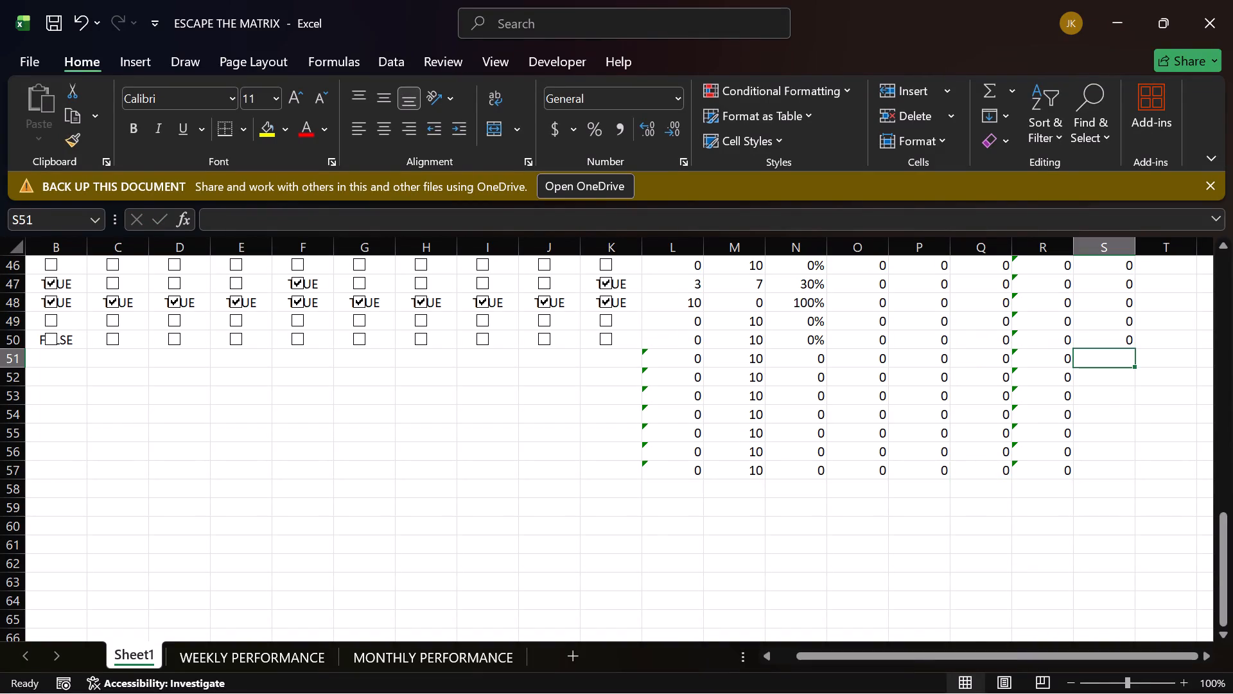
pyautogui.press('0')
pyautogui.press('Return')
pyautogui.press('0')
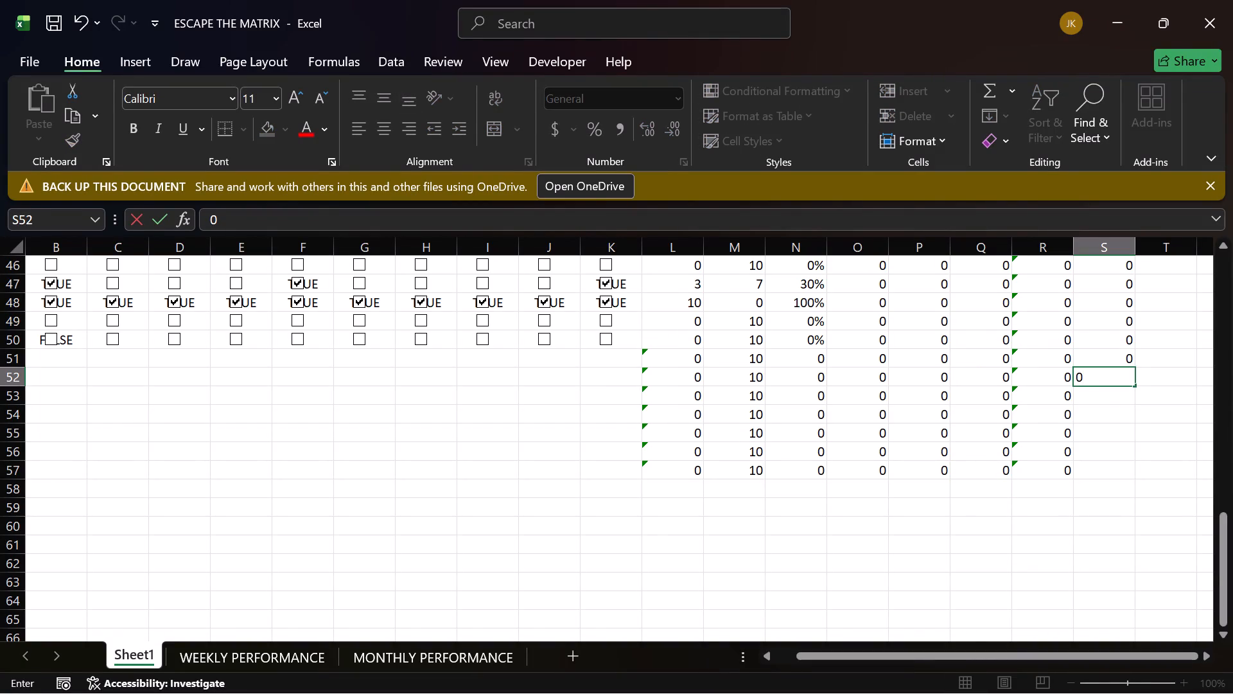
pyautogui.press('Return')
pyautogui.press('0')
pyautogui.press('Return')
pyautogui.press('0')
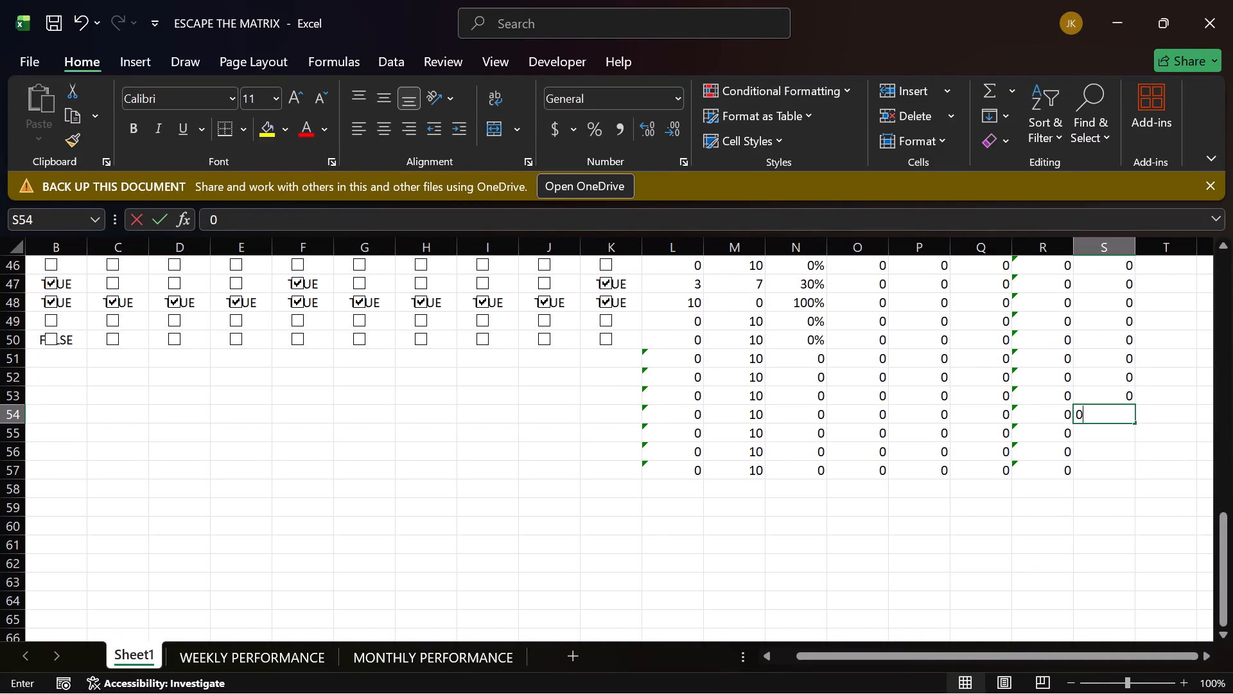
pyautogui.press('Return')
pyautogui.press('0')
pyautogui.press('Return')
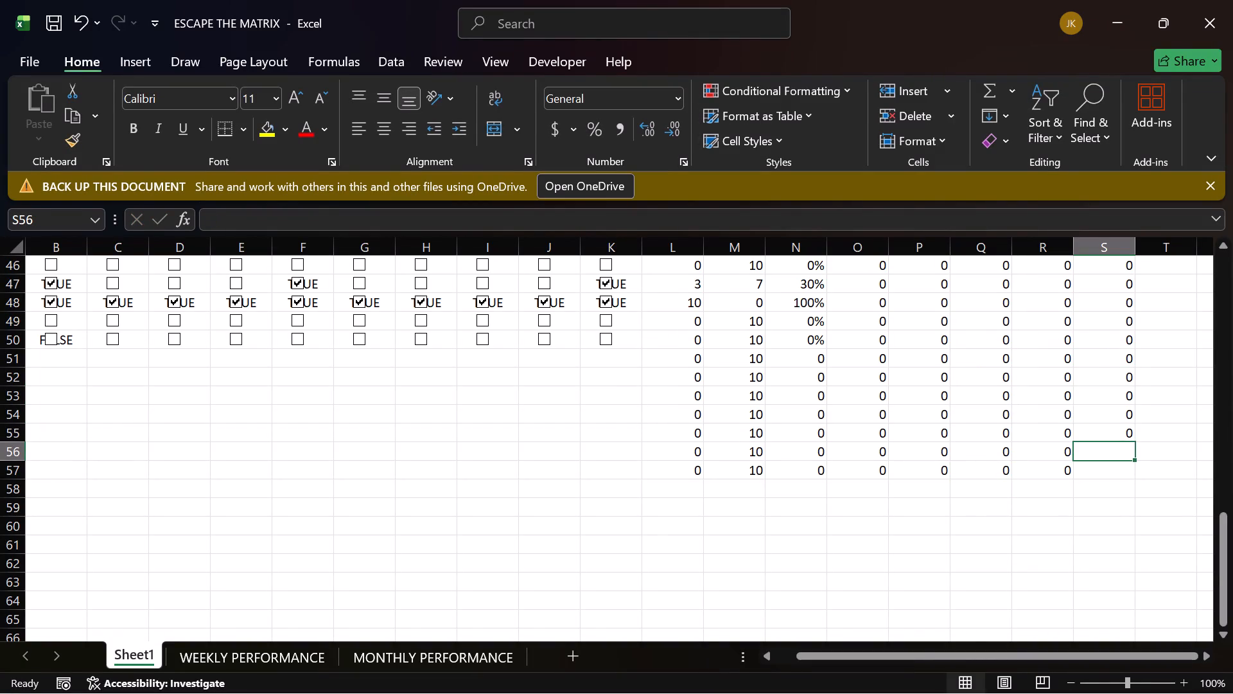
pyautogui.press('0')
pyautogui.press('Return')
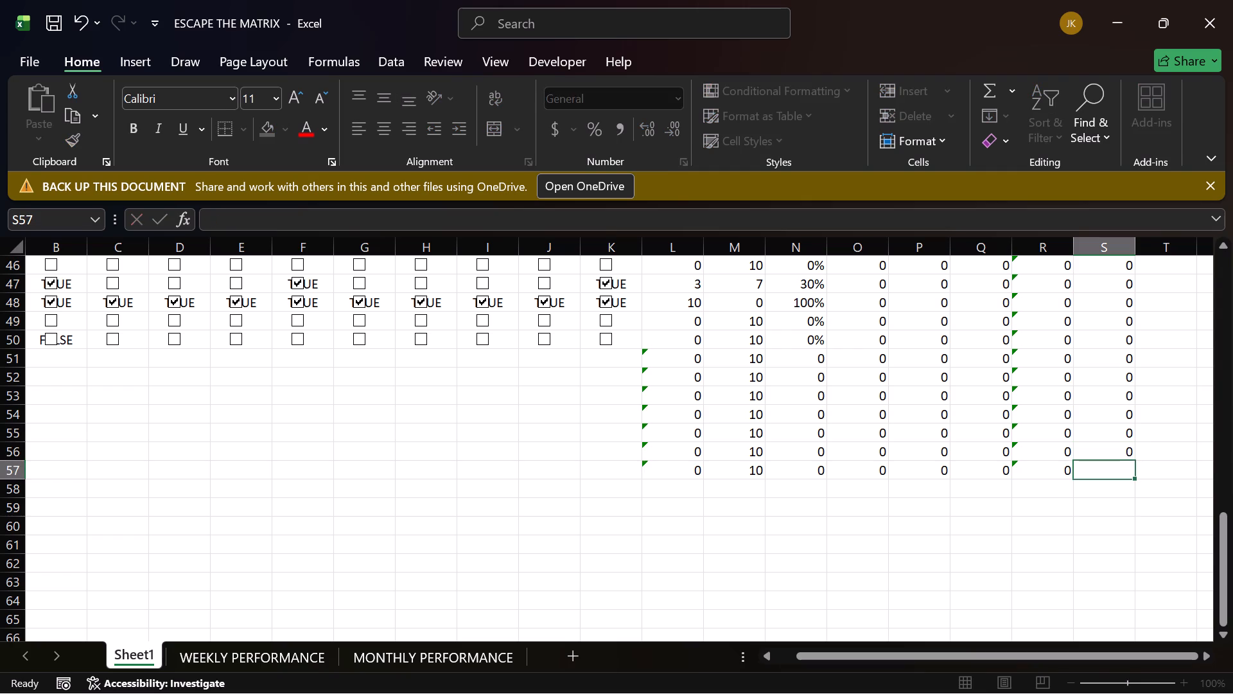
pyautogui.press('0')
pyautogui.press('Return')
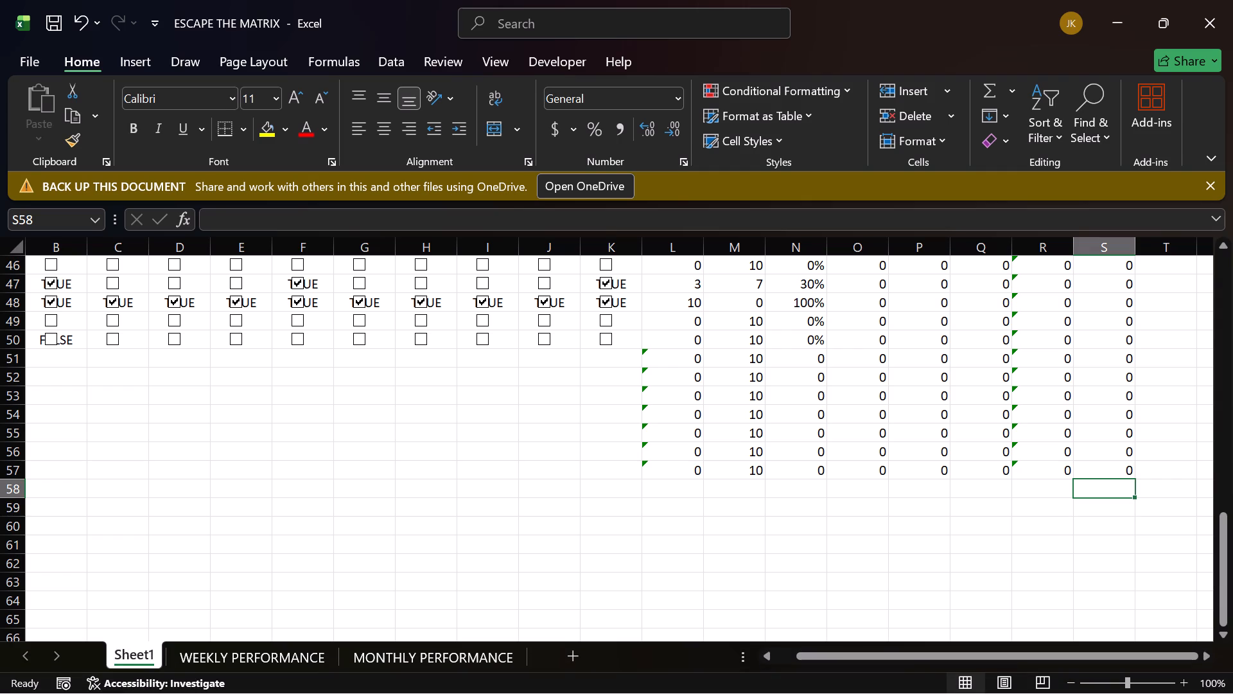
# Format the cells N51:N57 of Sheet1 as percentages.
pyautogui.click(846, 565)
pyautogui.moveTo(792, 361); pyautogui.dragTo(812, 369)
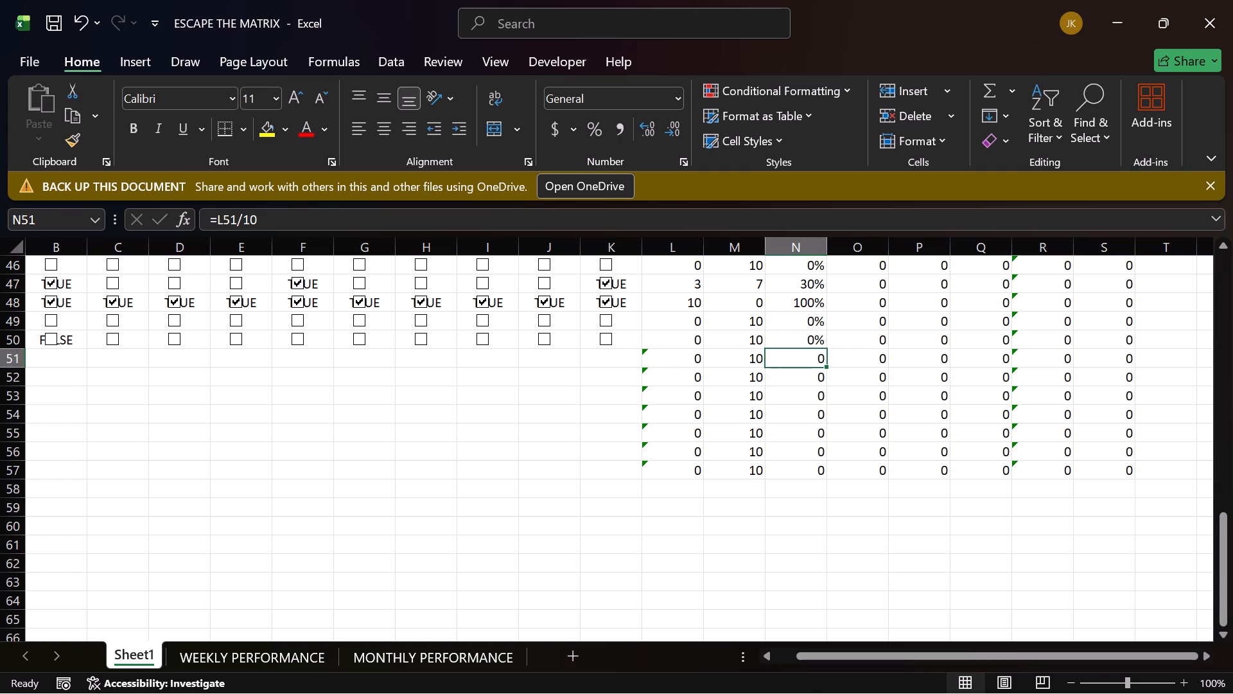
pyautogui.moveTo(812, 369); pyautogui.dragTo(810, 474)
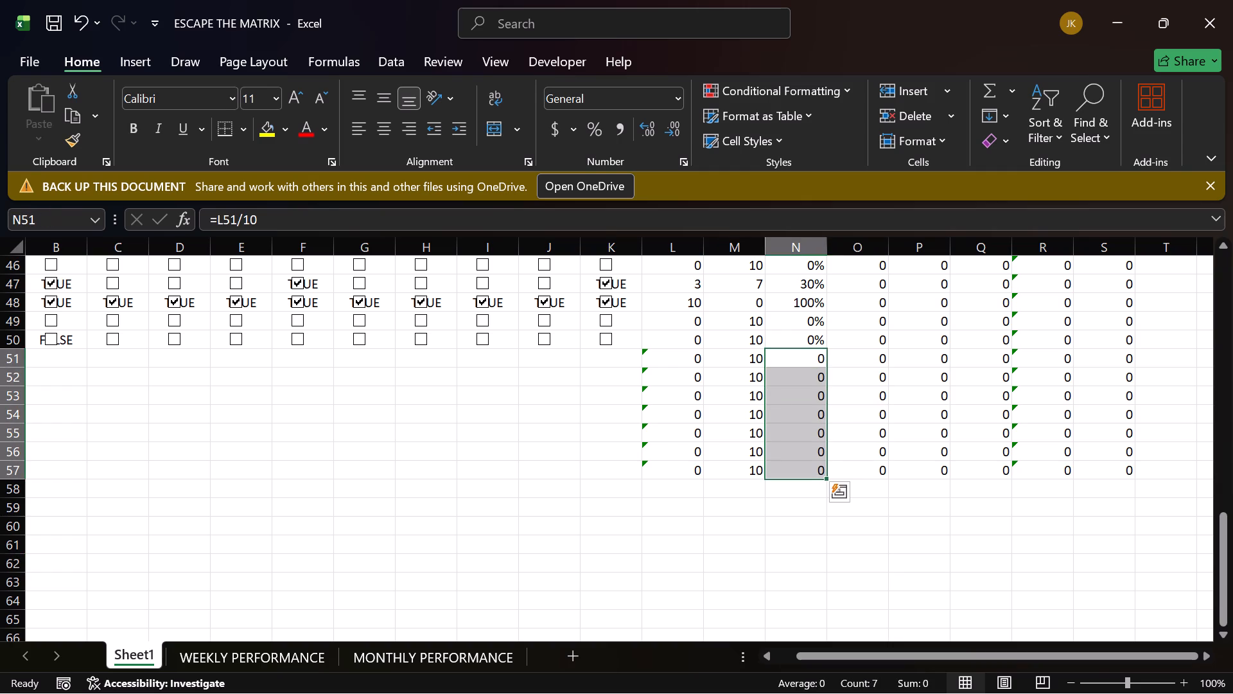
pyautogui.click(592, 130)
pyautogui.click(789, 541)
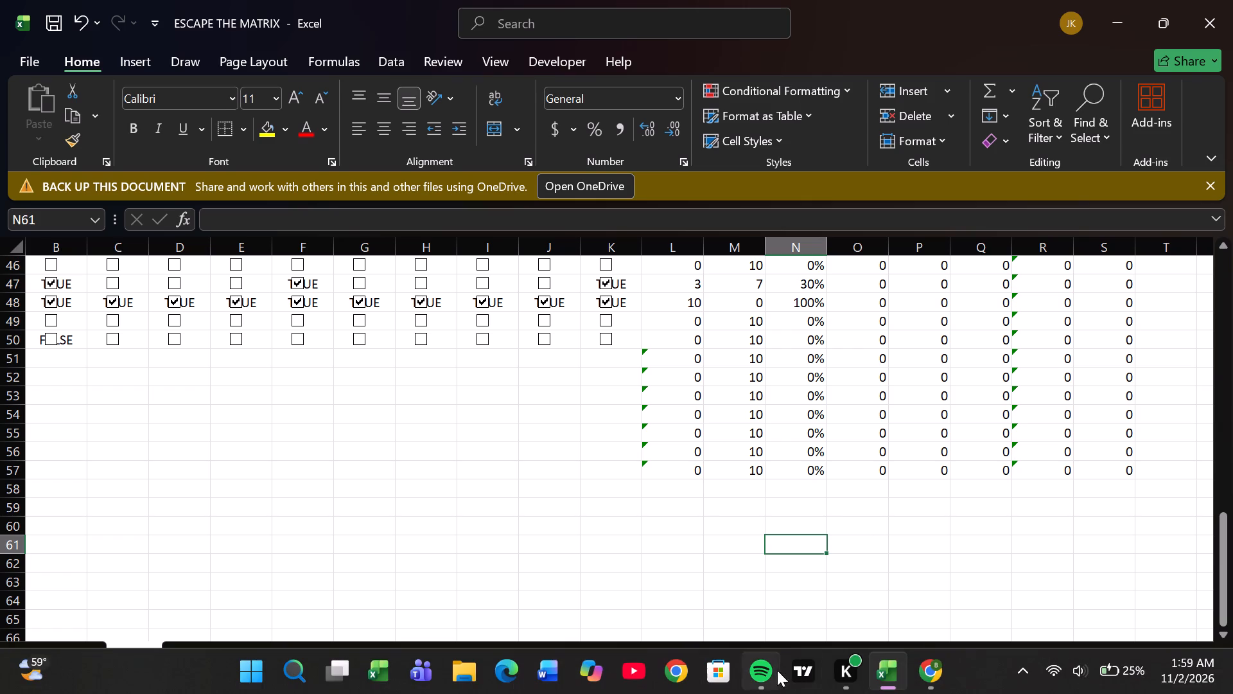
pyautogui.click(924, 670)
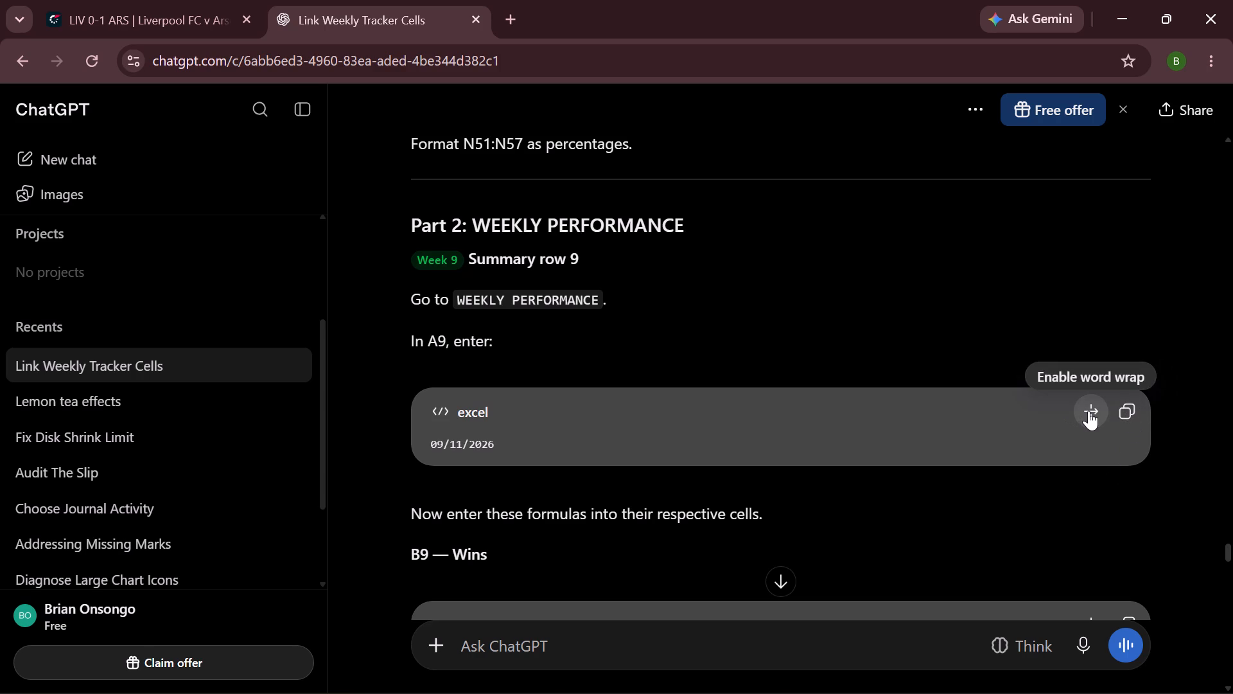
pyautogui.click(1128, 409)
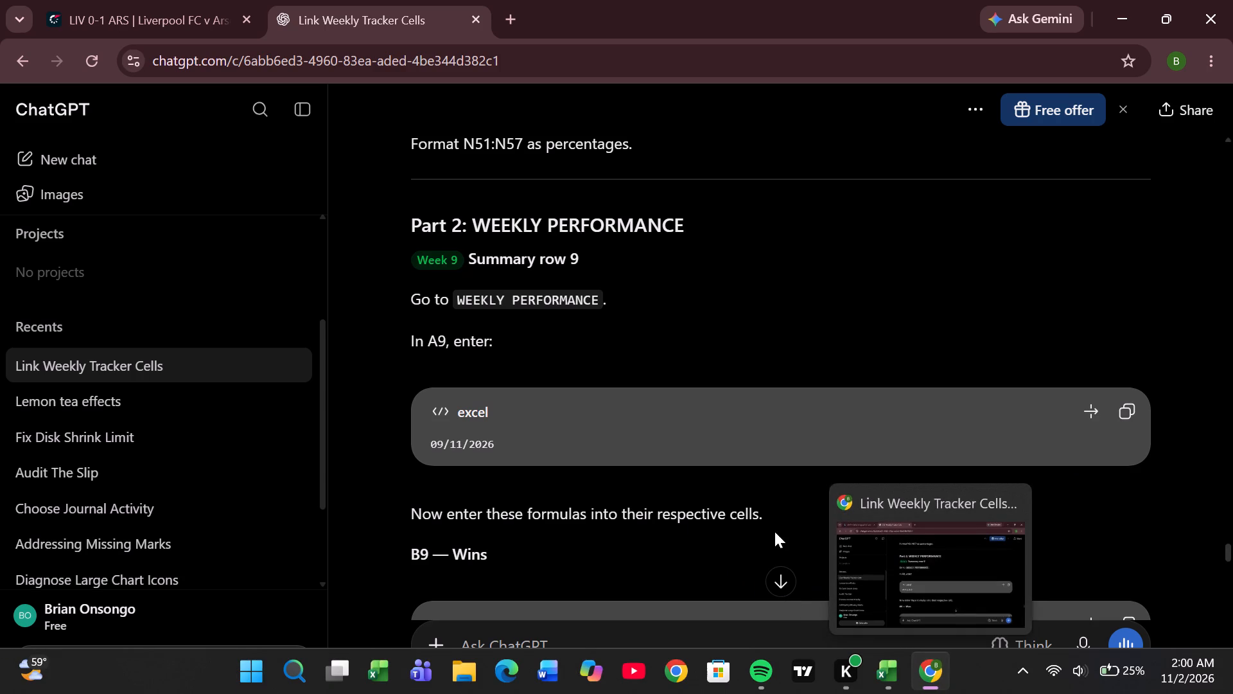
# Switch to Excel and save the ESCAPE THE MATRIX workbook.
pyautogui.click(895, 667)
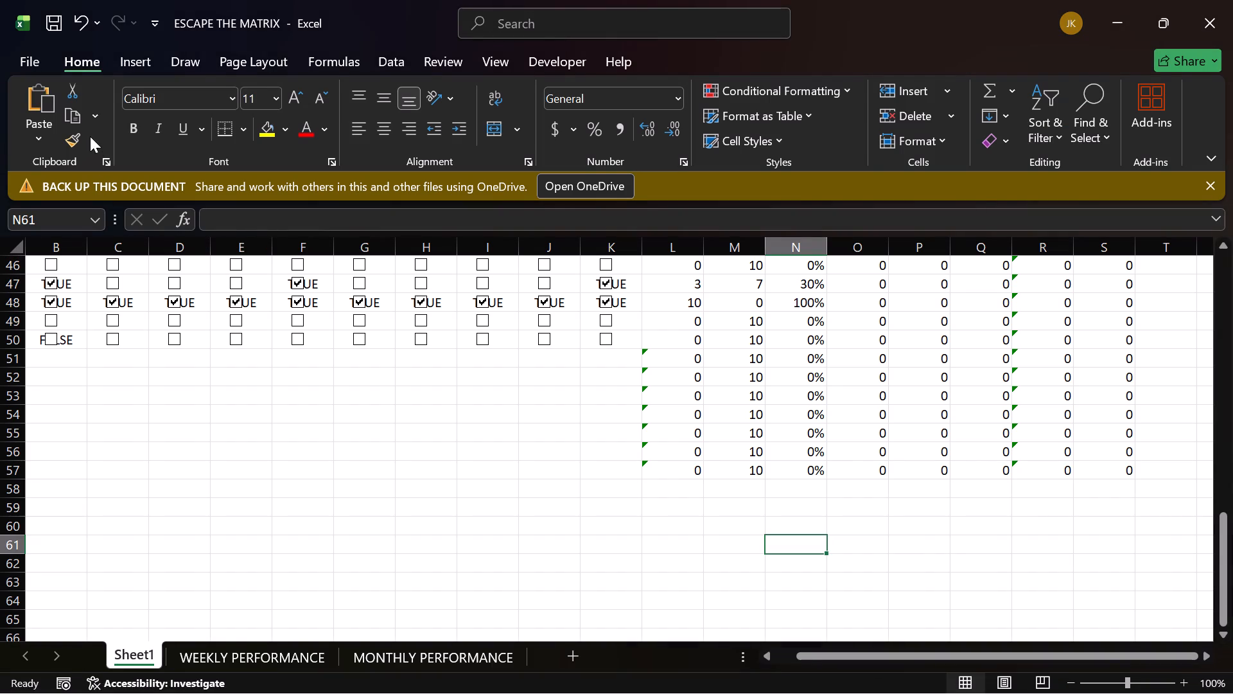
pyautogui.click(53, 16)
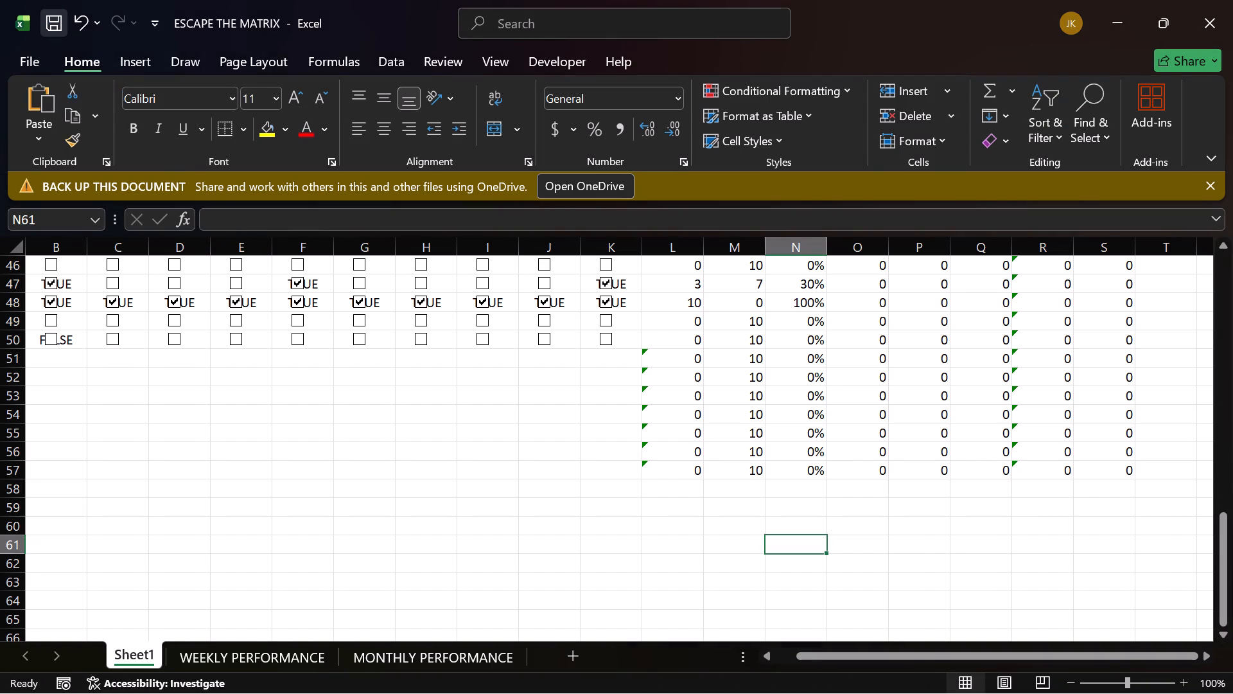
# Paste the copied date 09/11/2026 into cell A9 of the WEEKLY PERFORMANCE sheet.
pyautogui.click(275, 658)
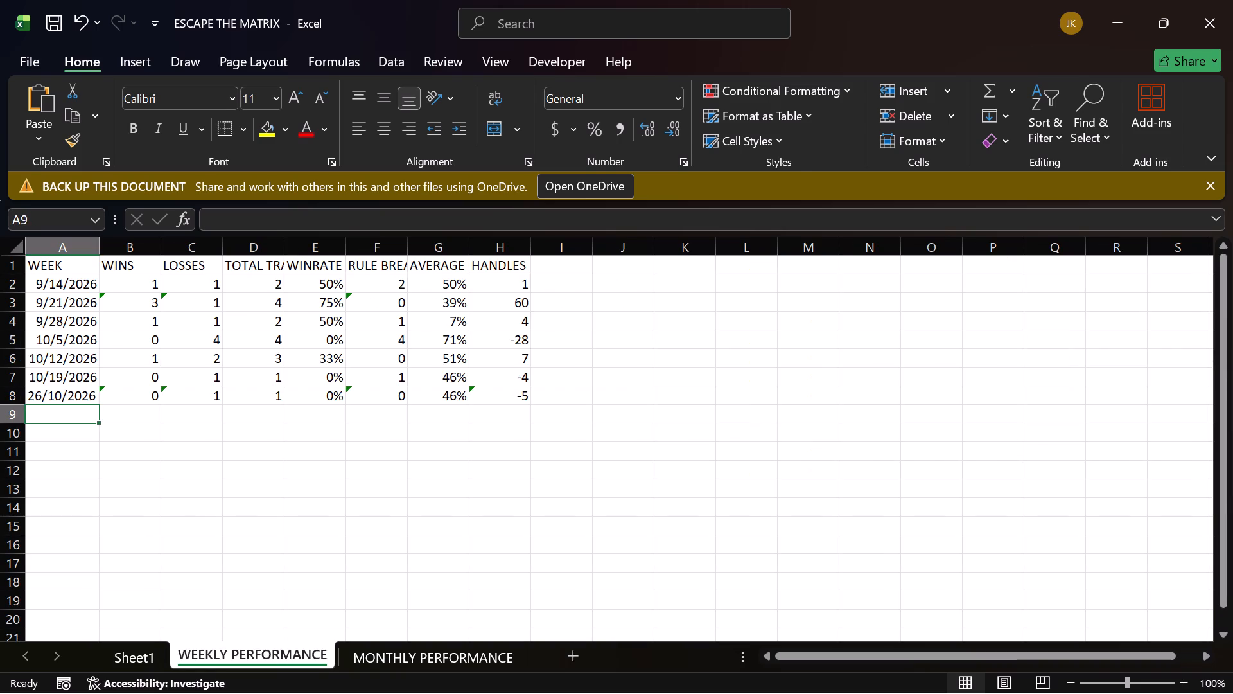
pyautogui.click(83, 418)
pyautogui.hotkey('ctrl', 'v')
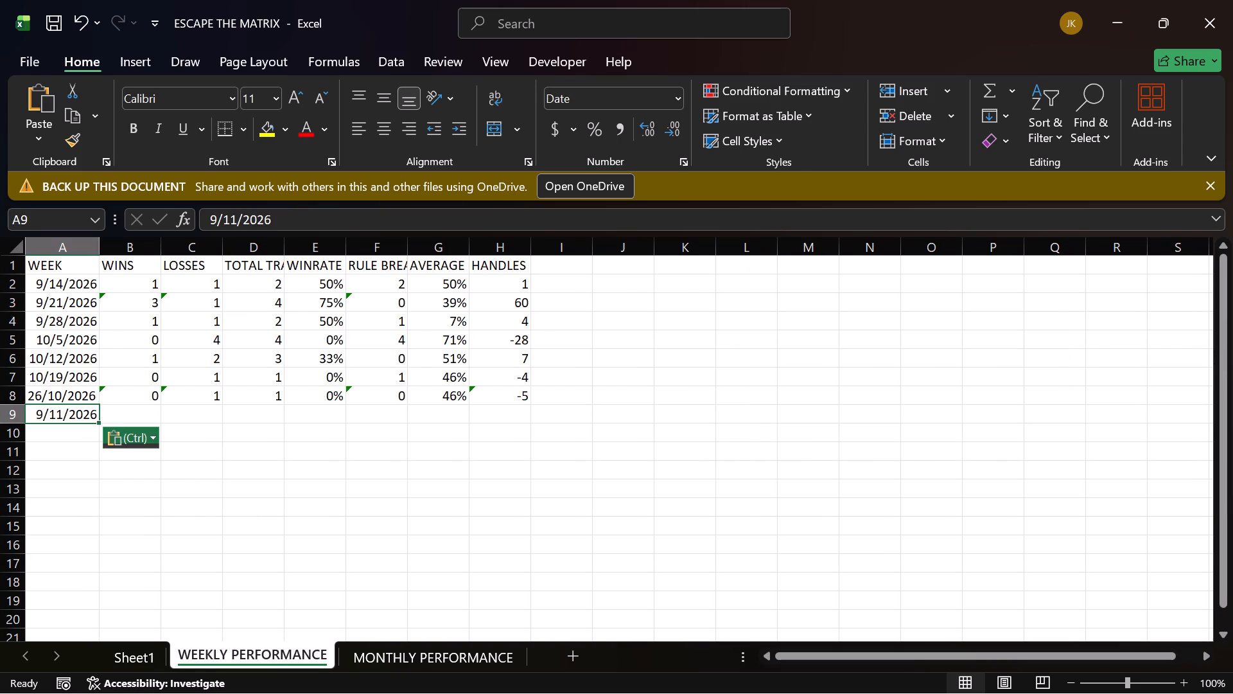
# Copy the Wins formula =SUM(Sheet1!O51:O57) from ChatGPT's guide in Chrome and paste it into cell B9 in Excel.
pyautogui.click(138, 420)
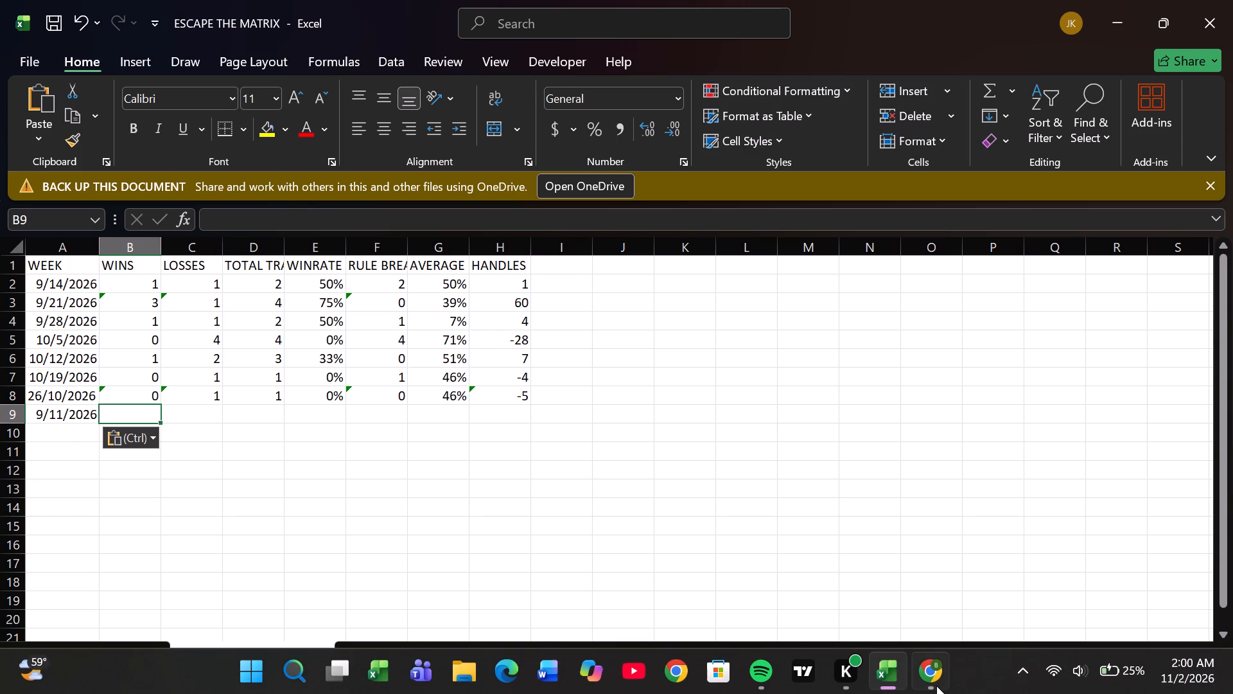
pyautogui.click(931, 677)
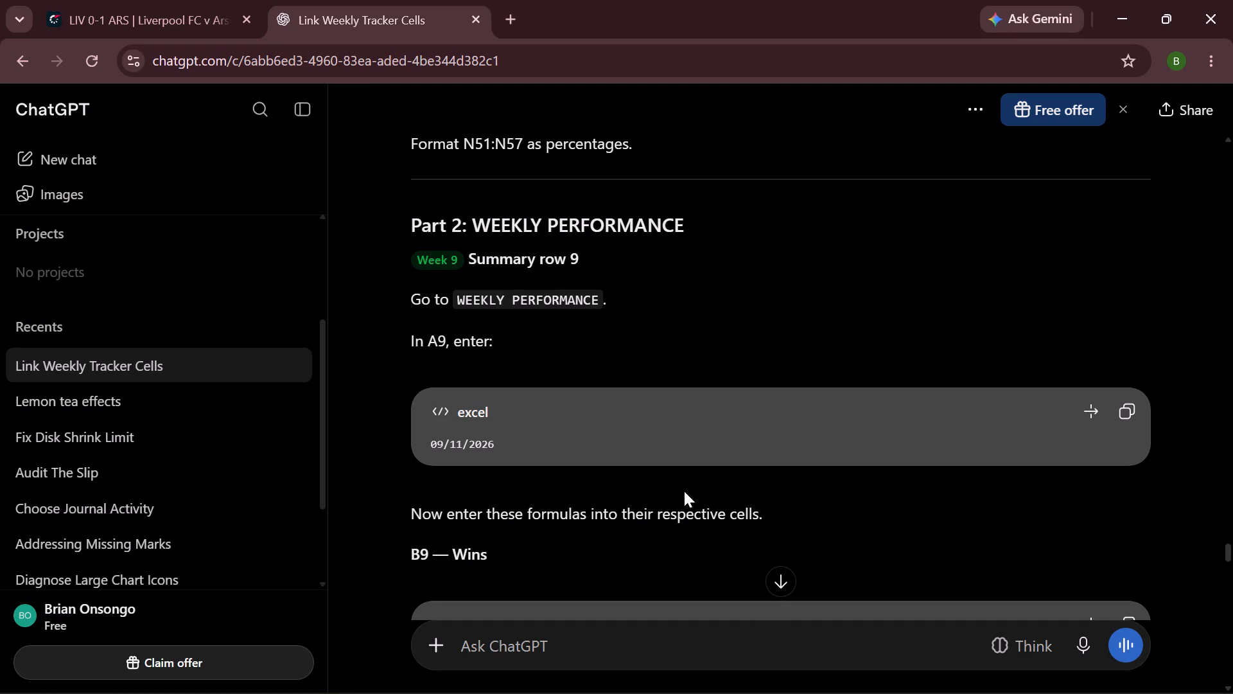
pyautogui.scroll(-4, 958, 406)
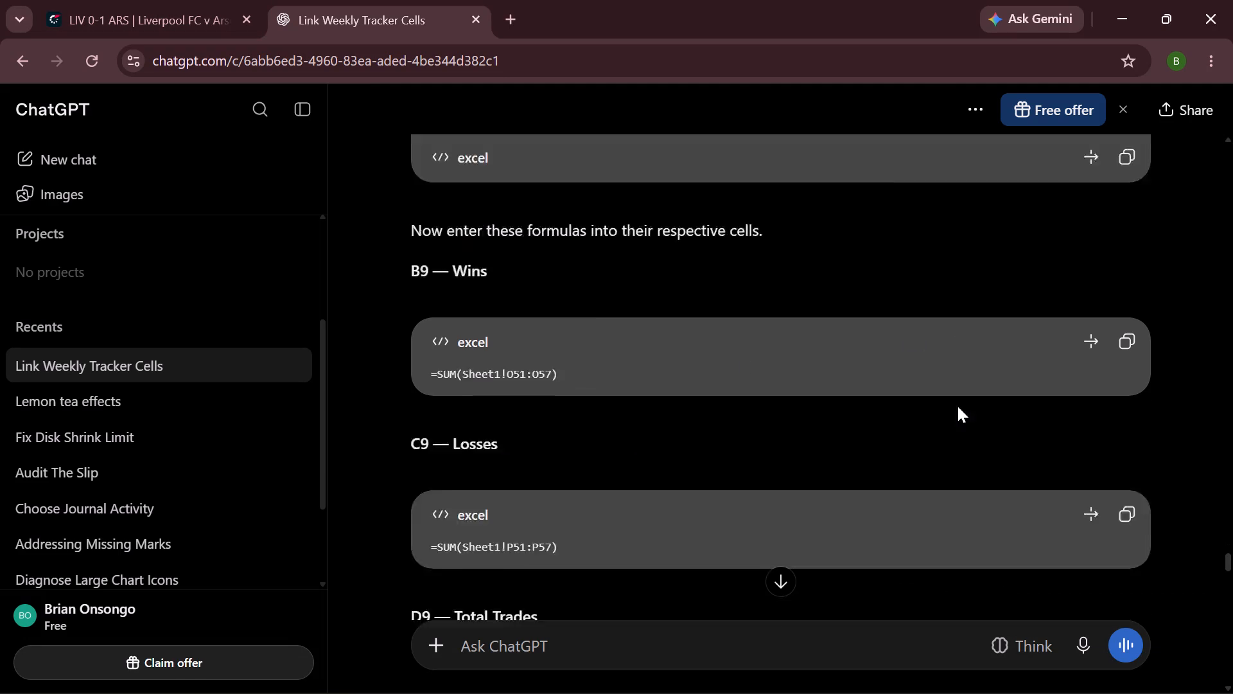
pyautogui.scroll(3, 958, 406)
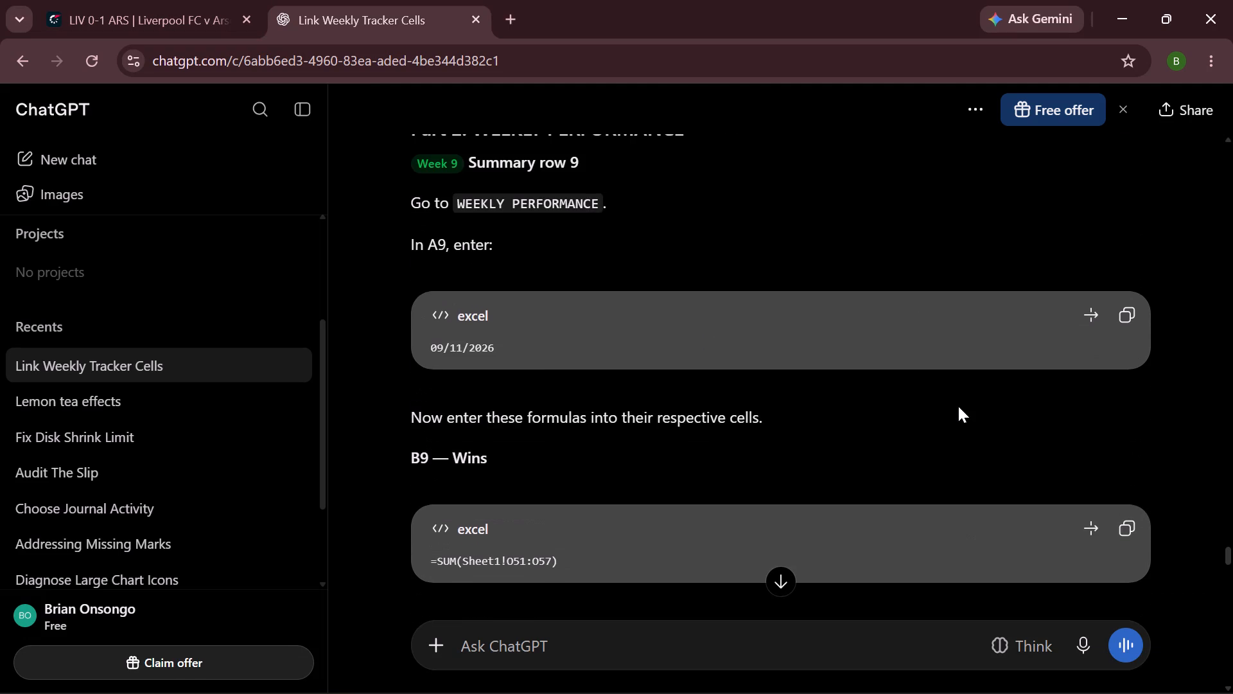
pyautogui.scroll(-2, 958, 406)
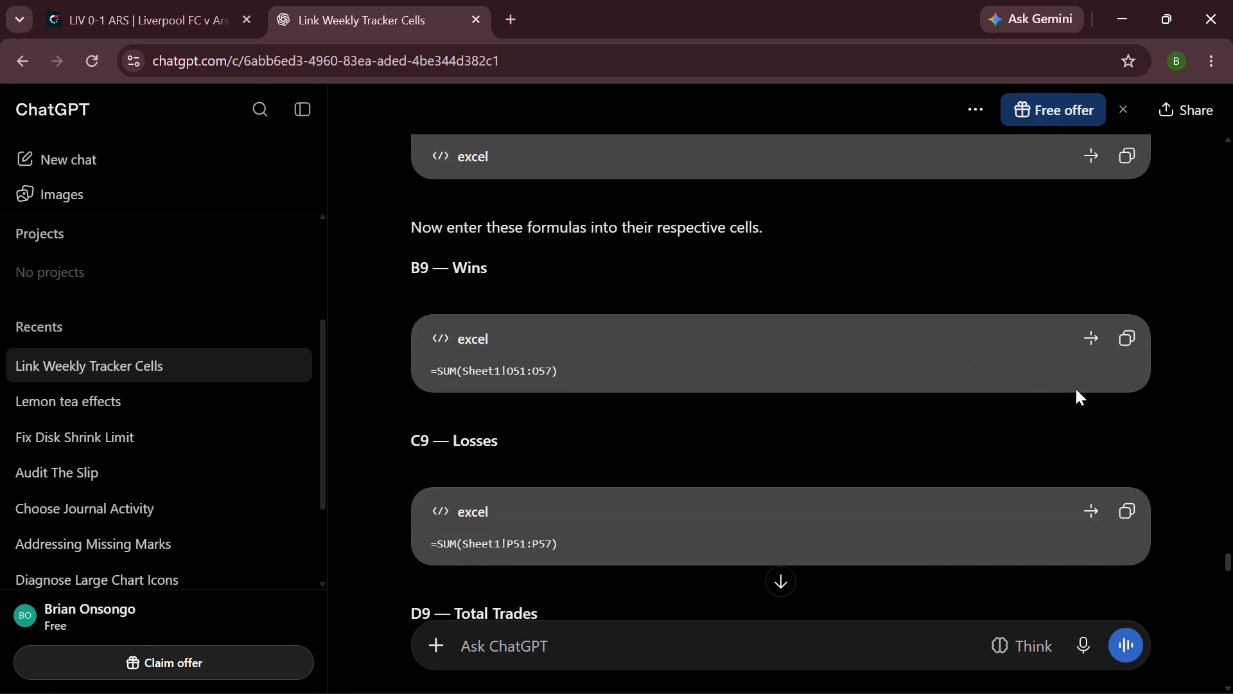
pyautogui.click(1135, 339)
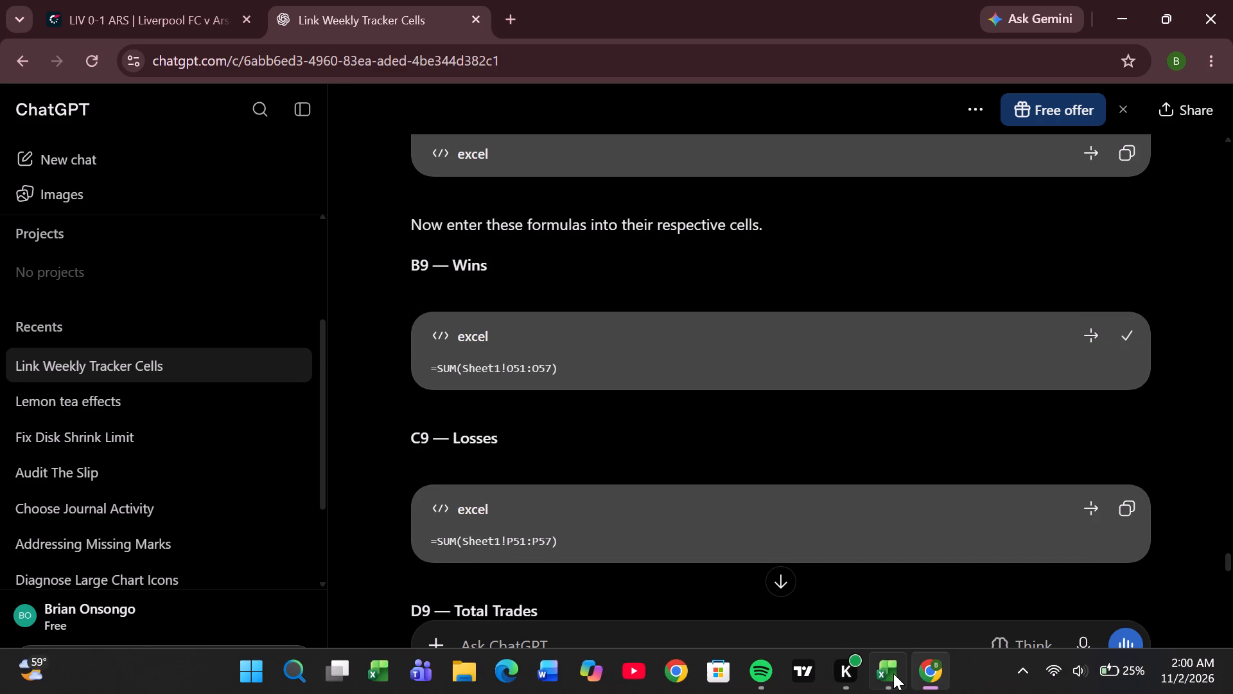
pyautogui.click(893, 673)
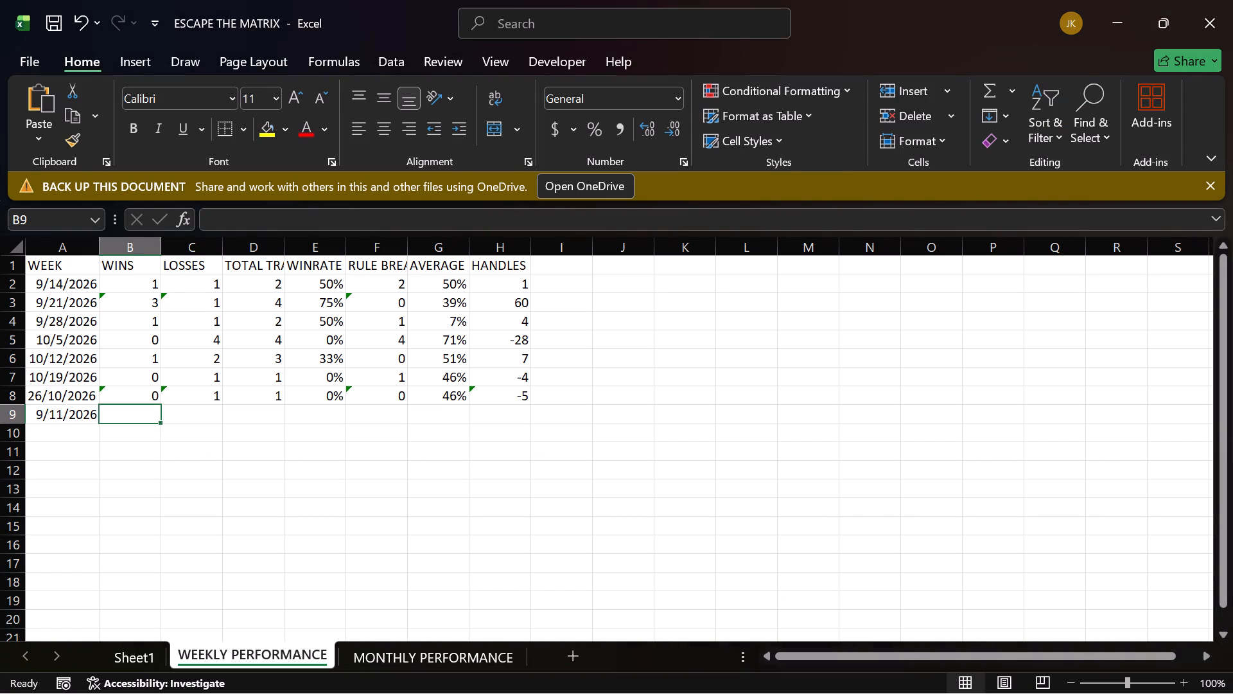
pyautogui.click(133, 414)
pyautogui.hotkey('ctrl', 'v')
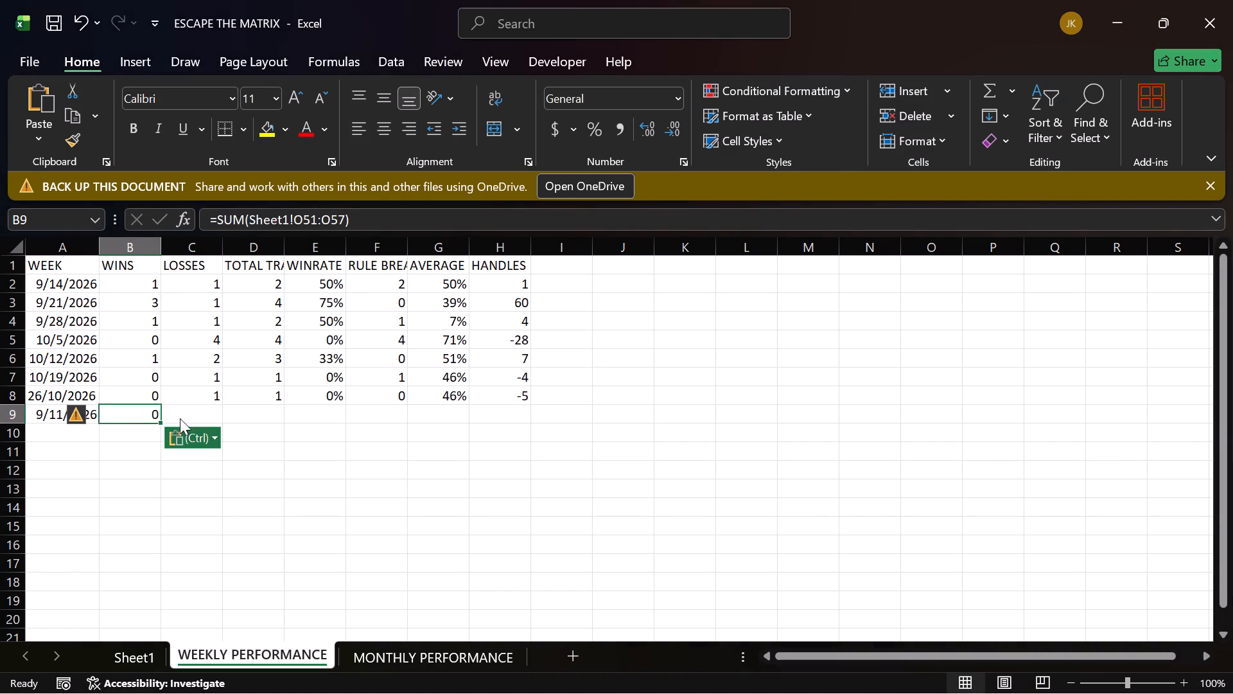
# Copy the Losses formula =SUM(Sheet1!P51:P57) from the guide in Chrome and paste it into cell C9 in Excel.
pyautogui.click(197, 414)
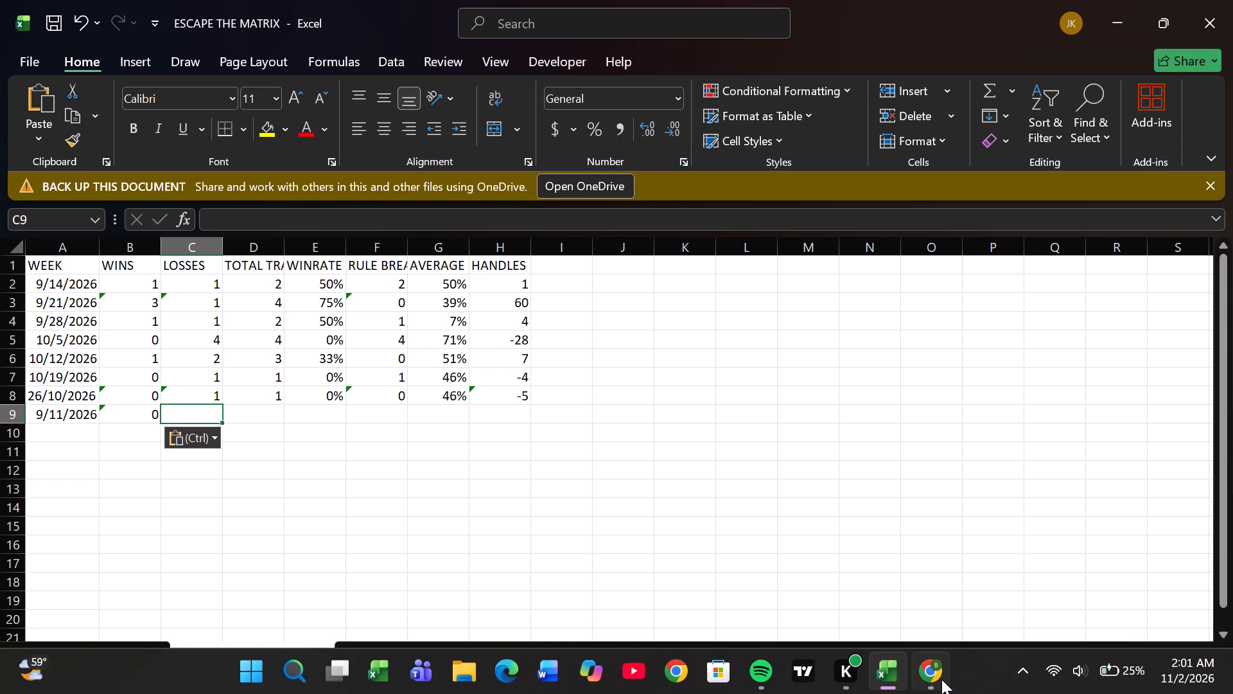
pyautogui.click(934, 675)
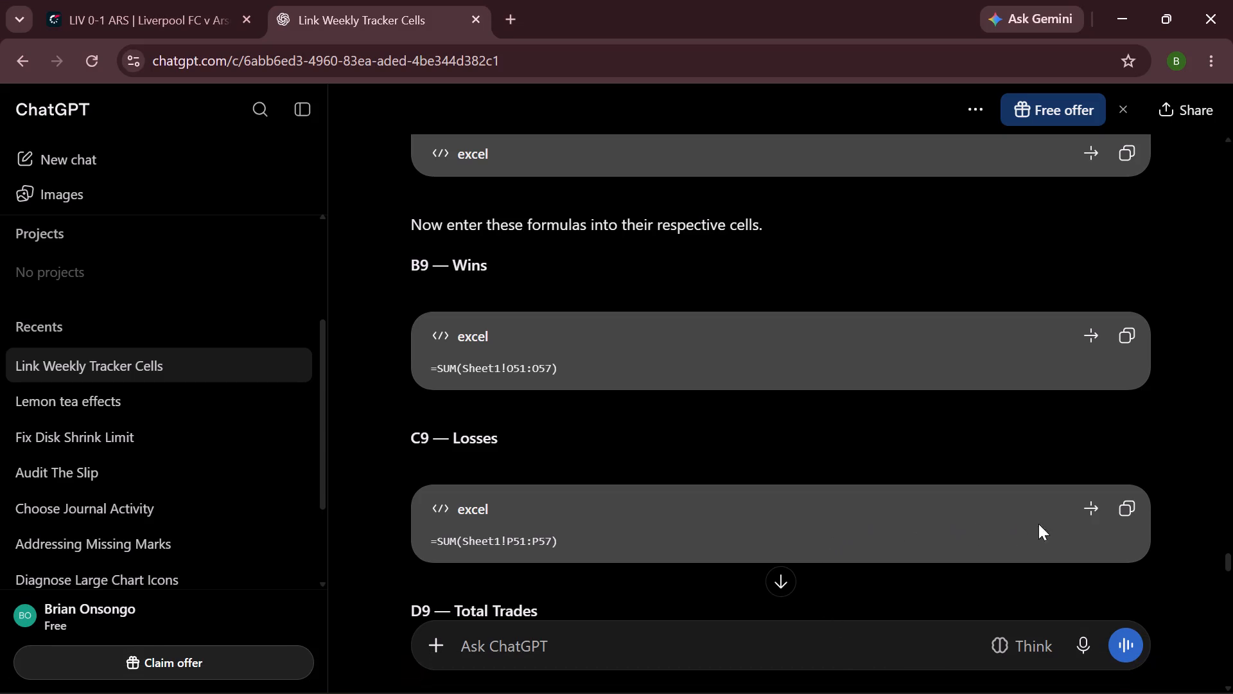
pyautogui.click(1121, 509)
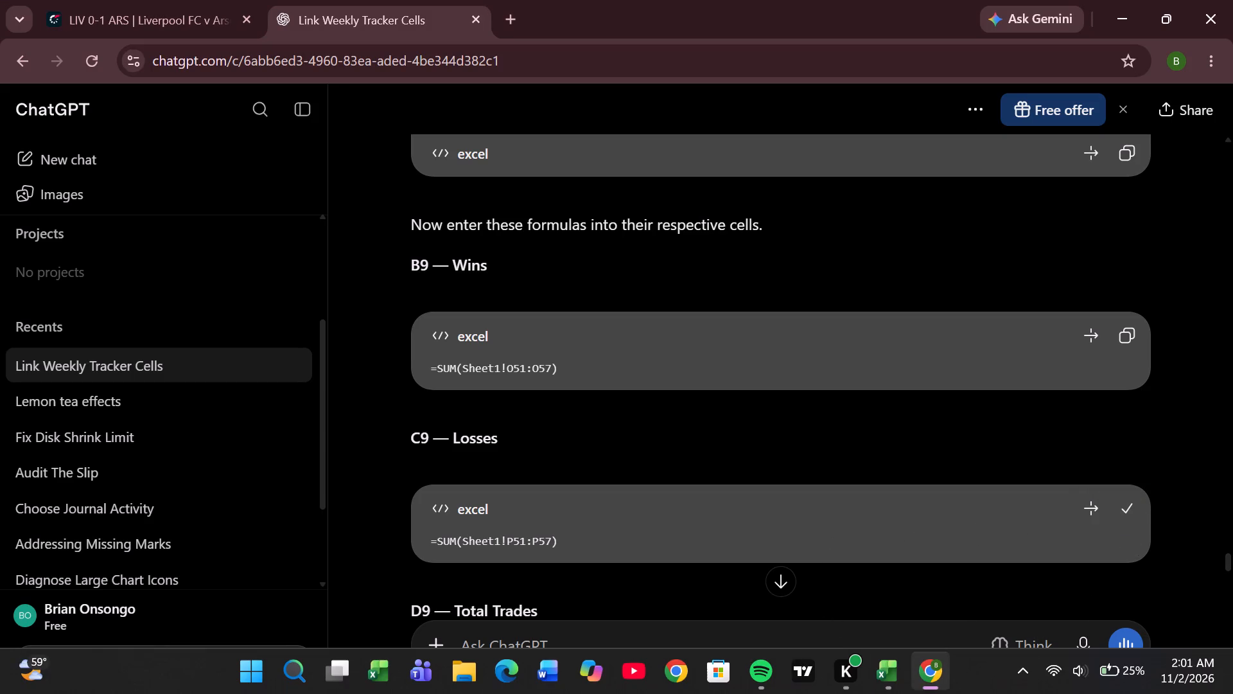
pyautogui.click(895, 672)
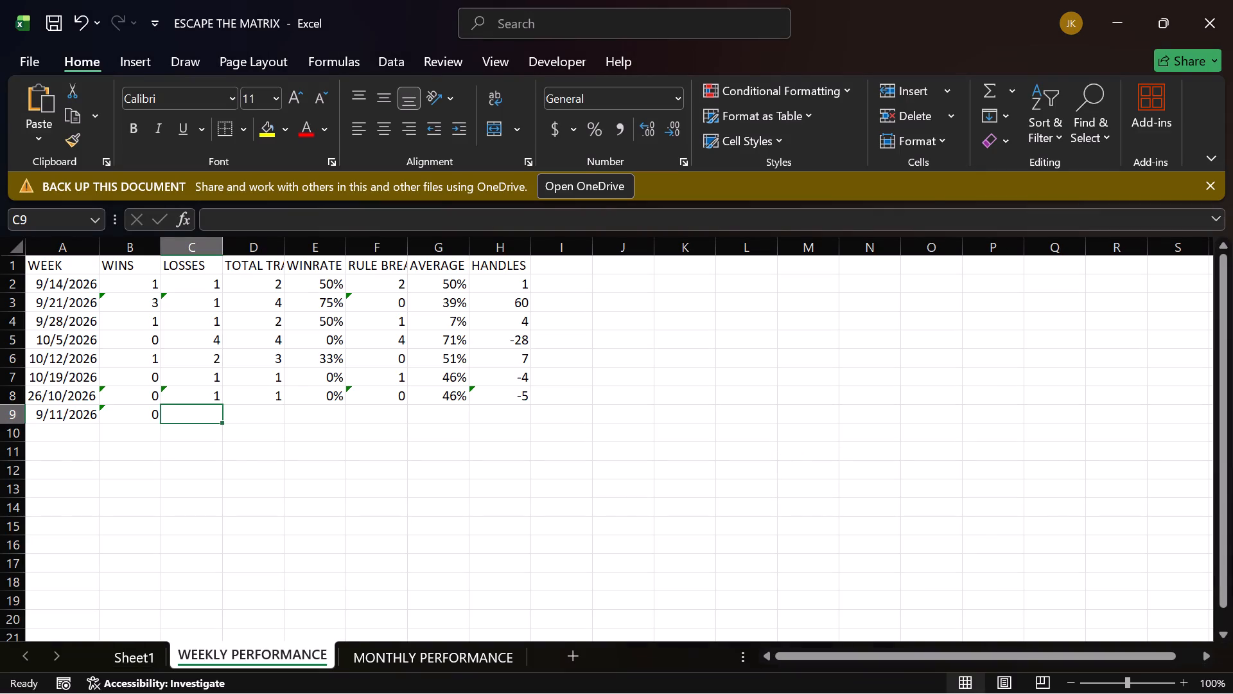
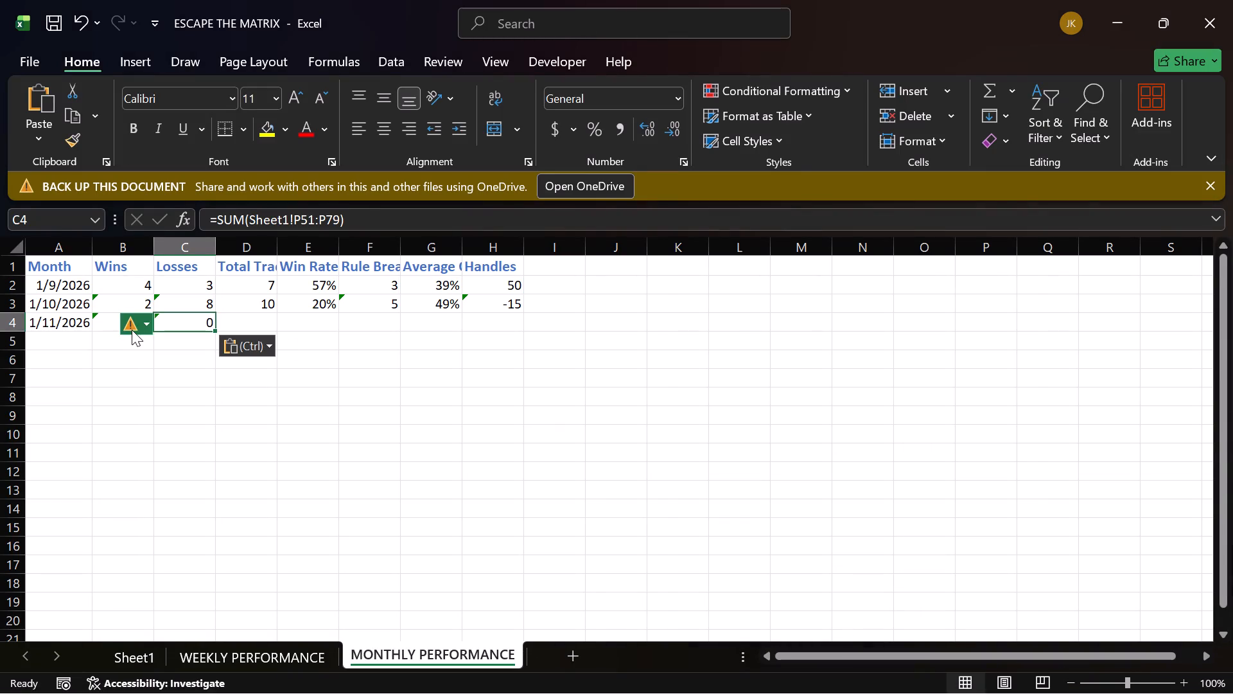
pyautogui.click(97, 326)
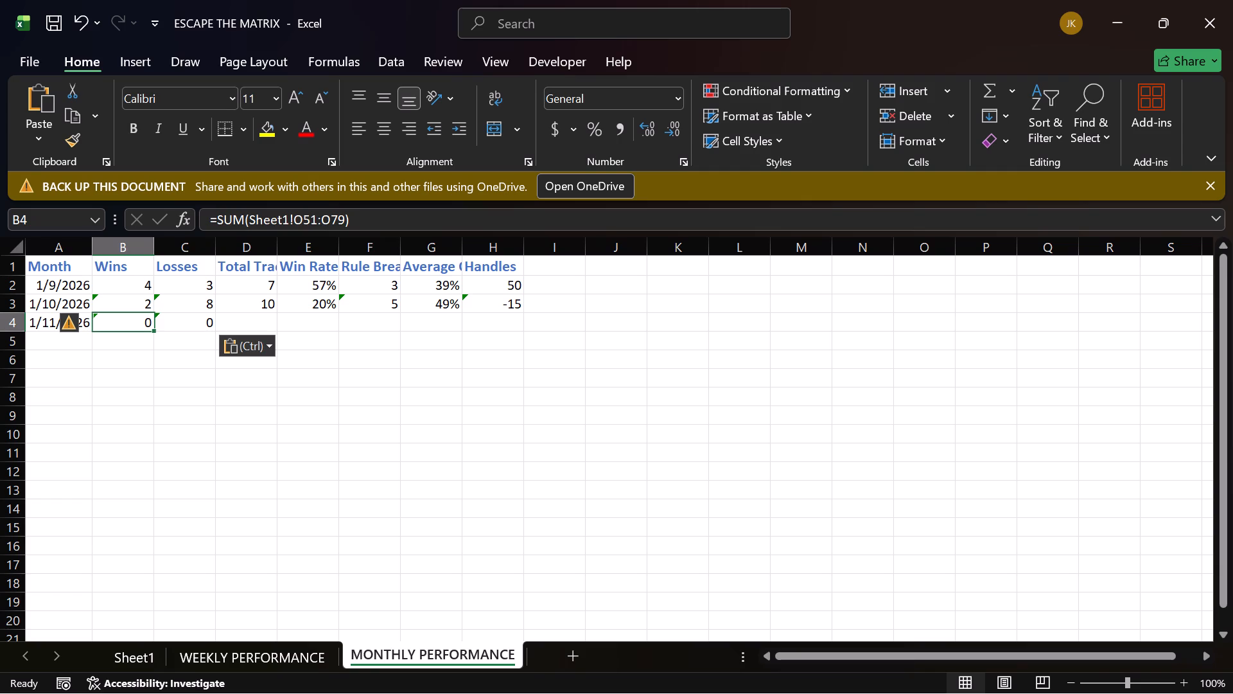
pyautogui.click(187, 330)
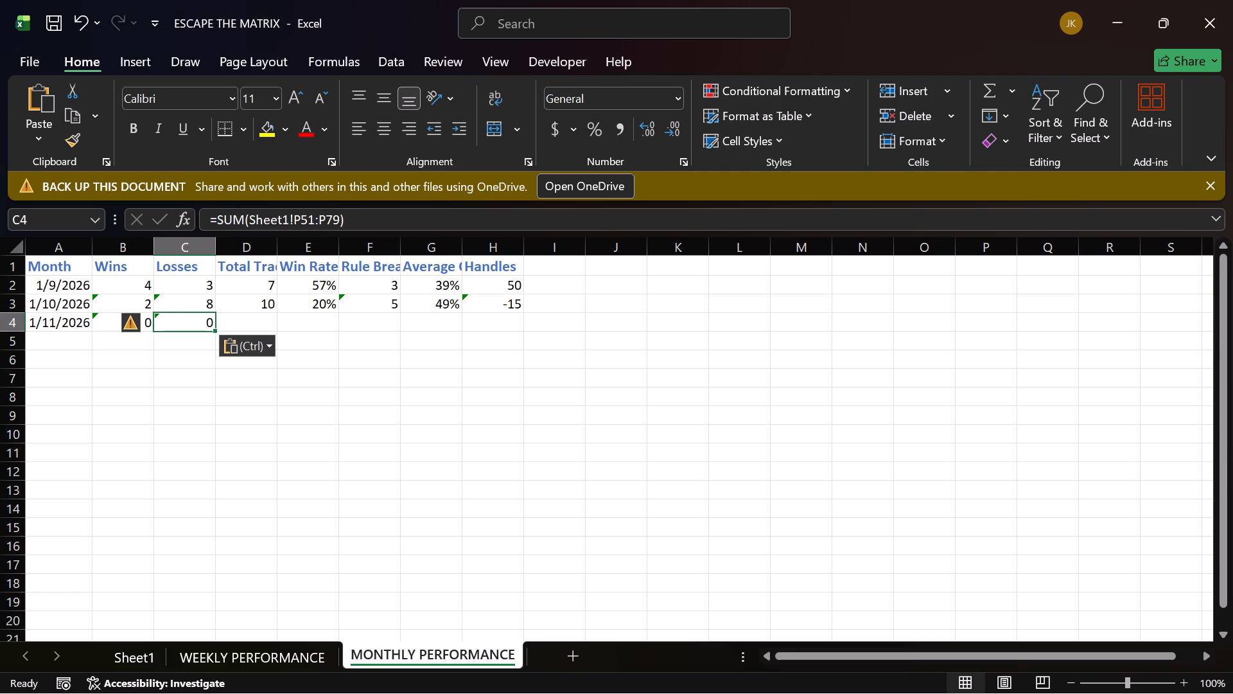
# Copy the Total Trades formula =B4+C4 from the guide in Chrome and paste it into cell D4 of MONTHLY PERFORMANCE in Excel.
pyautogui.click(256, 324)
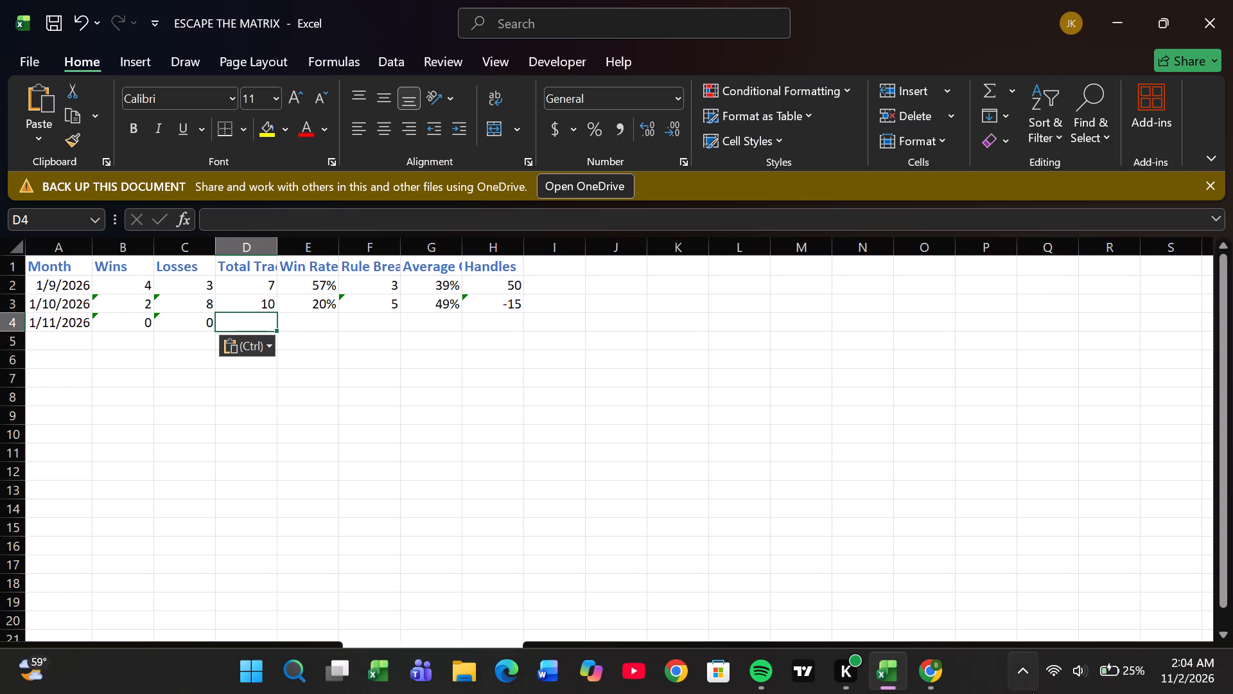
pyautogui.click(927, 672)
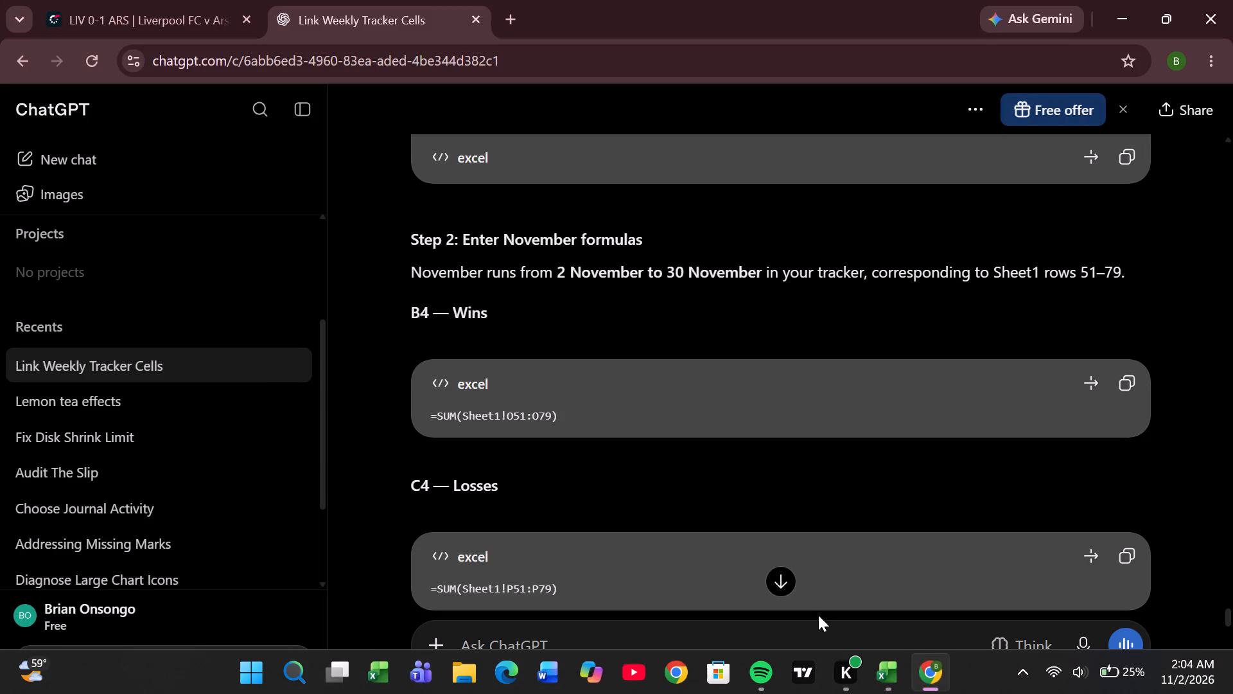
pyautogui.scroll(-2, 823, 537)
pyautogui.scroll(5, 823, 537)
pyautogui.scroll(-1, 823, 537)
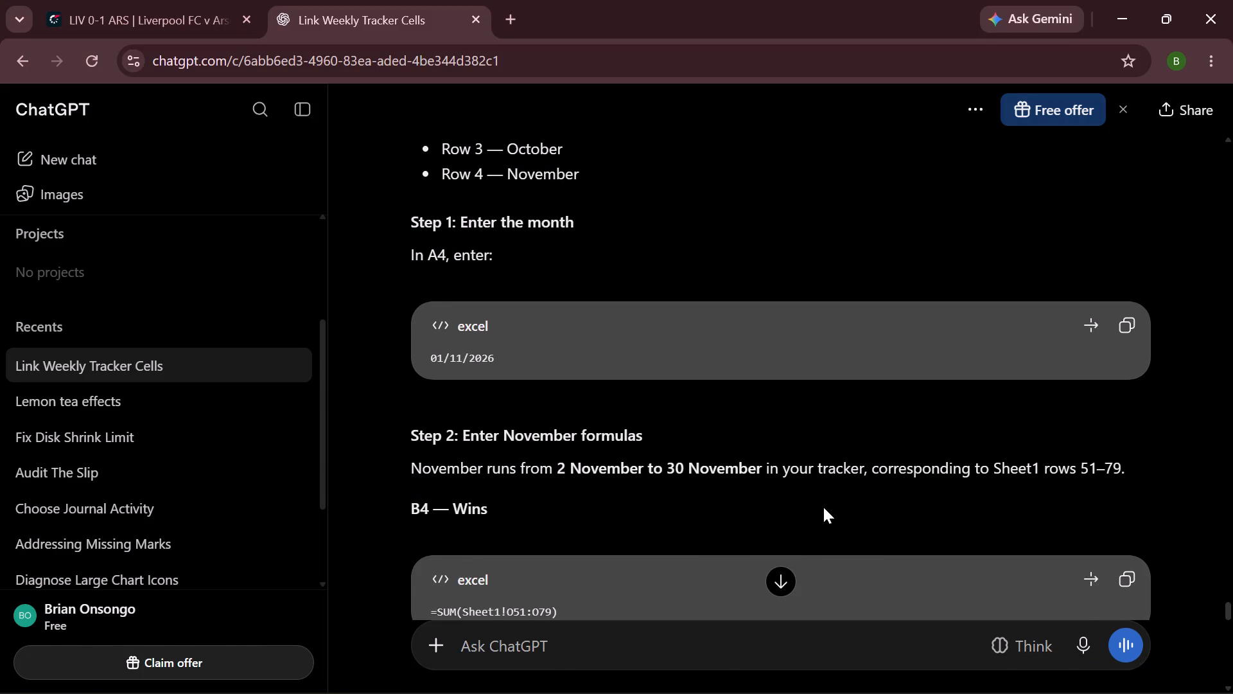
pyautogui.scroll(-3, 822, 501)
pyautogui.scroll(1, 822, 501)
pyautogui.scroll(-1, 822, 501)
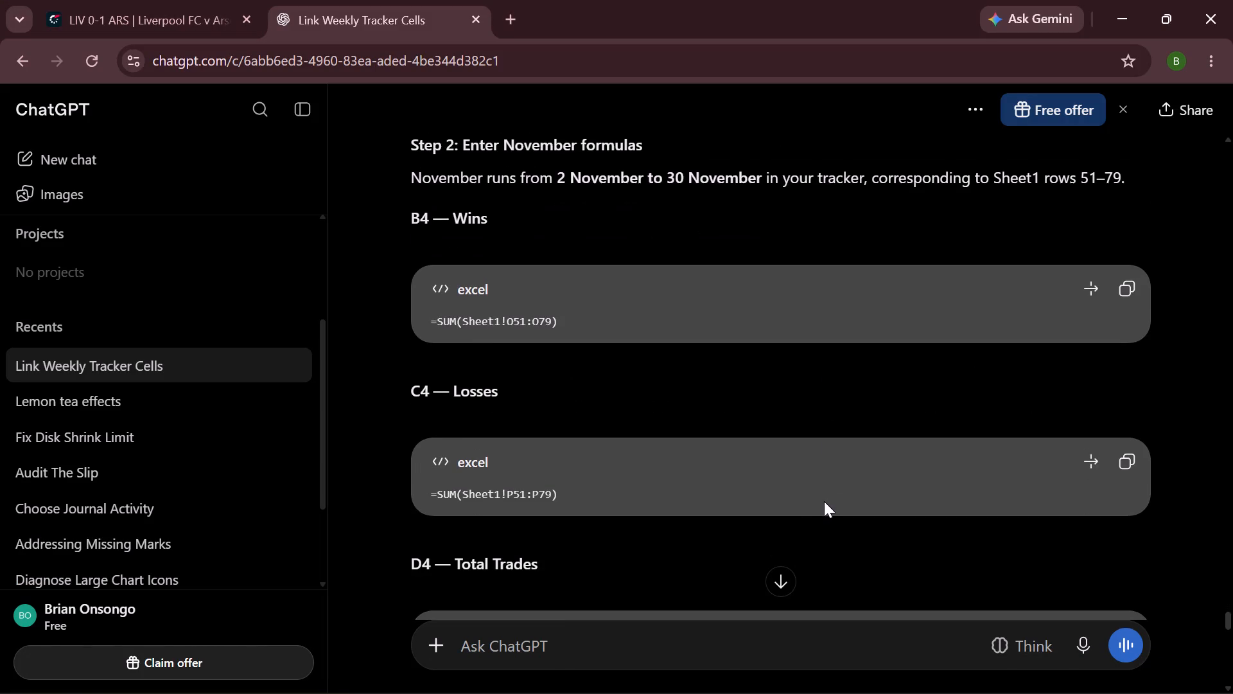
pyautogui.scroll(-2, 824, 501)
pyautogui.scroll(4, 824, 501)
pyautogui.scroll(-3, 824, 501)
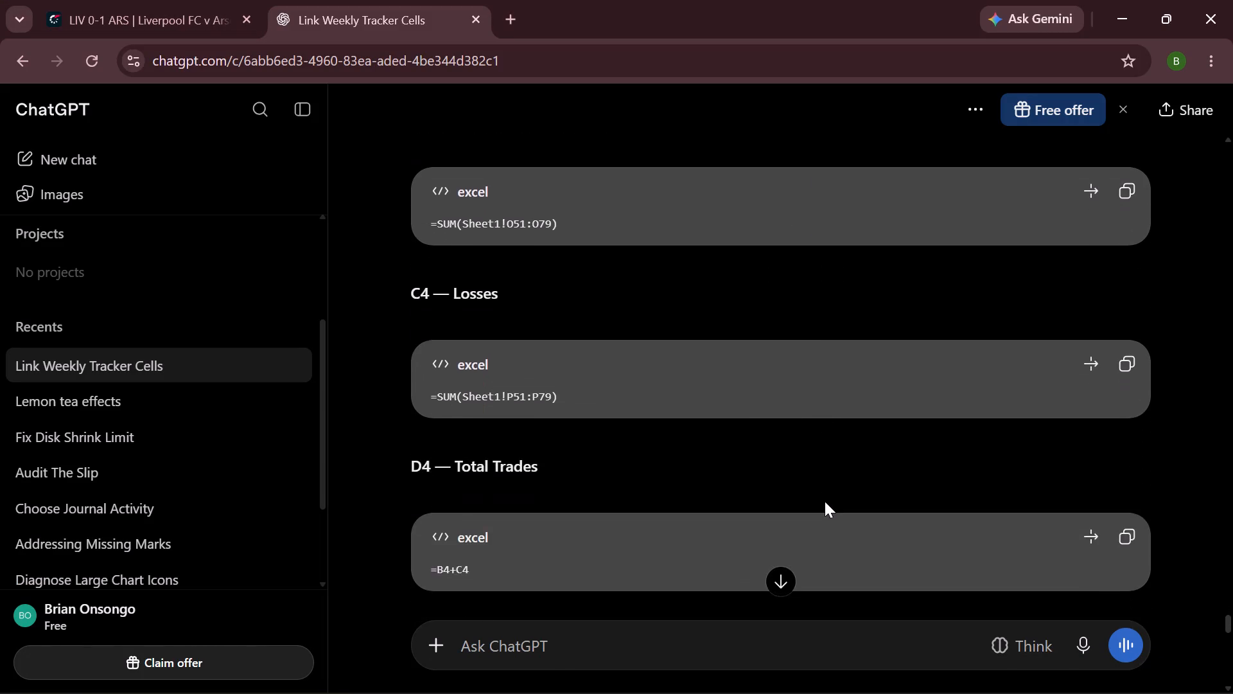
pyautogui.scroll(-2, 825, 501)
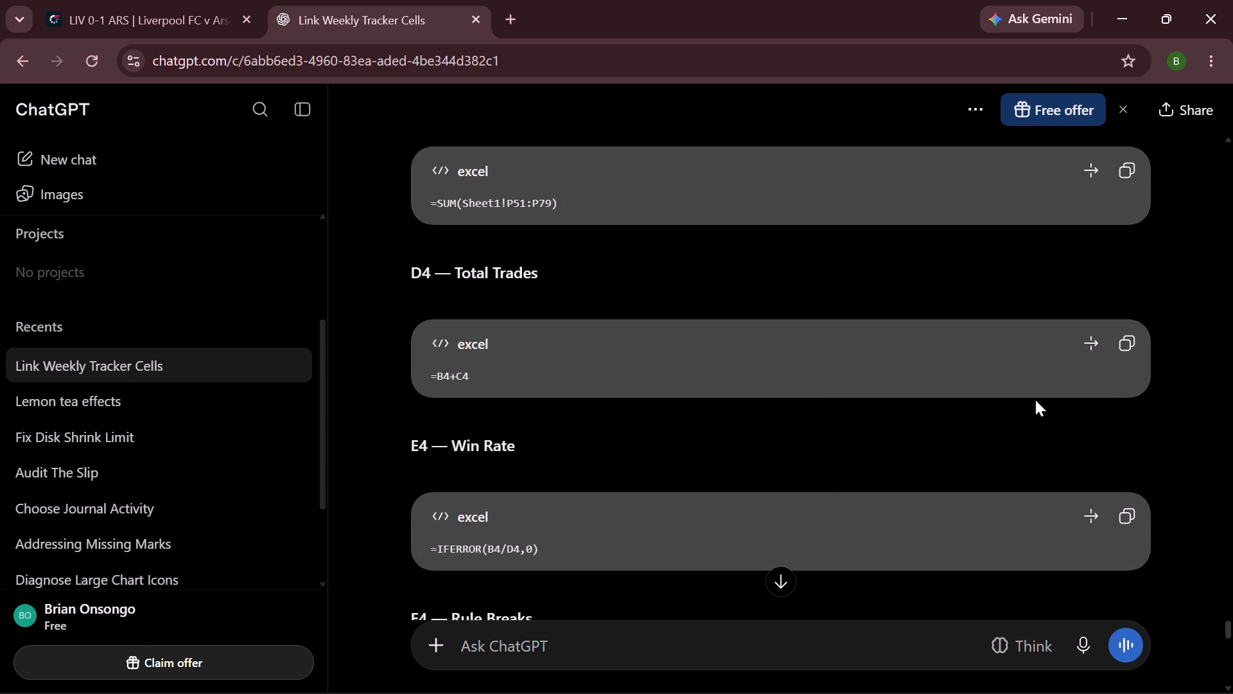
pyautogui.click(1124, 340)
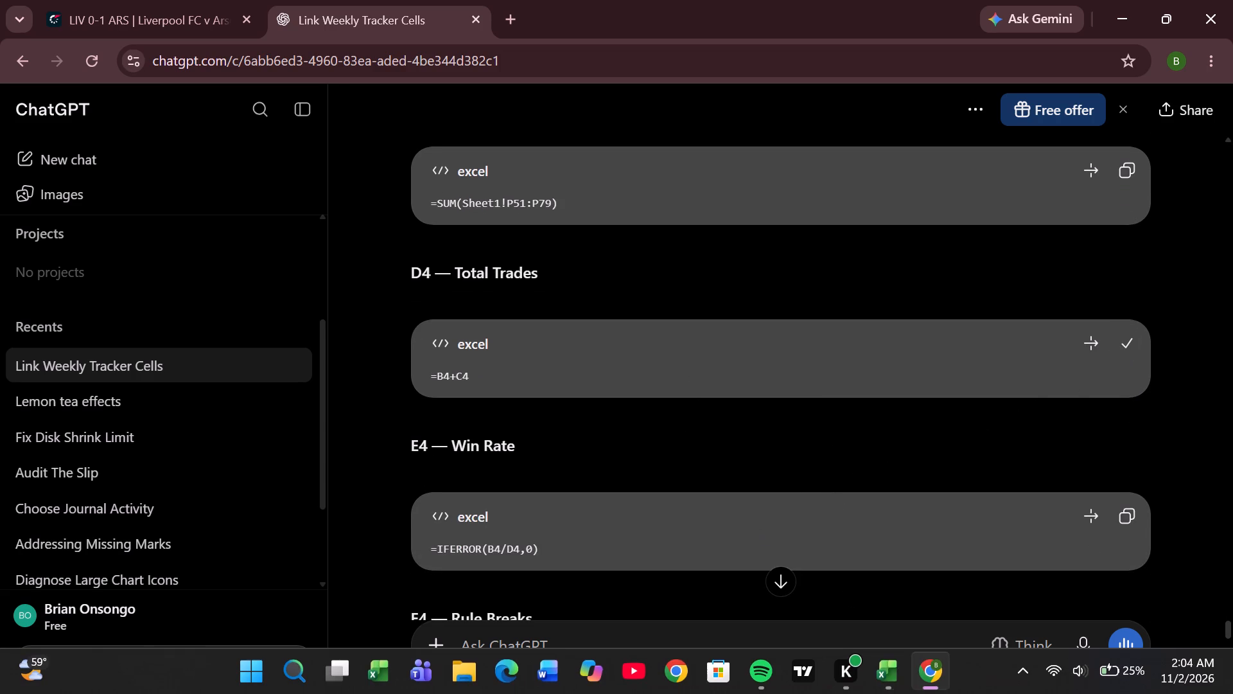
pyautogui.click(888, 672)
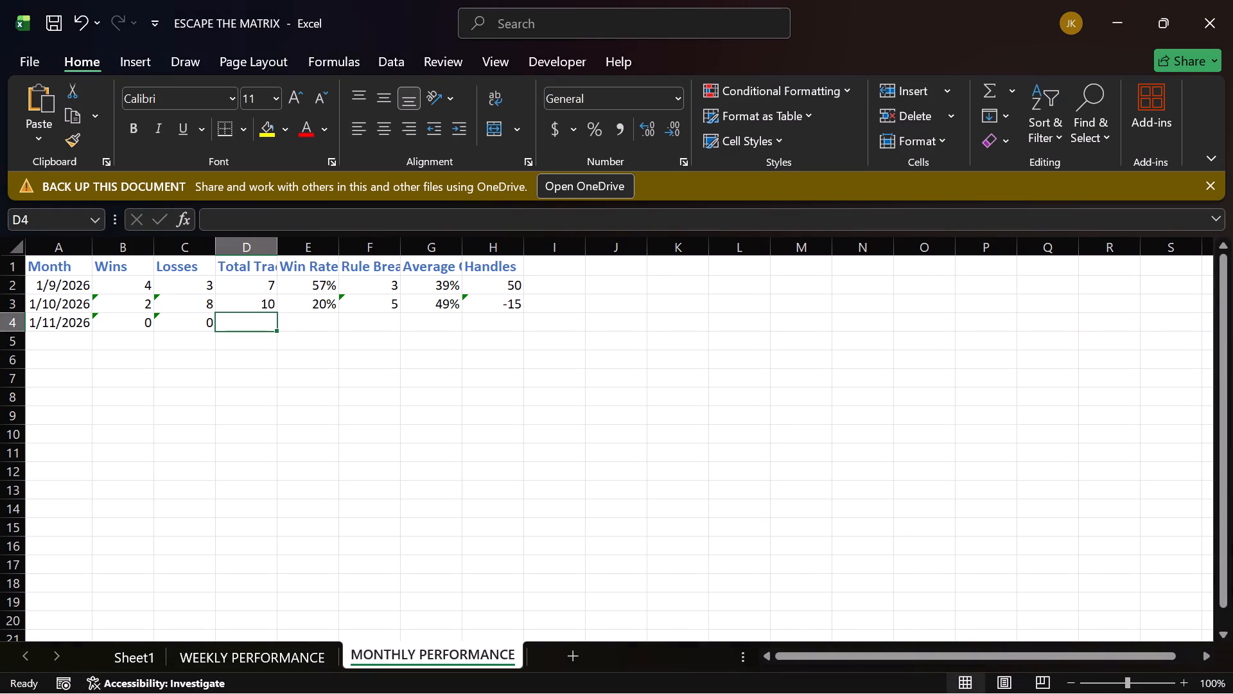
pyautogui.hotkey('ctrl', 'v')
# Copy the Win Rate formula =IFERROR(B4/D4,0) from the guide in Chrome and paste it into cell E4 of MONTHLY PERFORMANCE in Excel.
pyautogui.click(332, 326)
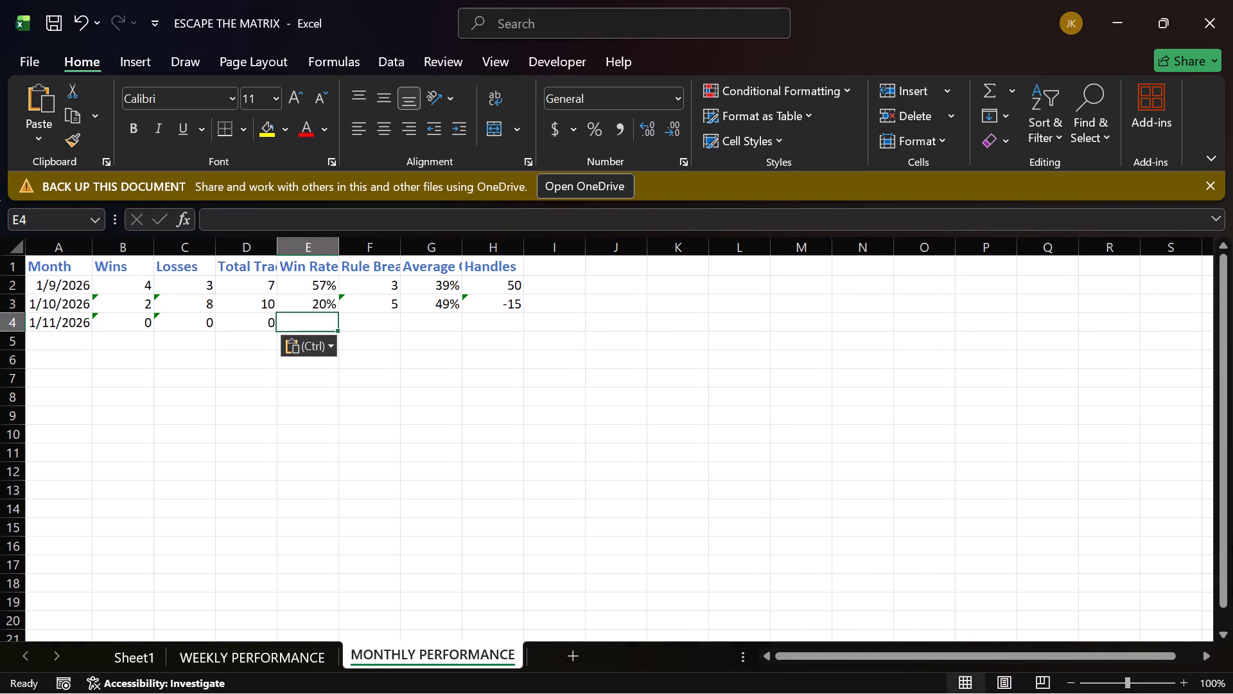
pyautogui.click(919, 672)
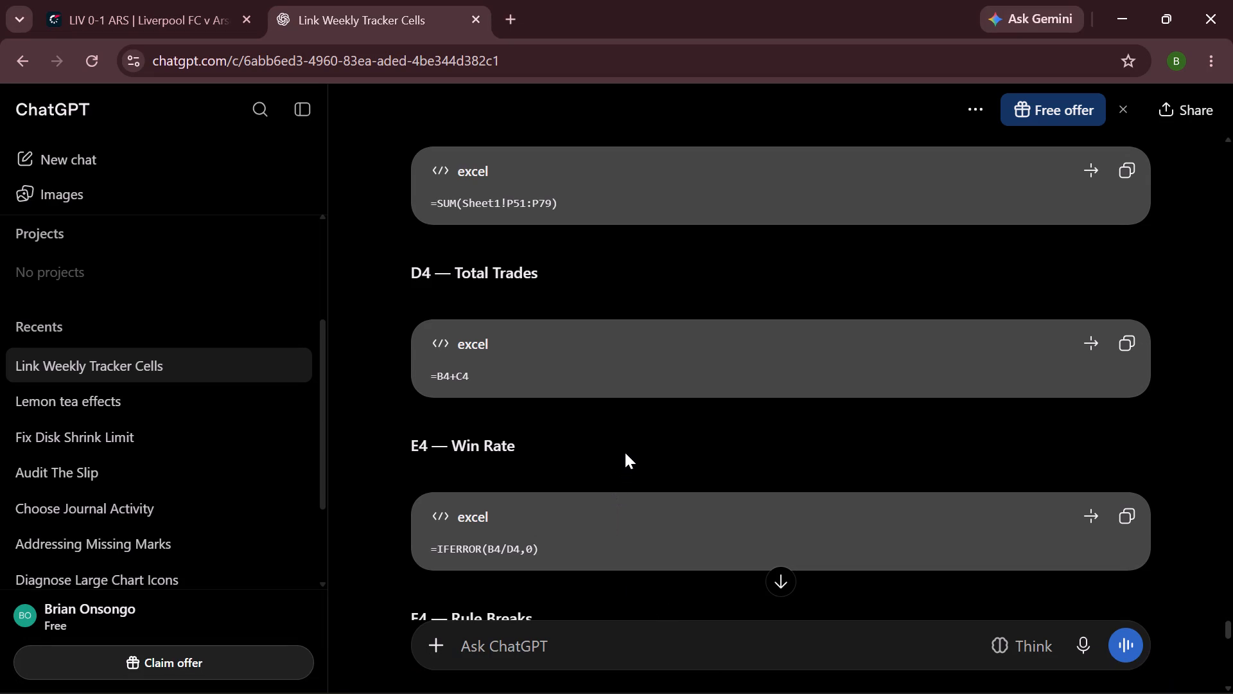
pyautogui.click(1129, 506)
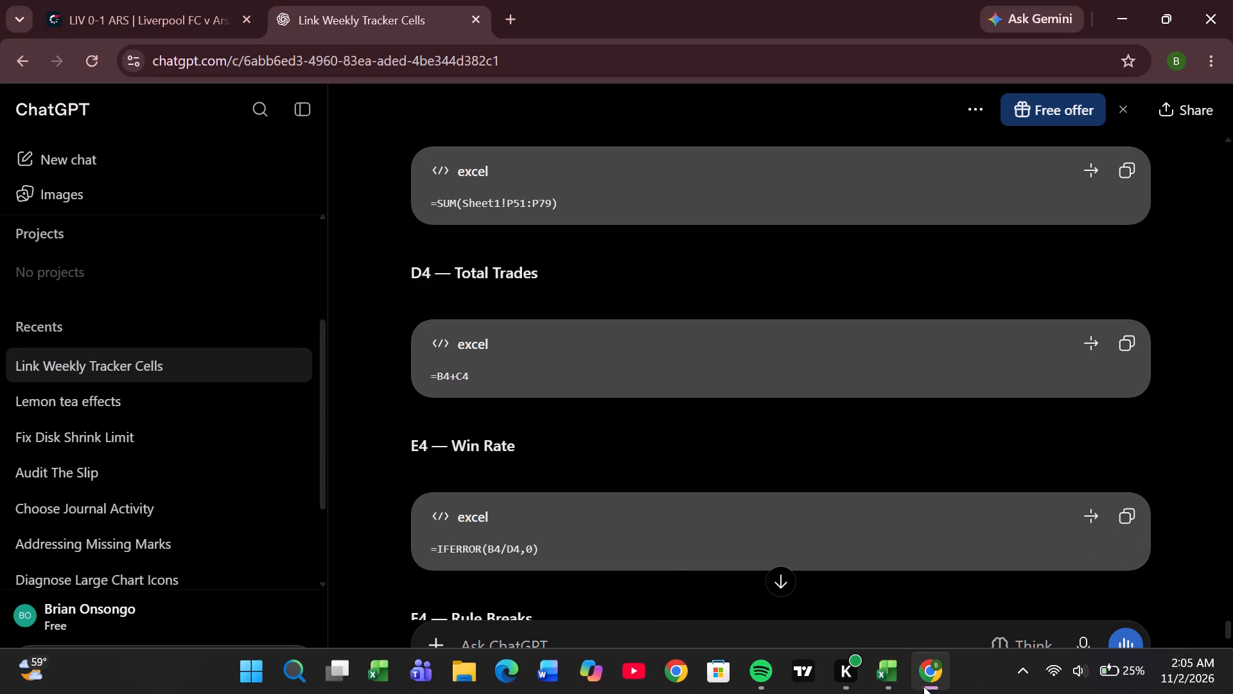
pyautogui.click(880, 669)
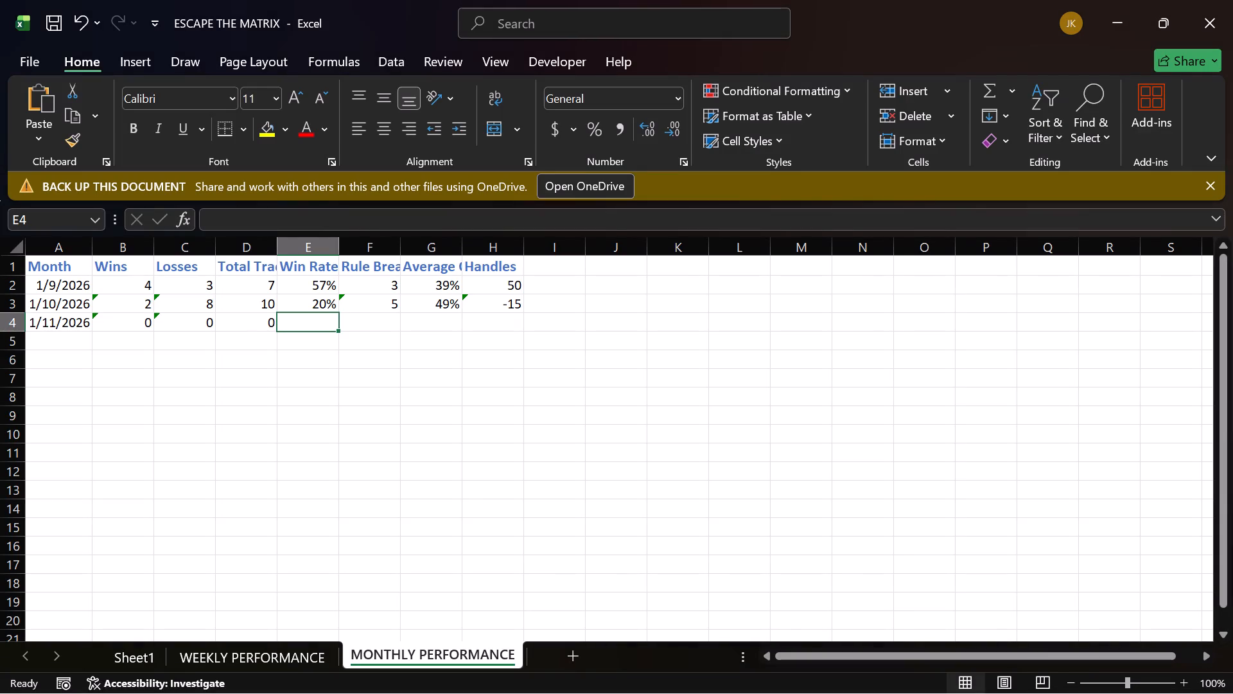
pyautogui.hotkey('ctrl', 'v')
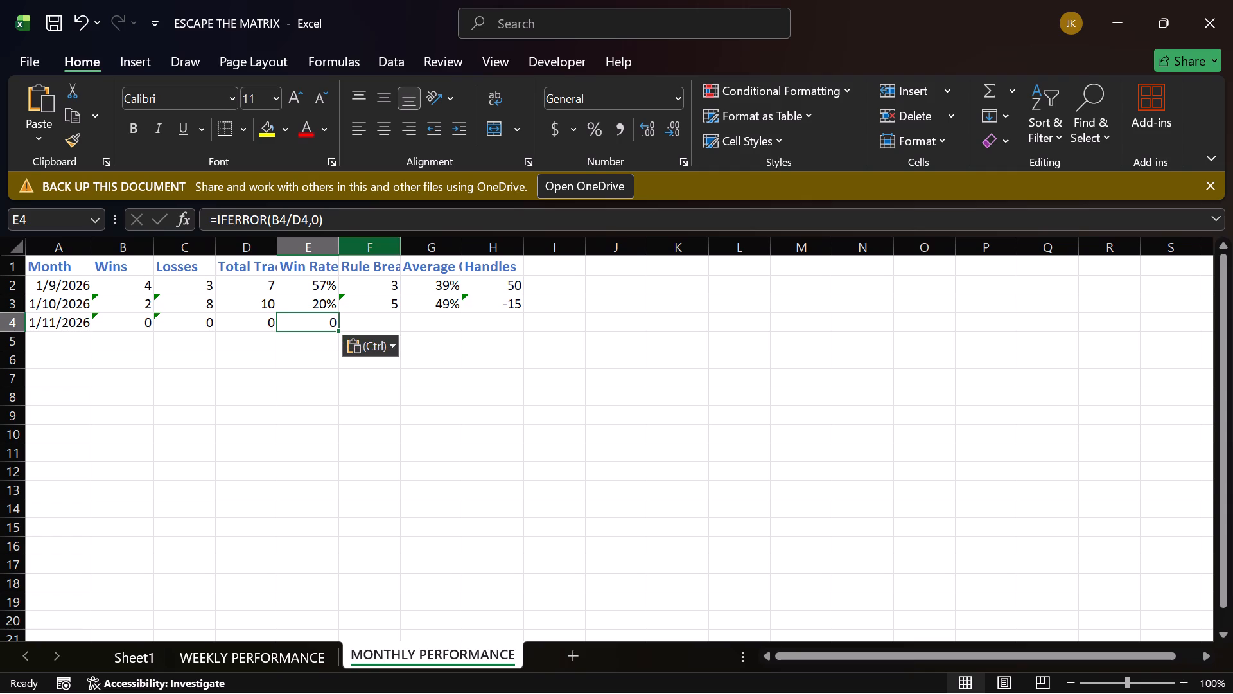
# Format the November Win Rate cell E4 as a percentage.
pyautogui.click(591, 132)
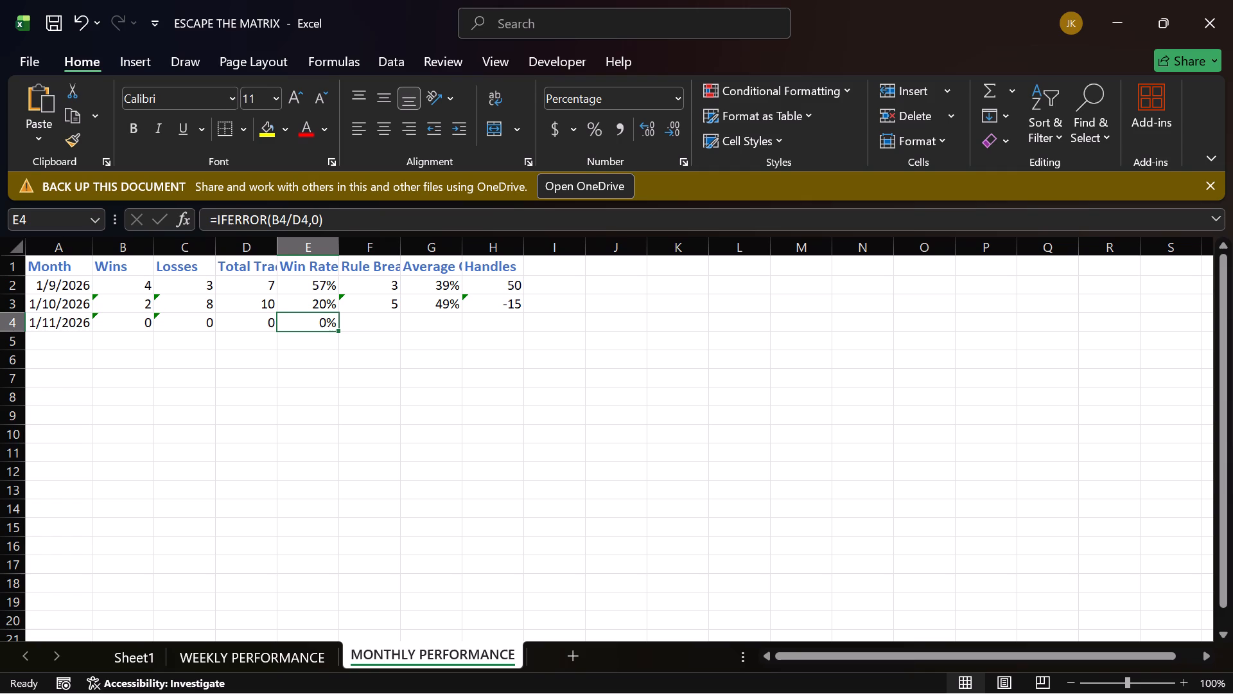
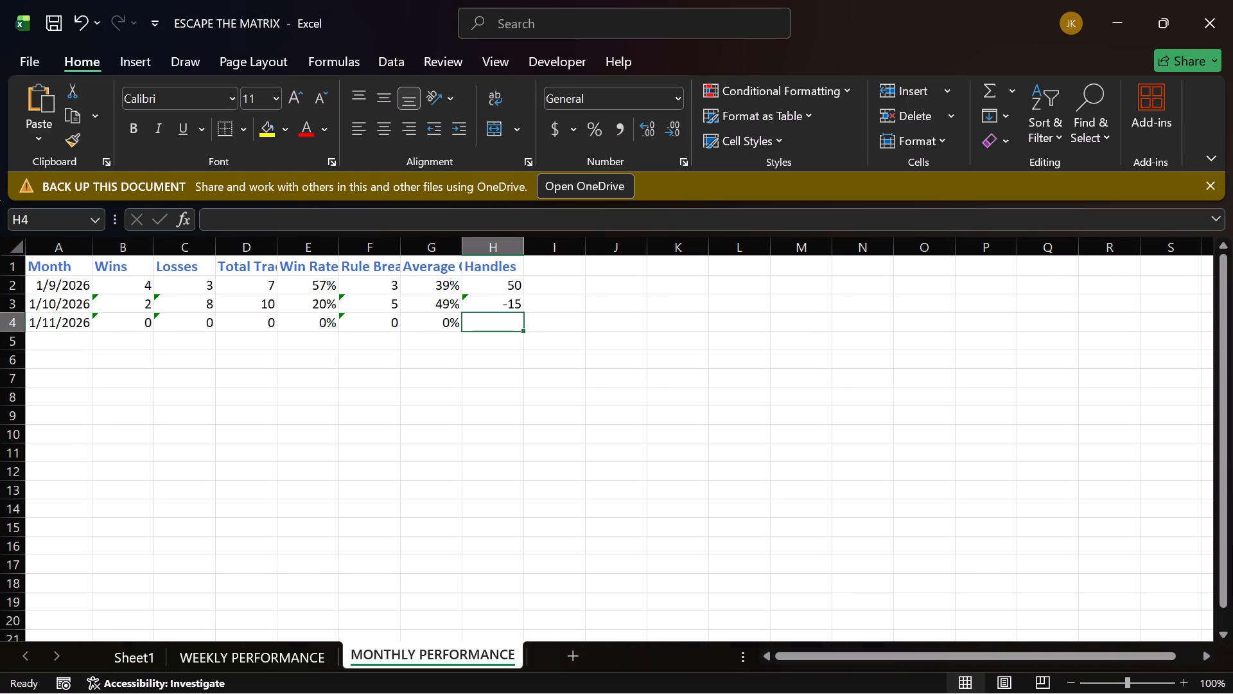
pyautogui.hotkey('ctrl', 'v')
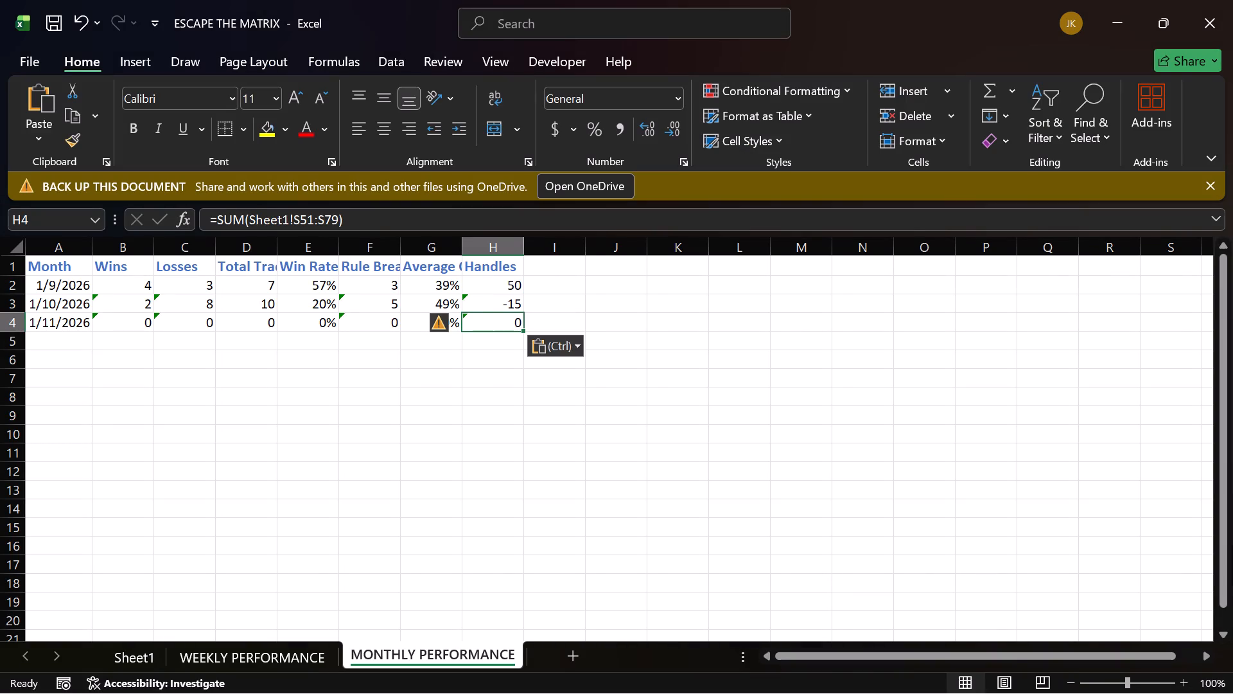
# Save the ESCAPE THE MATRIX workbook.
pyautogui.click(62, 22)
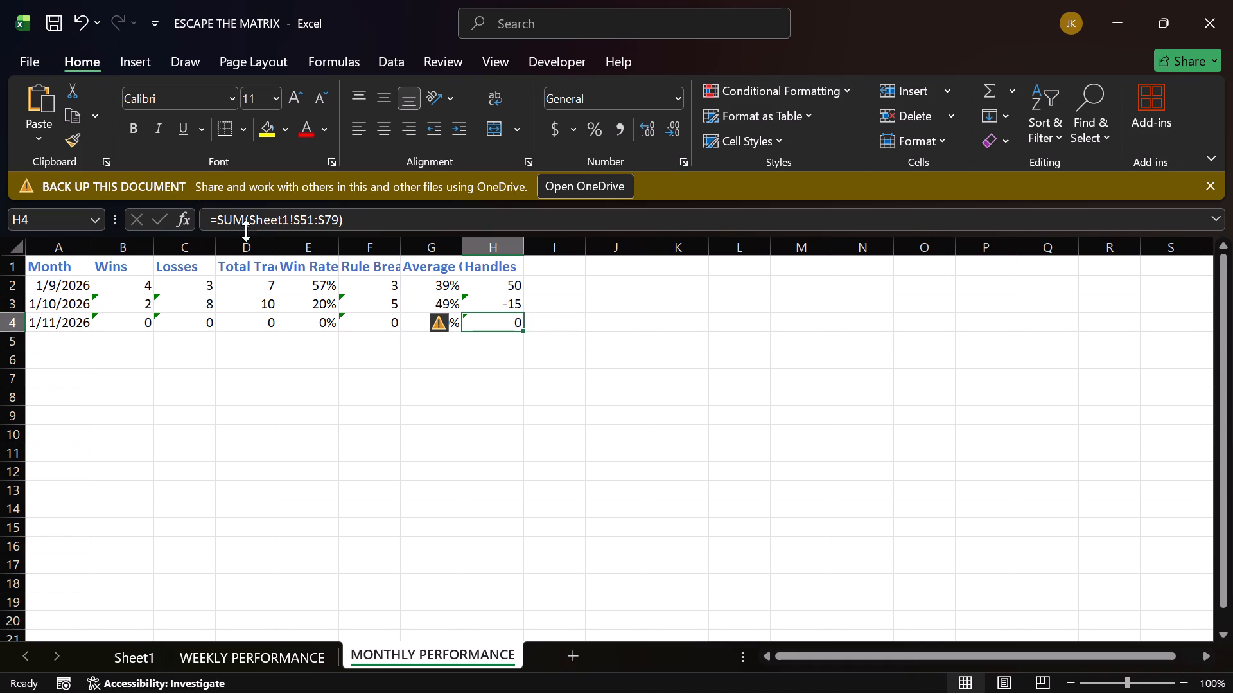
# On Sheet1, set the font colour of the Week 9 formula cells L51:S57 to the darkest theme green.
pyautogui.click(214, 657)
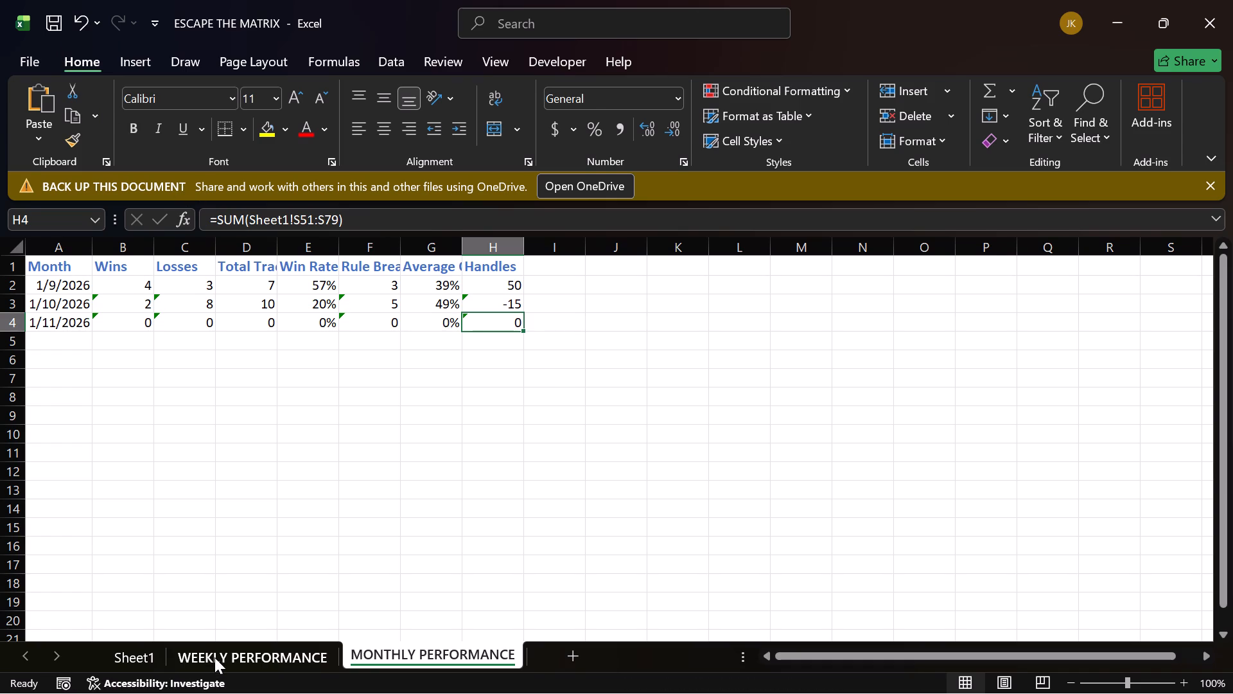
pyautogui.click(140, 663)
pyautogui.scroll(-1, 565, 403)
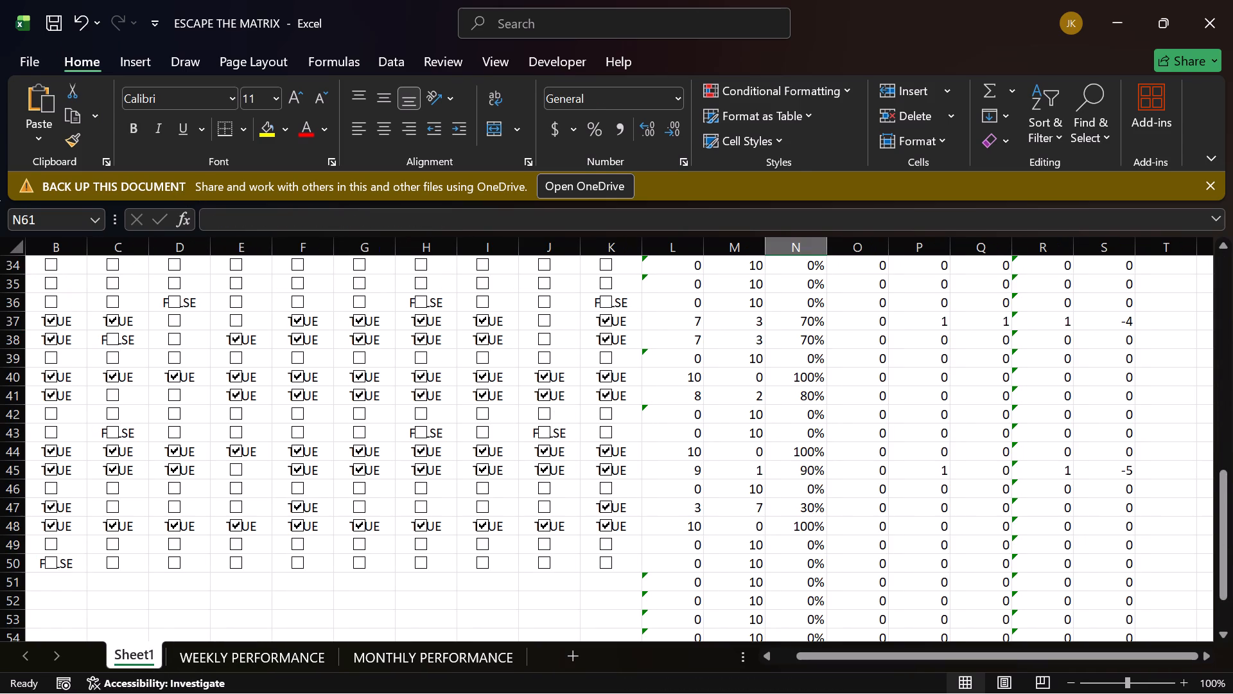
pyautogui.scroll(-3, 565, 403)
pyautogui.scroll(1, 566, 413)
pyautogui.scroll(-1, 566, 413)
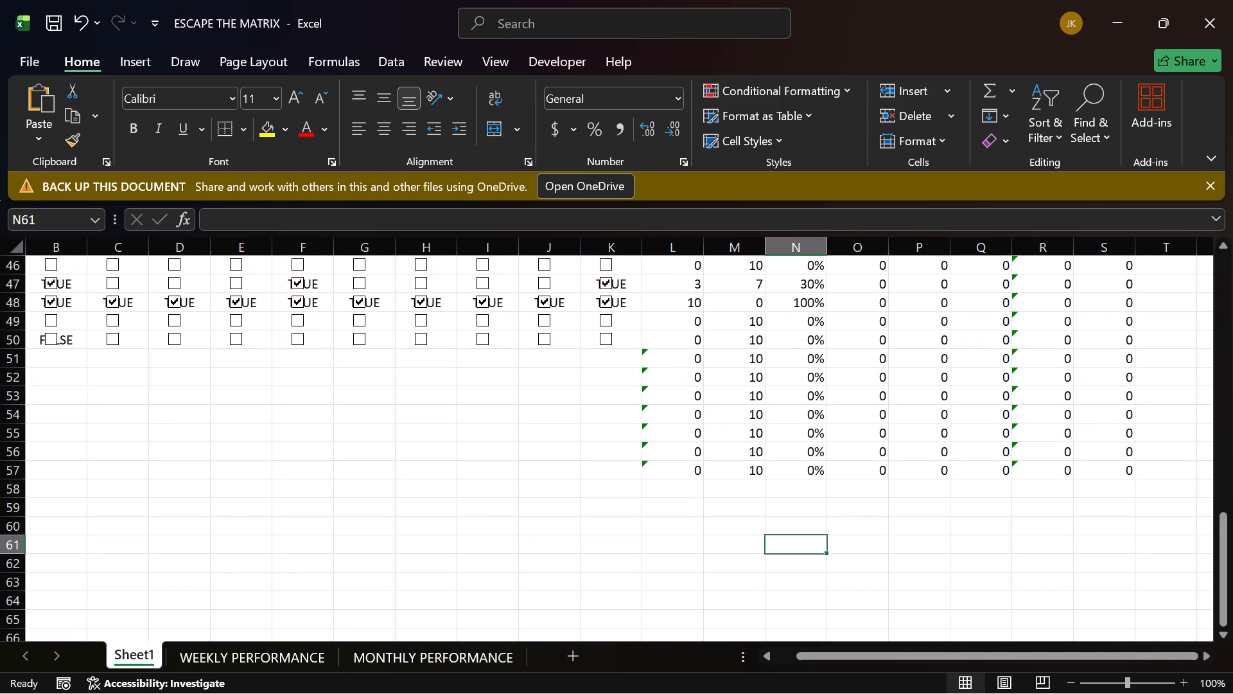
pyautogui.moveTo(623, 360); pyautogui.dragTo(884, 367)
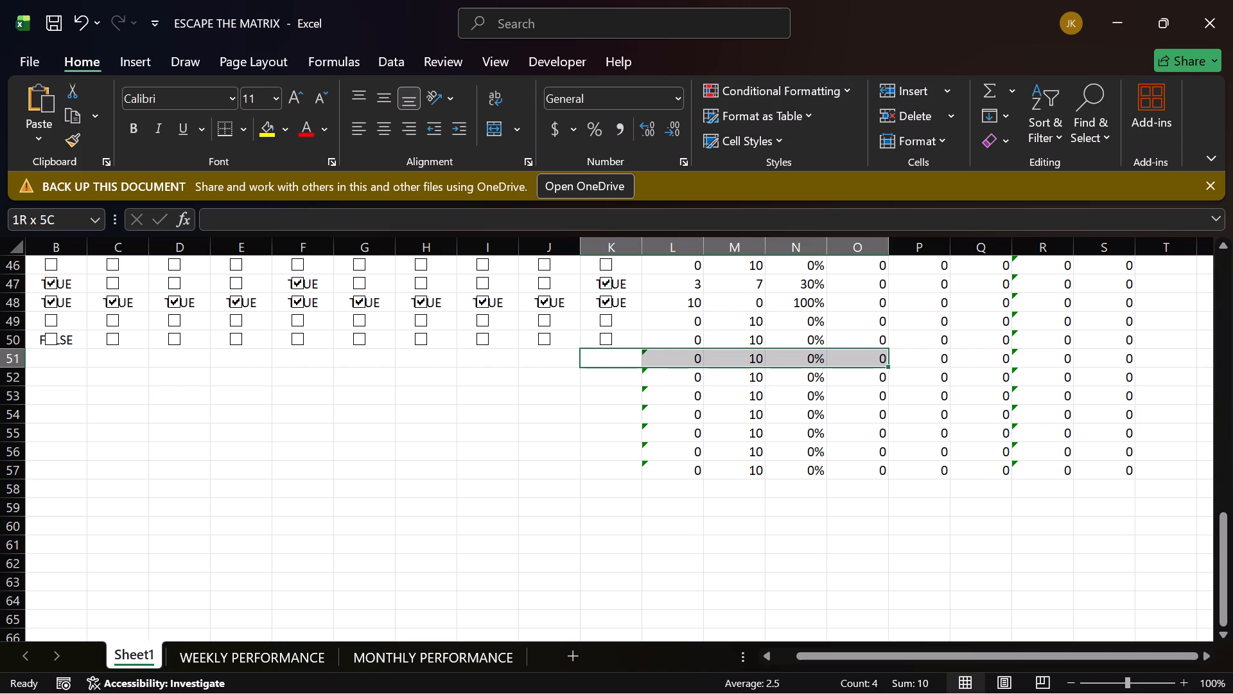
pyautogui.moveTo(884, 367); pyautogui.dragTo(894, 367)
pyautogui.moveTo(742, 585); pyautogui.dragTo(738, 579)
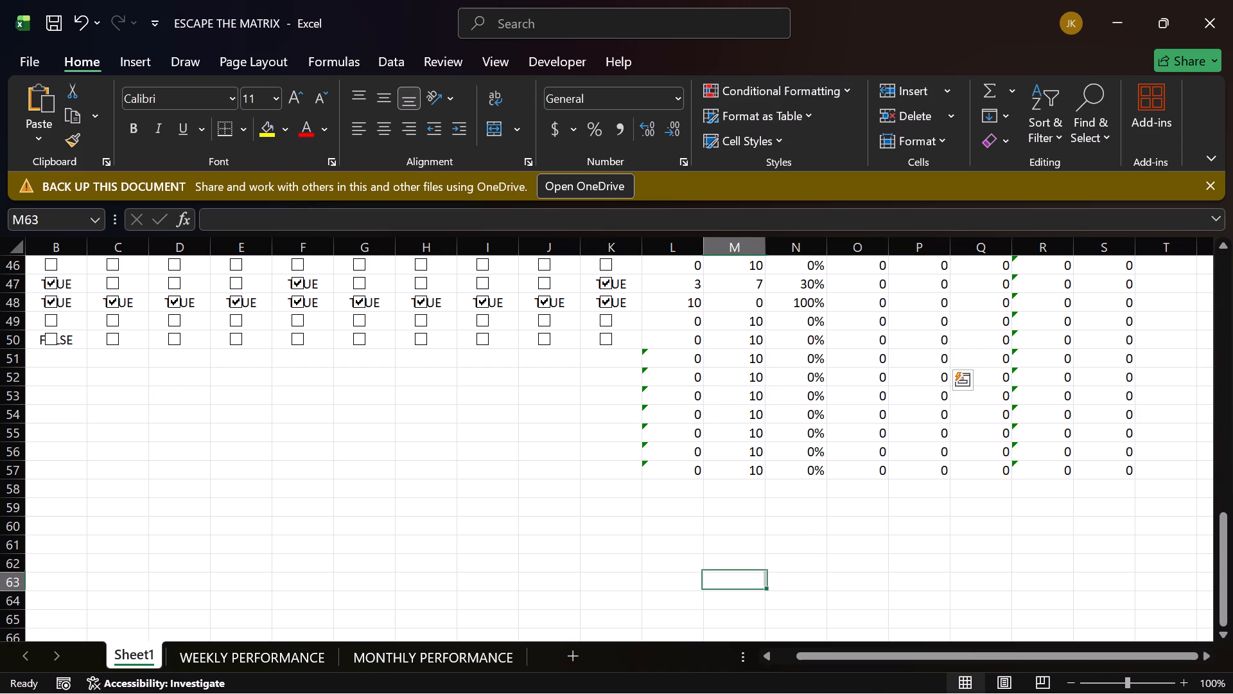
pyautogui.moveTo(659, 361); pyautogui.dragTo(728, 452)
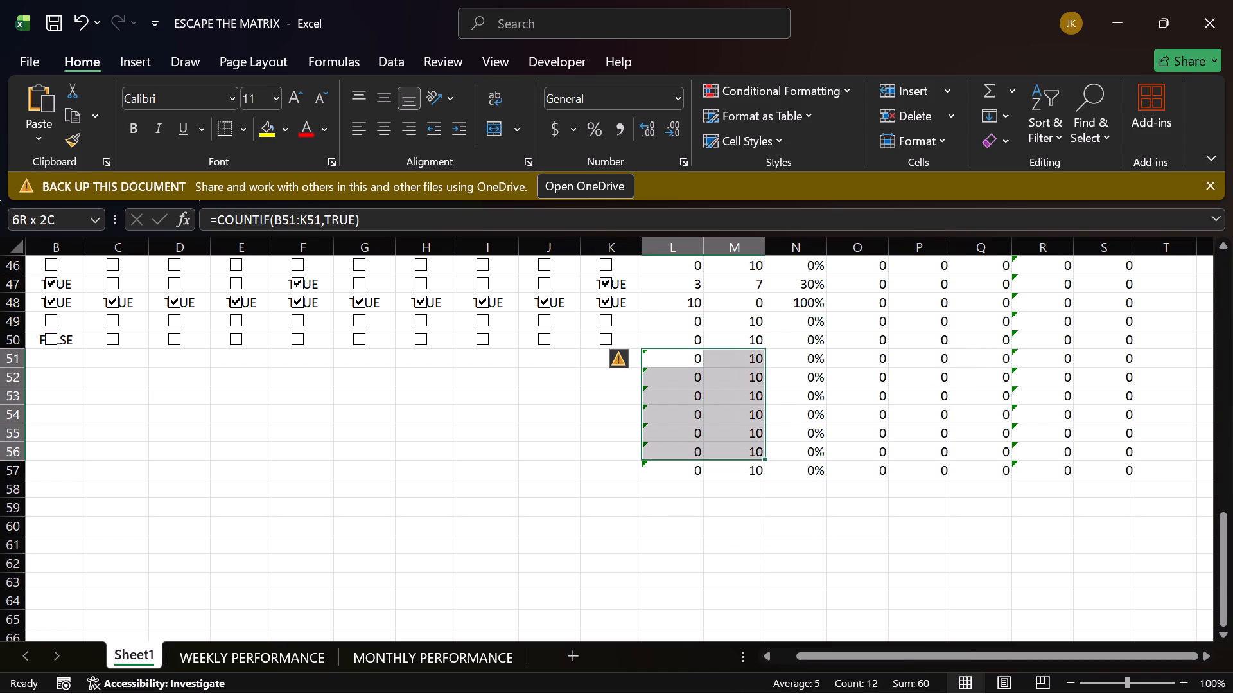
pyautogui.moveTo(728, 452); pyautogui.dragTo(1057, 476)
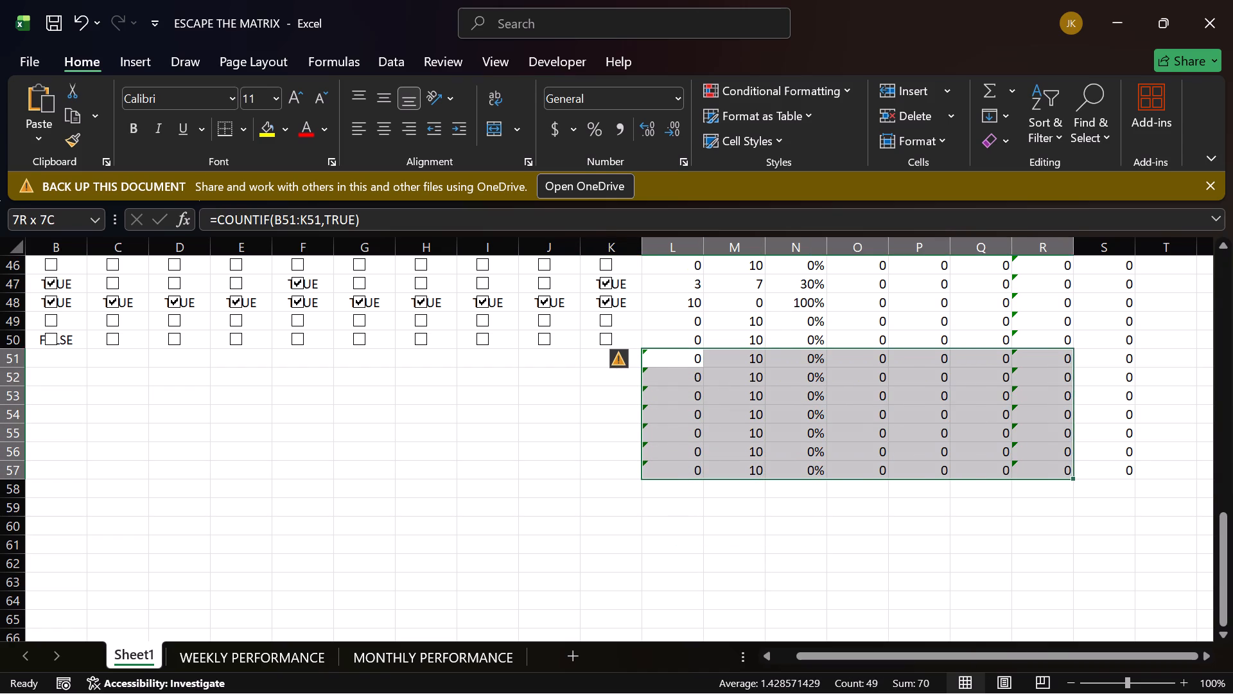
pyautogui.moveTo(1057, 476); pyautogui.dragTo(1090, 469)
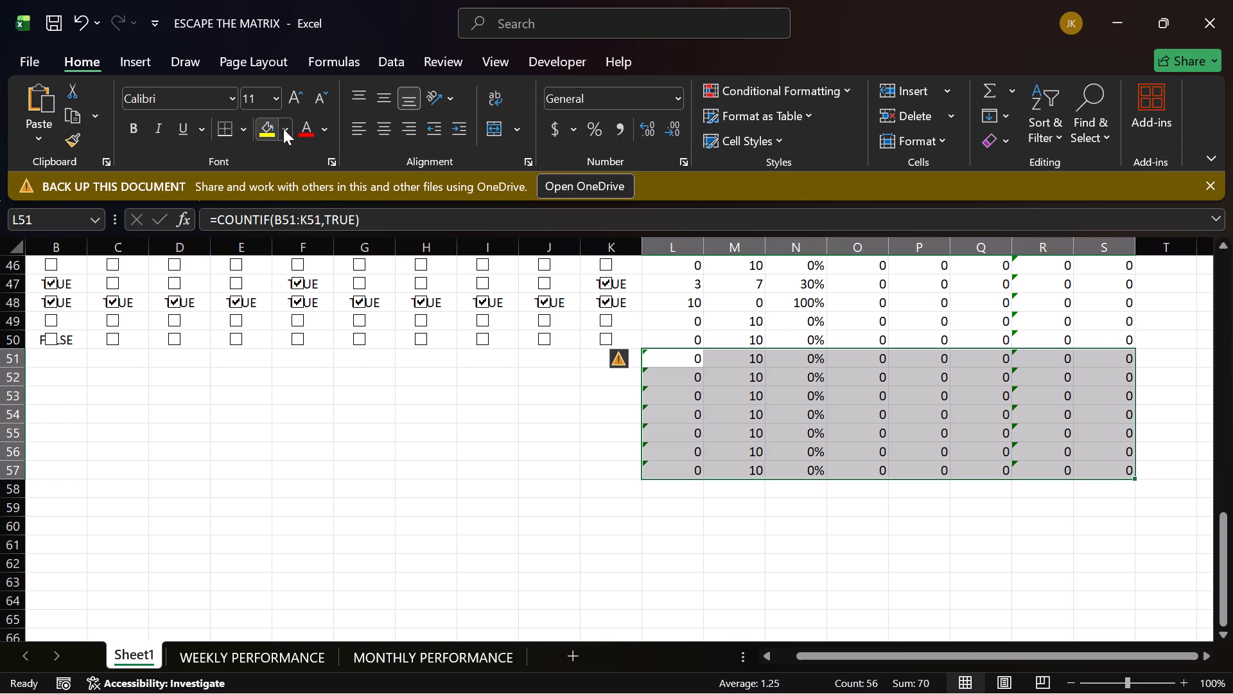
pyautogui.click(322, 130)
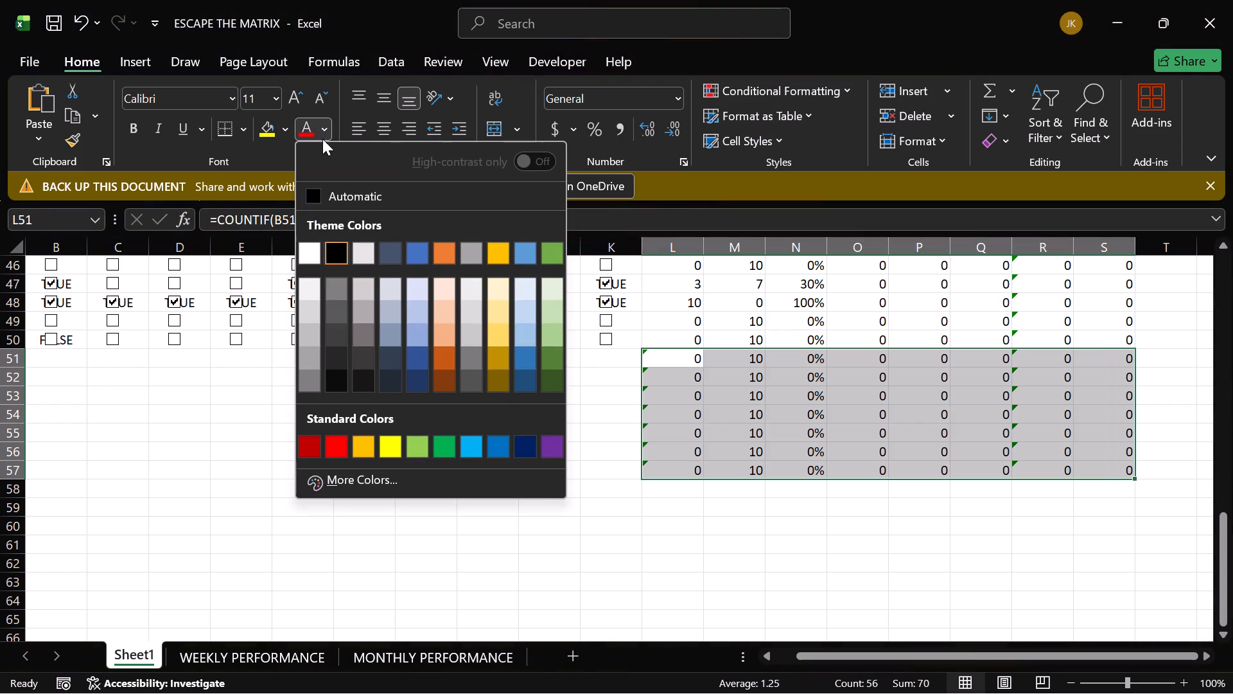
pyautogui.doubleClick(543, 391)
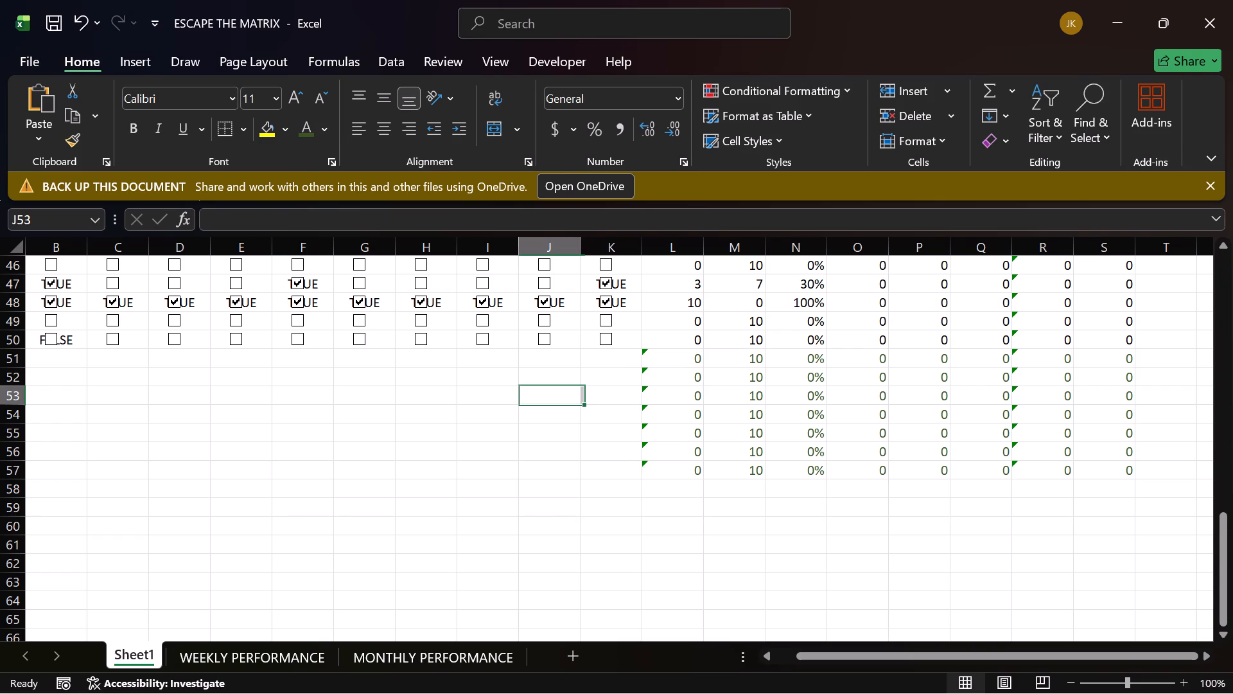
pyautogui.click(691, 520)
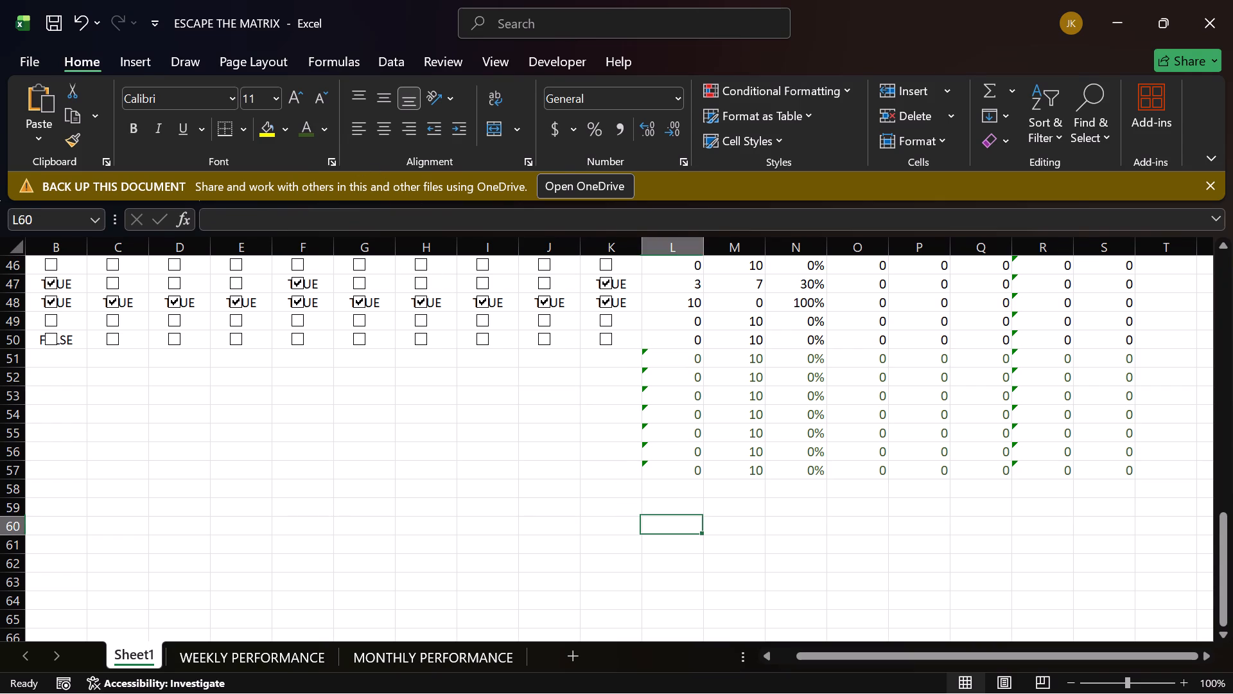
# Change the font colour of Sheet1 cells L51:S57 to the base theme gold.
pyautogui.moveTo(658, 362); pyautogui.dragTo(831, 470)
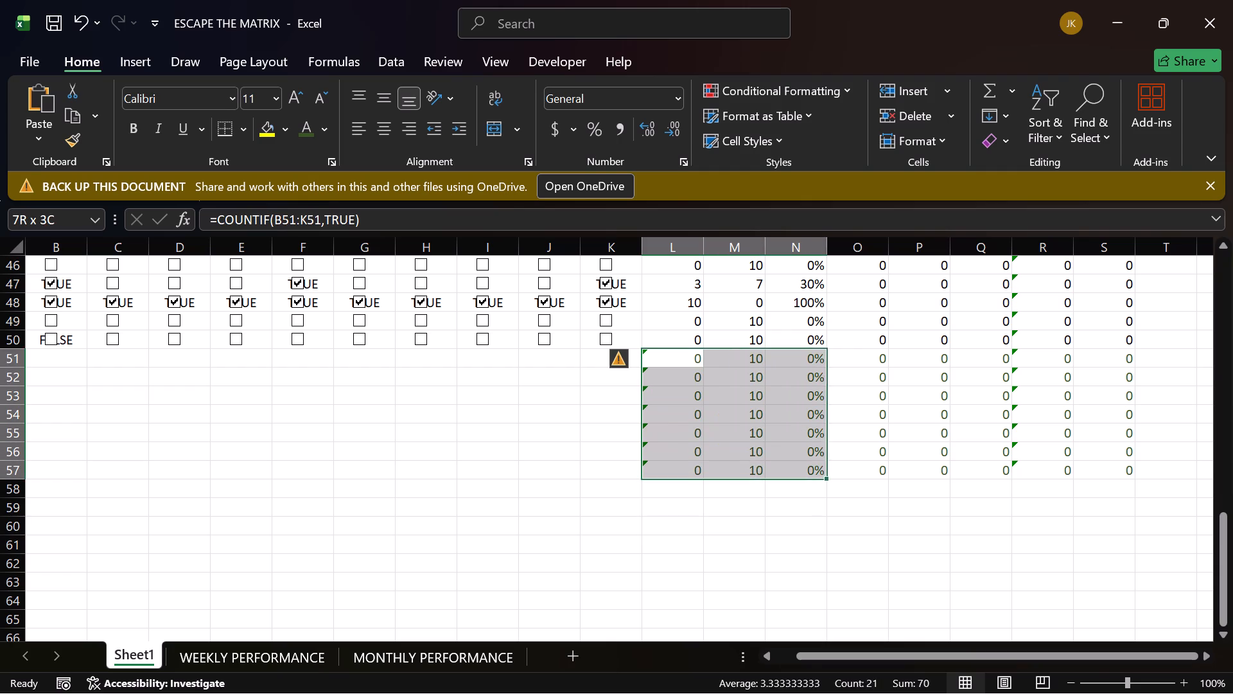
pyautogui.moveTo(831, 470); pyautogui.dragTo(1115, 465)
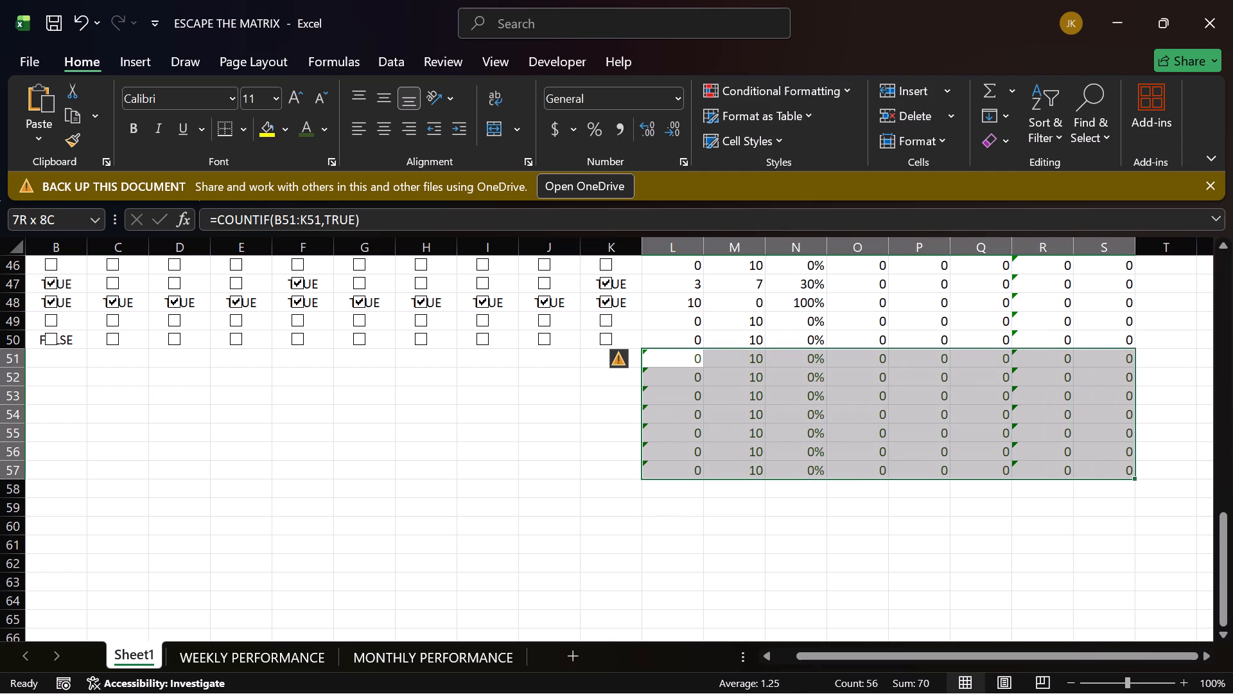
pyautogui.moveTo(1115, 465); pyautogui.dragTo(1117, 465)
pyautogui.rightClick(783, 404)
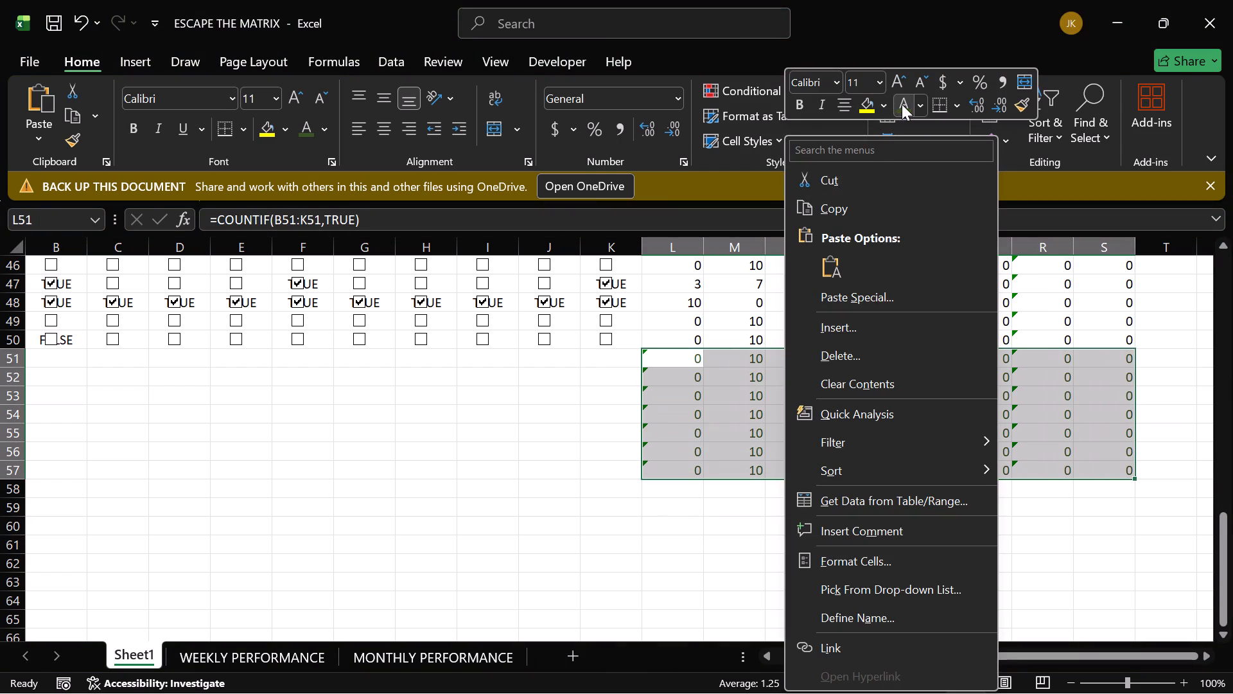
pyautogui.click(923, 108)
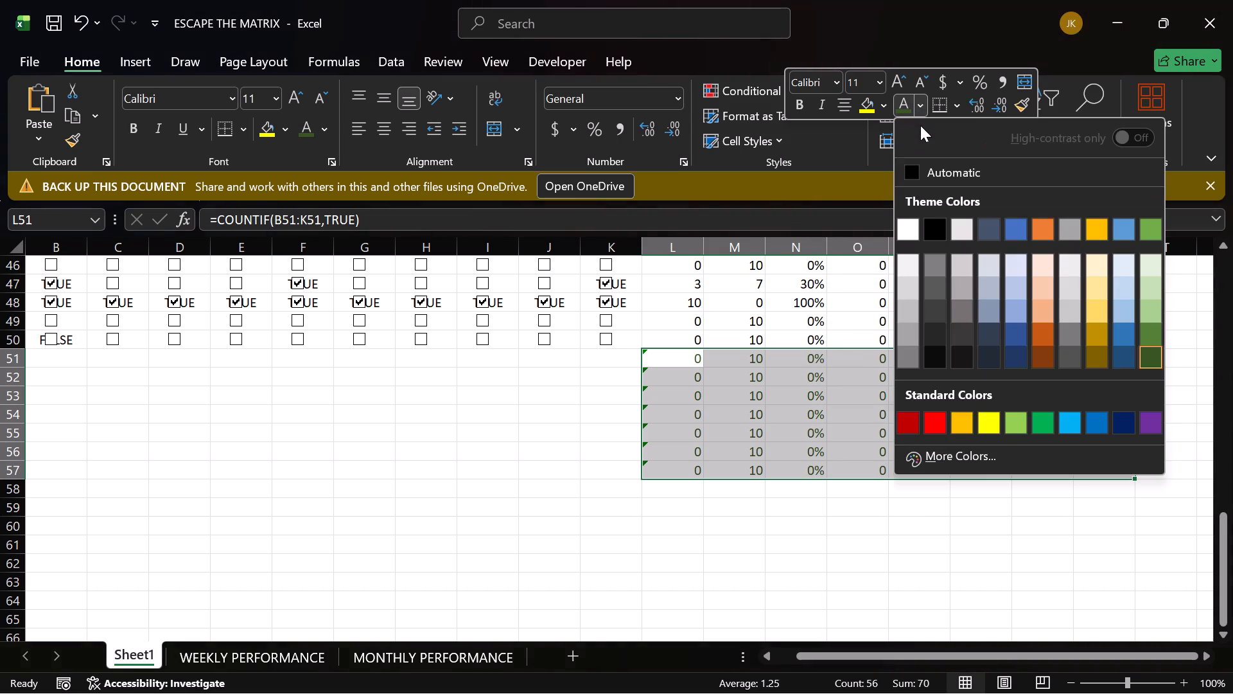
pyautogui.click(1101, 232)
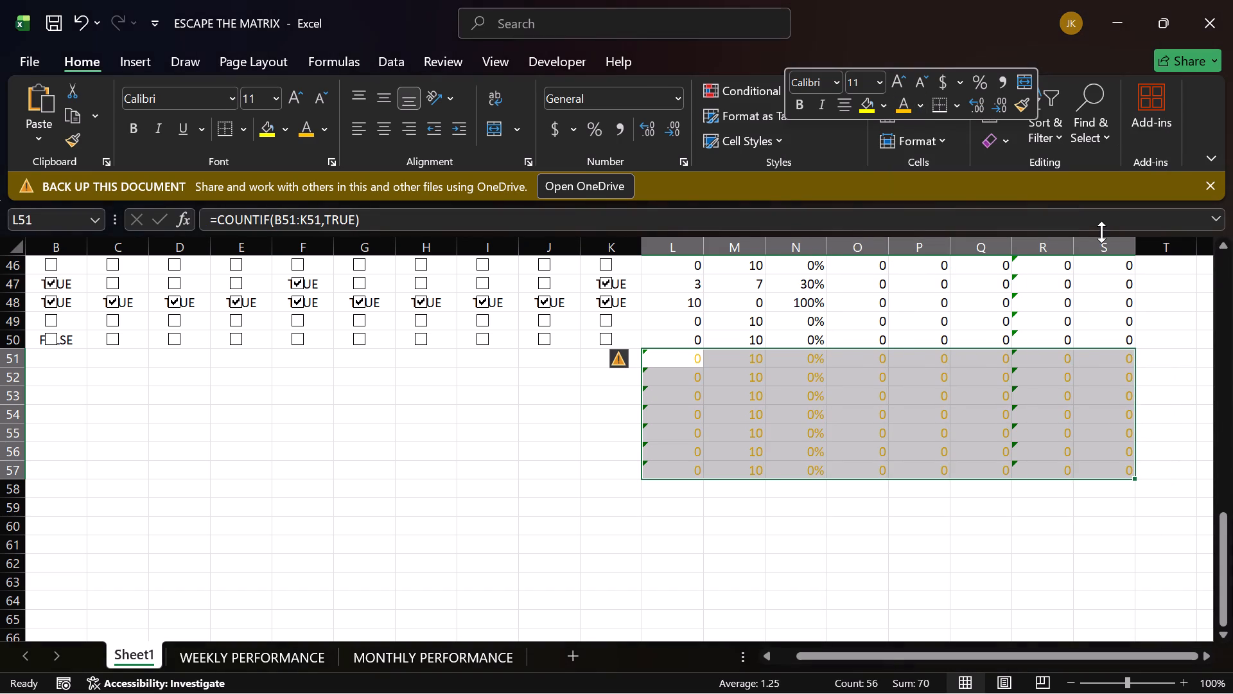
# Recolour the text in cells L51:S57 with the second-darkest theme green.
pyautogui.rightClick(764, 398)
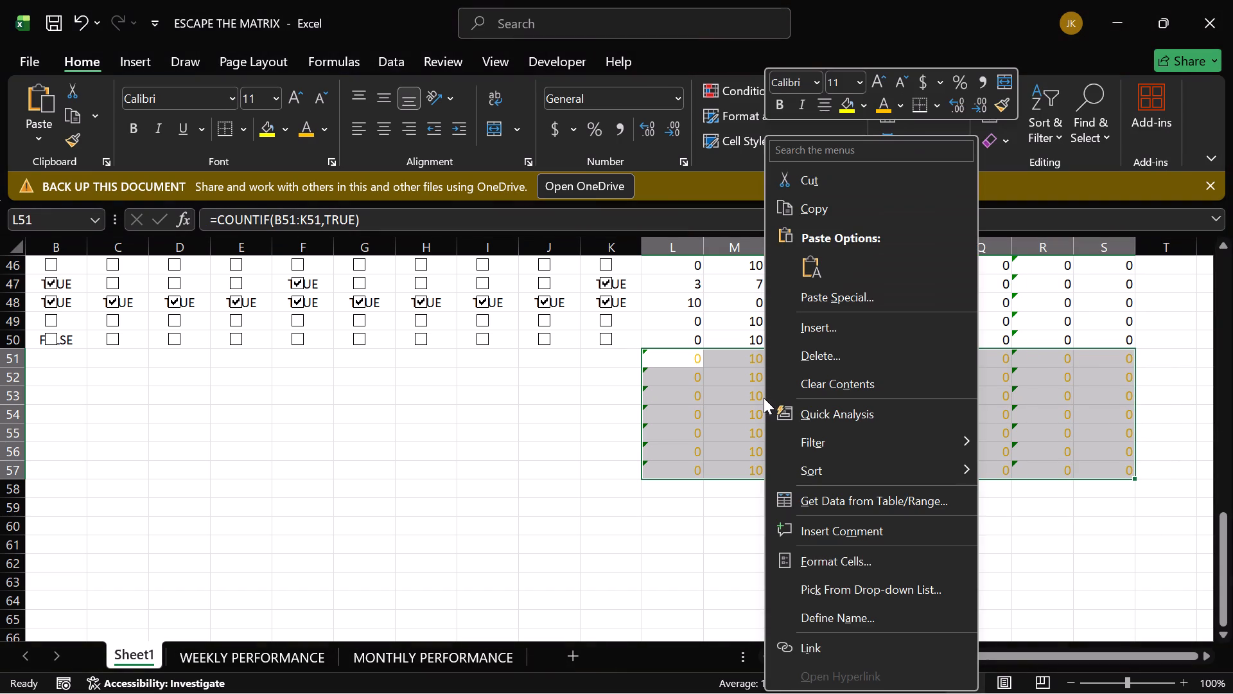
pyautogui.click(897, 105)
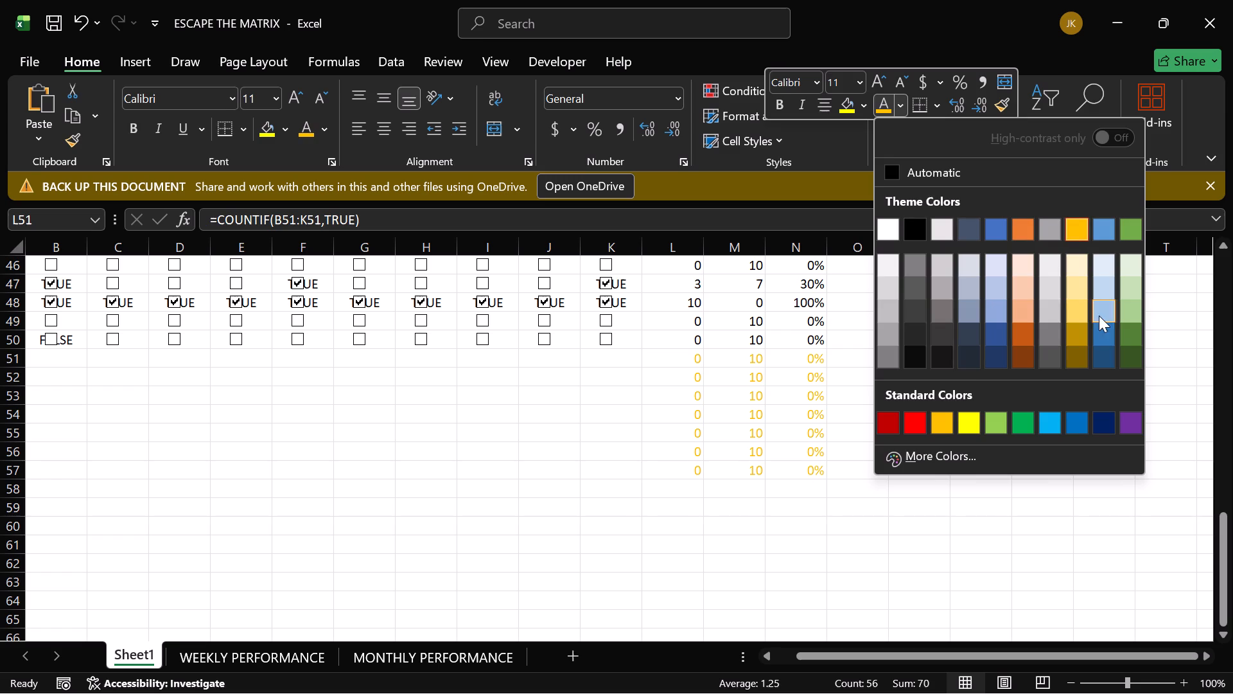
pyautogui.click(1128, 332)
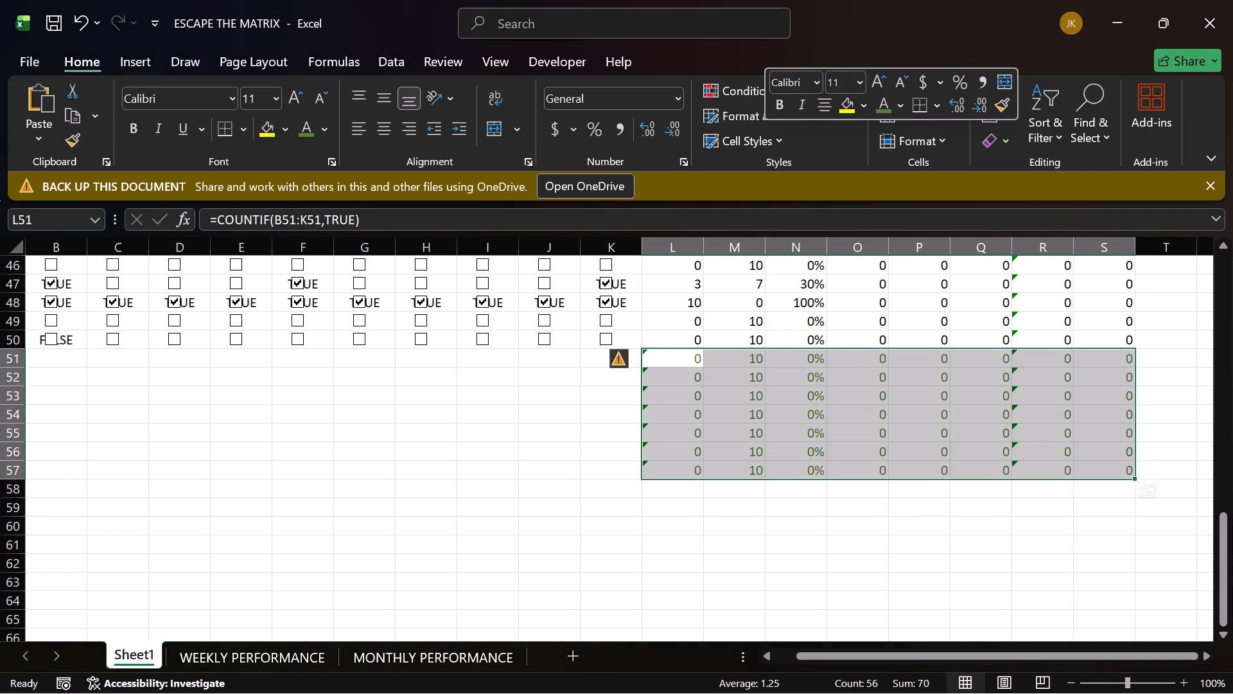
pyautogui.click(1029, 544)
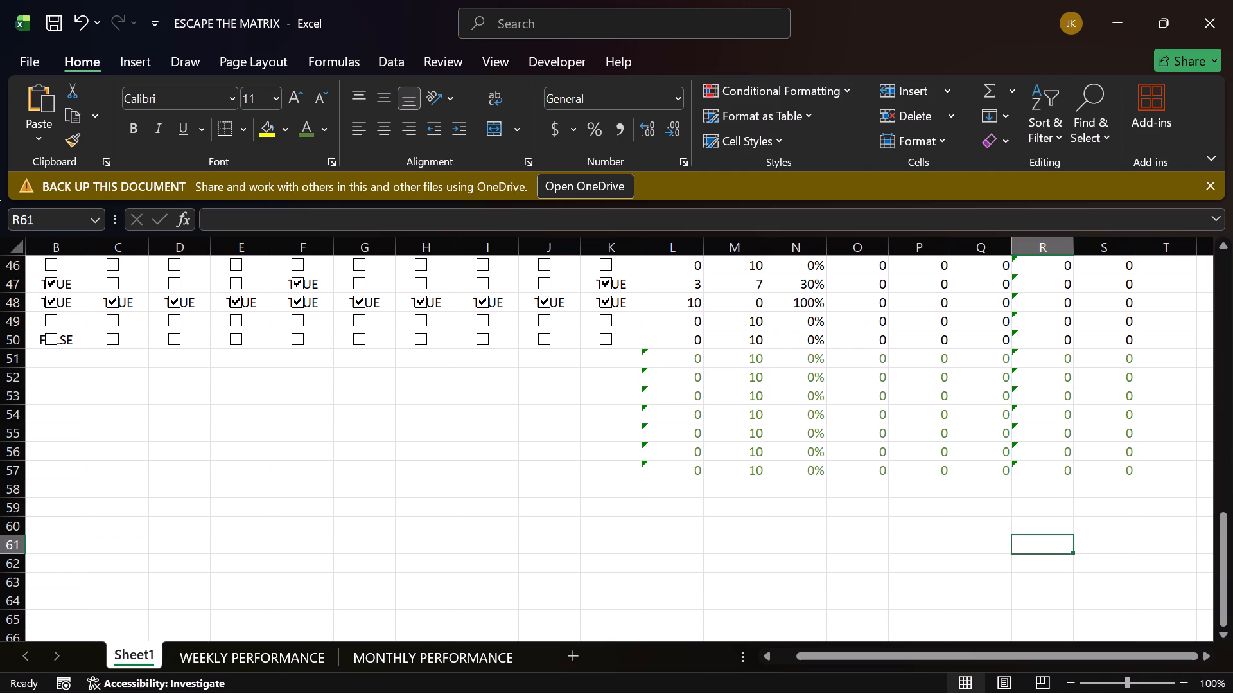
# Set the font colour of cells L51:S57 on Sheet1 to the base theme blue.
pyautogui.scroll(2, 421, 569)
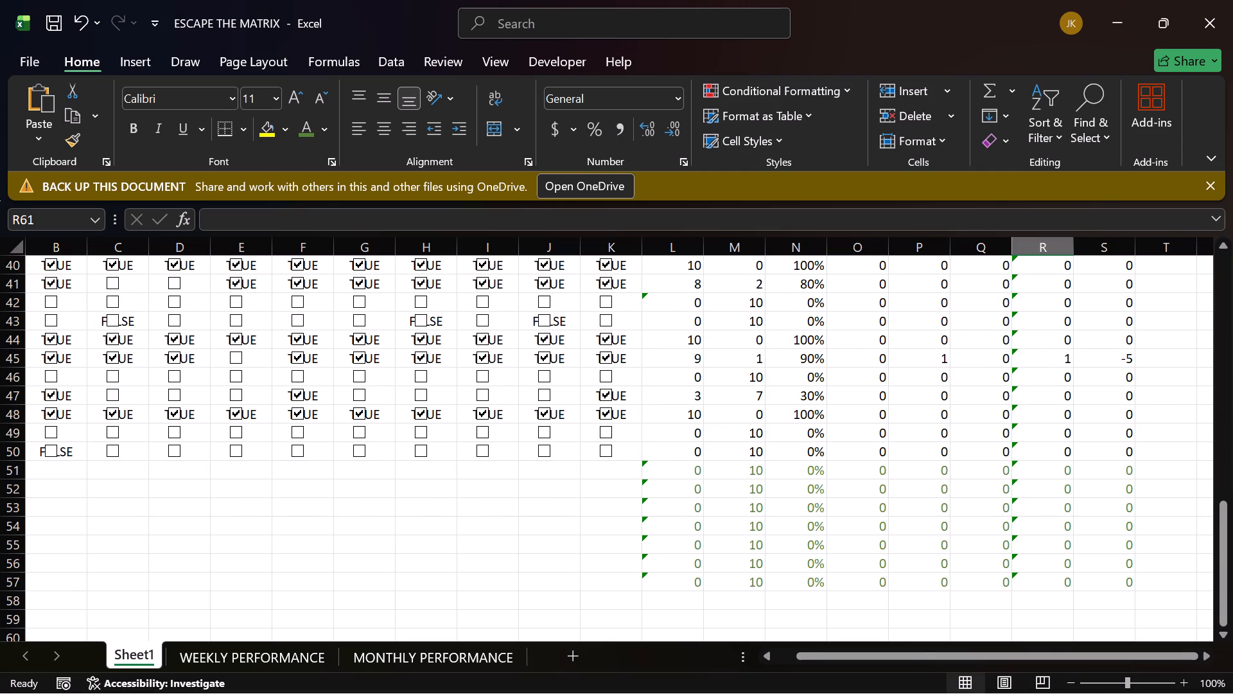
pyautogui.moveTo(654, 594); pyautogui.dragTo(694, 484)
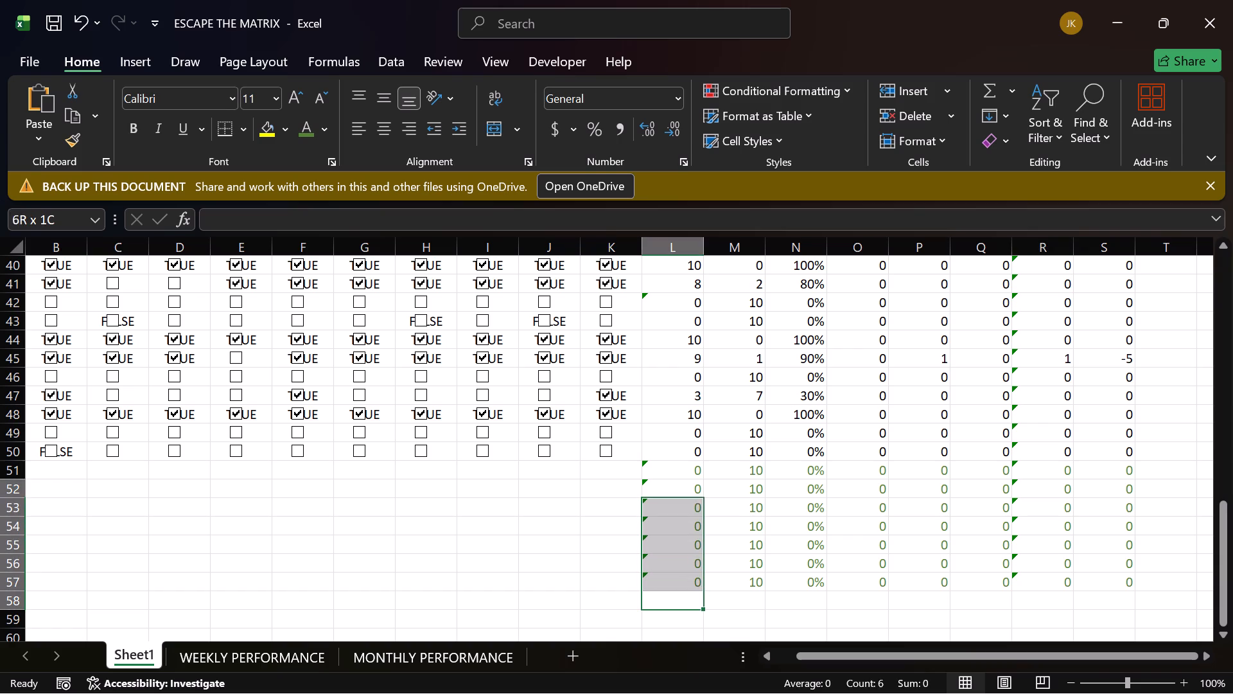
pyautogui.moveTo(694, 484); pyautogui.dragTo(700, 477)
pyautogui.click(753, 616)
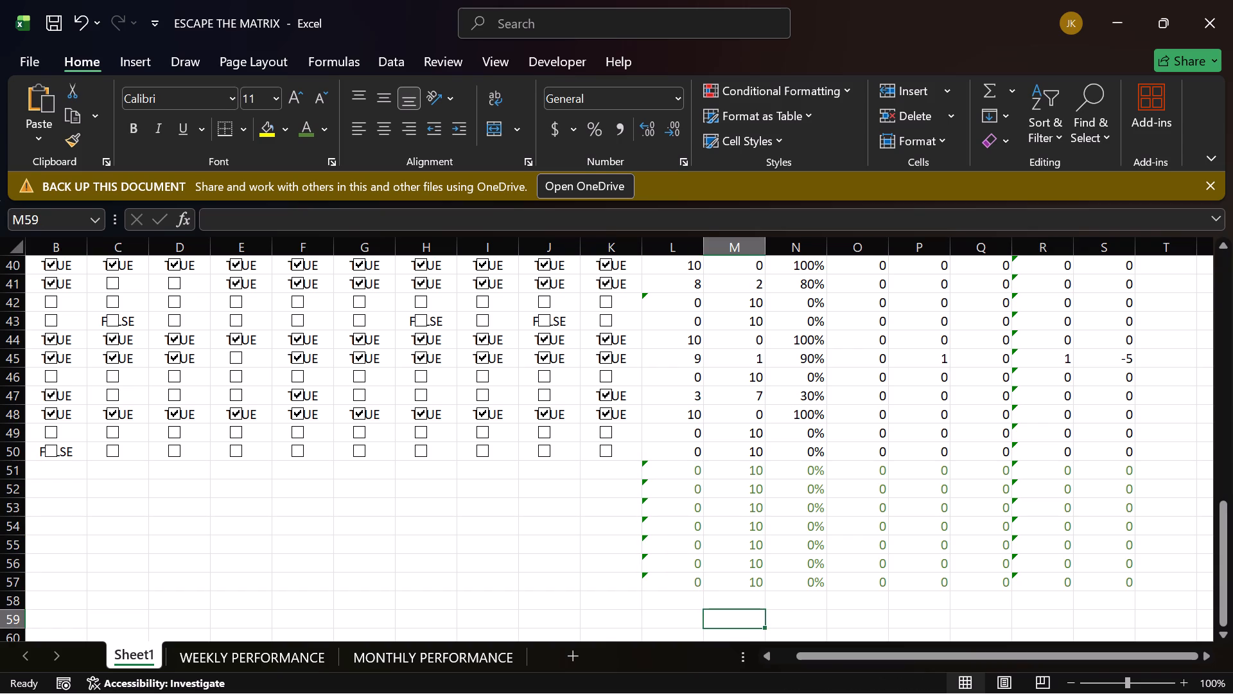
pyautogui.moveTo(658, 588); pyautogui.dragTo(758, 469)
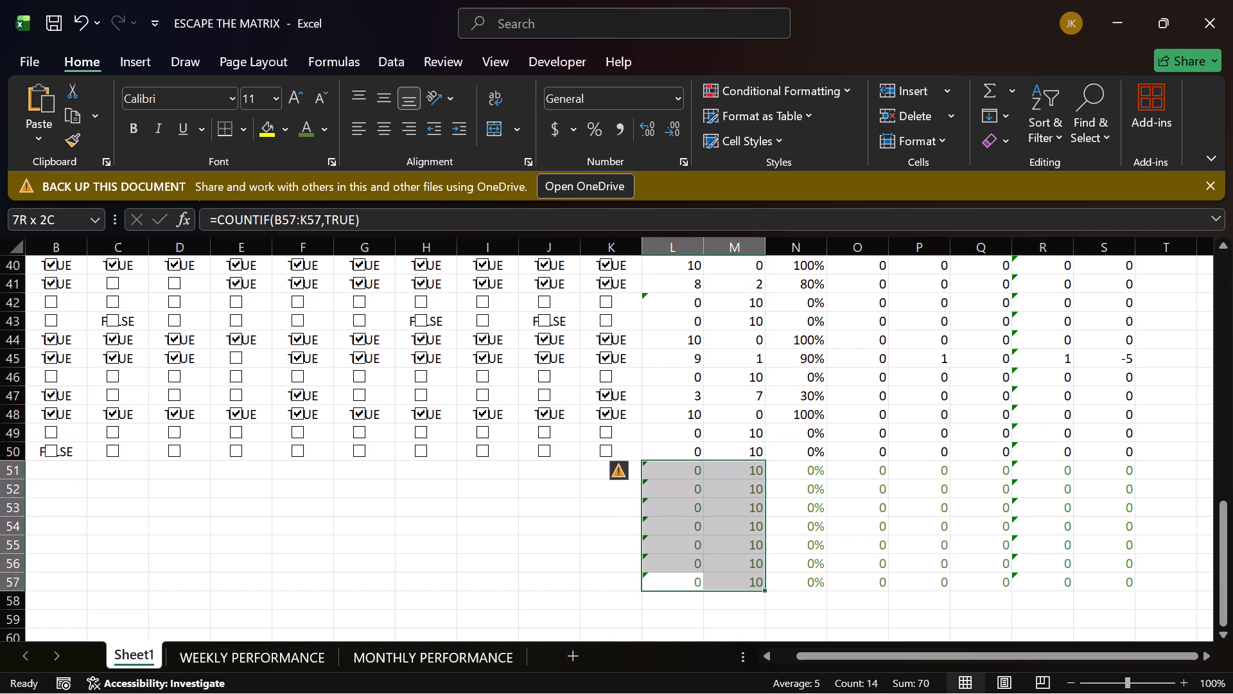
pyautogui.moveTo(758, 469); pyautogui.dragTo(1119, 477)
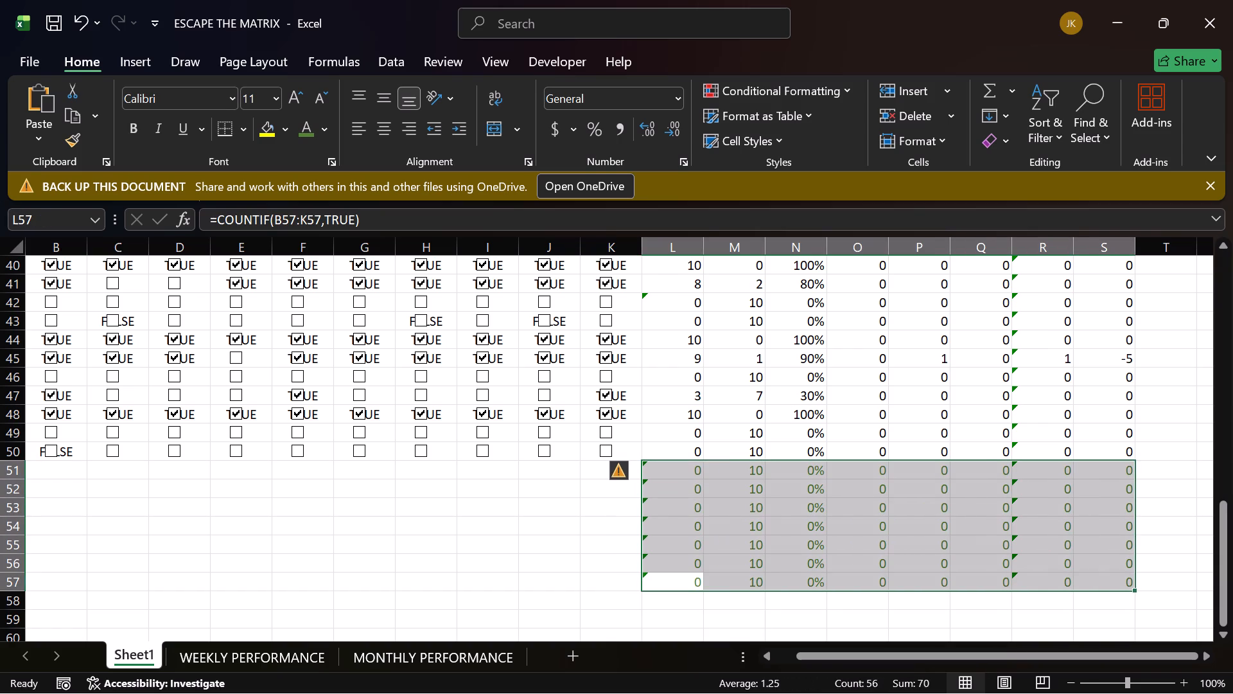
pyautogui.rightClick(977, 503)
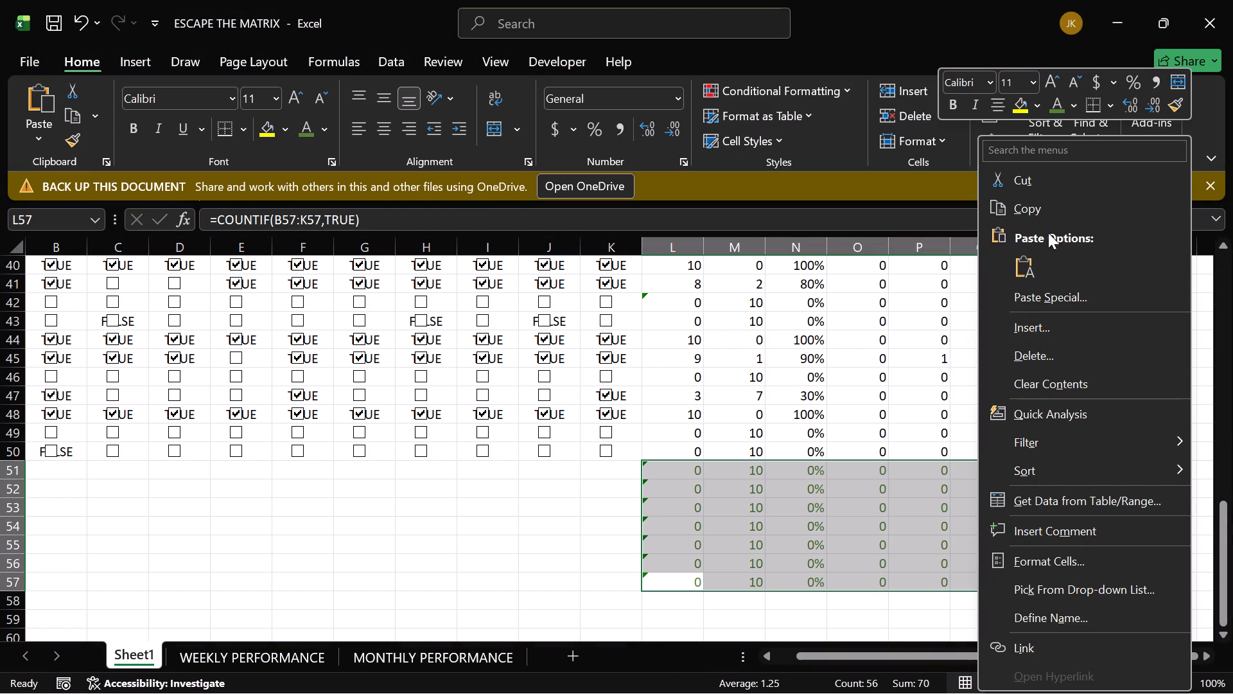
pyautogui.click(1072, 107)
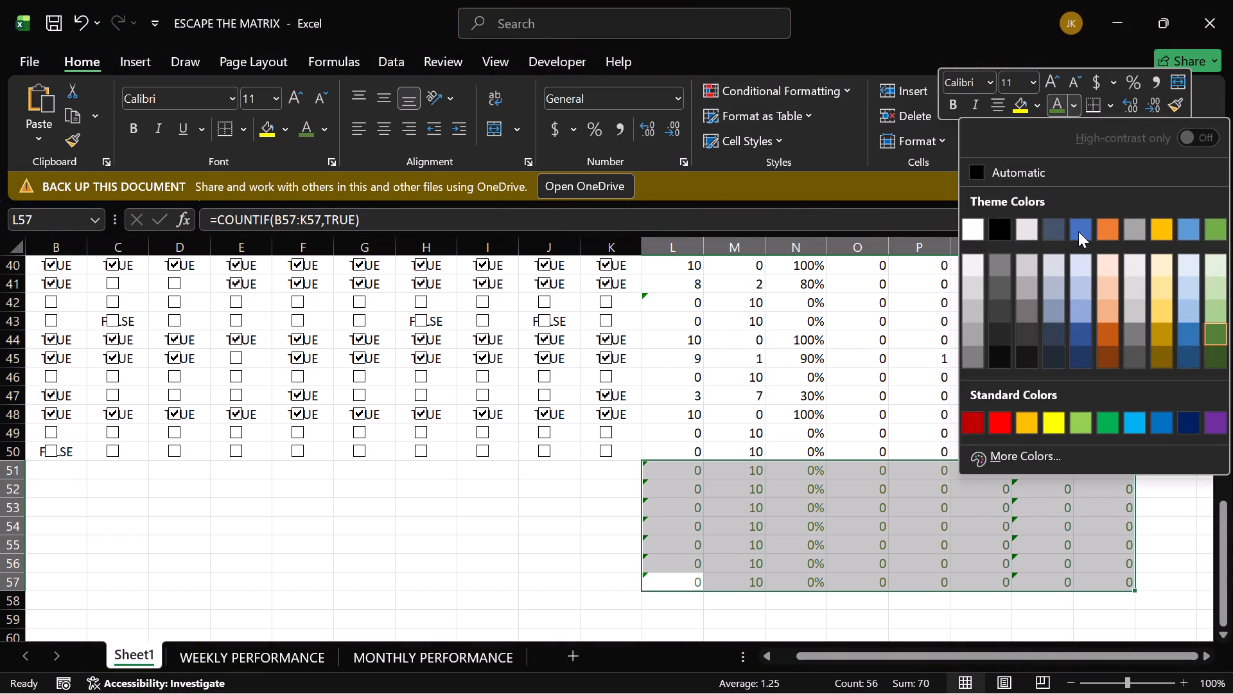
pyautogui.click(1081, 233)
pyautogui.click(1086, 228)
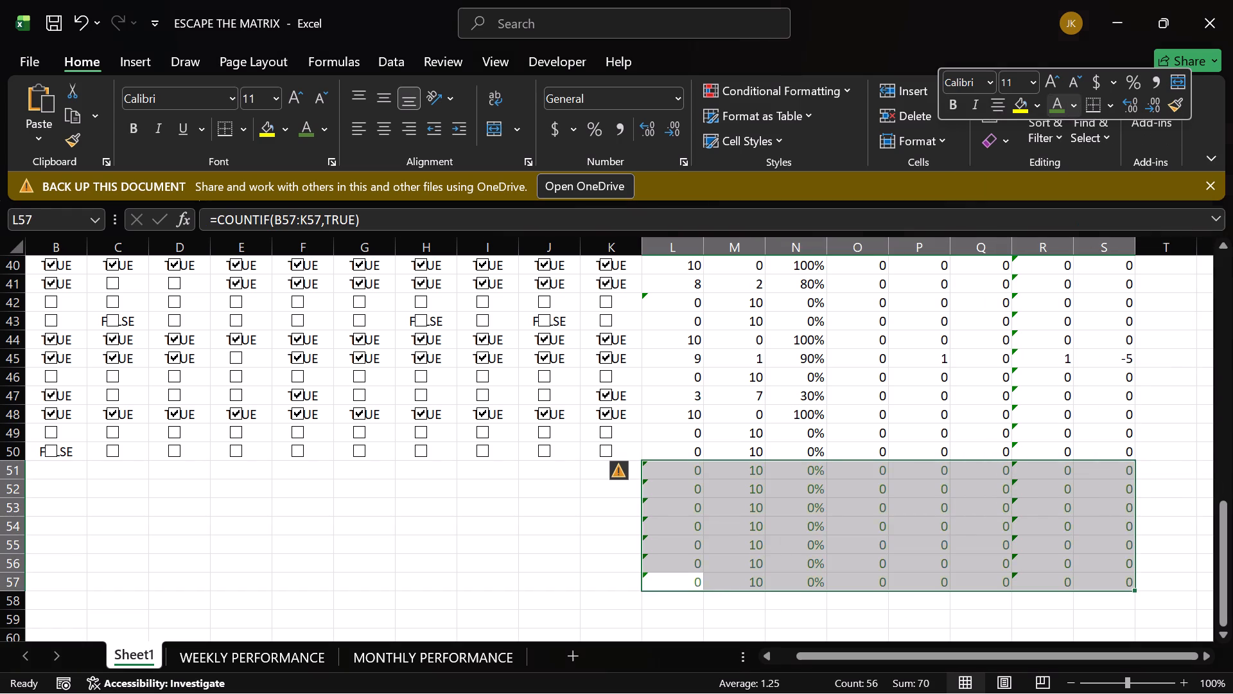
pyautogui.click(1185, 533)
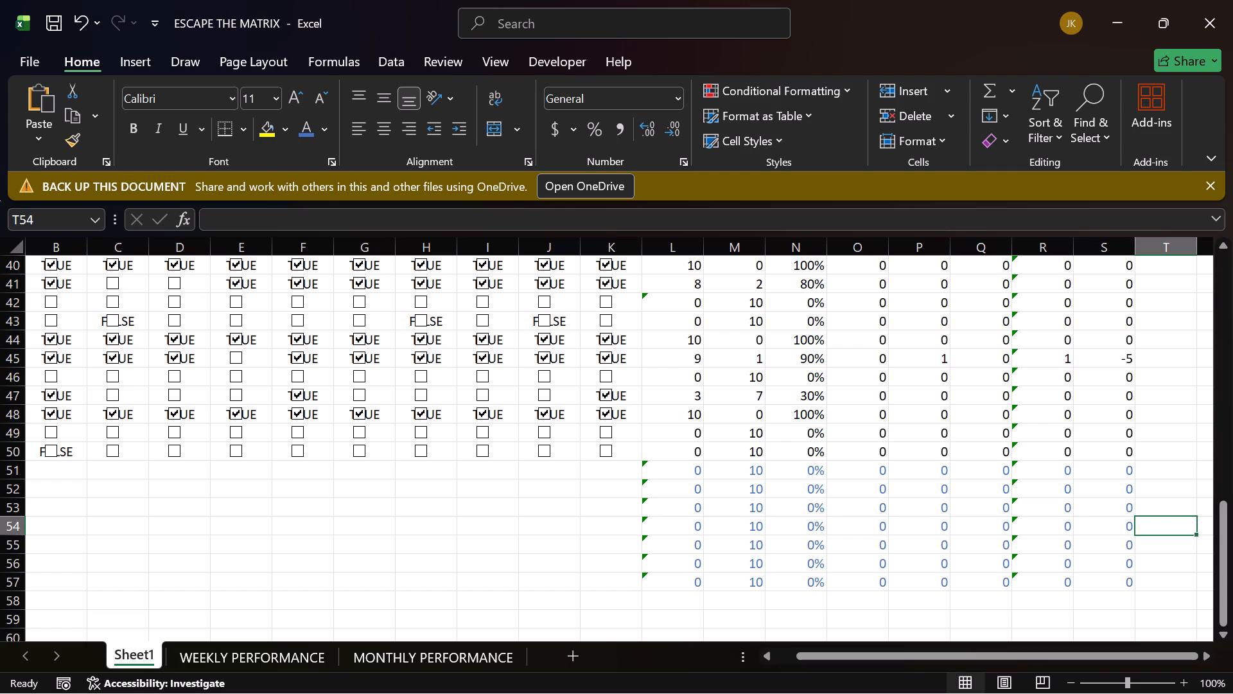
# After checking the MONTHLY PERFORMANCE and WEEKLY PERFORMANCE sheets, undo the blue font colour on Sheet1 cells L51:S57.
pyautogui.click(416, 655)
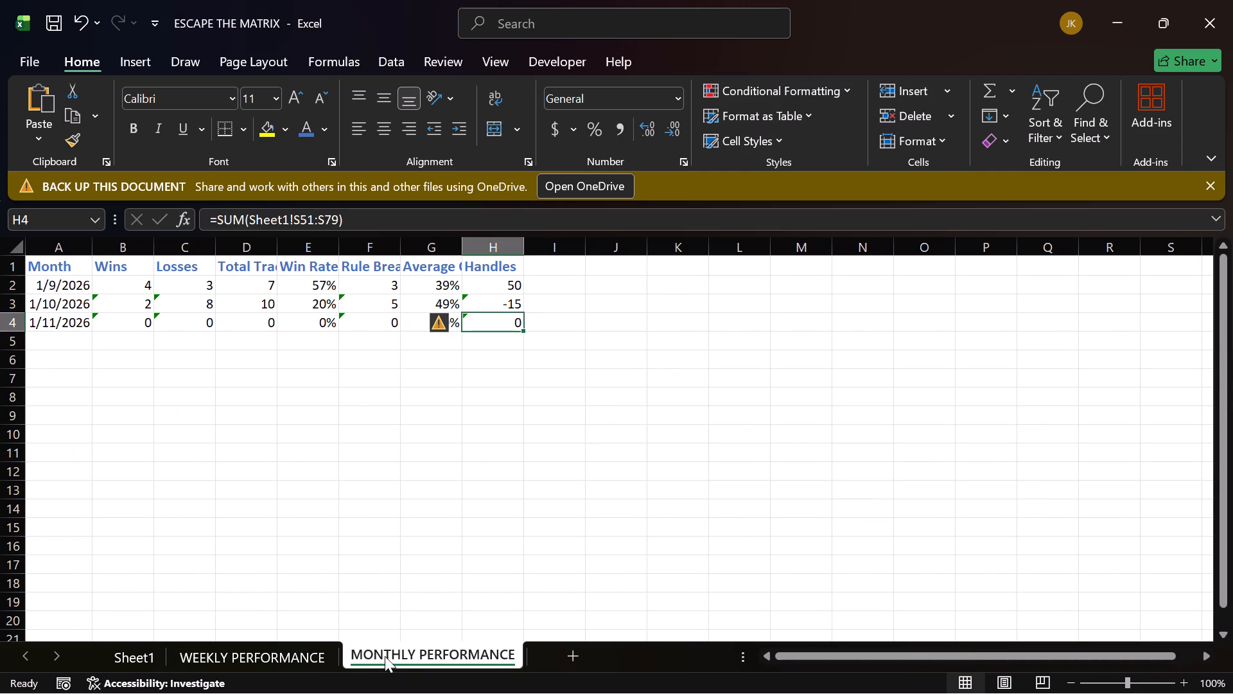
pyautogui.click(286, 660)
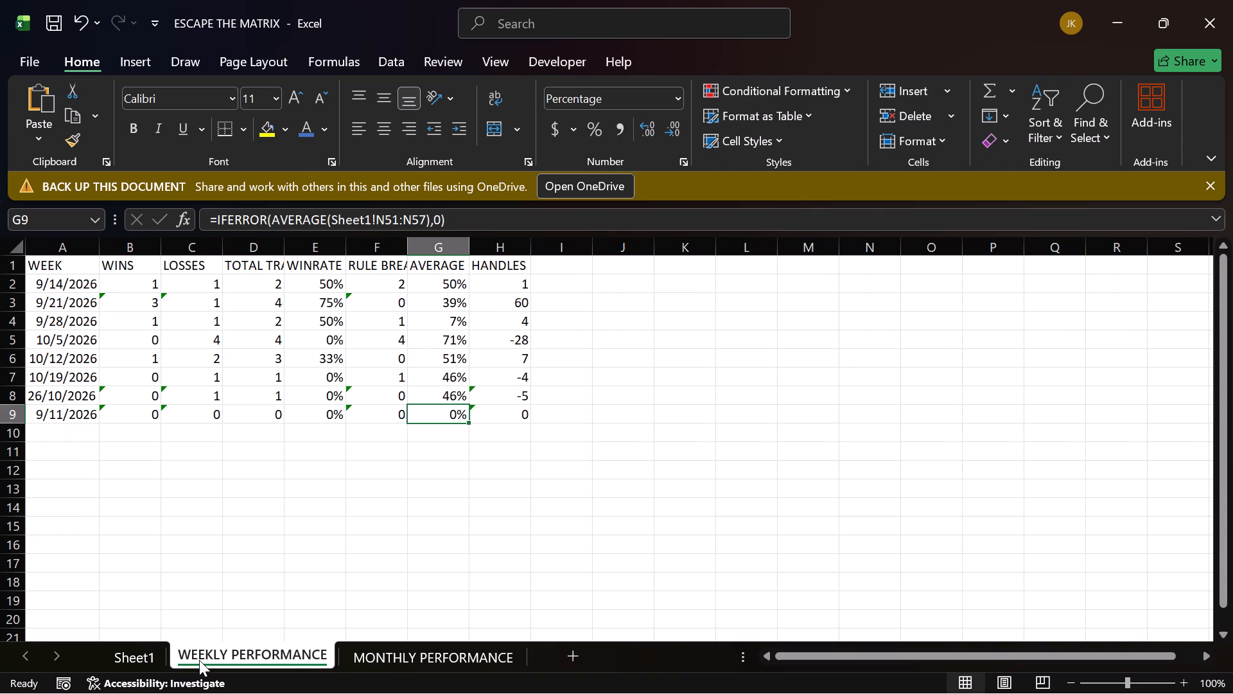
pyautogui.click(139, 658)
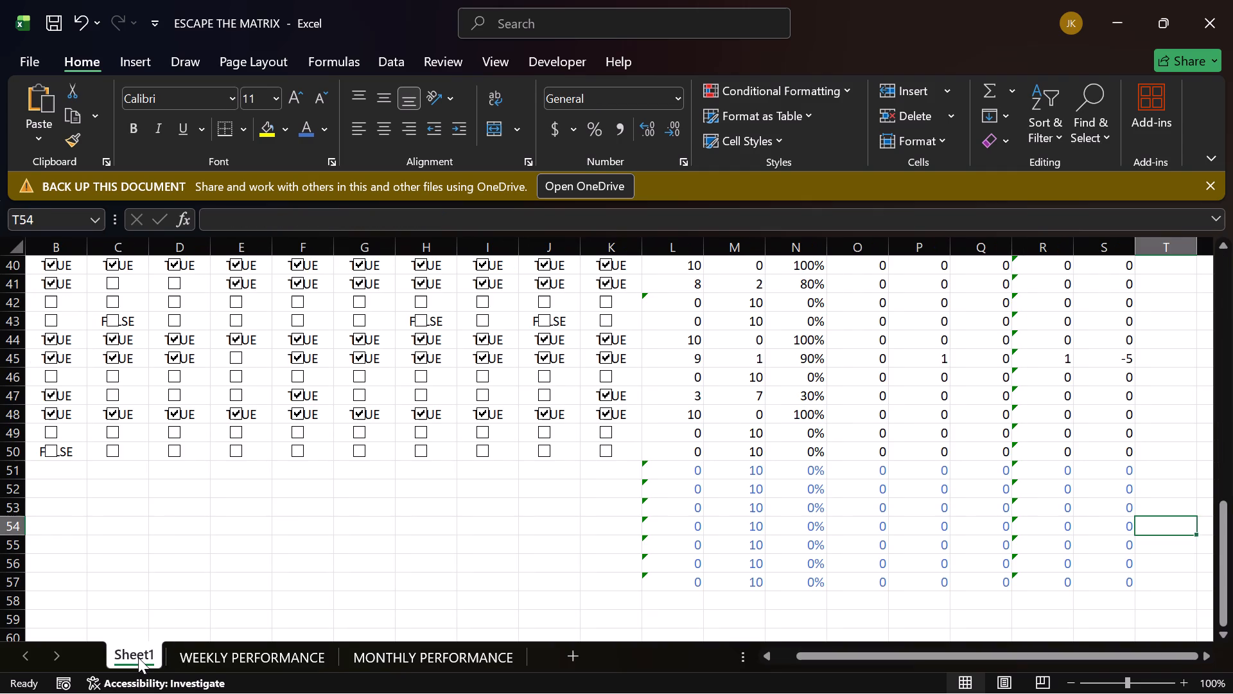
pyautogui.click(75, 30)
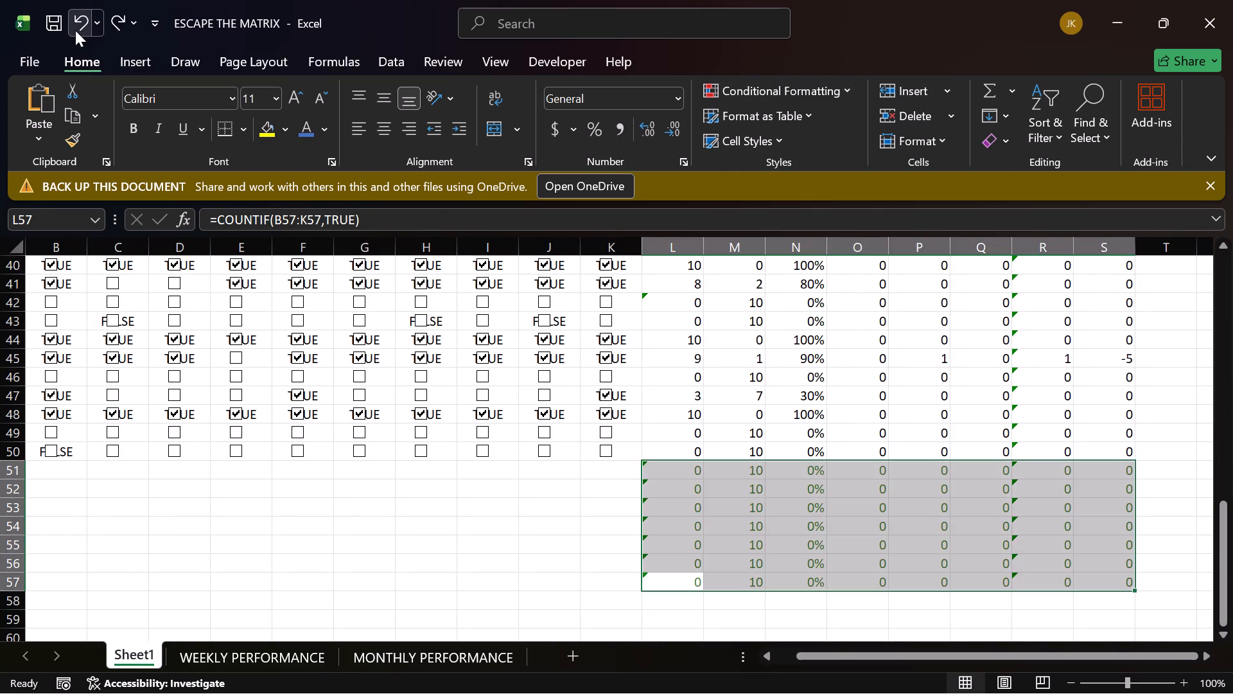
# Undo the remaining font colour changes on Sheet1 cells L51:S57, back through the formula entry in MONTHLY PERFORMANCE cell H4.
pyautogui.click(75, 30)
pyautogui.click(75, 31)
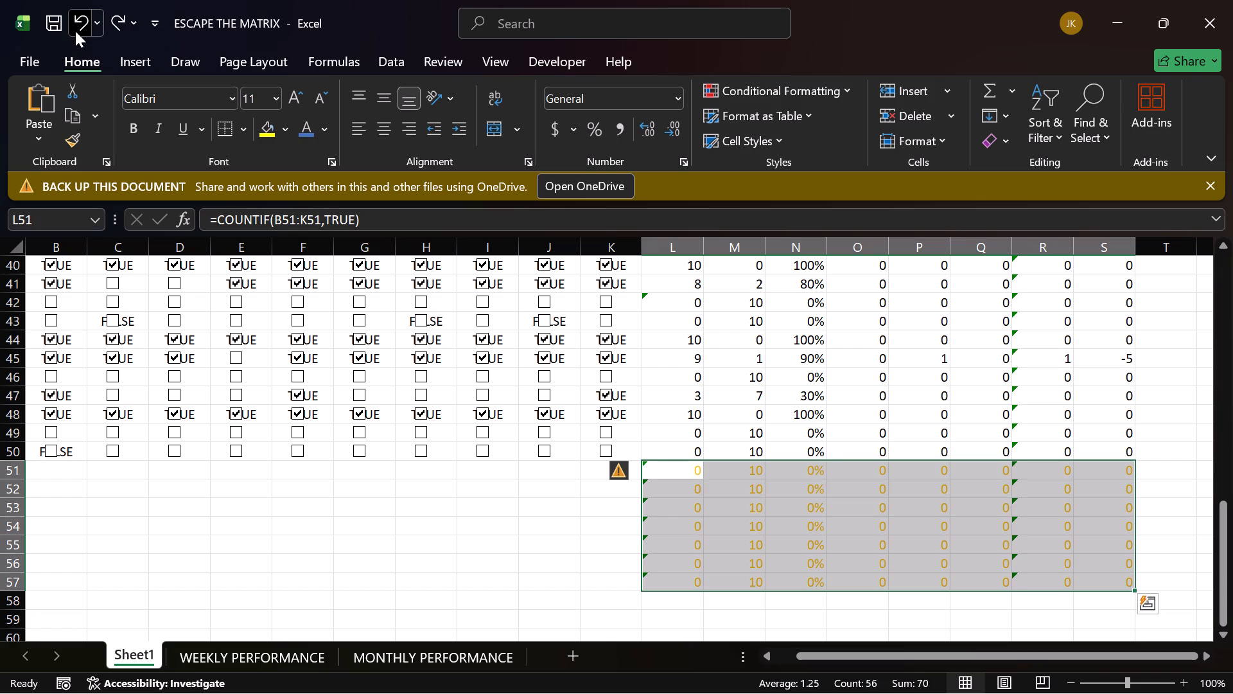
pyautogui.click(75, 31)
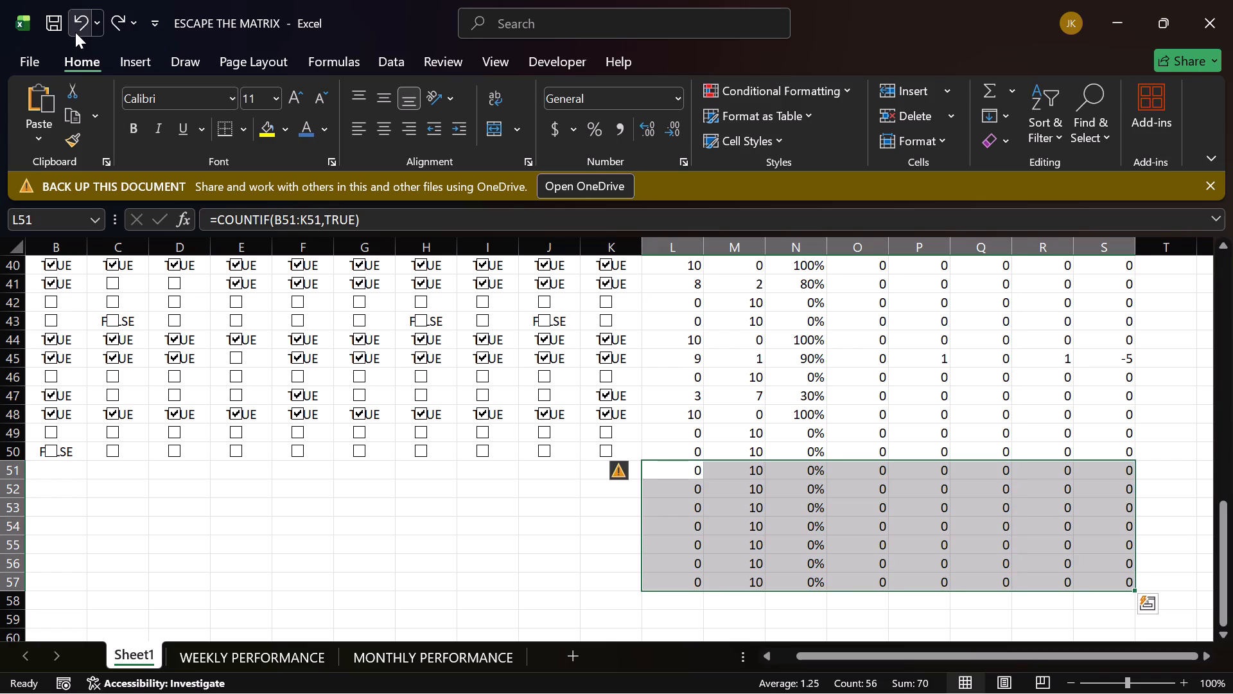
pyautogui.click(75, 32)
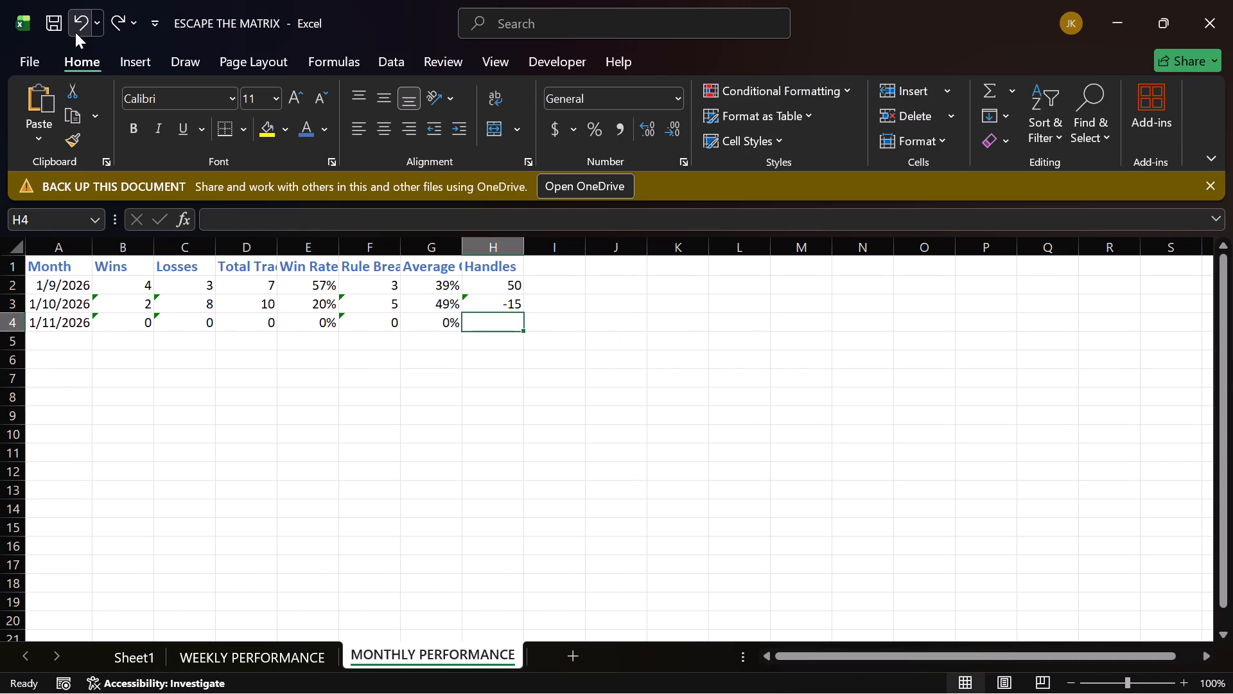
# Redo the H4 formula =SUM(Sheet1!S51:S79) on MONTHLY PERFORMANCE and the dark green font colour on Sheet1 cells L51:S57.
pyautogui.click(117, 22)
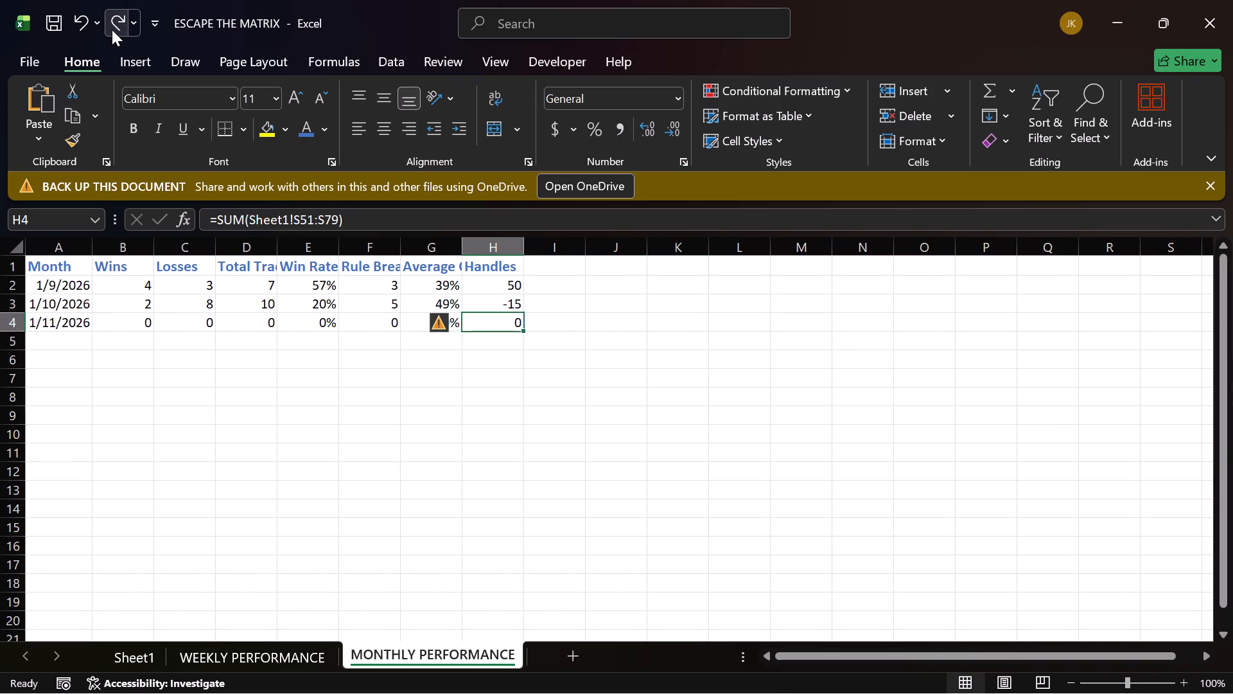
pyautogui.click(112, 30)
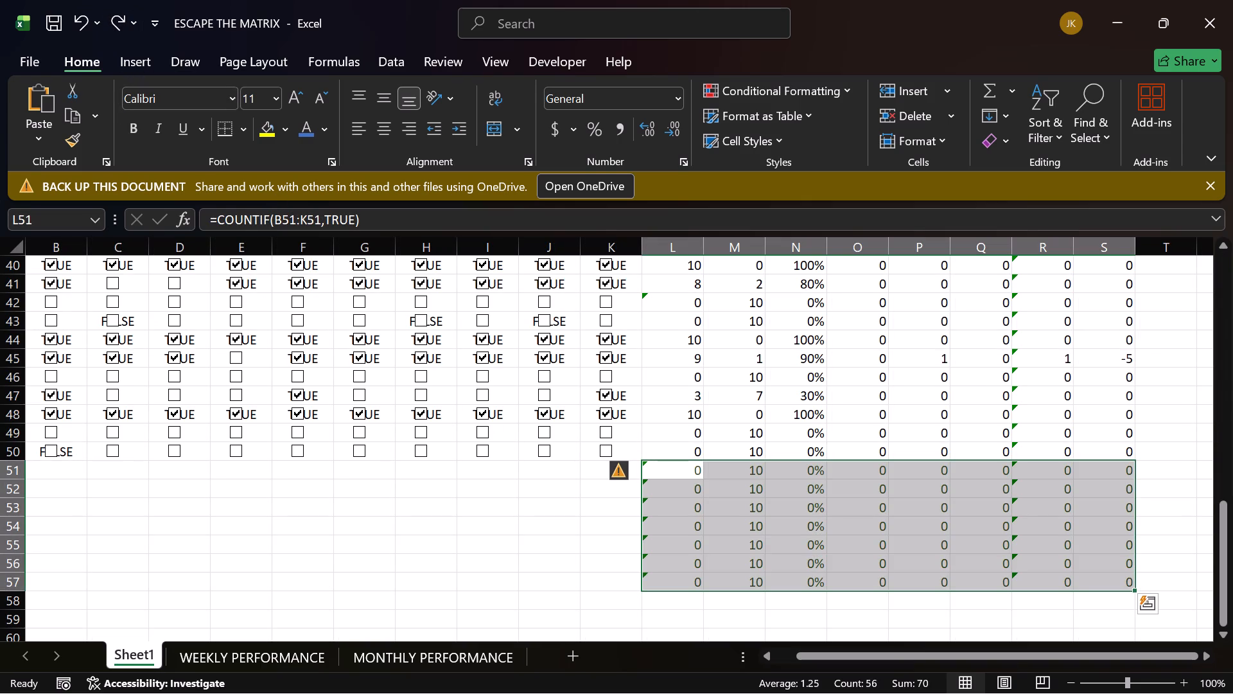
pyautogui.click(1191, 546)
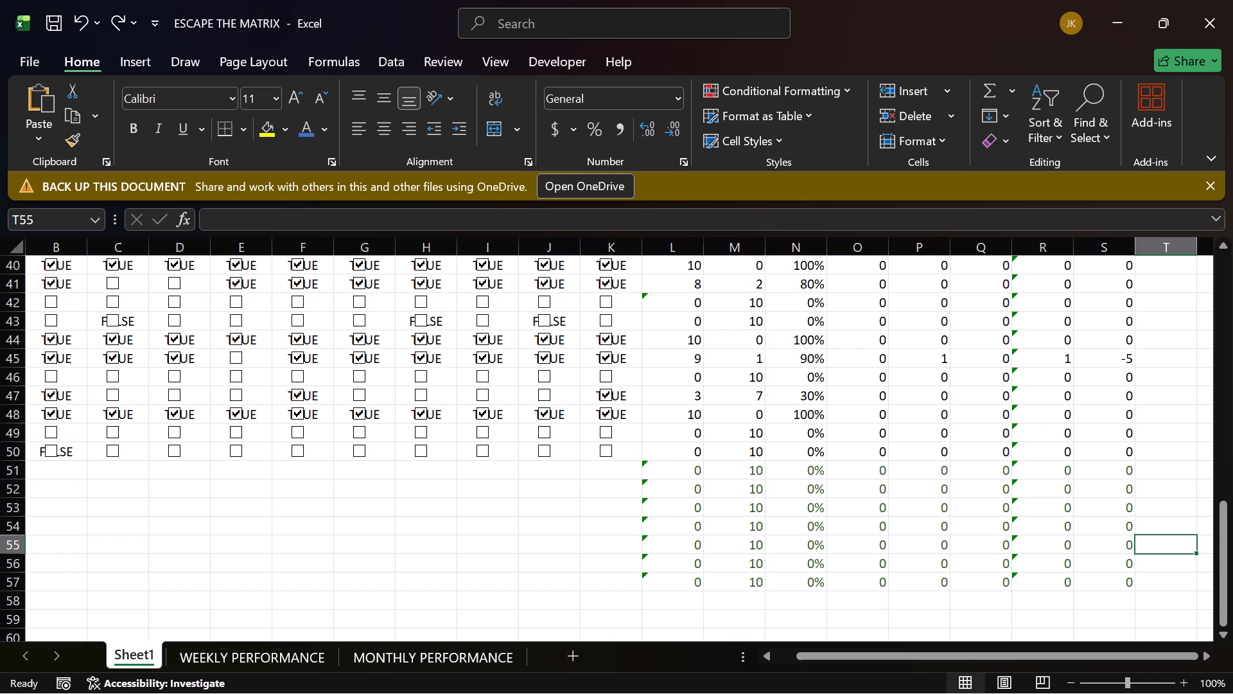
# Save the workbook.
pyautogui.click(66, 477)
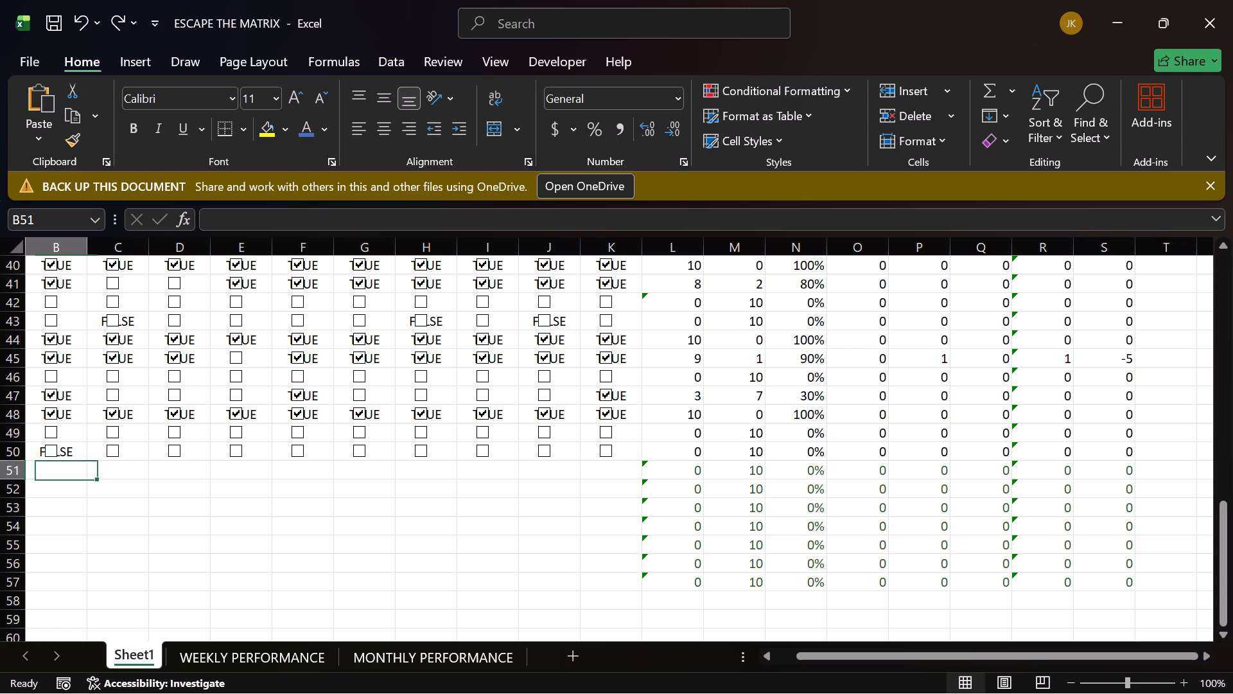
pyautogui.click(57, 25)
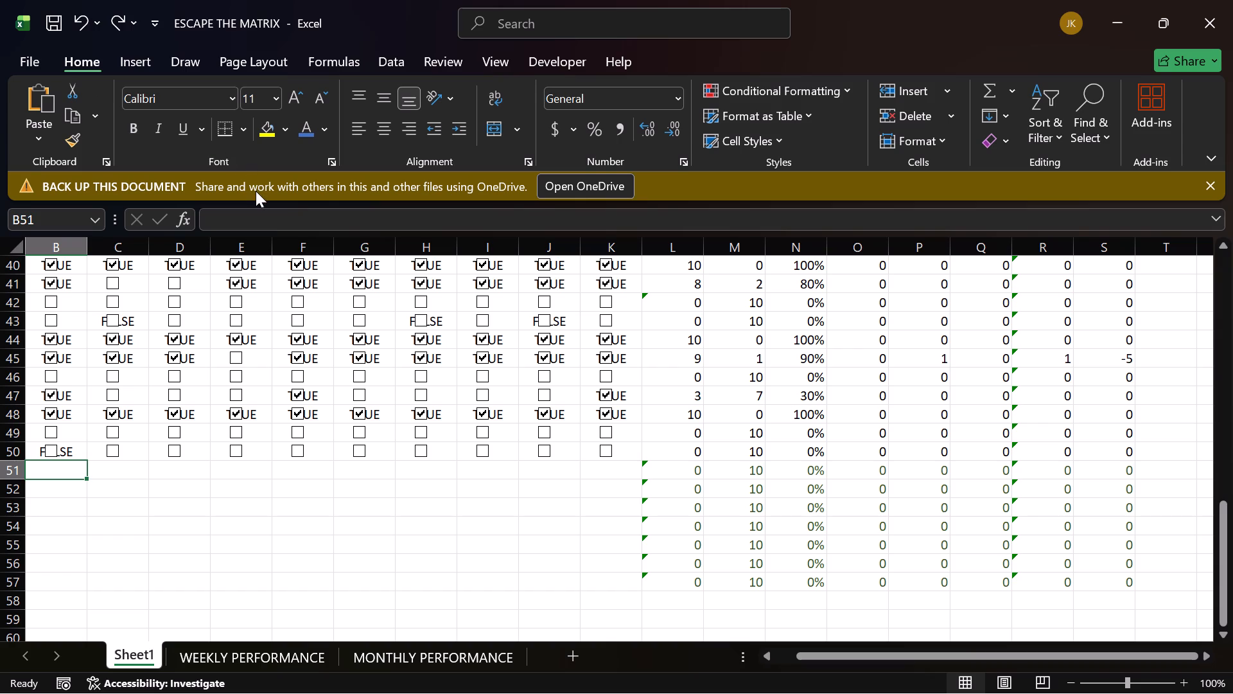
pyautogui.click(44, 20)
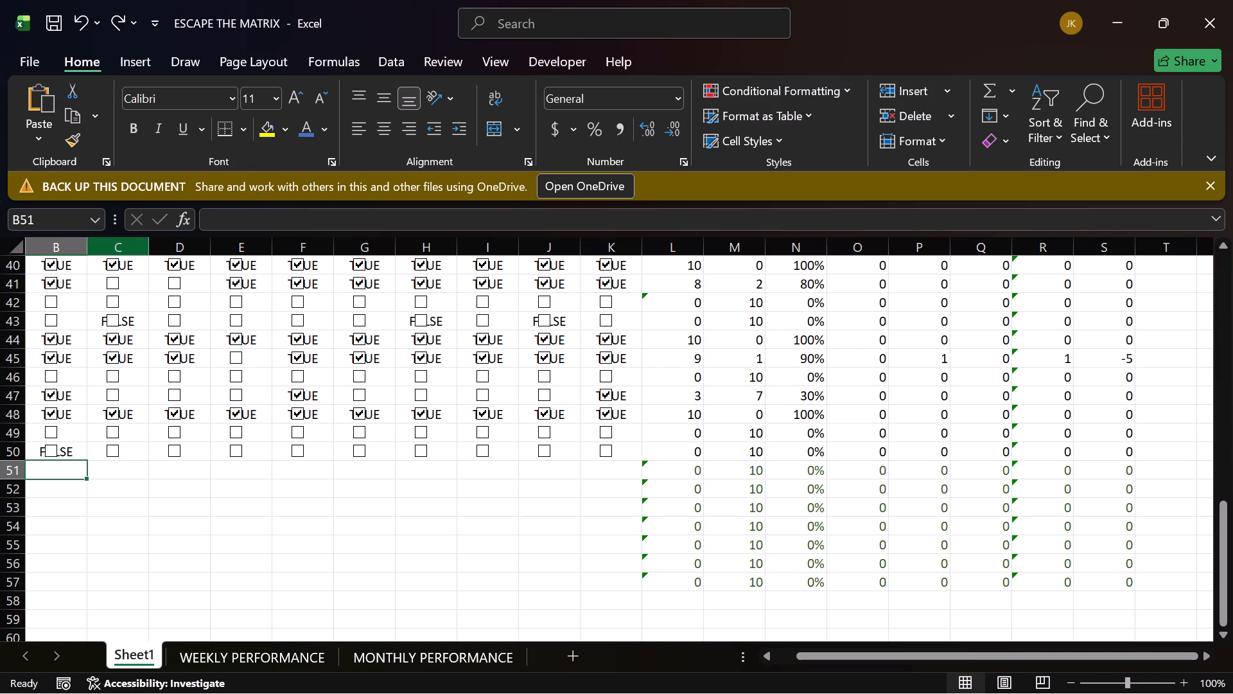
# Examine the Week 9 rows on Sheet1 and the summary rows on the WEEKLY PERFORMANCE and MONTHLY PERFORMANCE sheets.
pyautogui.moveTo(924, 663); pyautogui.dragTo(920, 663)
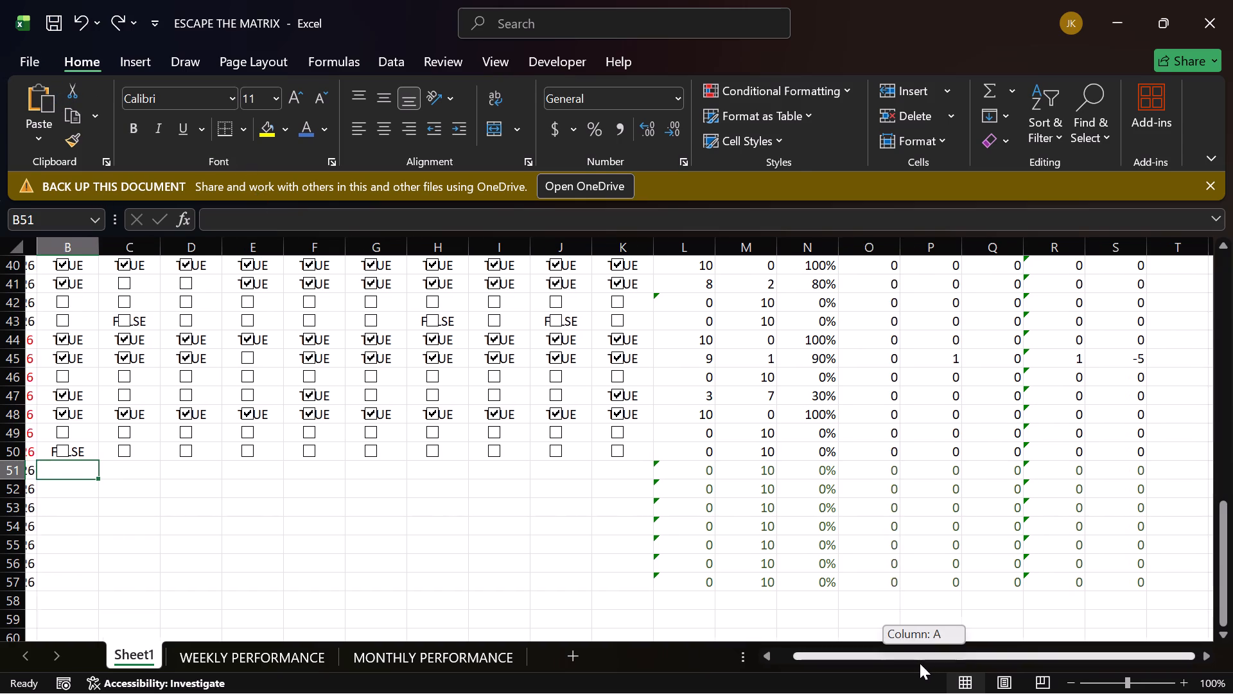
pyautogui.moveTo(920, 663); pyautogui.dragTo(723, 663)
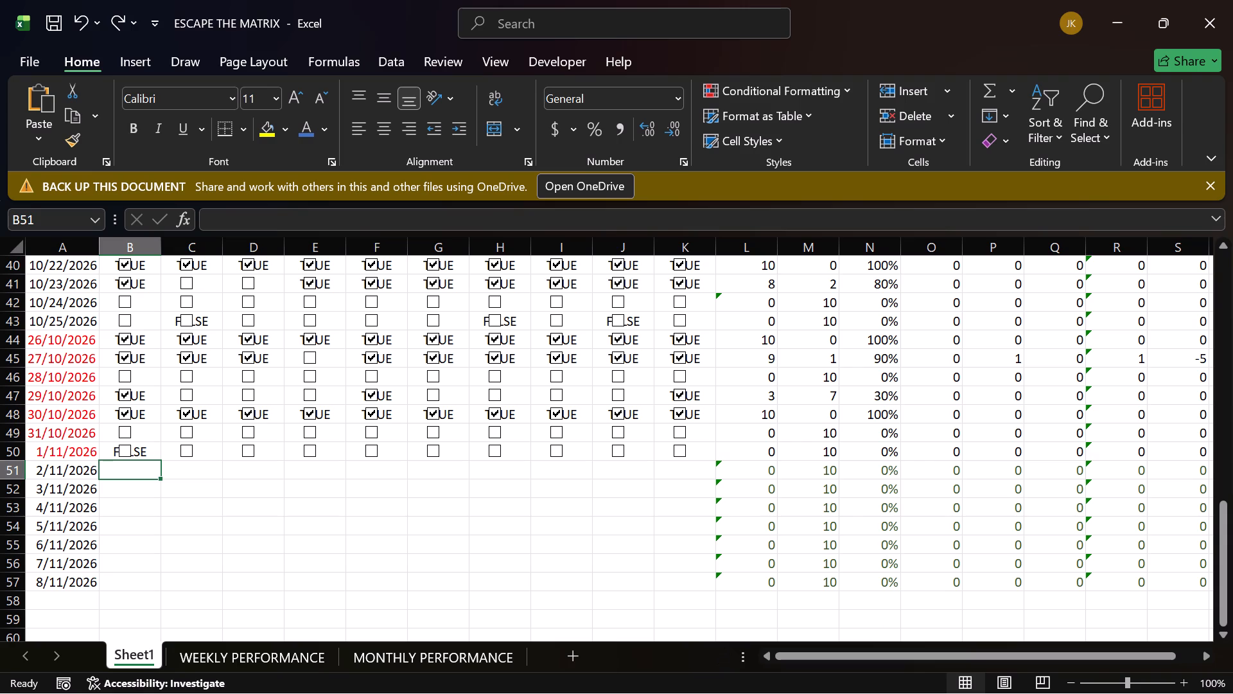
pyautogui.scroll(-1, 721, 606)
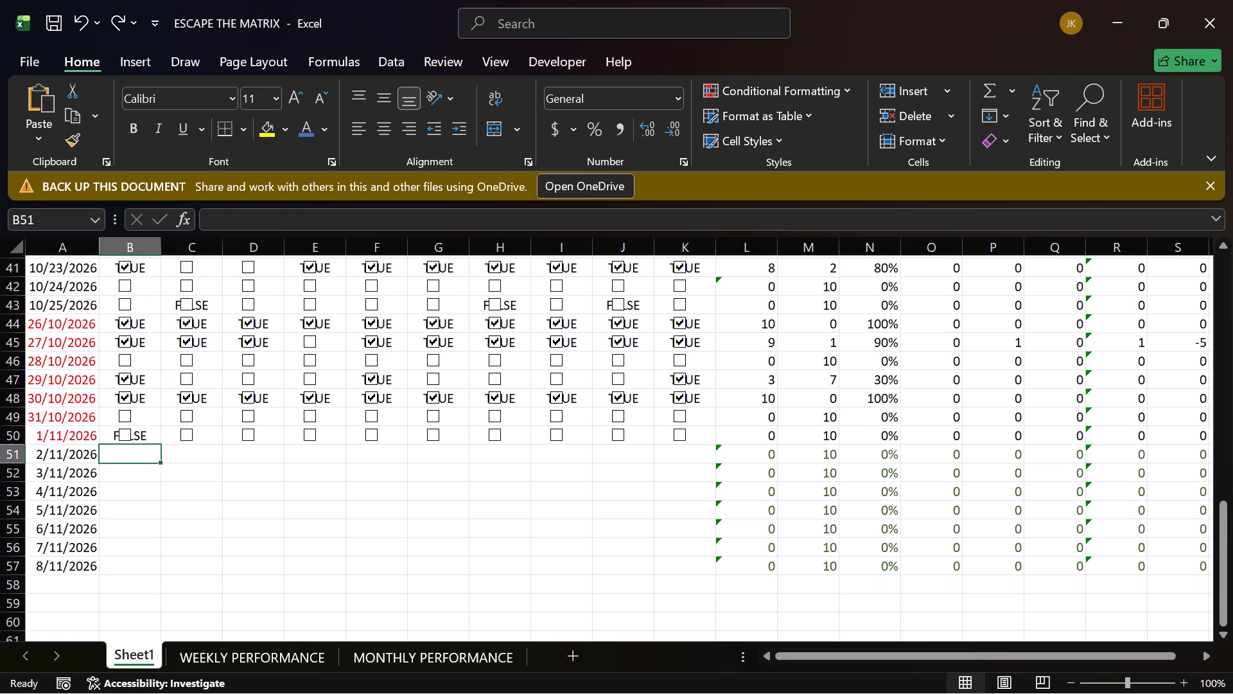
pyautogui.scroll(-1, 721, 606)
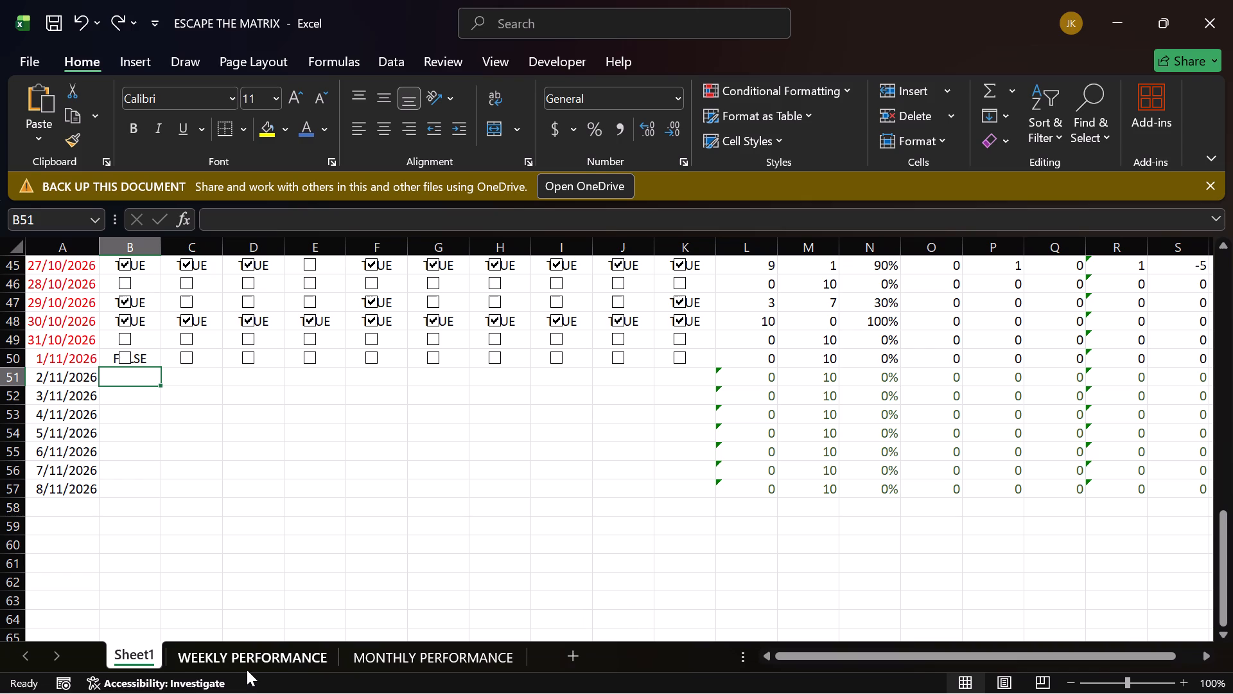
pyautogui.moveTo(275, 628); pyautogui.dragTo(267, 655)
pyautogui.click(267, 655)
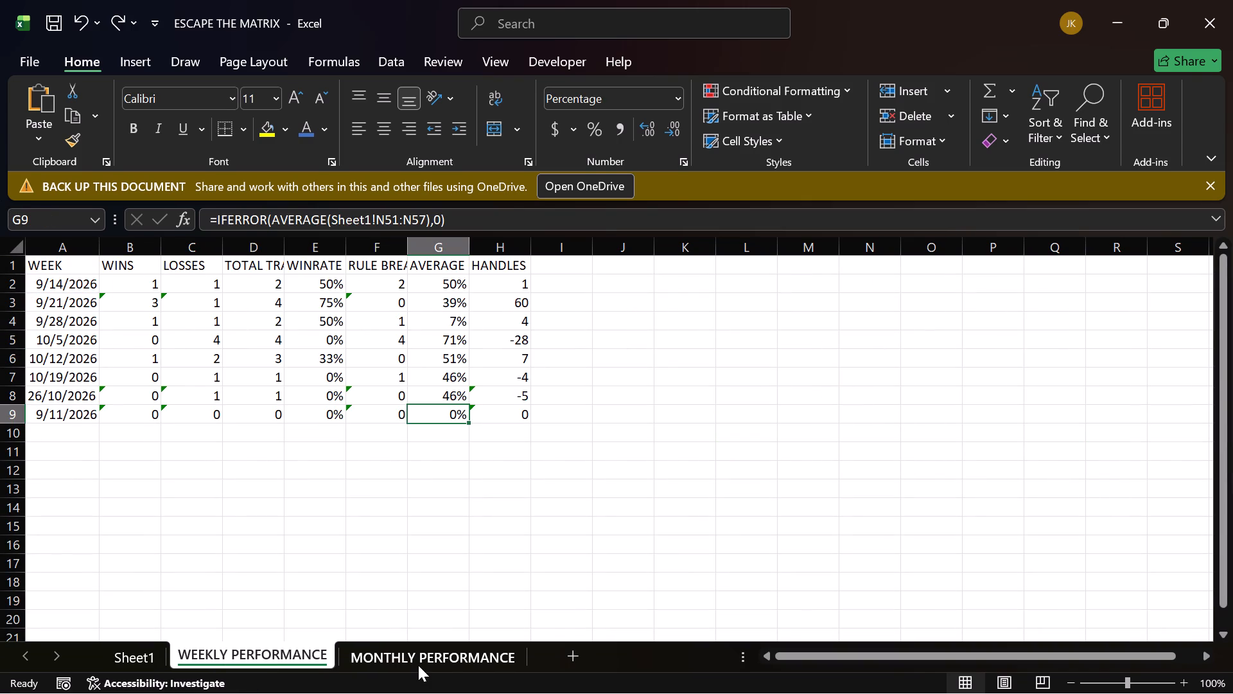
pyautogui.click(417, 647)
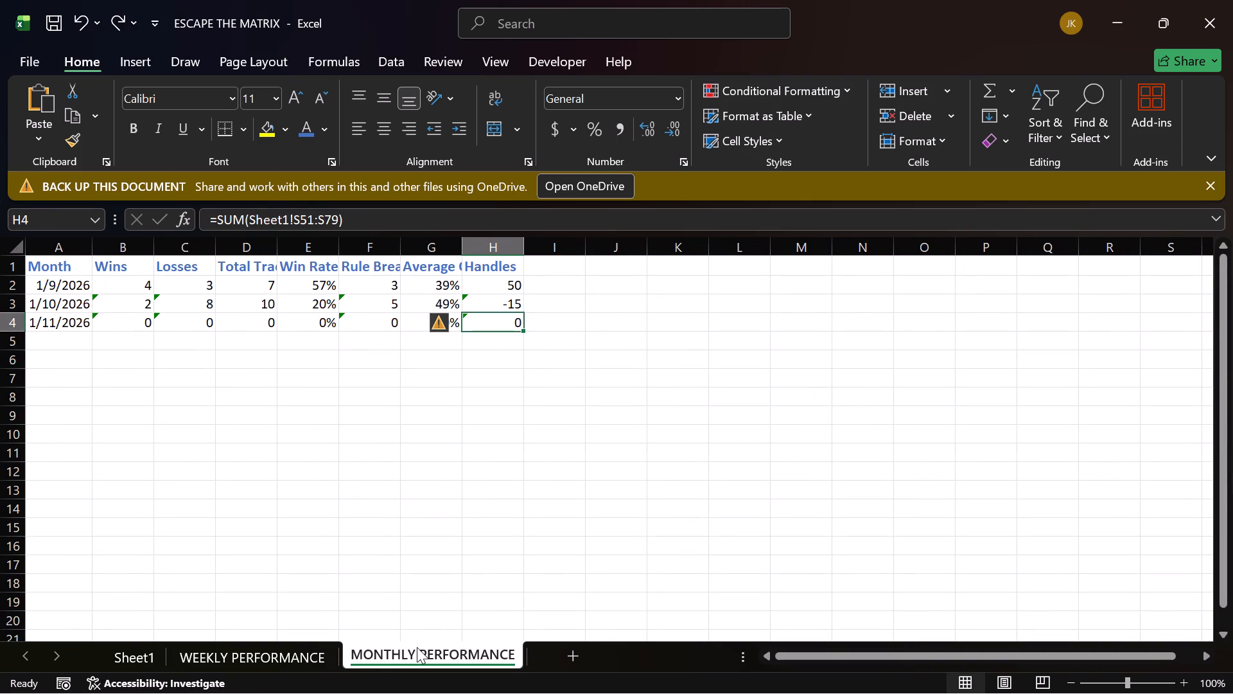
pyautogui.click(269, 645)
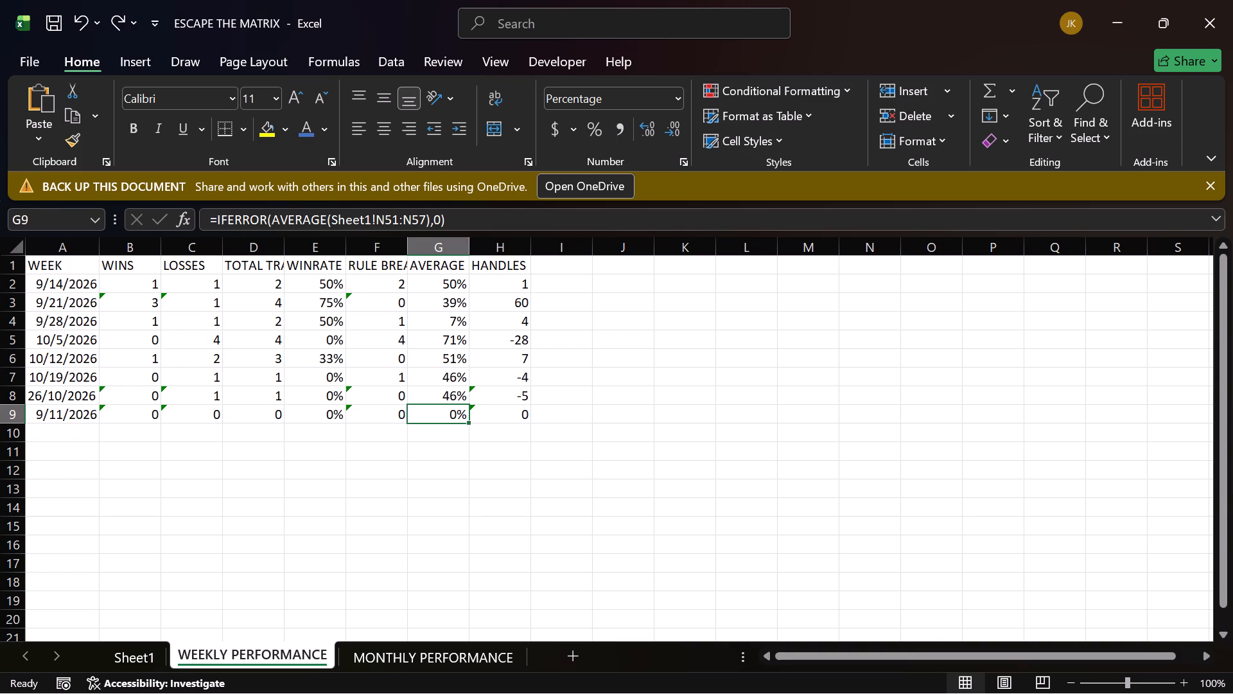
pyautogui.click(53, 438)
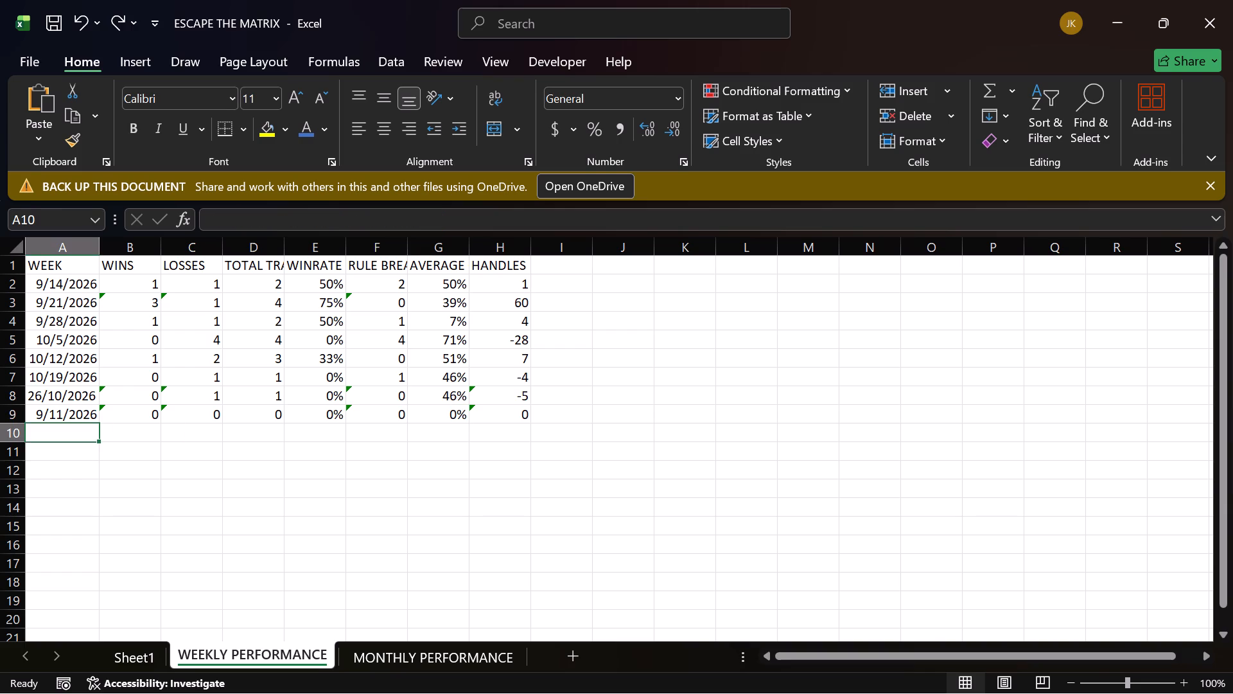
# Copy the checkbox in Sheet1 cell B50 and paste it into B51, the 2/11/2026 row.
pyautogui.click(122, 657)
pyautogui.click(116, 571)
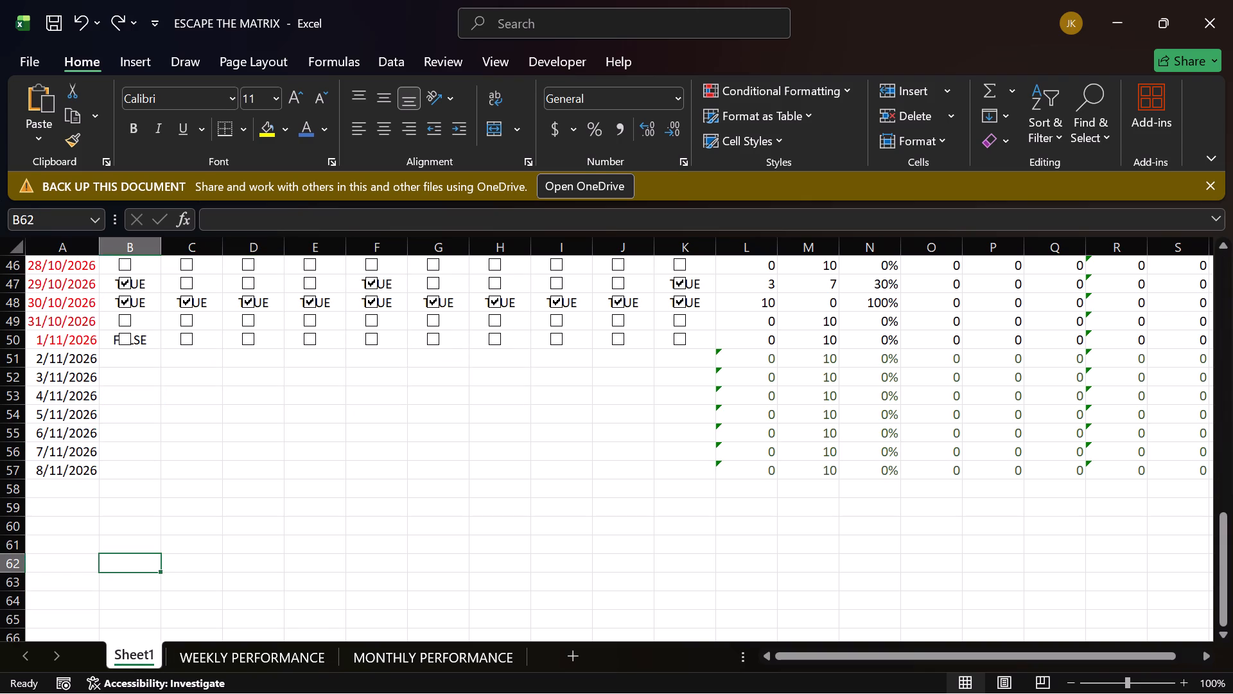
pyautogui.rightClick(121, 339)
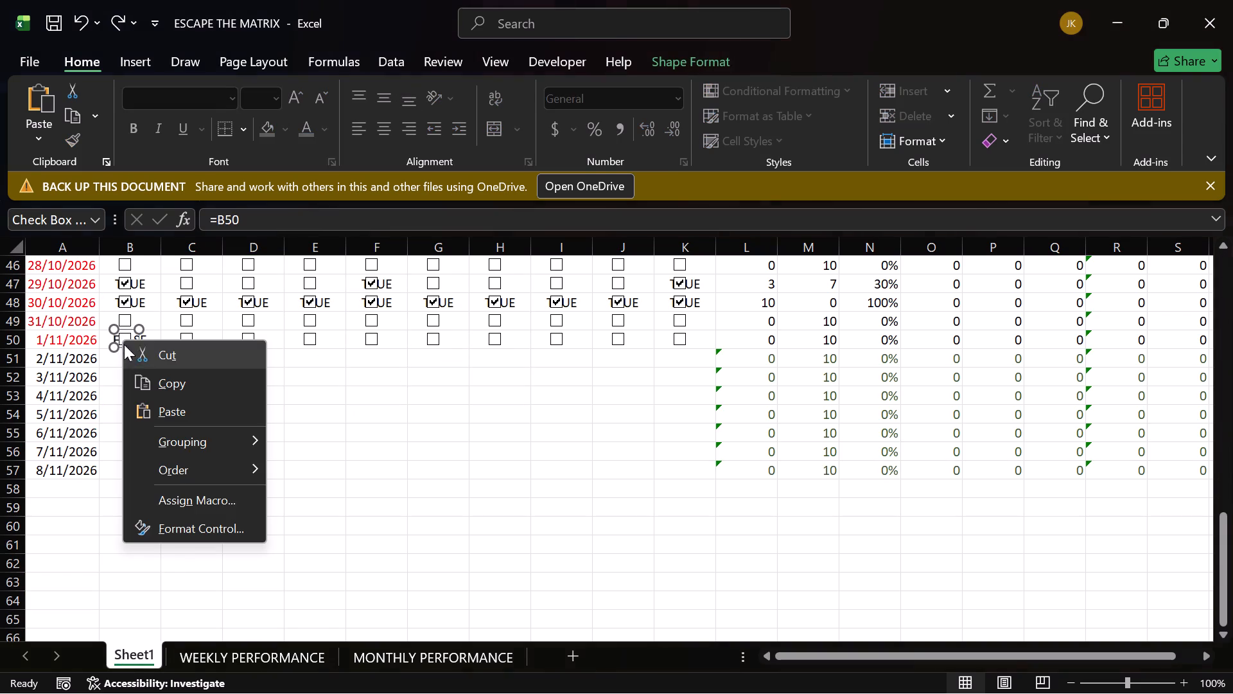
pyautogui.click(176, 380)
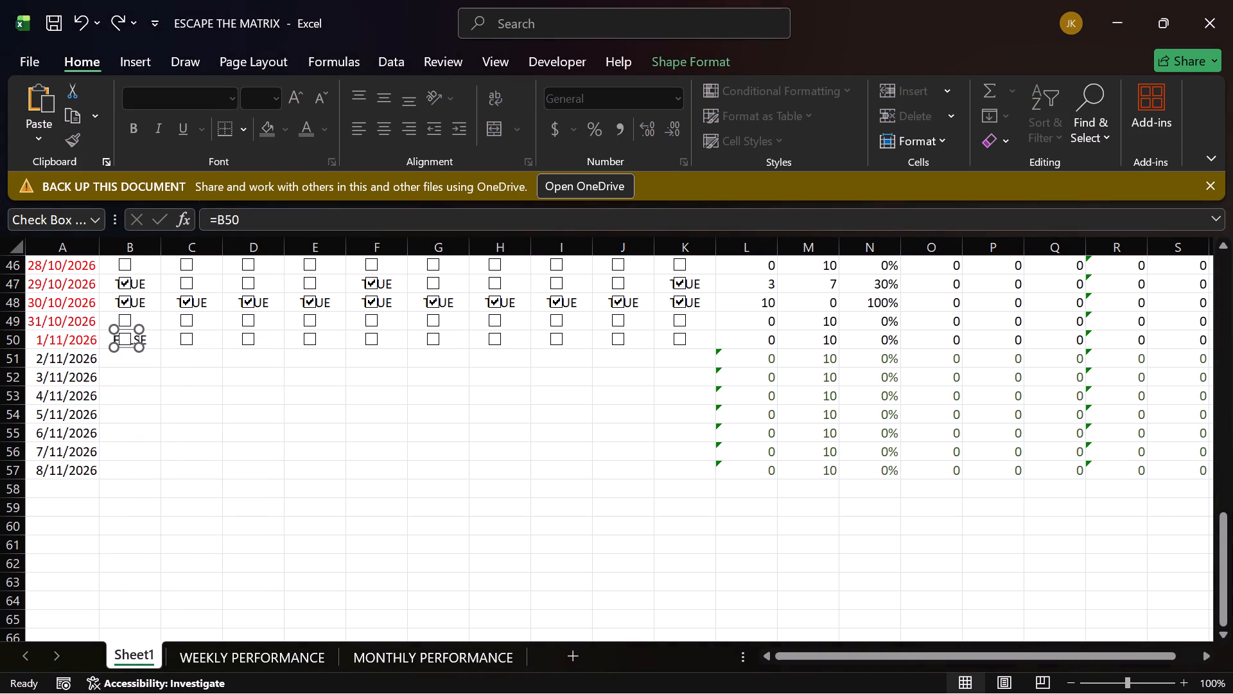
pyautogui.click(137, 366)
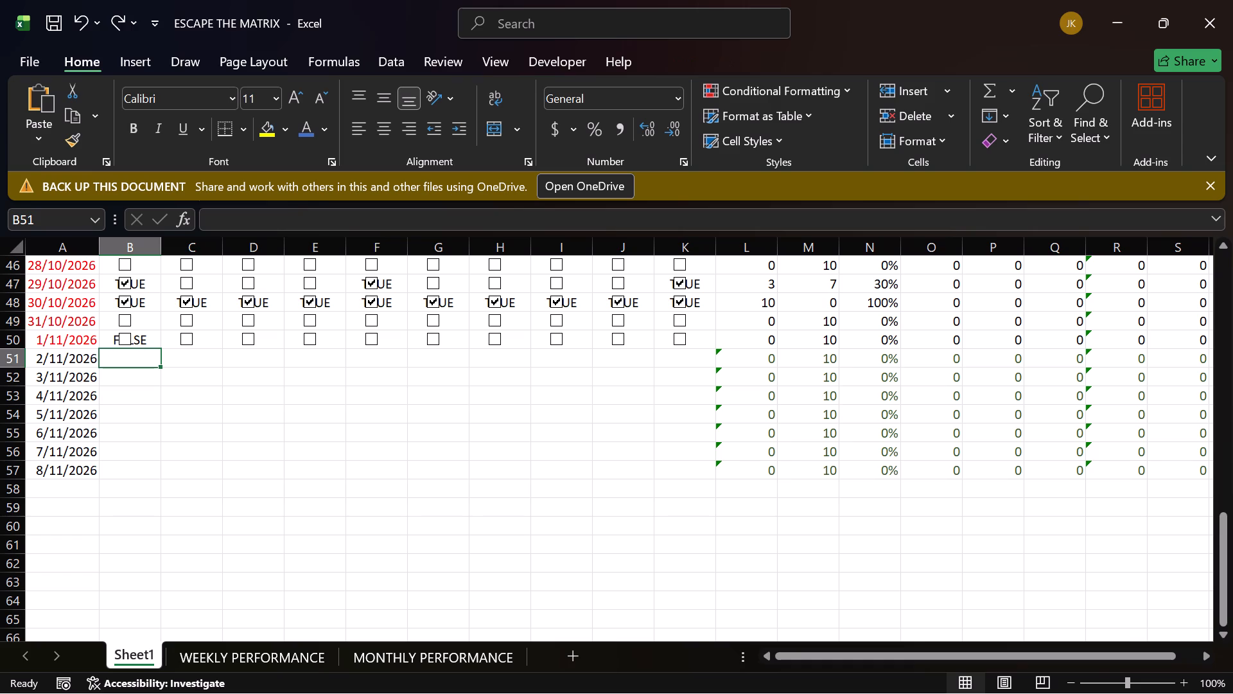
pyautogui.press('v')
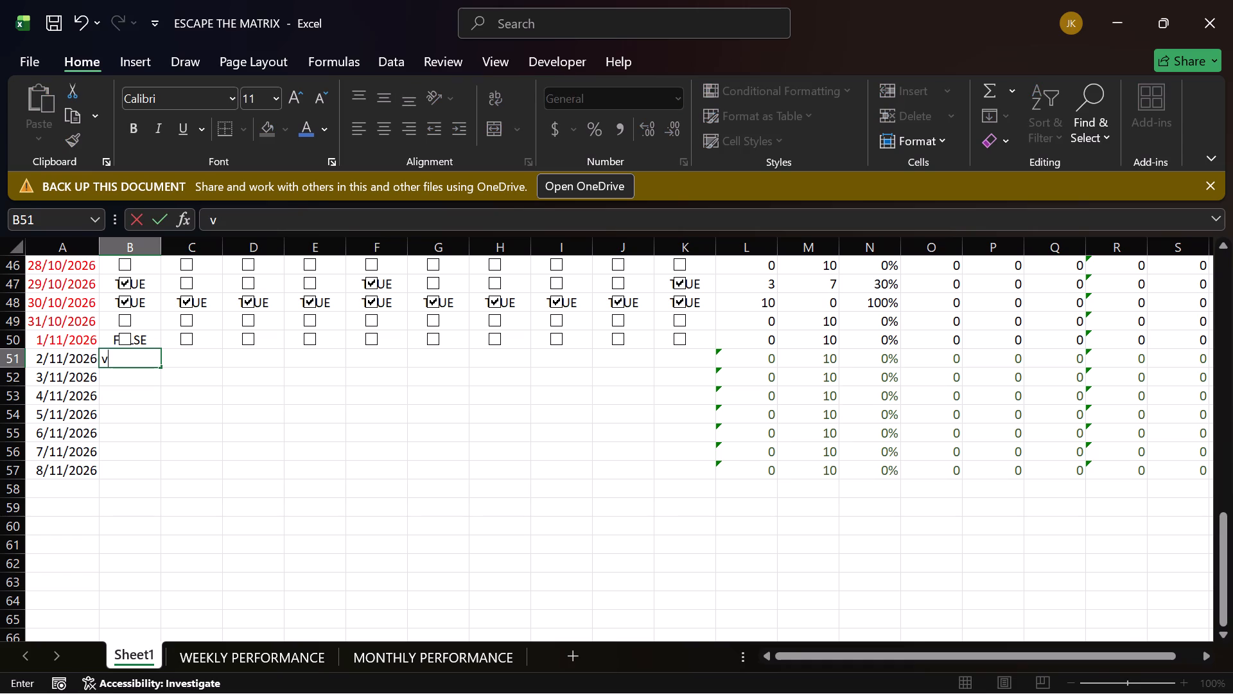
pyautogui.press('BackSpace')
pyautogui.click(193, 358)
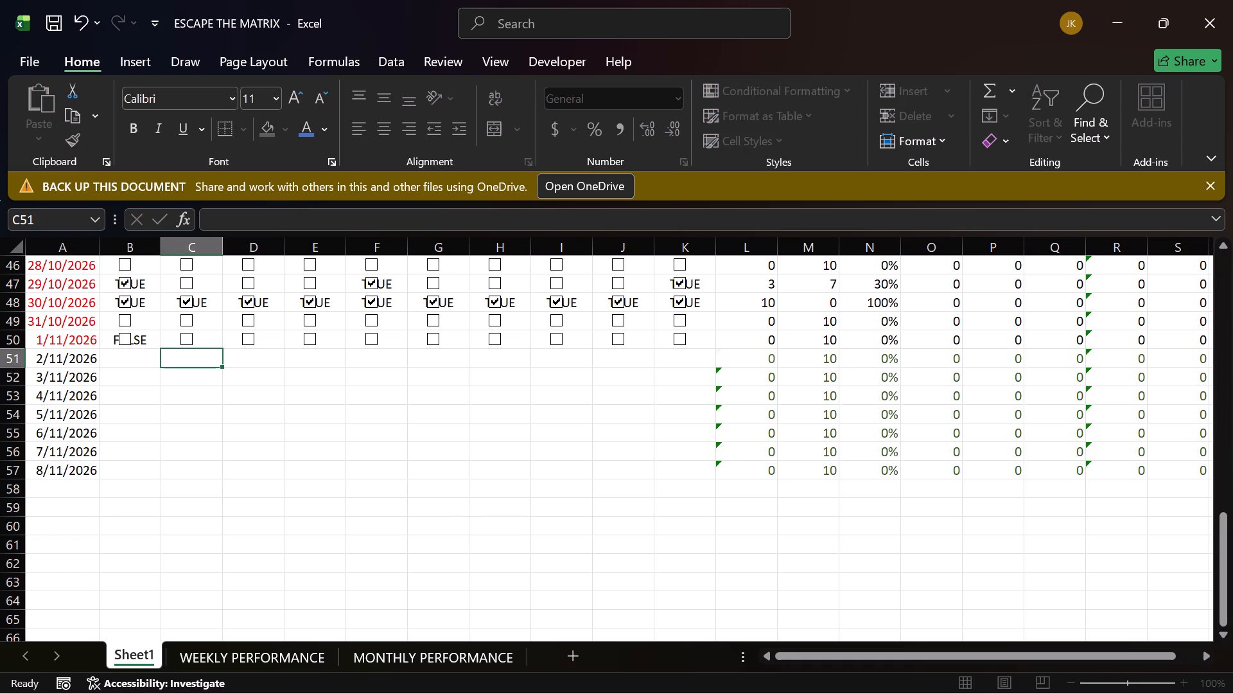
pyautogui.click(139, 362)
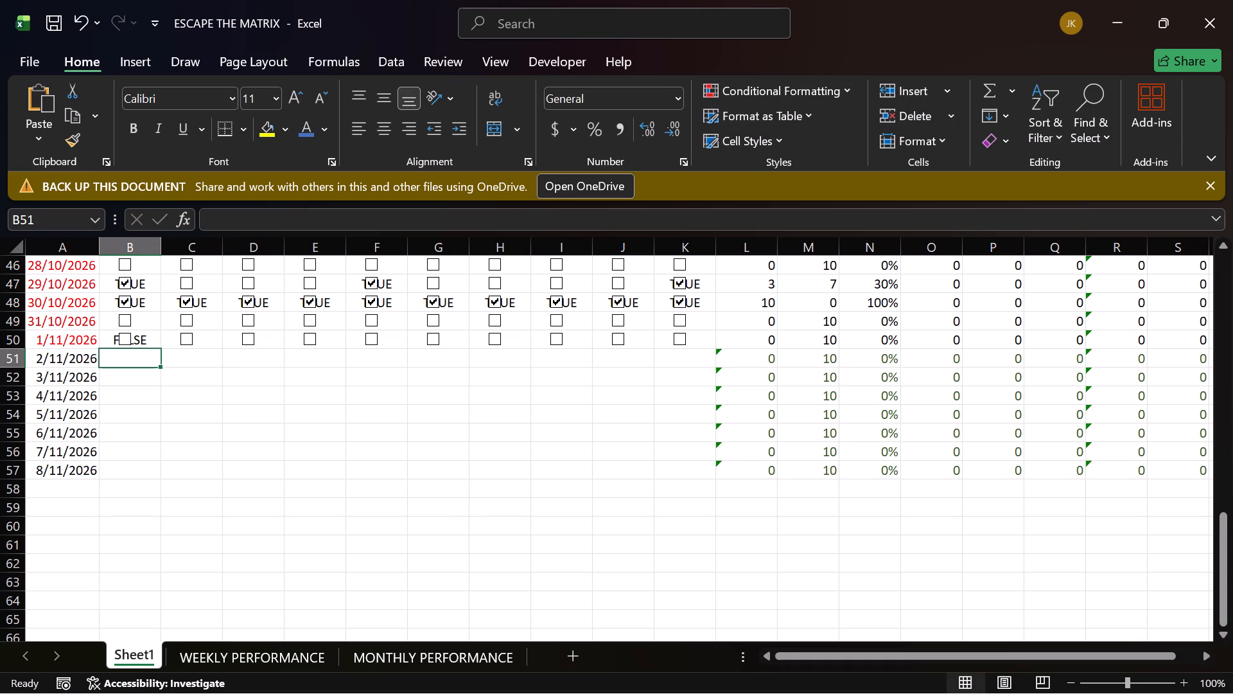
pyautogui.hotkey('ctrl', 'v')
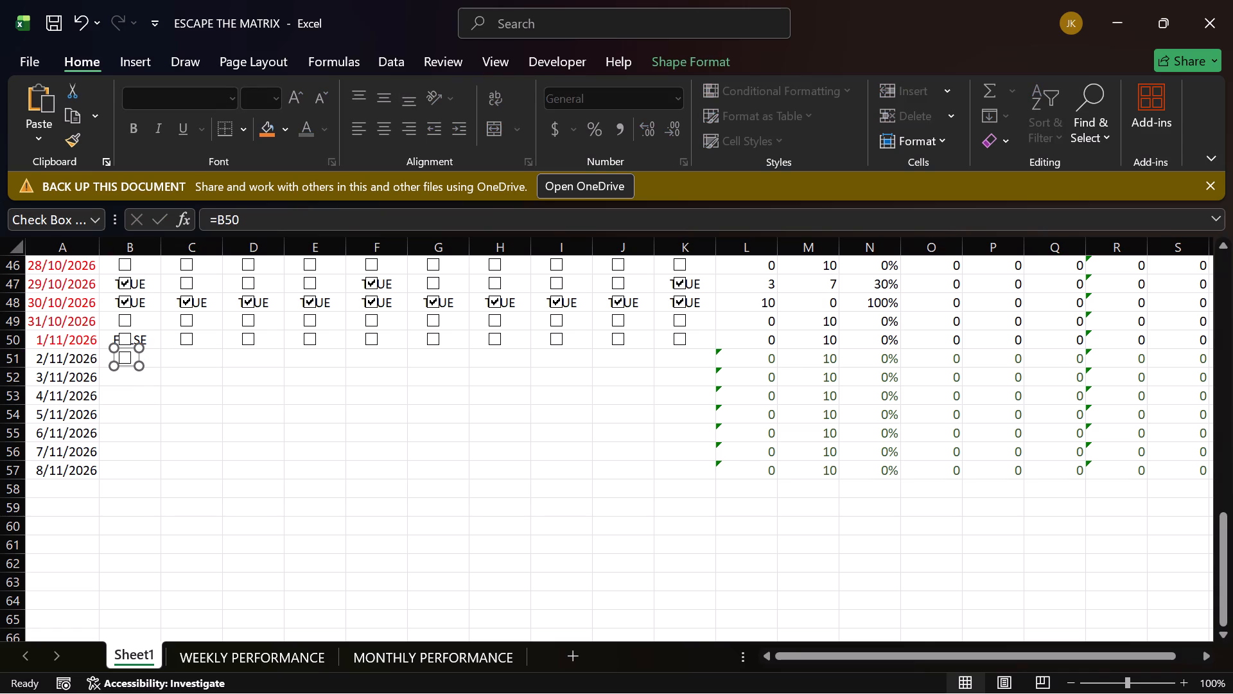
# Paste the copied checkbox into each of cells B52 to B57, for 3/11/2026 through 8/11/2026.
pyautogui.click(139, 383)
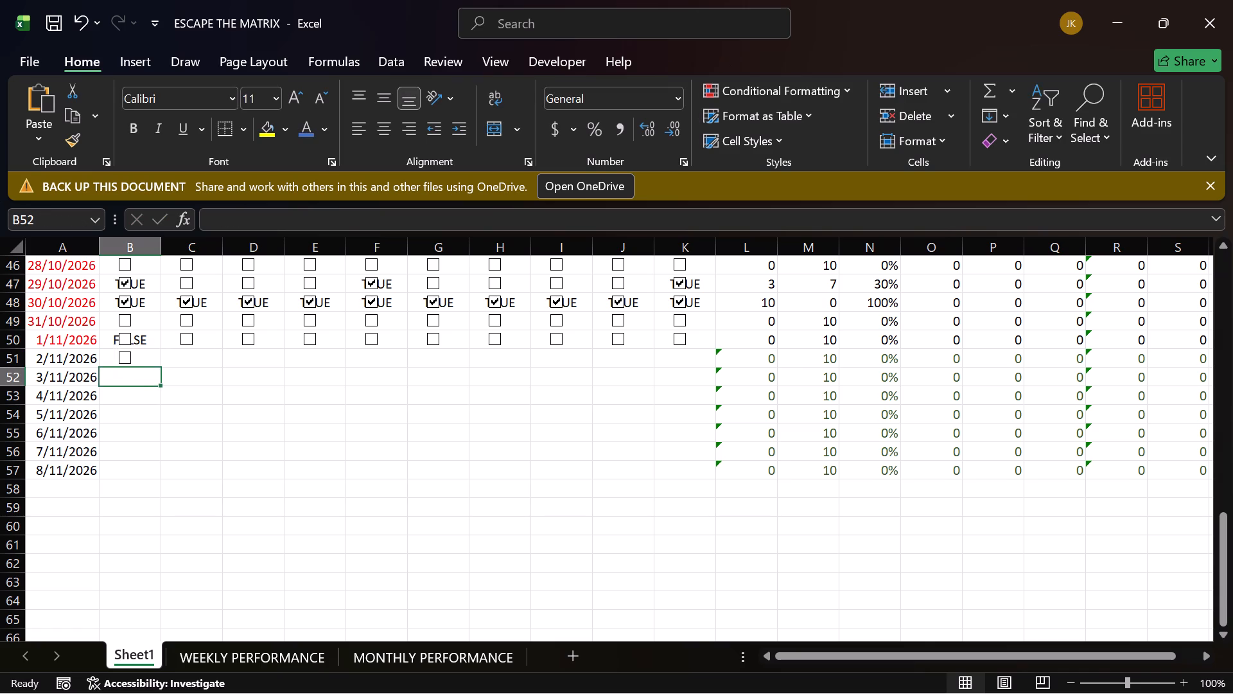
pyautogui.hotkey('ctrl', 'v')
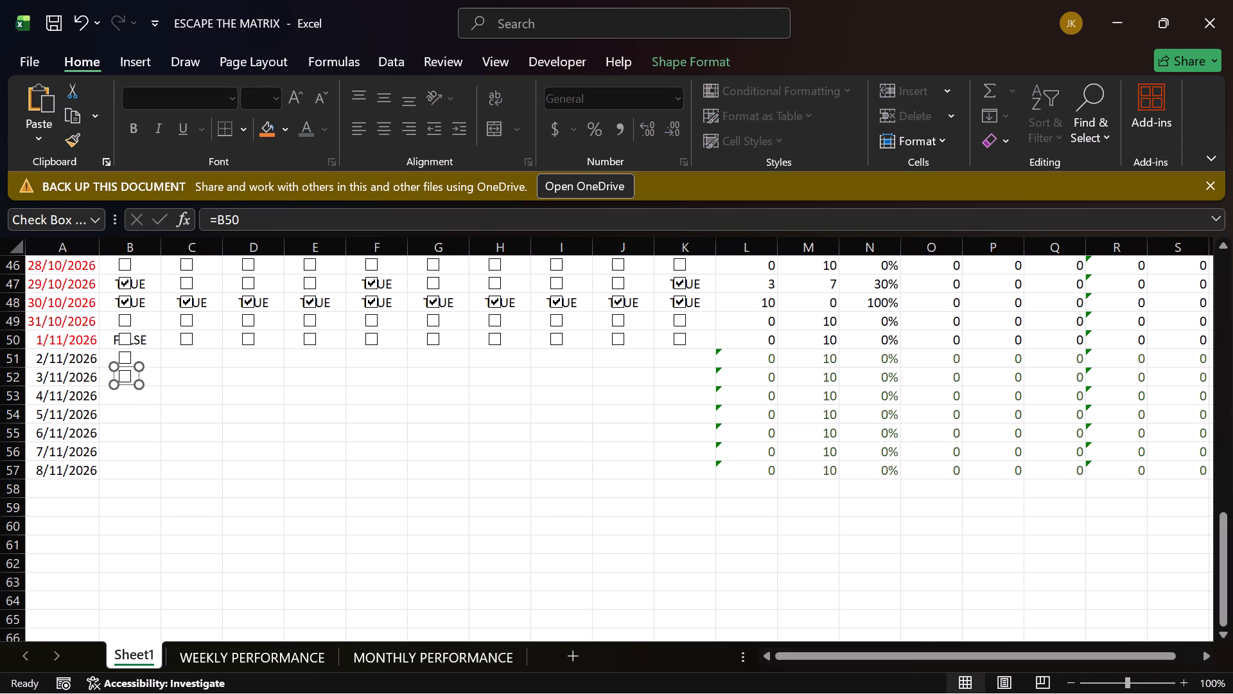
pyautogui.click(141, 401)
pyautogui.hotkey('ctrl', 'v')
pyautogui.click(140, 421)
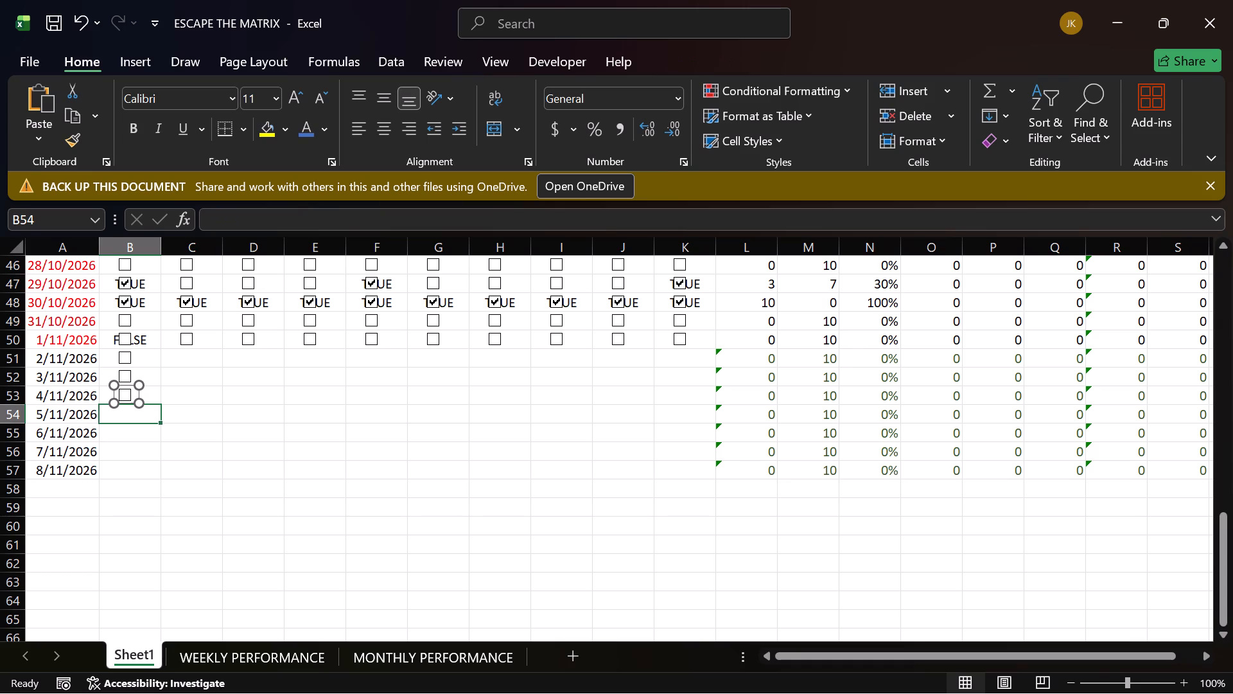
pyautogui.hotkey('ctrl', 'v')
pyautogui.click(137, 434)
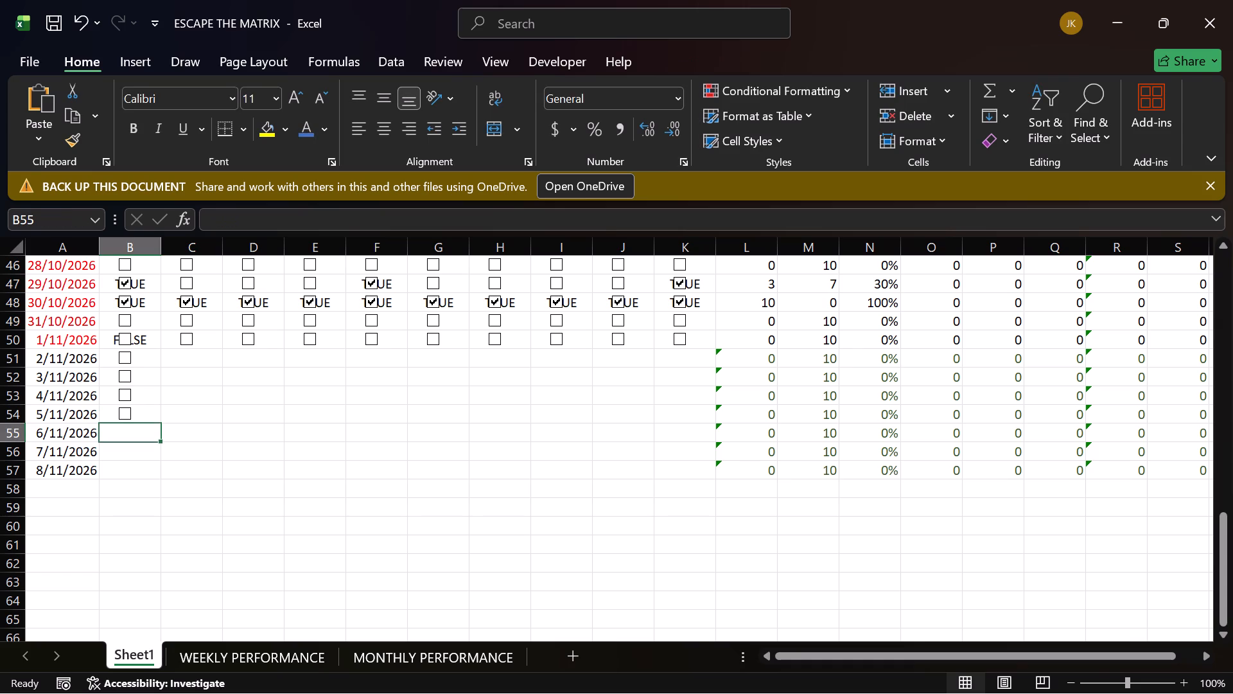
pyautogui.hotkey('ctrl', 'v')
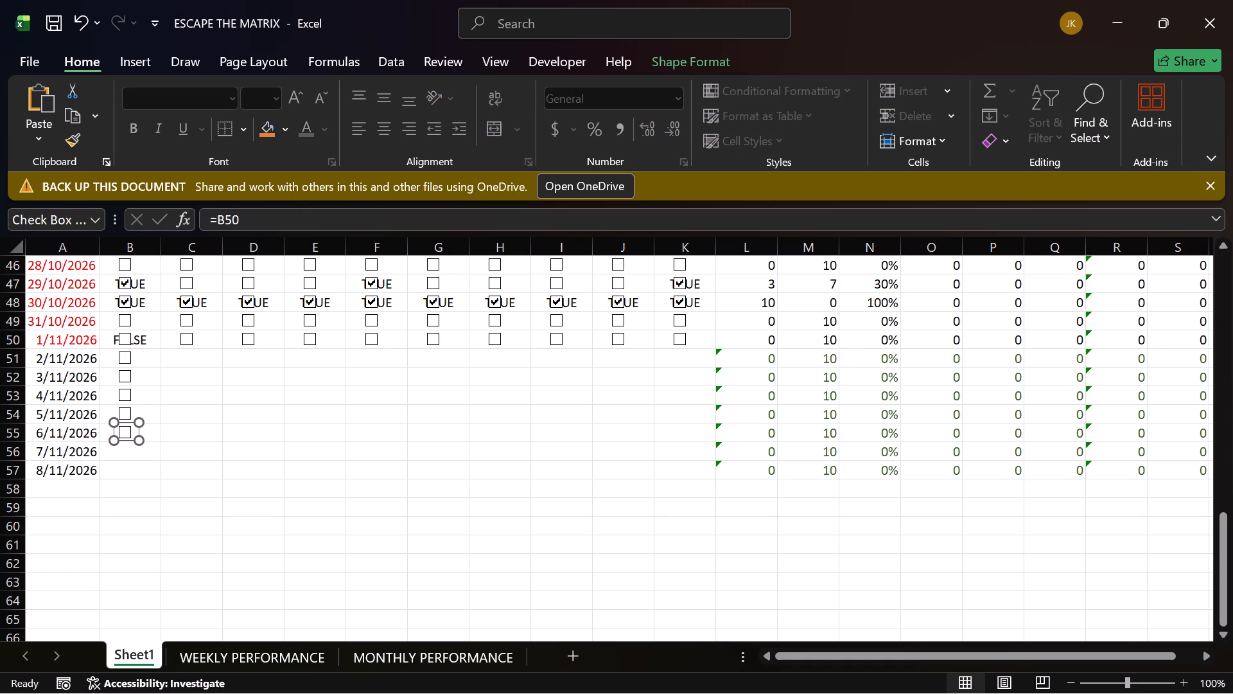
pyautogui.click(123, 452)
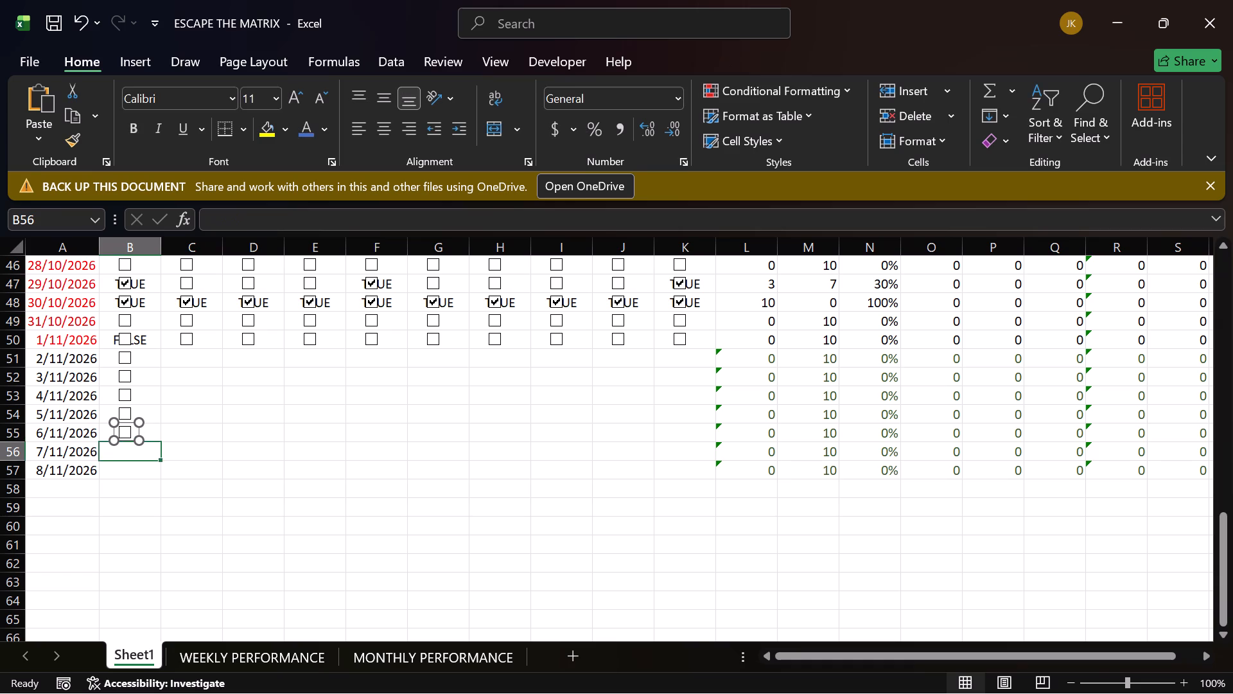
pyautogui.hotkey('ctrl', 'v')
pyautogui.click(118, 474)
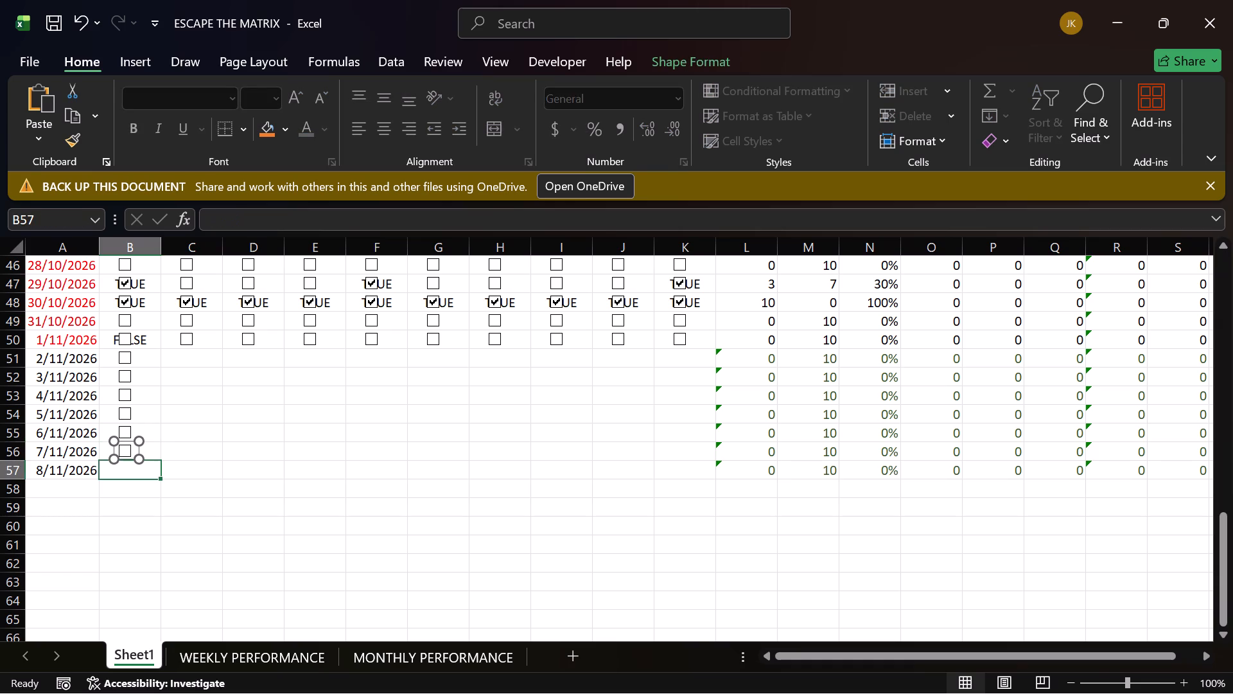
pyautogui.hotkey('ctrl', 'v')
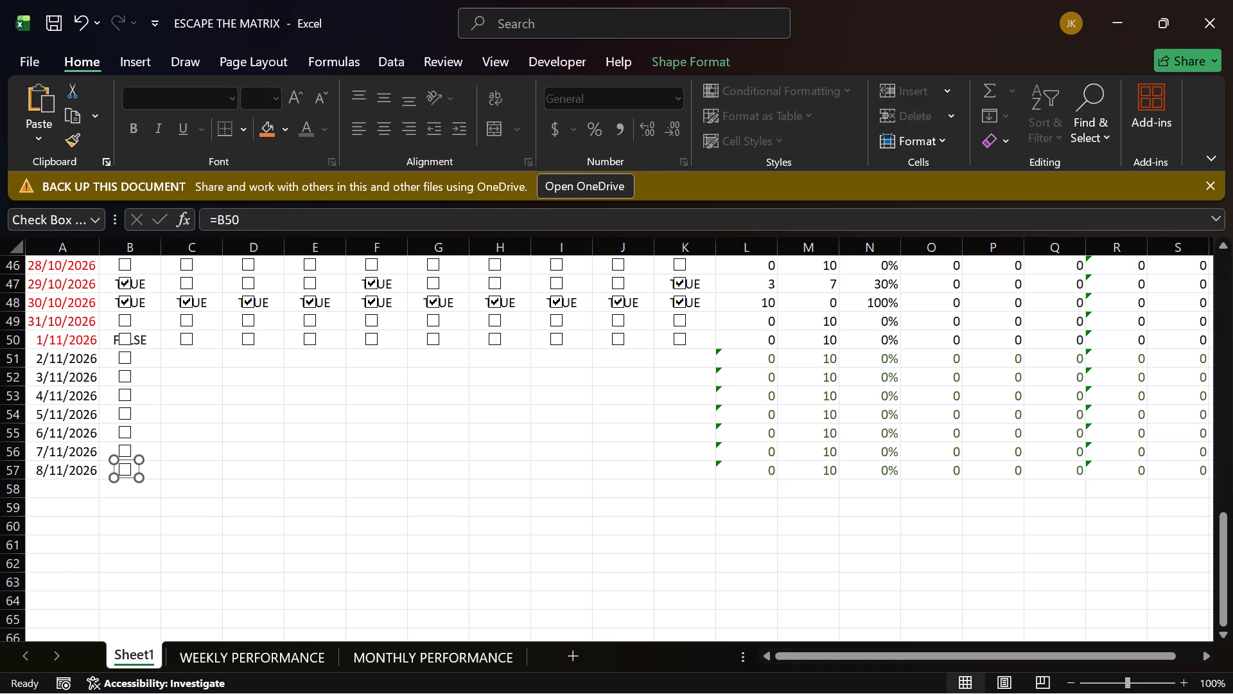
# Link the checkbox in the 8/11/2026 row of column B to cell B57.
pyautogui.rightClick(125, 473)
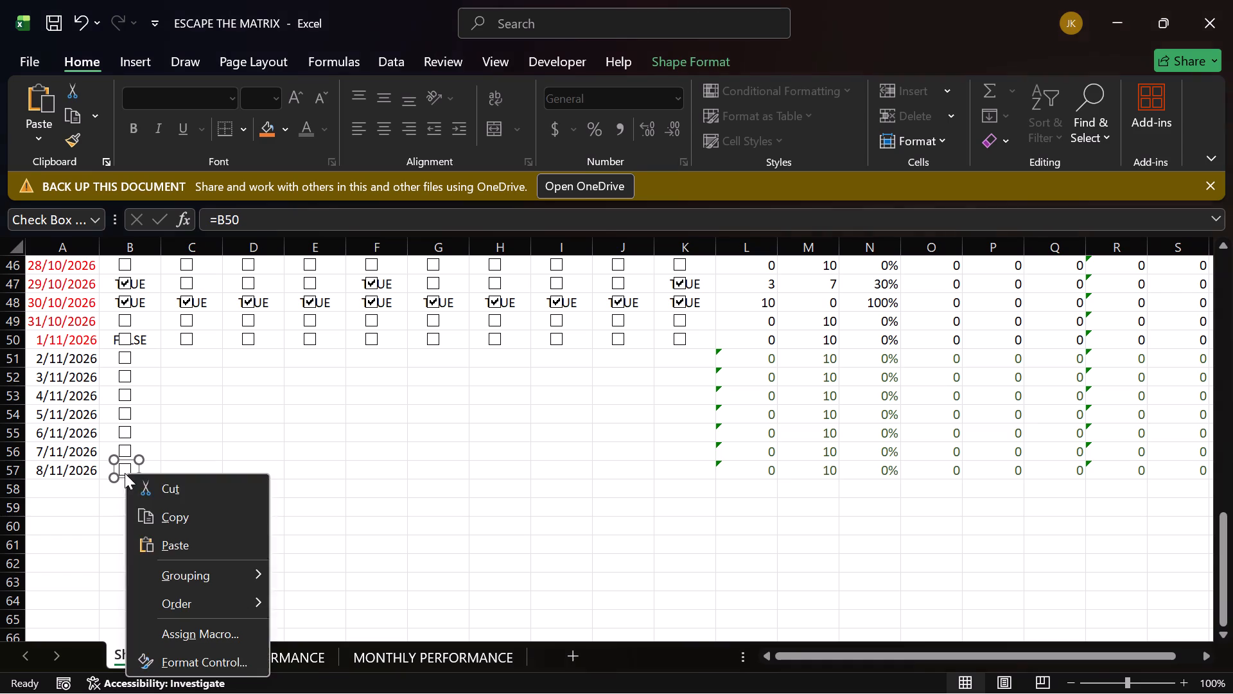
pyautogui.click(173, 662)
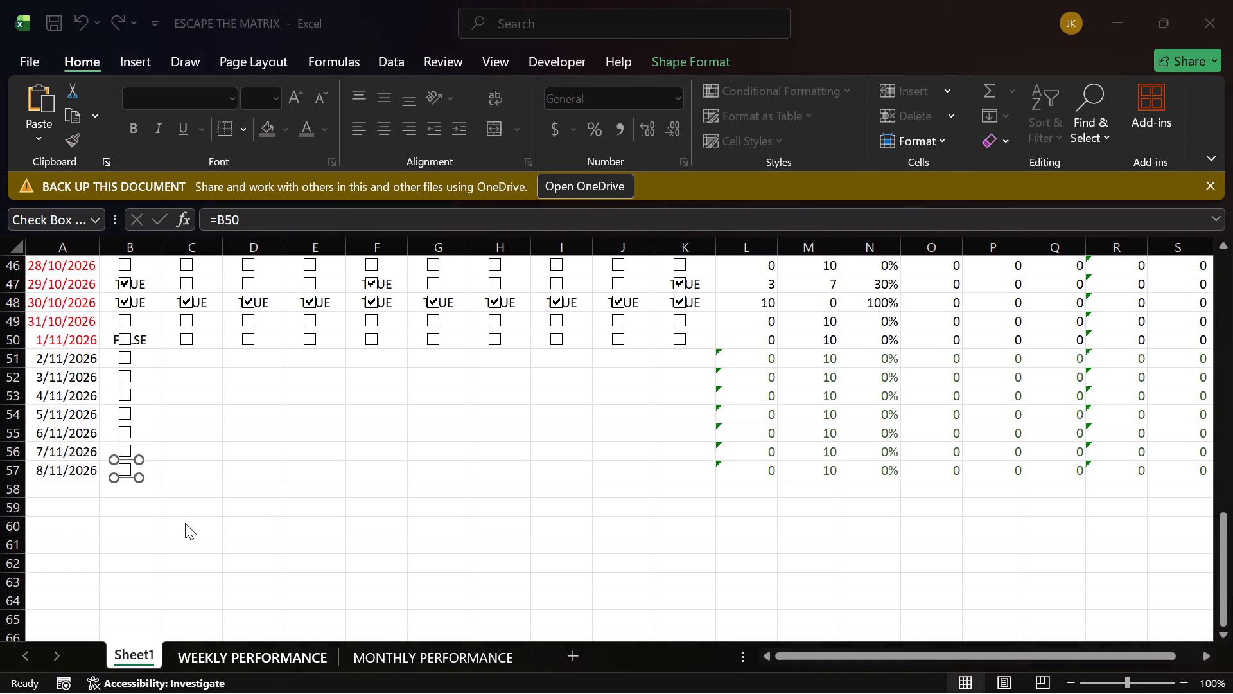
pyautogui.click(229, 264)
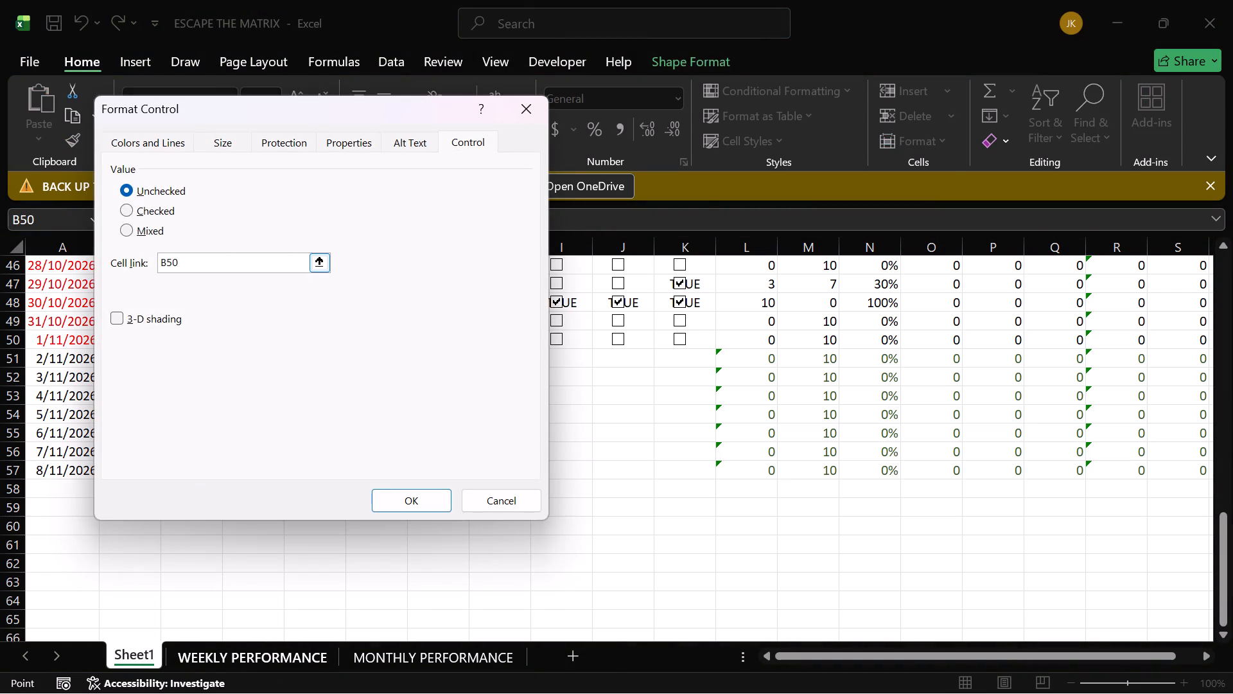
pyautogui.press('BackSpace')
pyautogui.press('7')
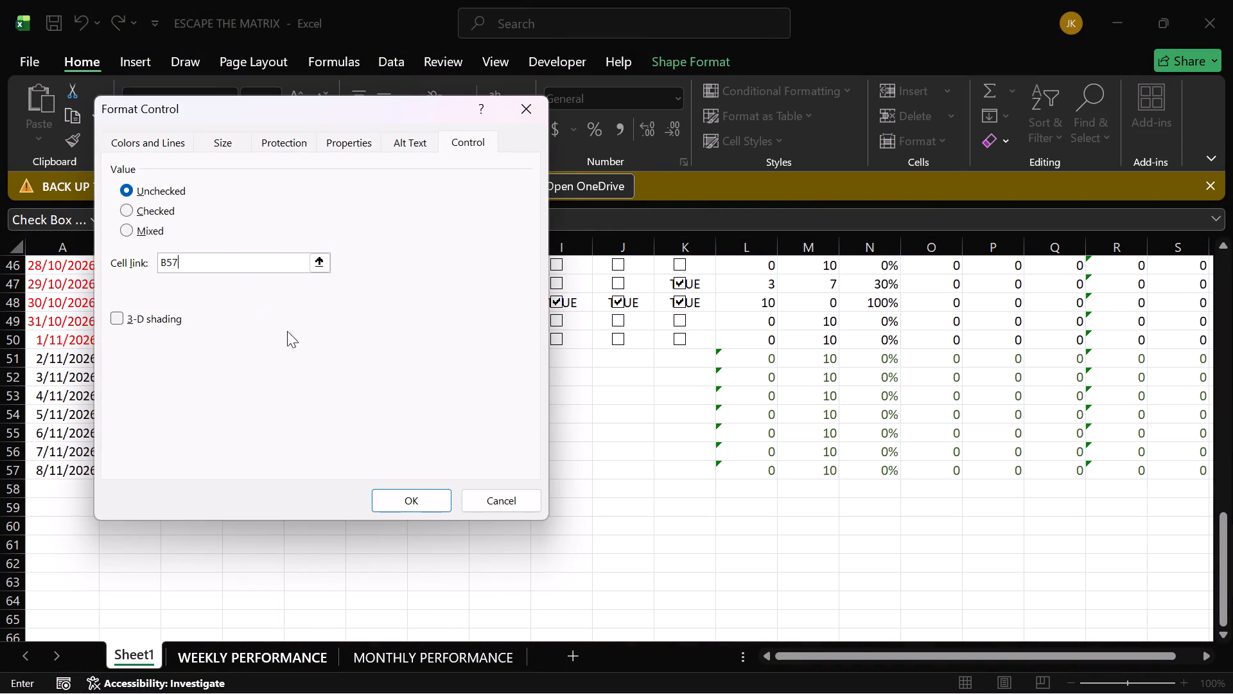
pyautogui.click(413, 507)
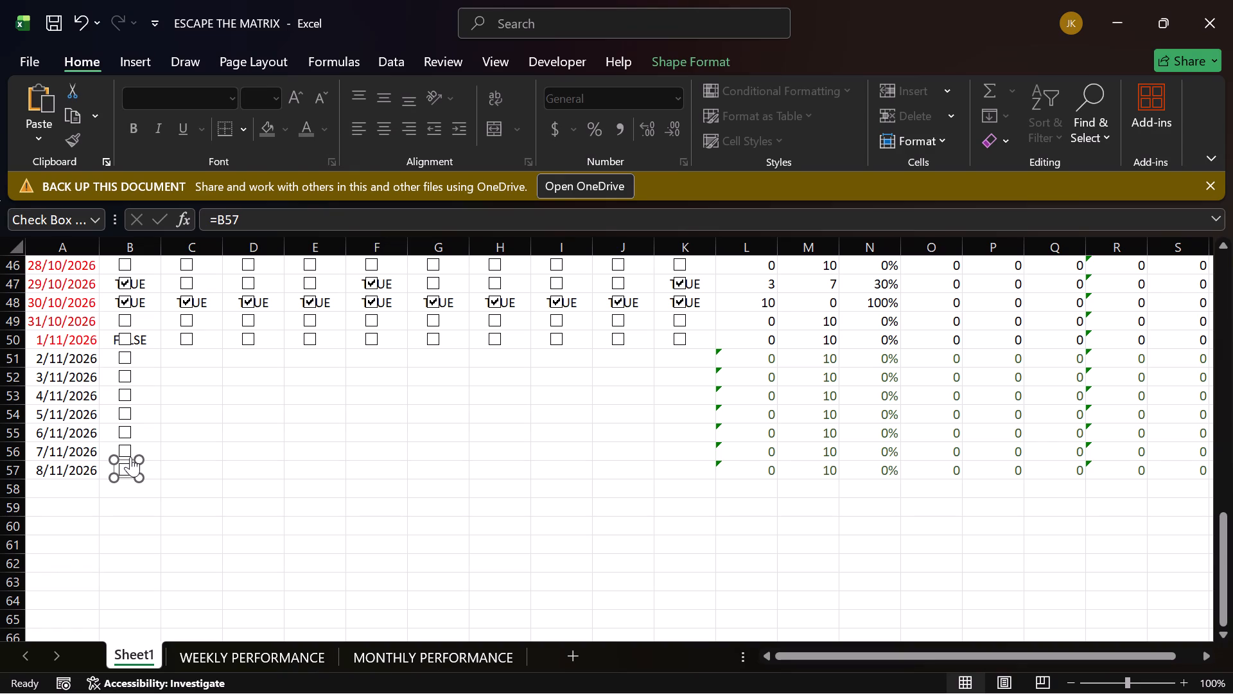
# Link the checkbox in the 7/11/2026 row of column B to cell B56.
pyautogui.rightClick(126, 451)
pyautogui.click(206, 630)
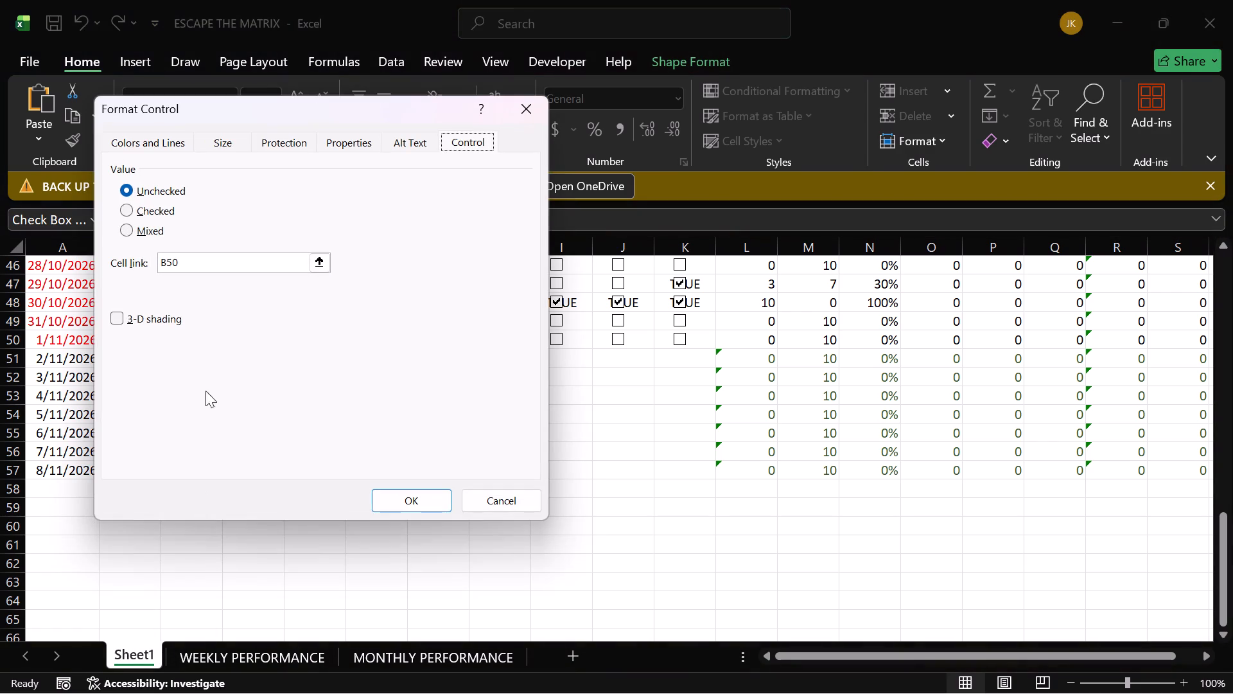
pyautogui.click(236, 261)
pyautogui.press('BackSpace')
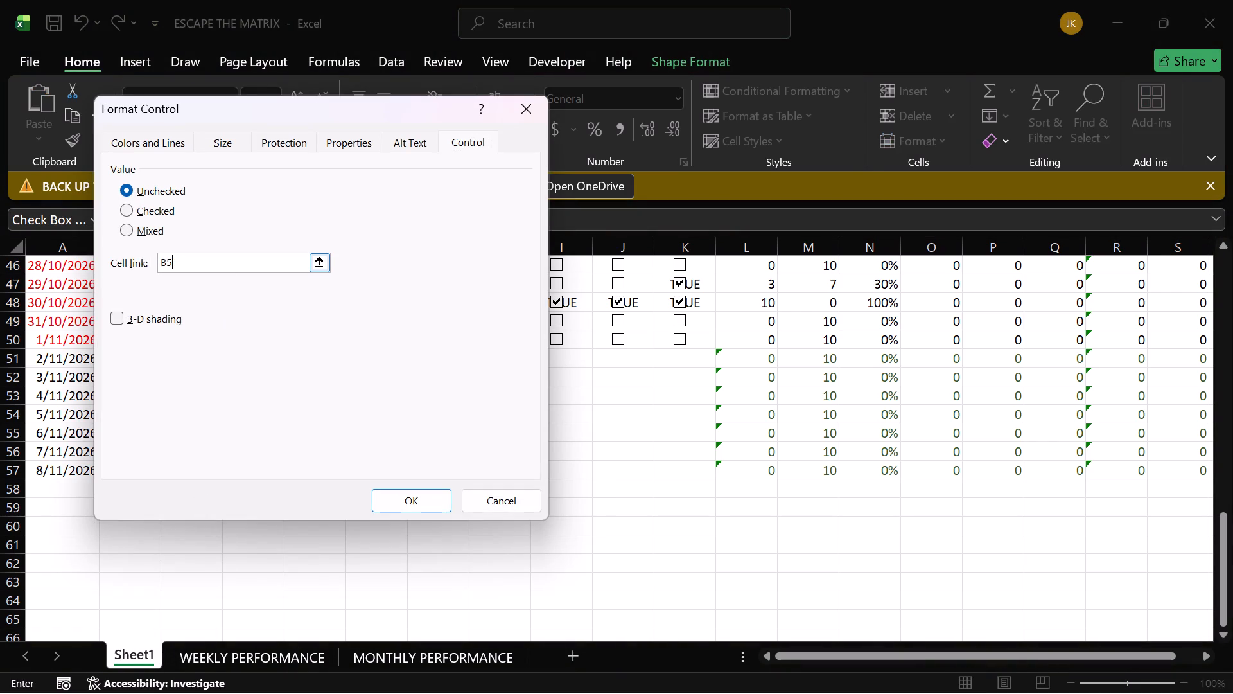
pyautogui.press('6')
pyautogui.press('Return')
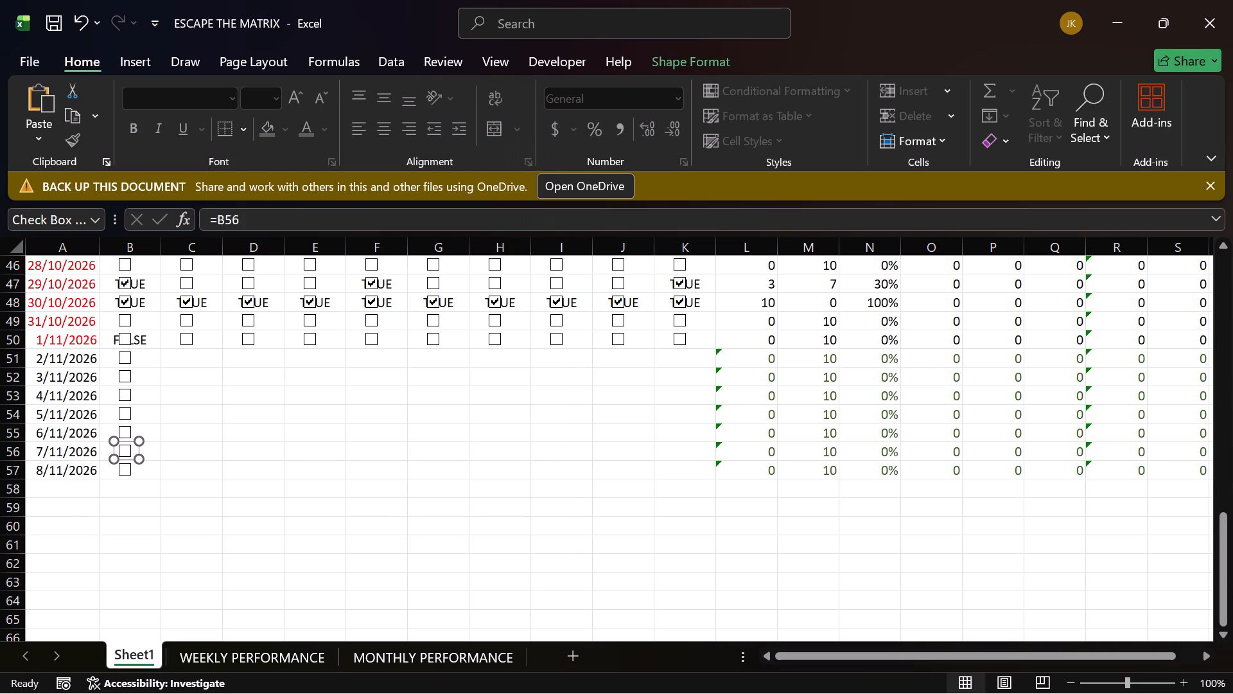
# Link the checkbox in the 6/11/2026 row of column B to cell B55.
pyautogui.rightClick(118, 427)
pyautogui.click(175, 605)
pyautogui.click(256, 260)
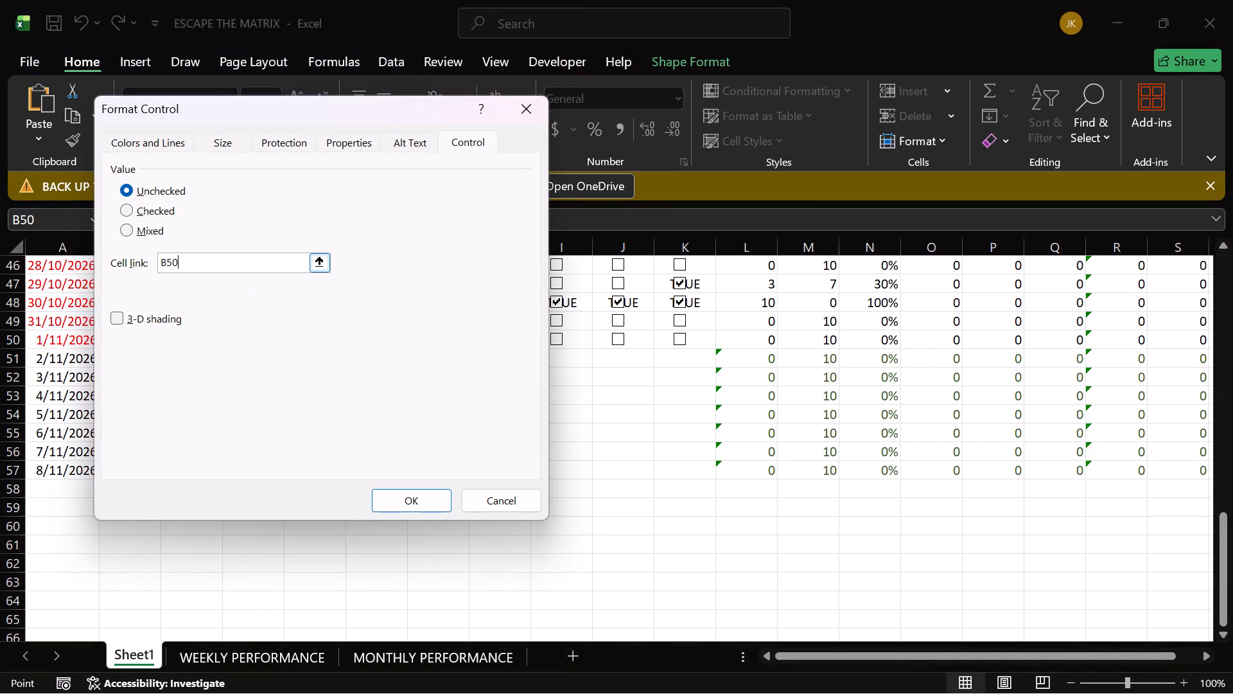
pyautogui.press('BackSpace')
pyautogui.press('5')
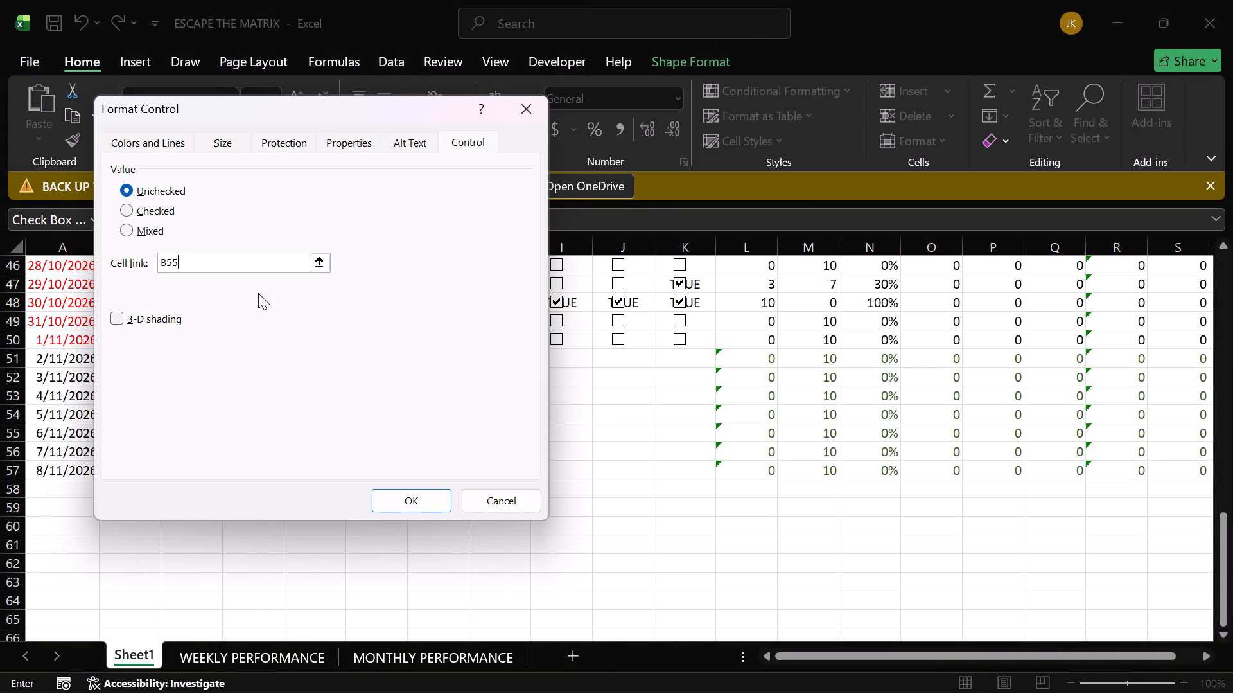
pyautogui.press('Return')
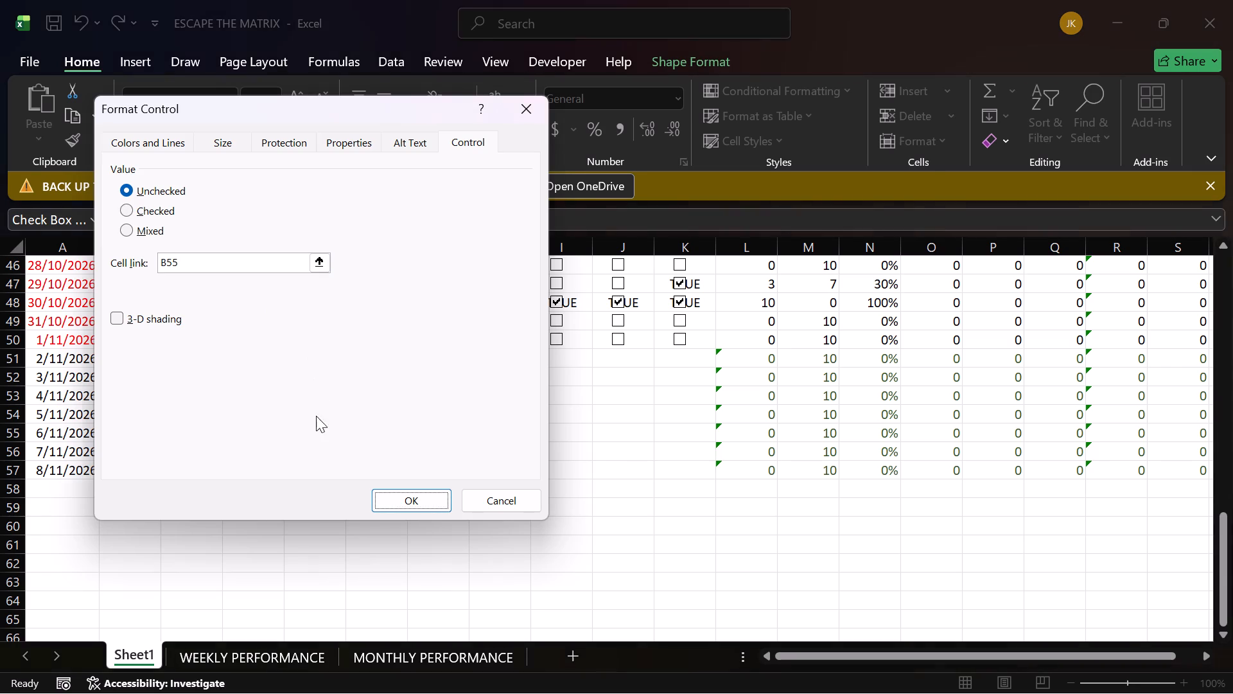
# Link the checkbox in the 2/11/2026 row of column B to cell B51.
pyautogui.scroll(1, 120, 411)
pyautogui.rightClick(120, 411)
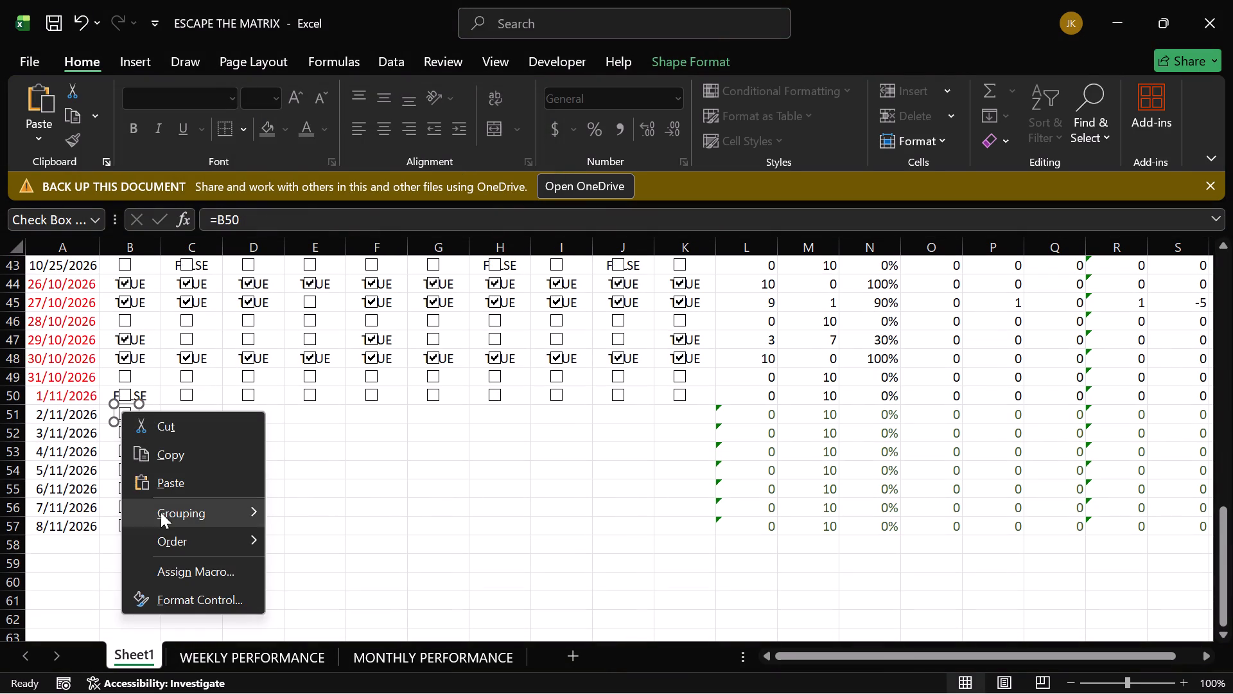
pyautogui.click(205, 591)
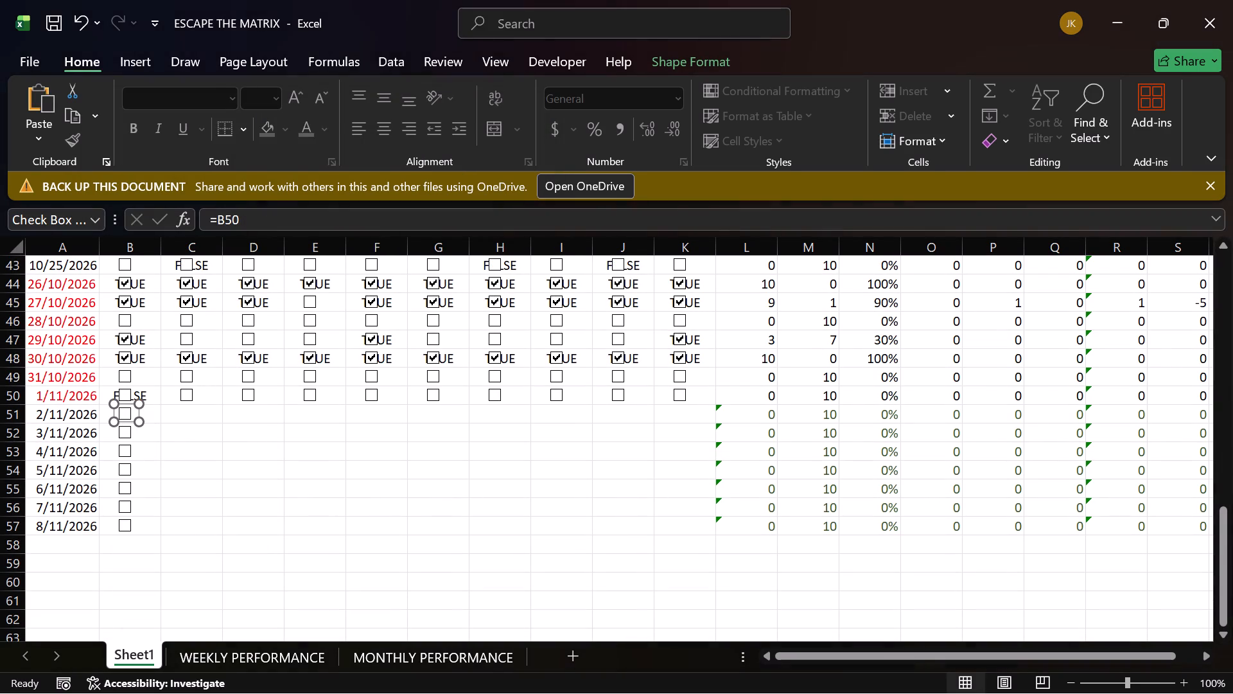
pyautogui.click(231, 261)
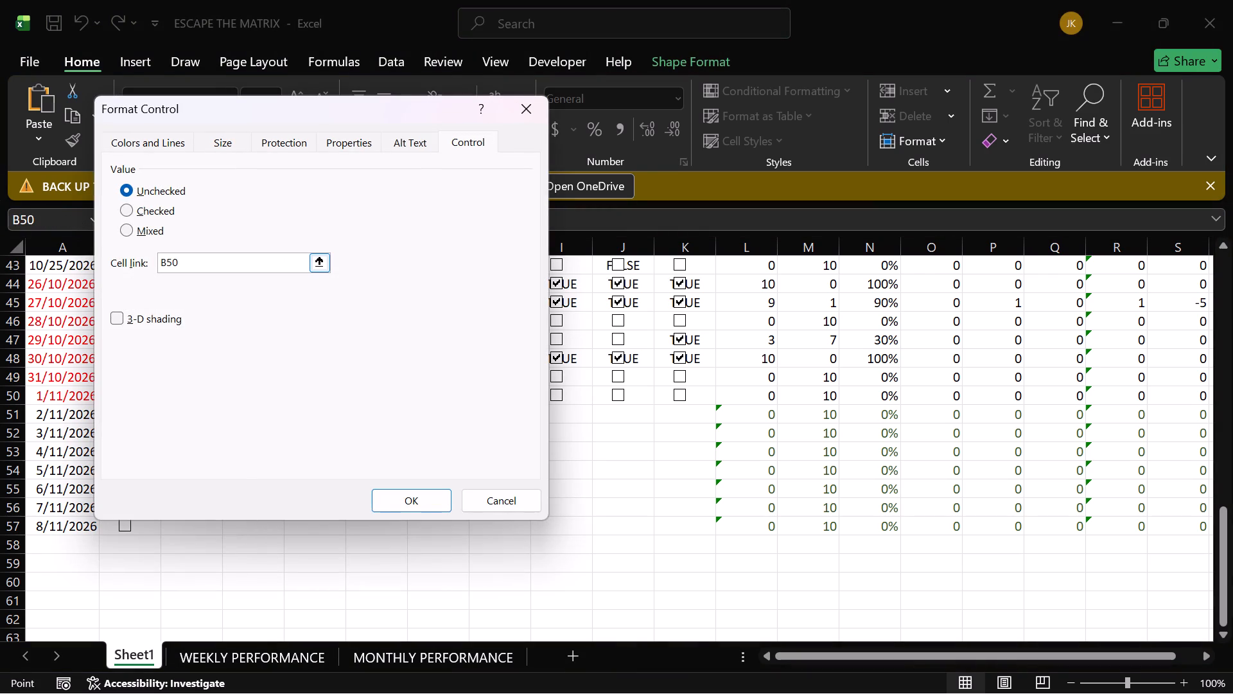
pyautogui.press('BackSpace')
pyautogui.press('1')
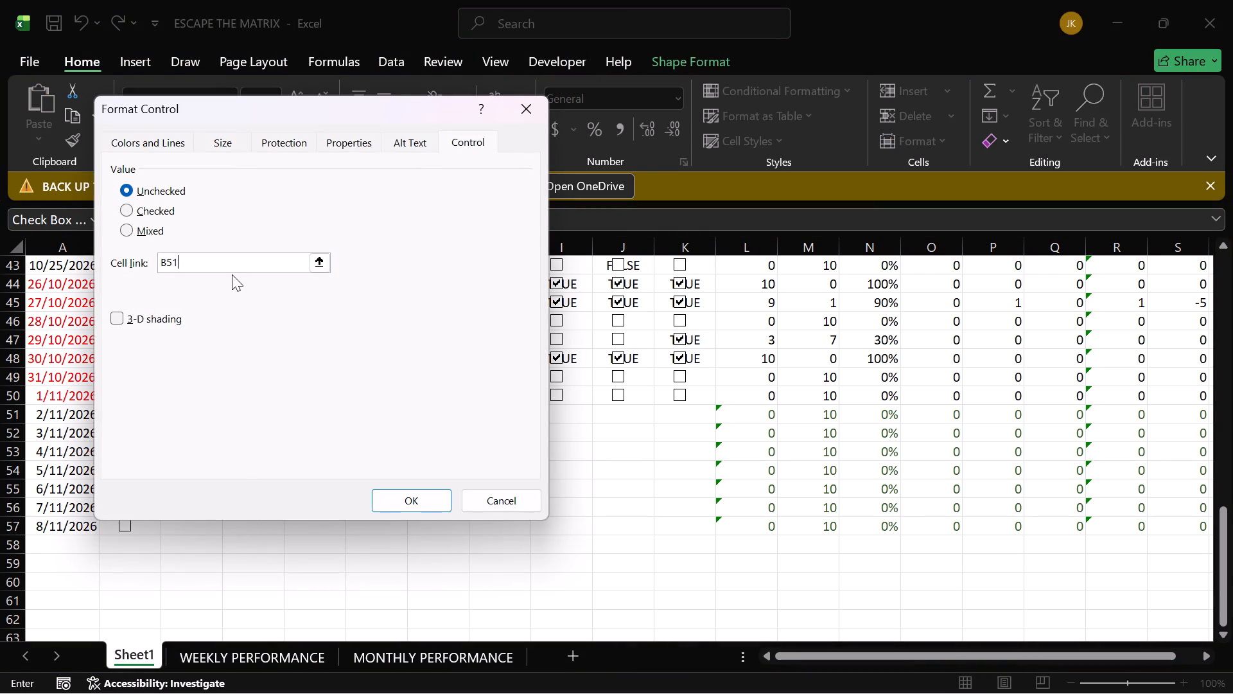
pyautogui.press('Return')
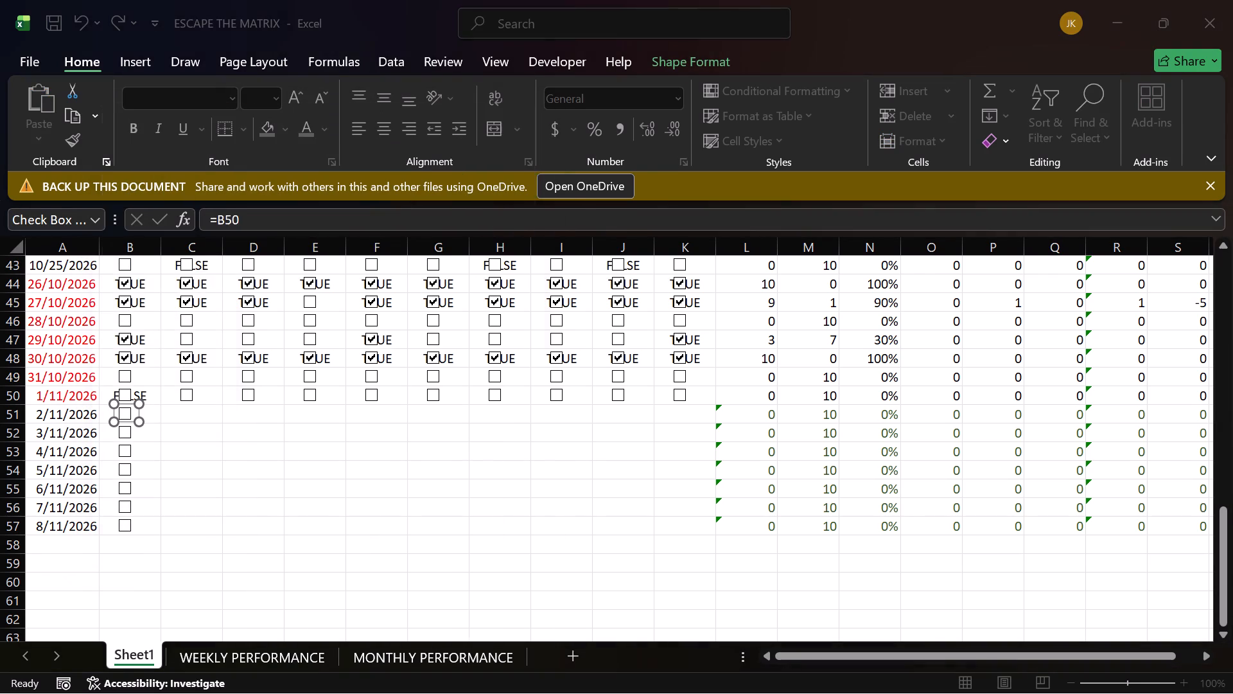
# Link the checkbox in the 3/11/2026 row of column B to cell B52.
pyautogui.rightClick(121, 434)
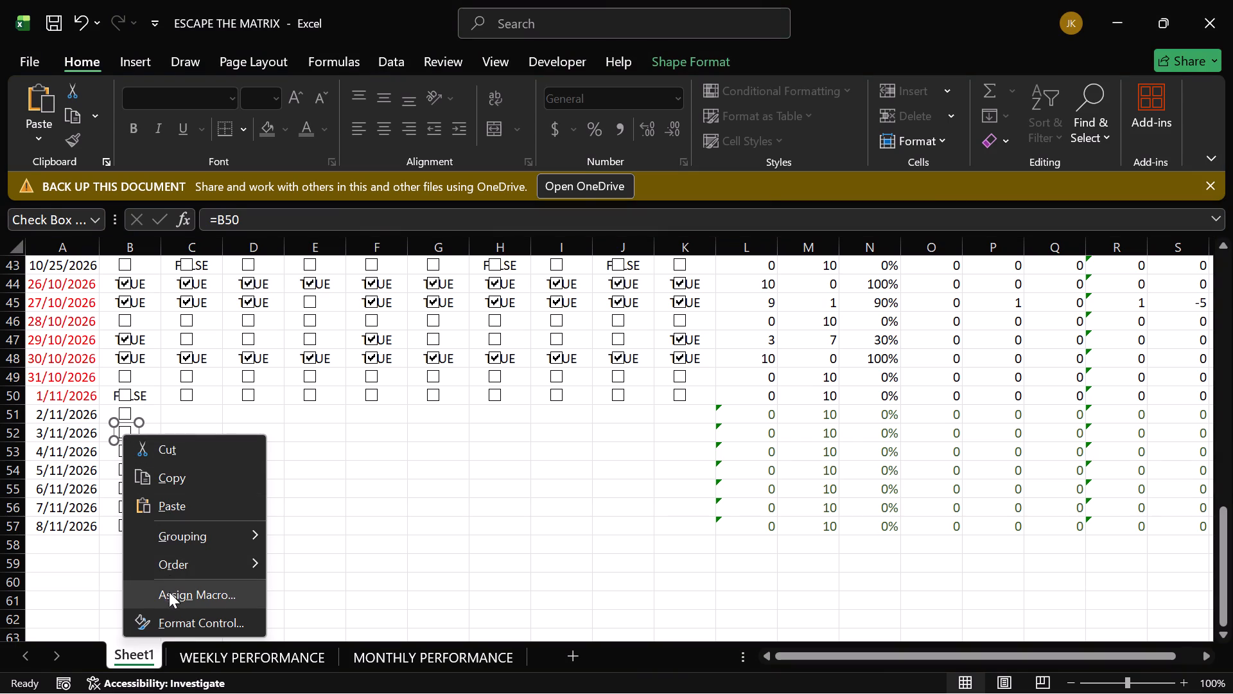
pyautogui.click(179, 618)
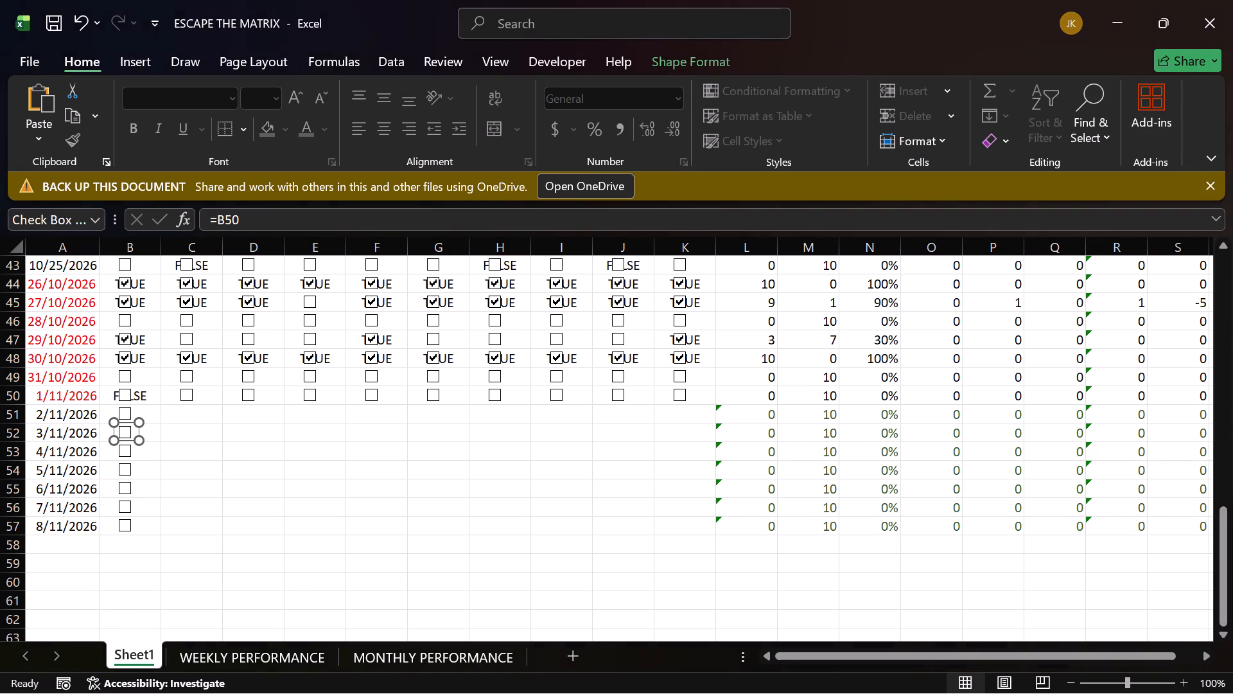
pyautogui.click(221, 271)
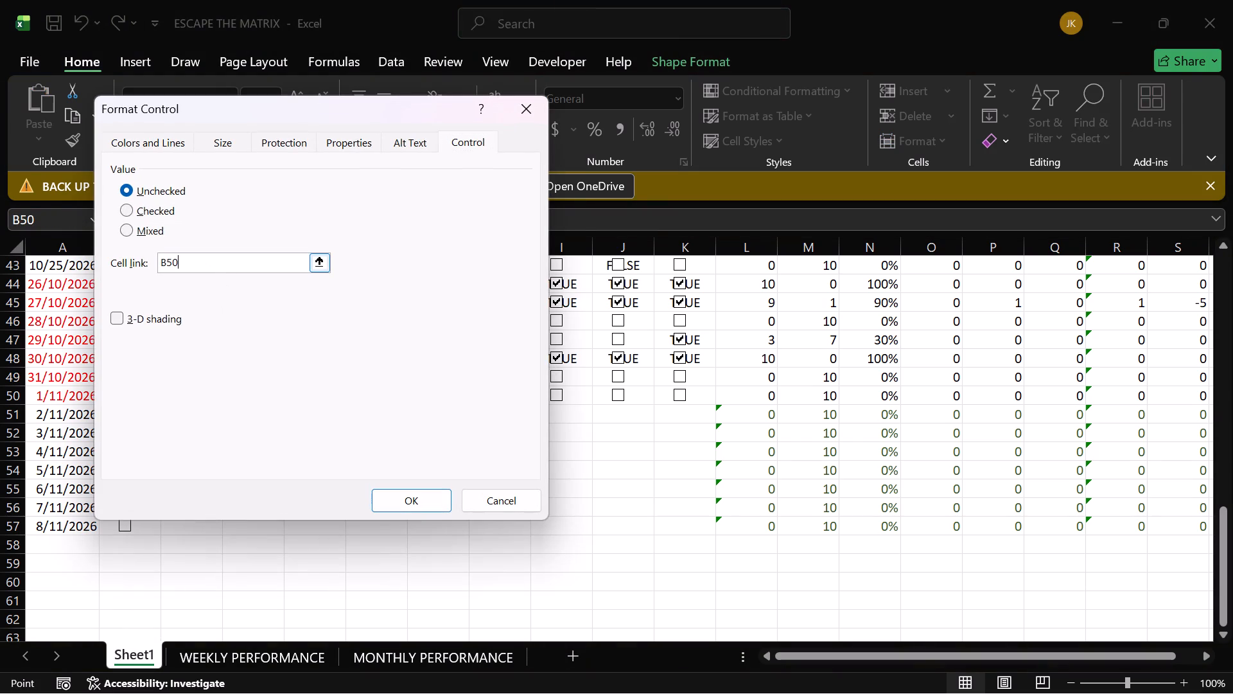
pyautogui.press('BackSpace')
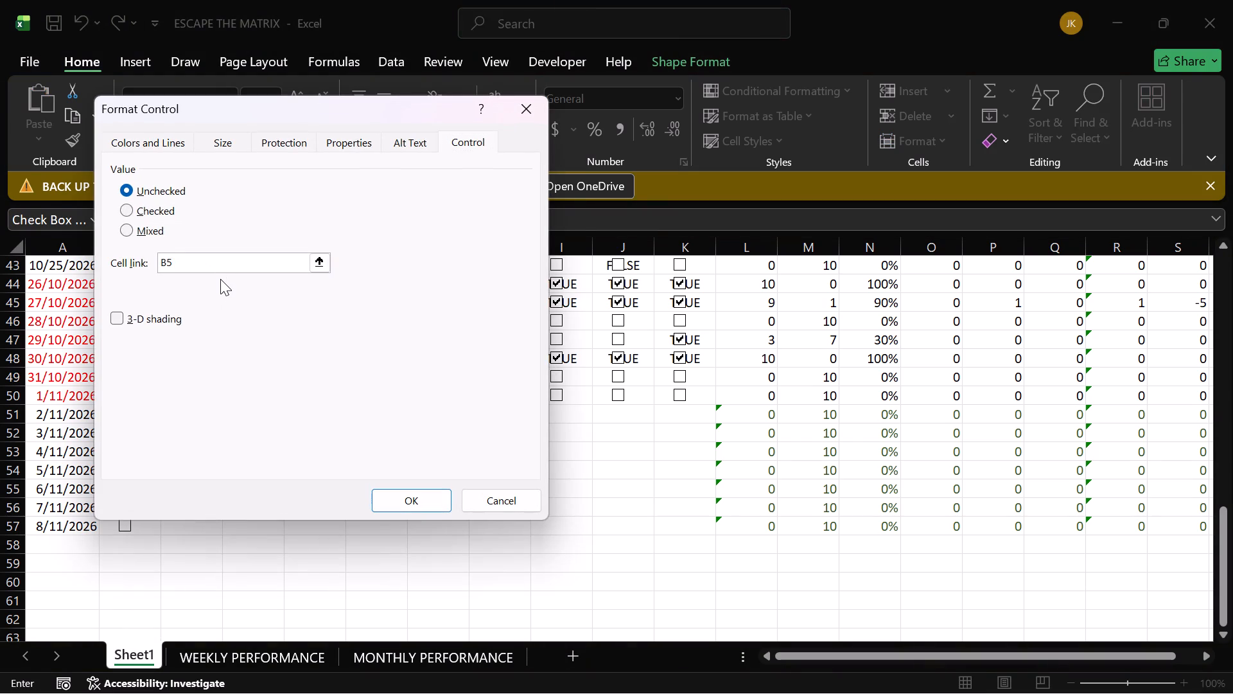
pyautogui.press('2')
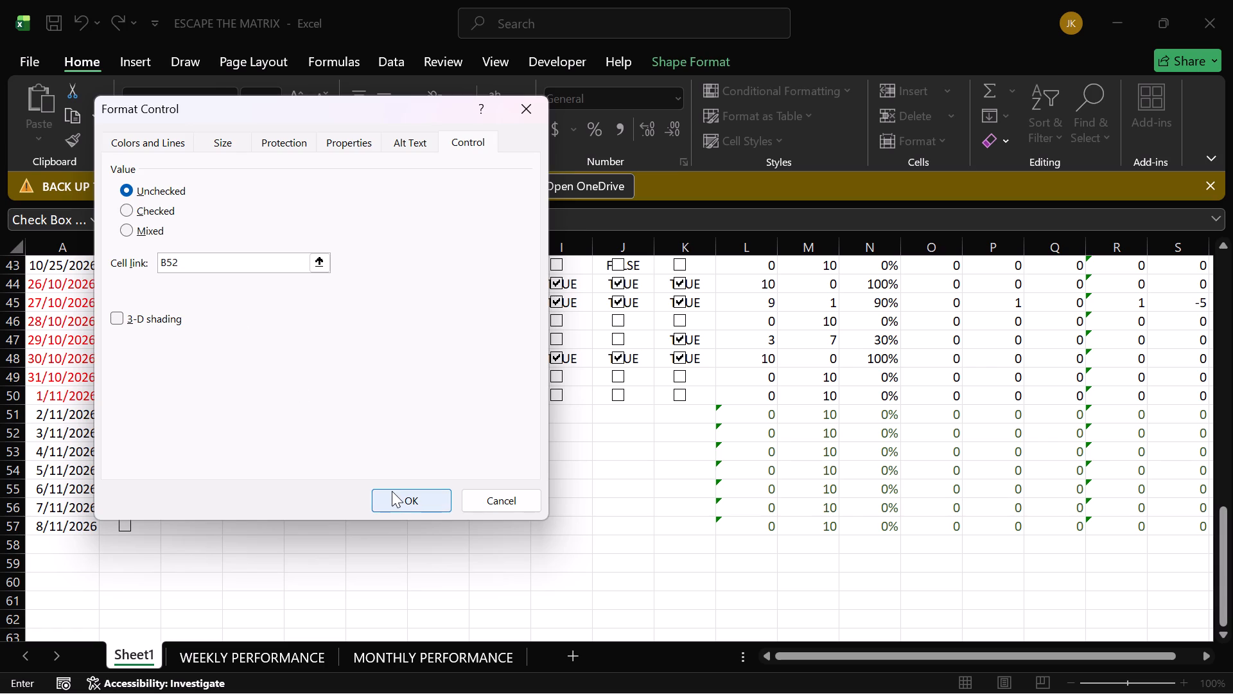
pyautogui.click(392, 491)
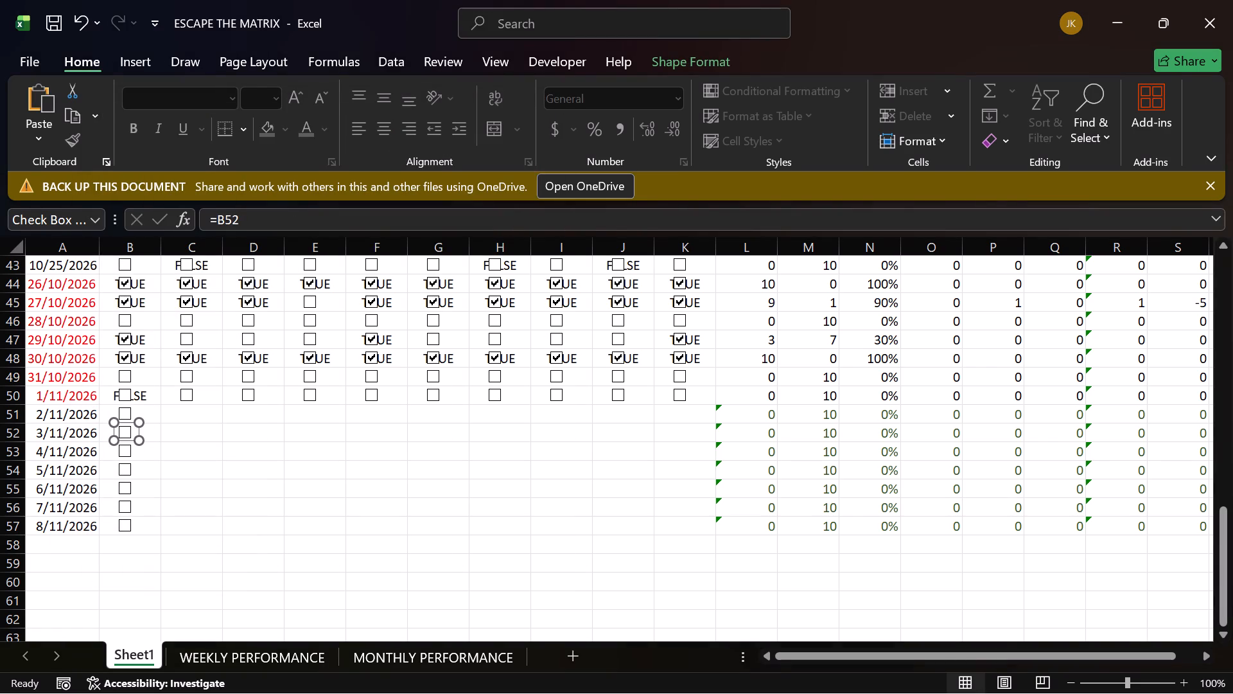
# Link the checkbox in the 4/11/2026 row of column B to cell B53.
pyautogui.rightClick(126, 454)
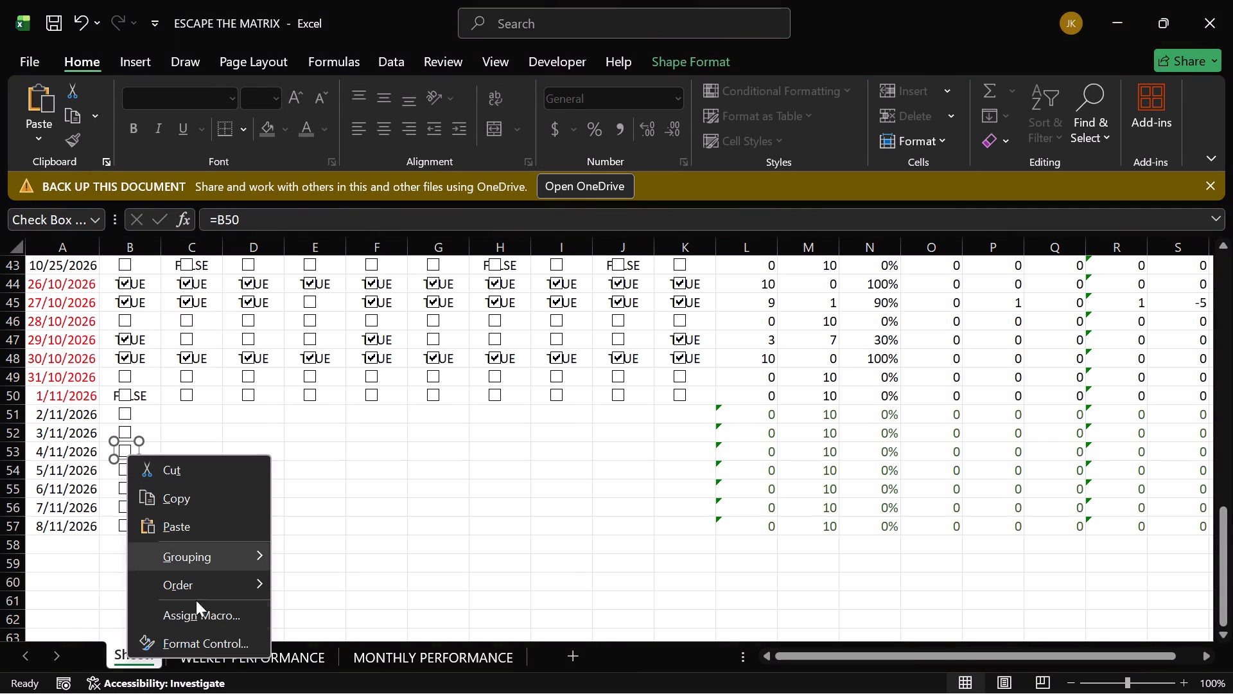
pyautogui.click(198, 641)
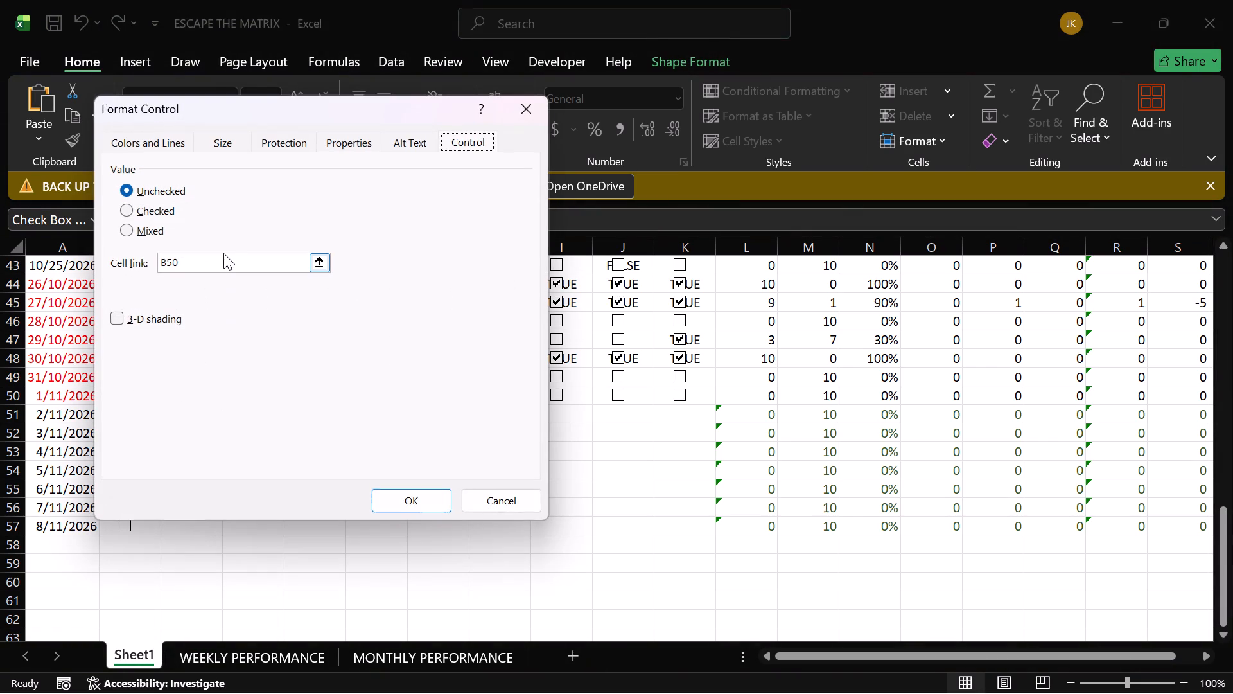
pyautogui.click(222, 254)
pyautogui.click(221, 256)
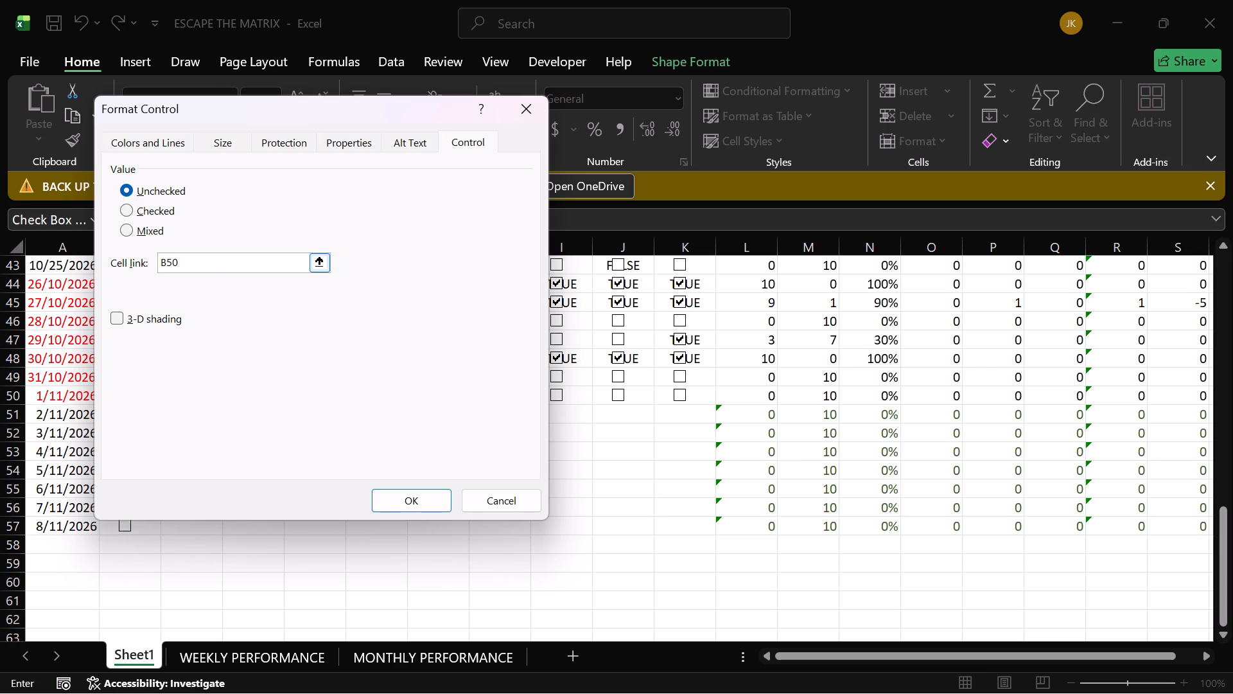
pyautogui.press('BackSpace')
pyautogui.press('3')
pyautogui.click(392, 492)
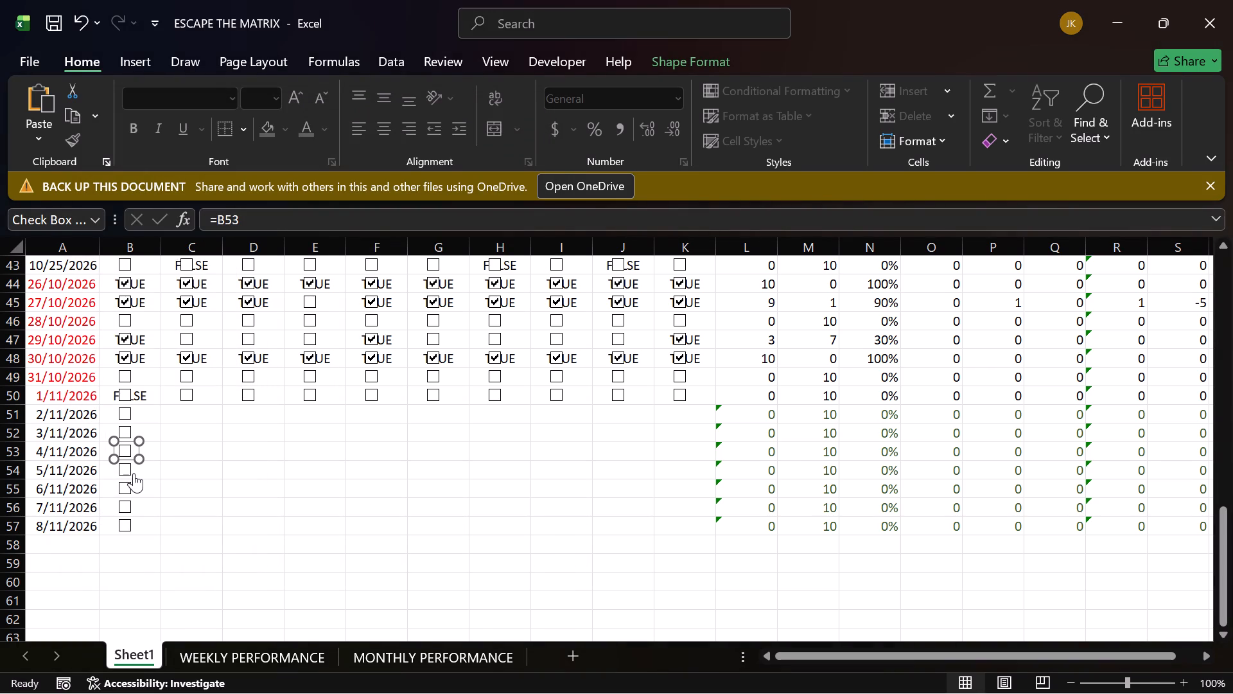
# Link the checkbox in the 5/11/2026 row of column B to cell B54.
pyautogui.rightClick(127, 474)
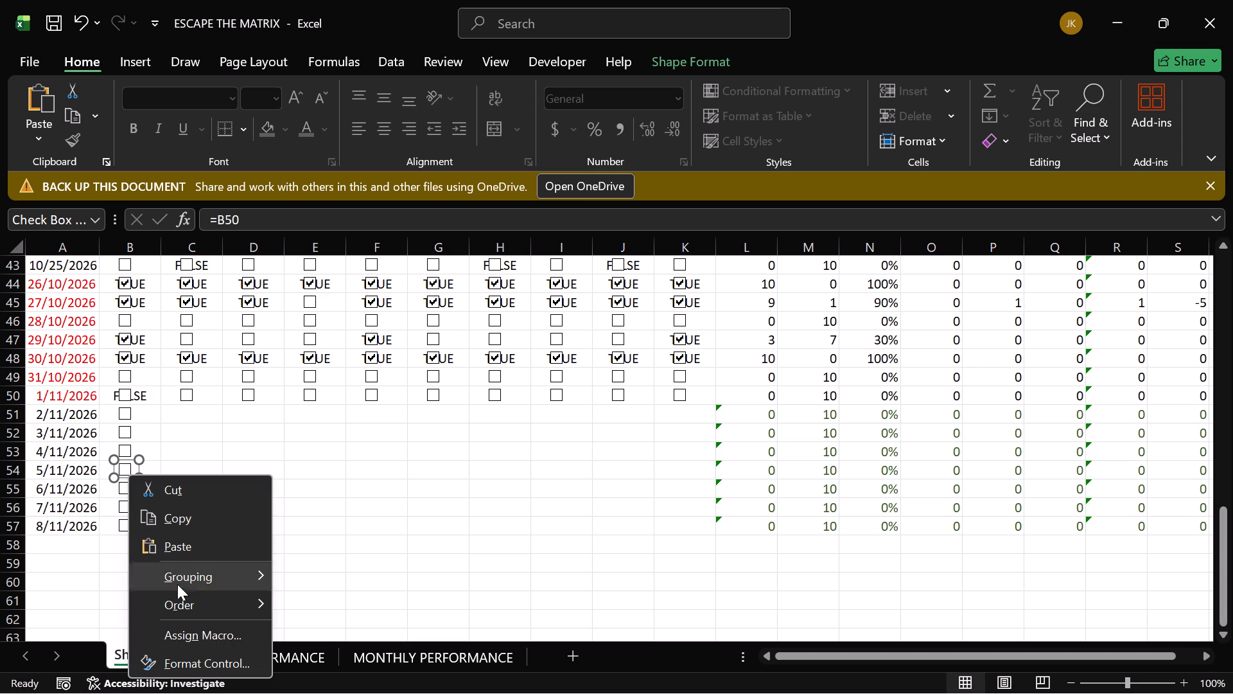
pyautogui.click(202, 661)
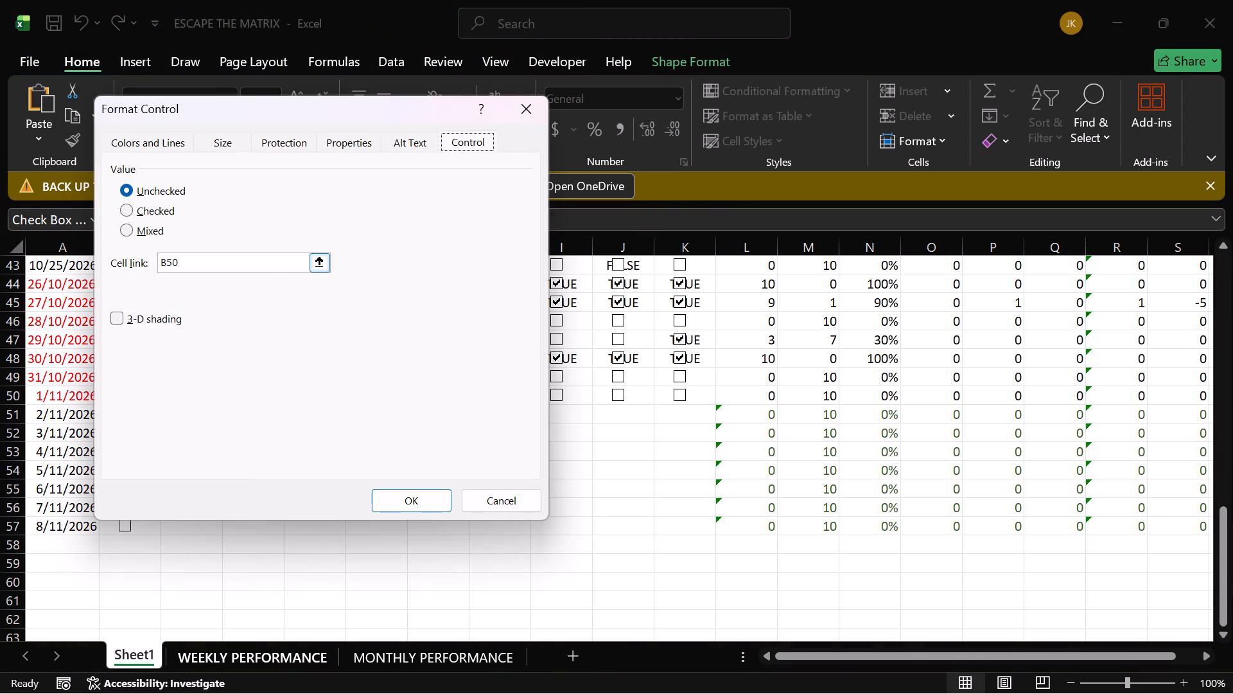
pyautogui.click(270, 266)
pyautogui.press('BackSpace')
pyautogui.press('4')
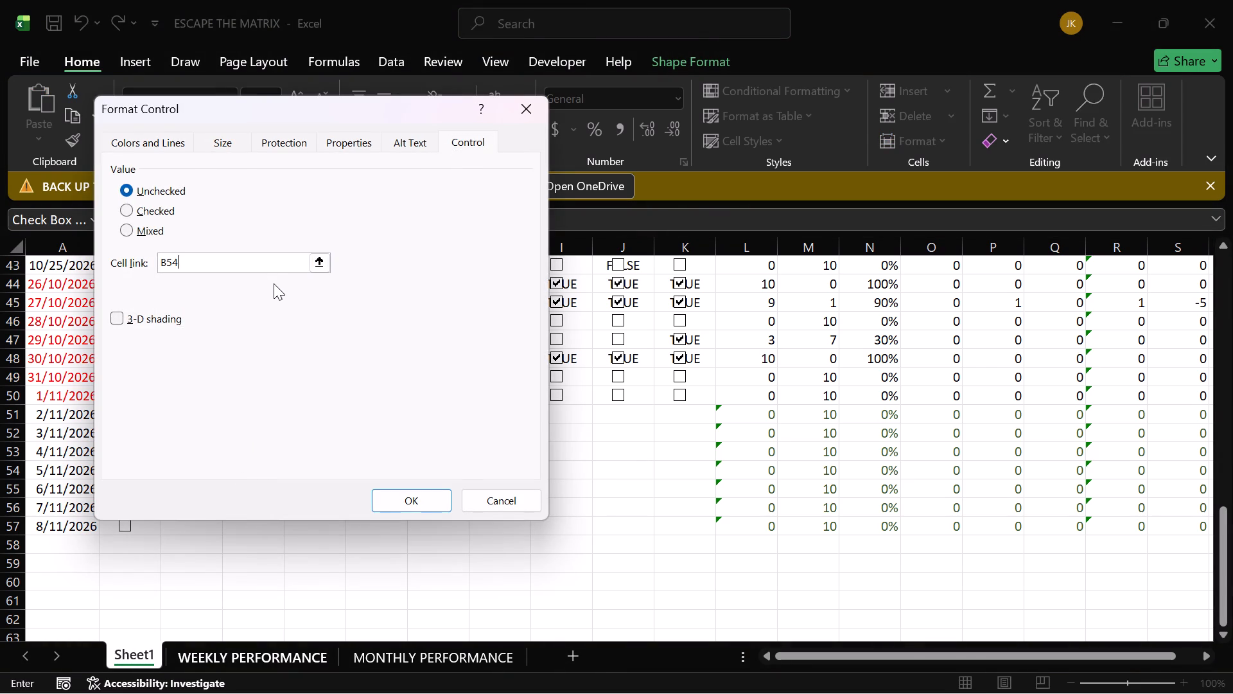
pyautogui.click(413, 508)
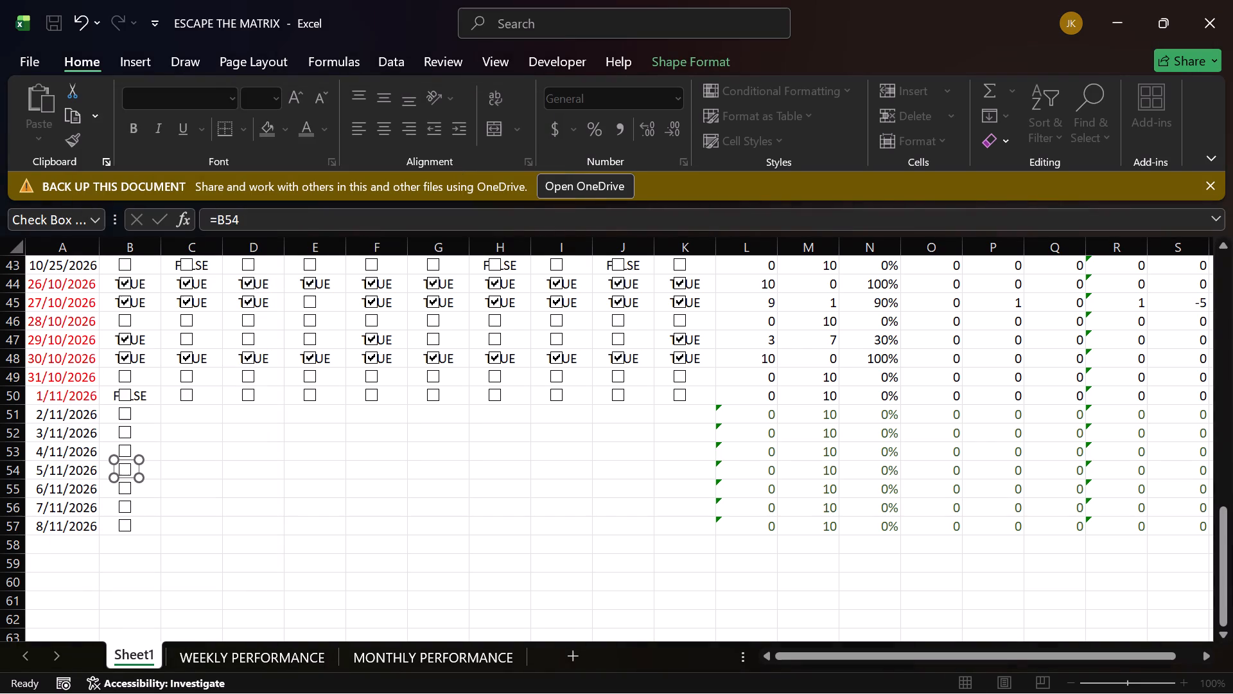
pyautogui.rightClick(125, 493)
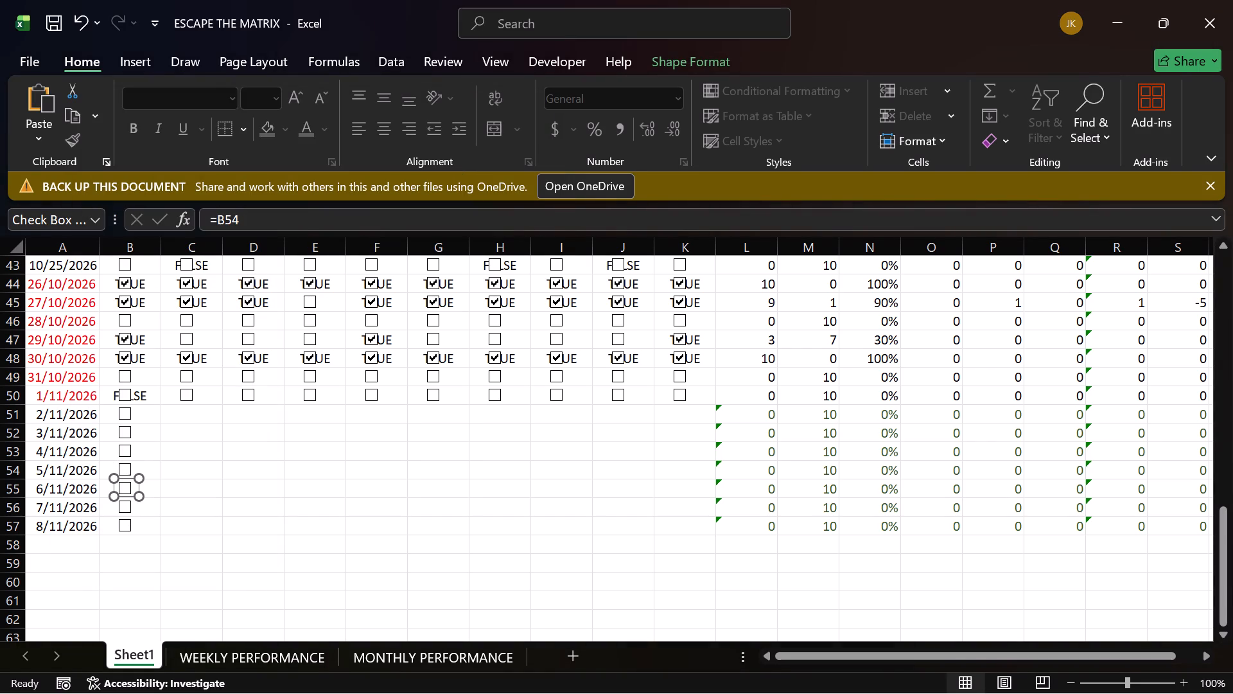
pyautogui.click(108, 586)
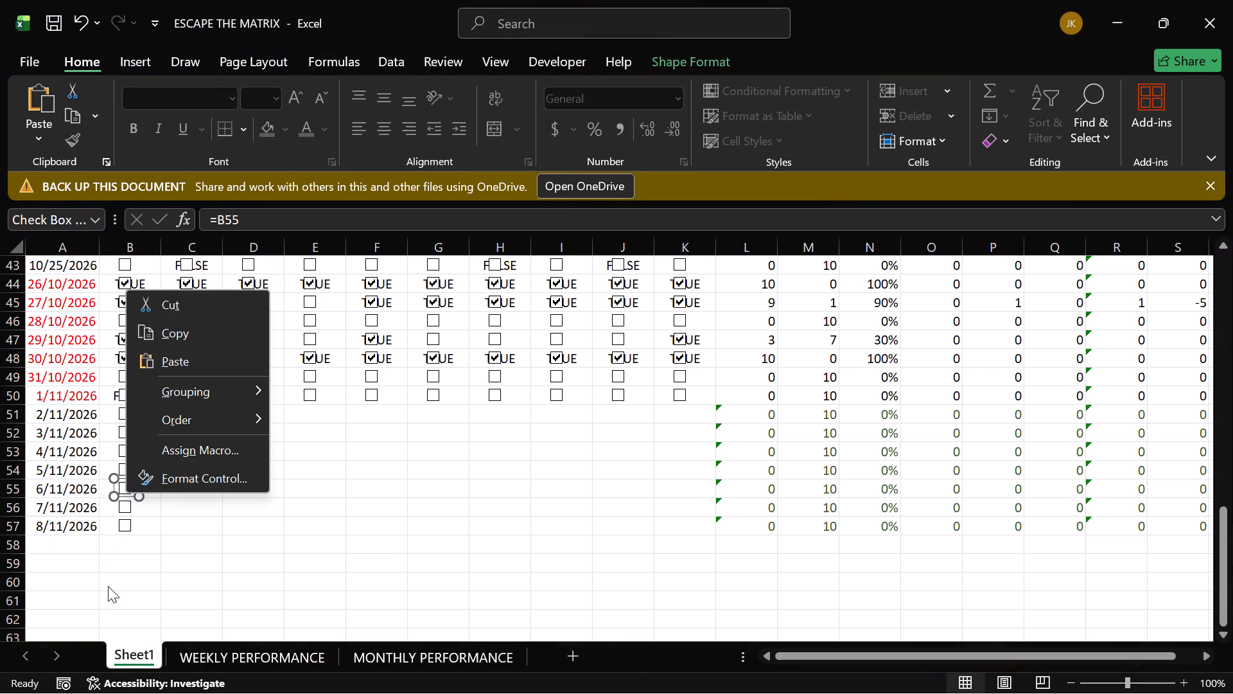
# Copy the column C checkbox from the 1/11/2026 row and paste it into cells C51, C52, C53 and C54.
pyautogui.rightClick(186, 396)
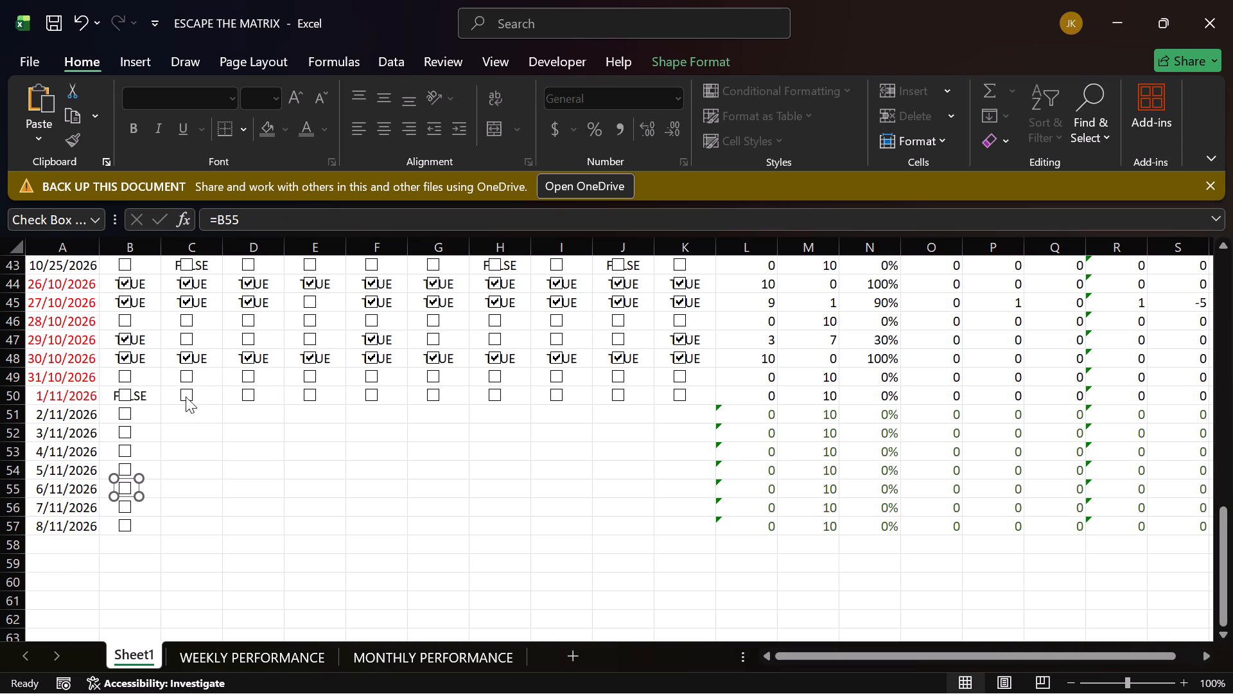
pyautogui.click(258, 437)
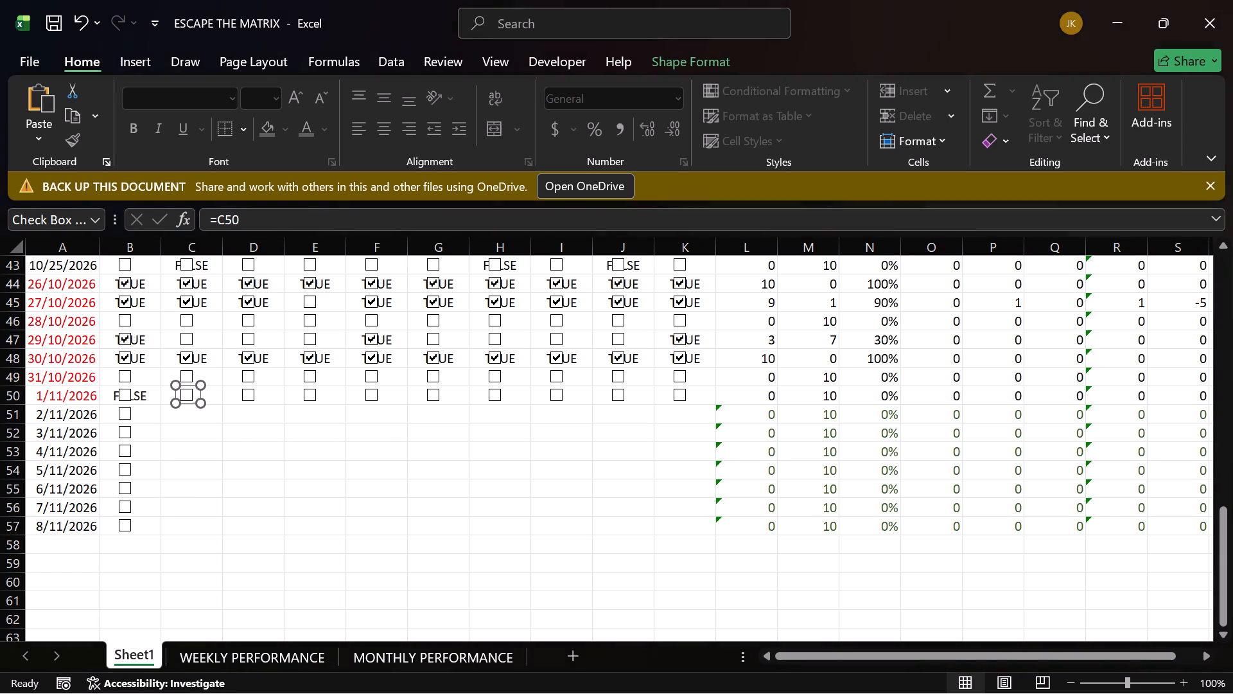
pyautogui.click(203, 421)
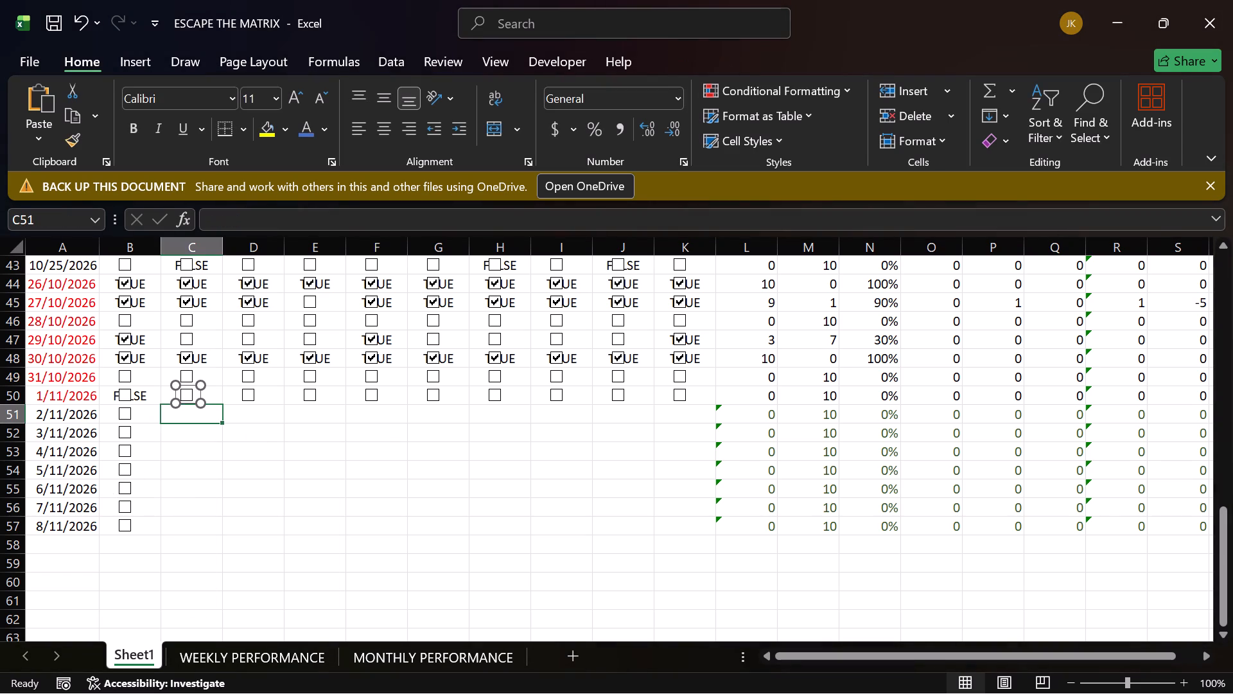
pyautogui.hotkey('ctrl', 'v')
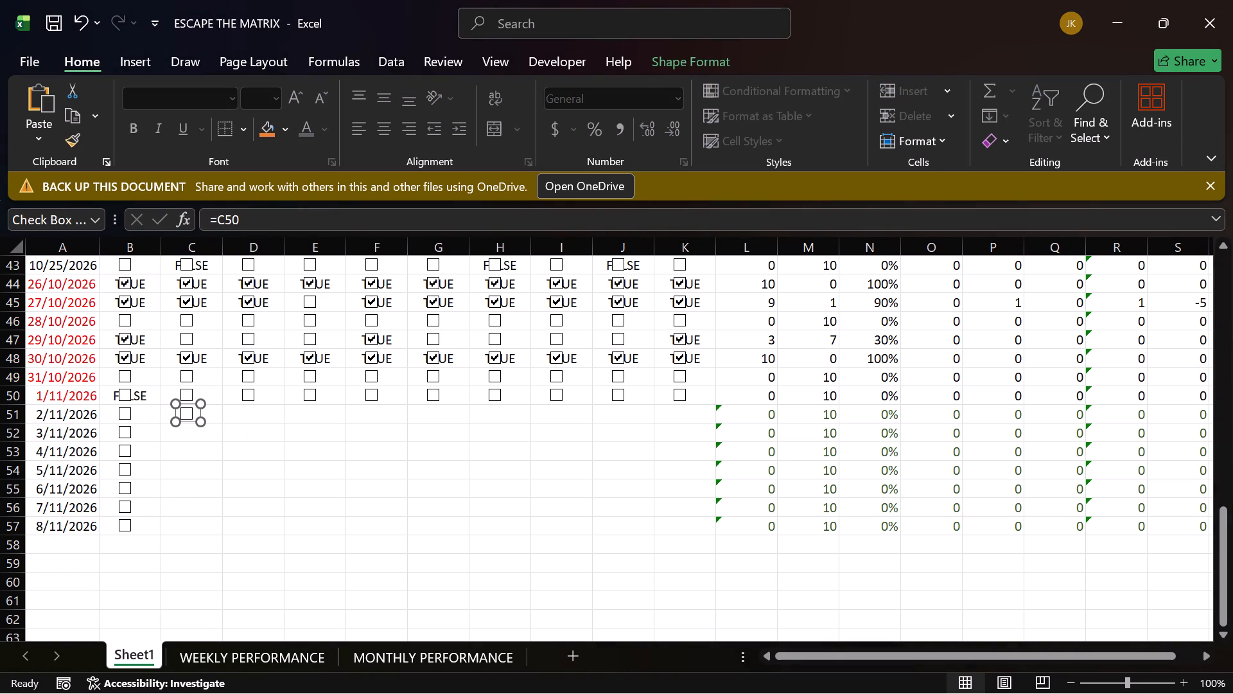
pyautogui.click(198, 436)
pyautogui.hotkey('ctrl', 'v')
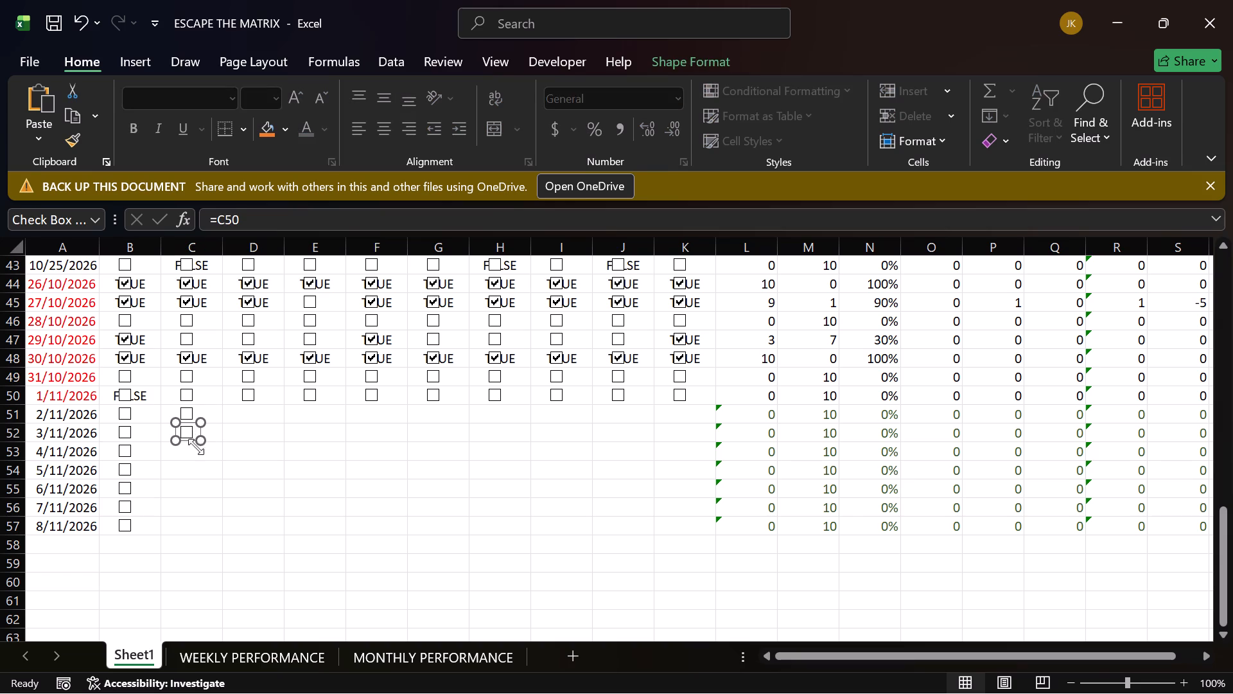
pyautogui.click(193, 455)
pyautogui.hotkey('ctrl', 'v')
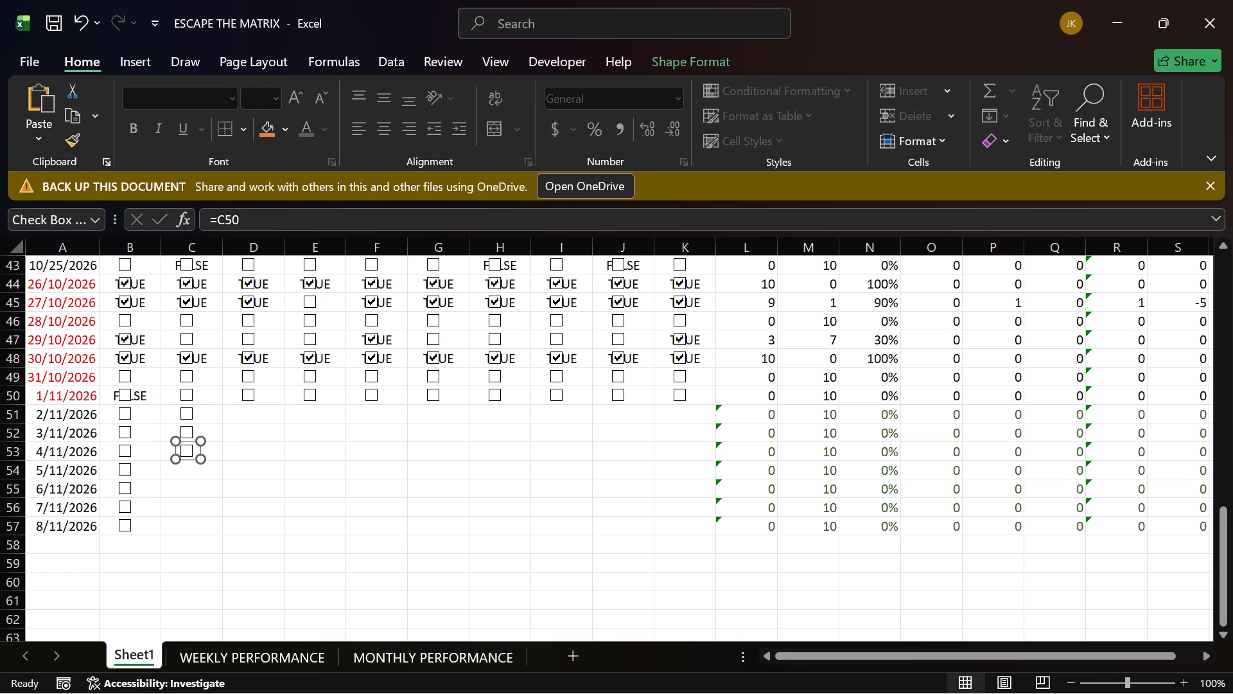
pyautogui.click(195, 467)
pyautogui.hotkey('ctrl', 'v')
# Paste the copied column C checkbox into cells C55, C56 and C57.
pyautogui.click(198, 488)
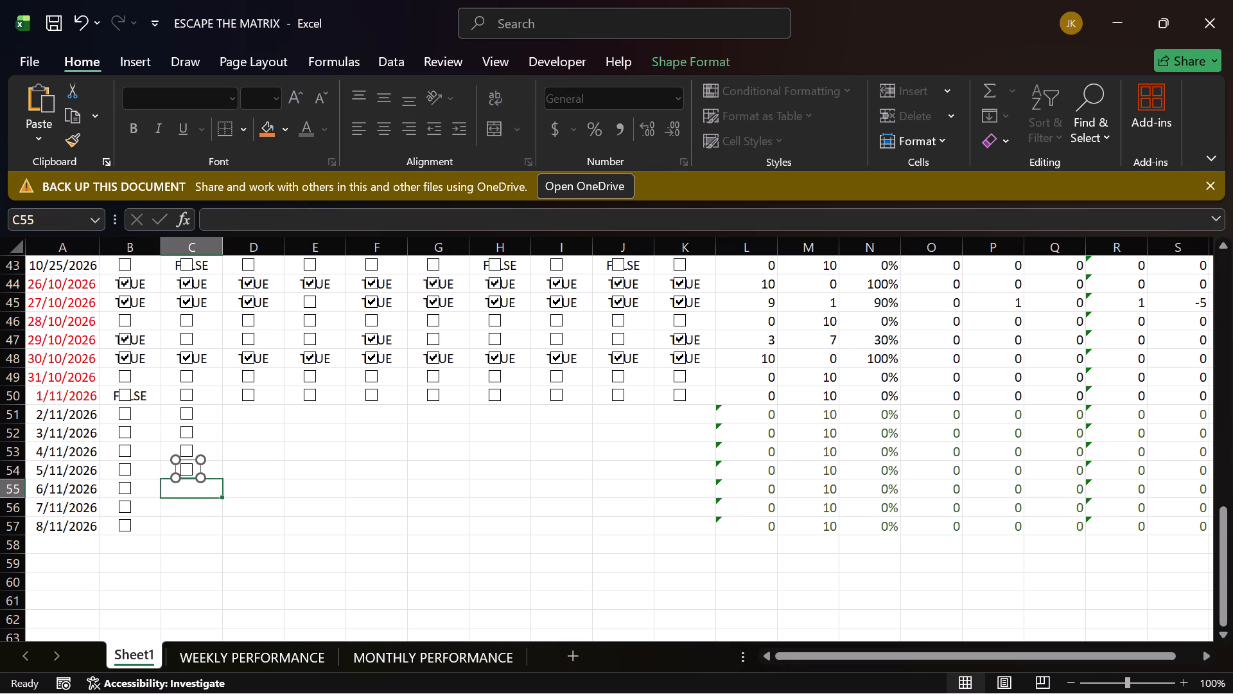
pyautogui.press('v')
pyautogui.press('BackSpace')
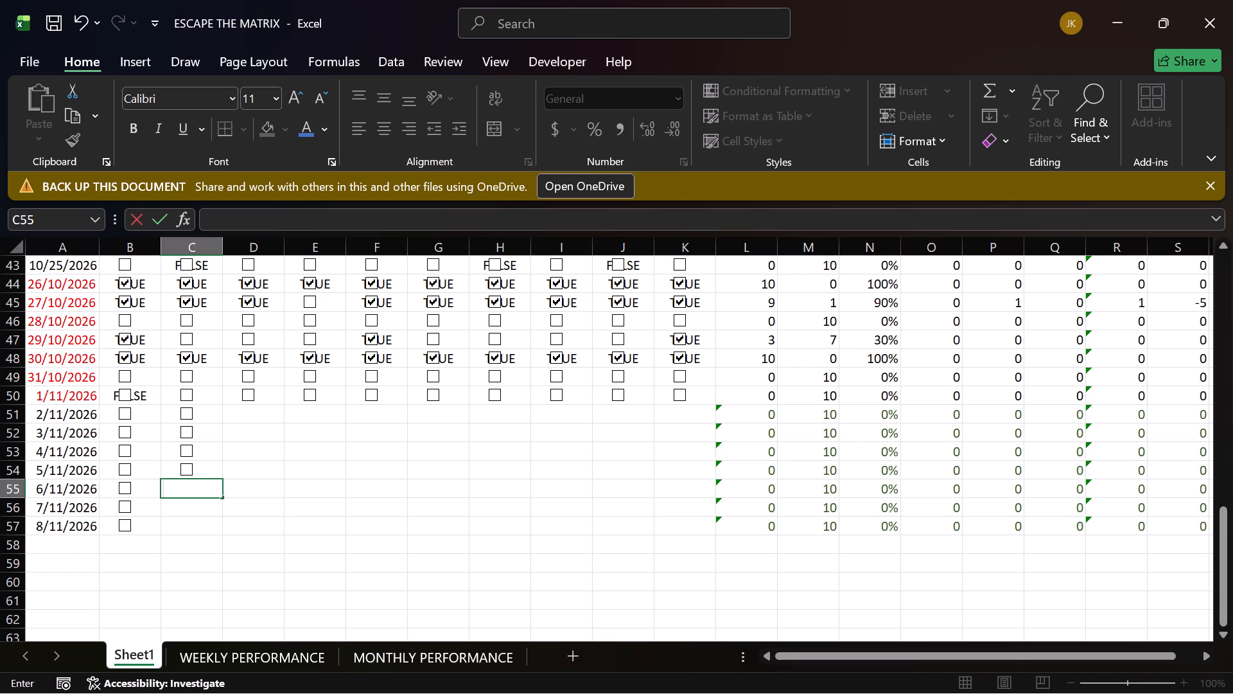
pyautogui.hotkey('ctrl', 'v')
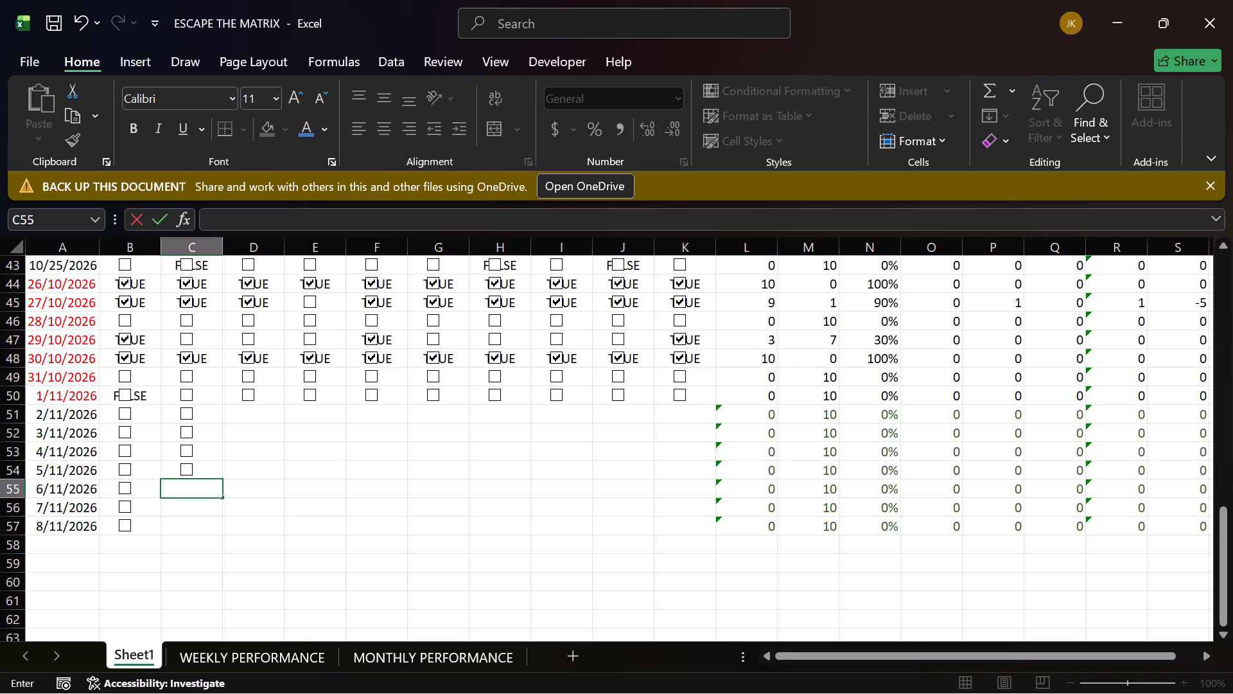
pyautogui.click(214, 535)
pyautogui.click(196, 503)
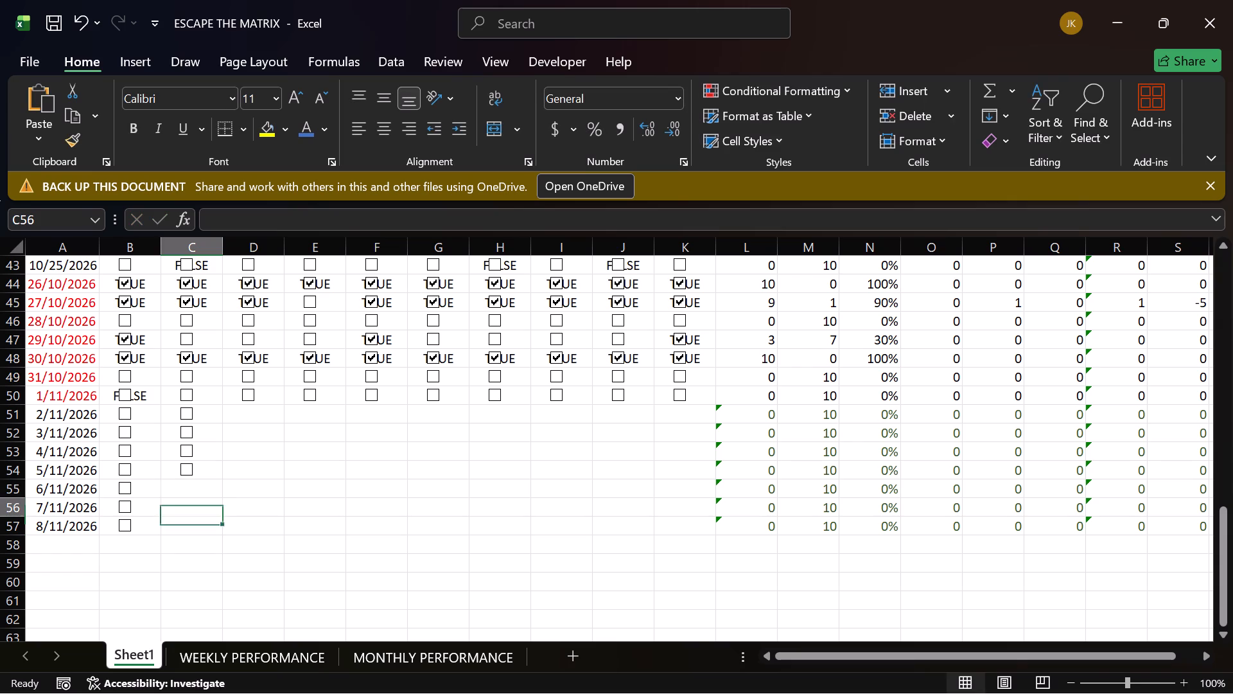
pyautogui.hotkey('ctrl', 'v')
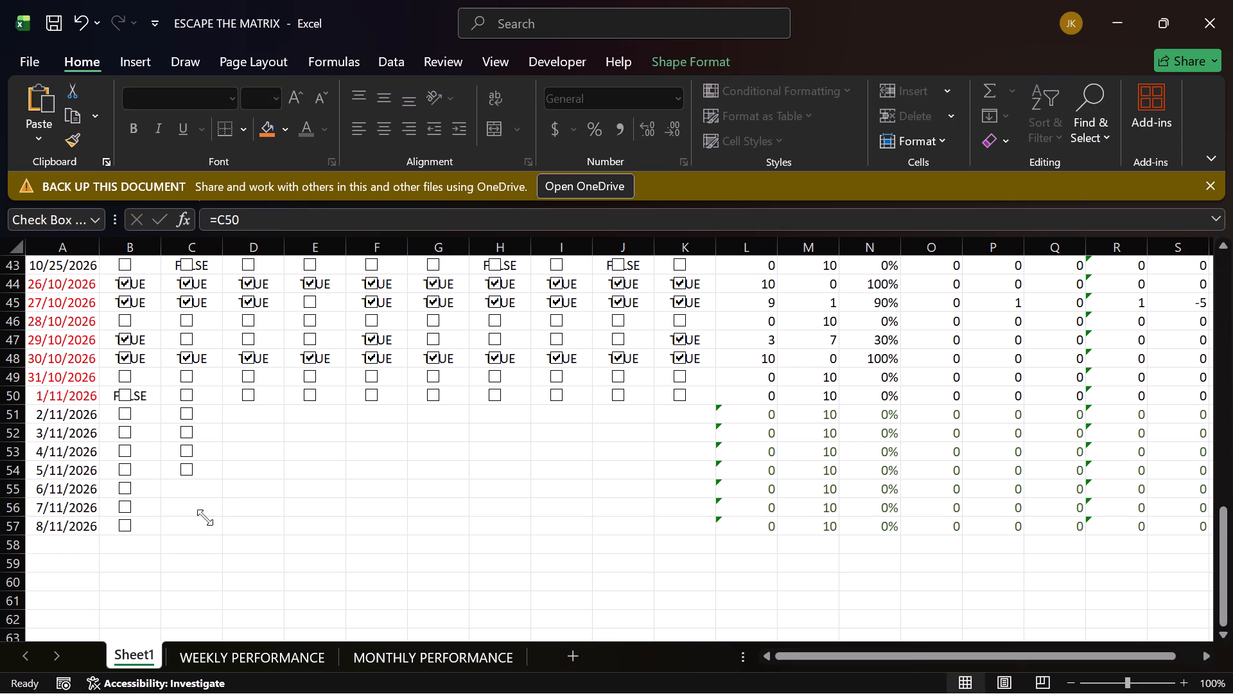
pyautogui.click(195, 486)
pyautogui.hotkey('ctrl', 'v')
pyautogui.click(189, 521)
pyautogui.hotkey('ctrl', 'v')
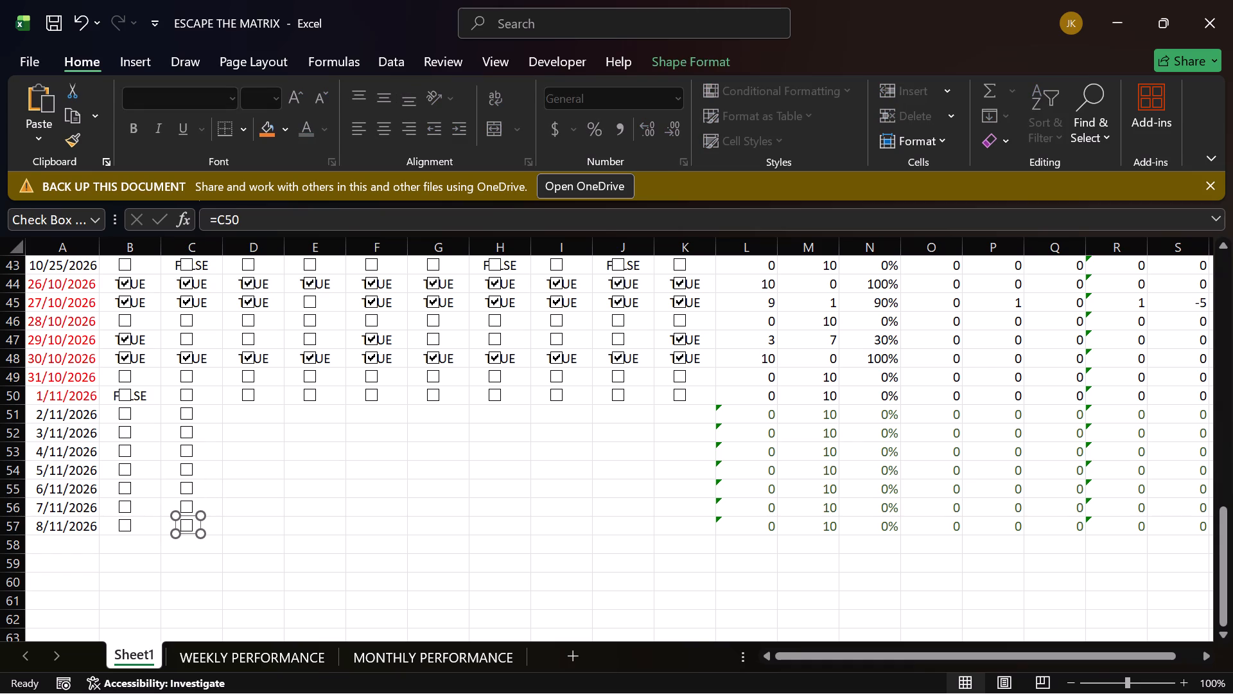
# Link the checkbox in the 2/11/2026 row of column C to cell C51.
pyautogui.rightClick(184, 412)
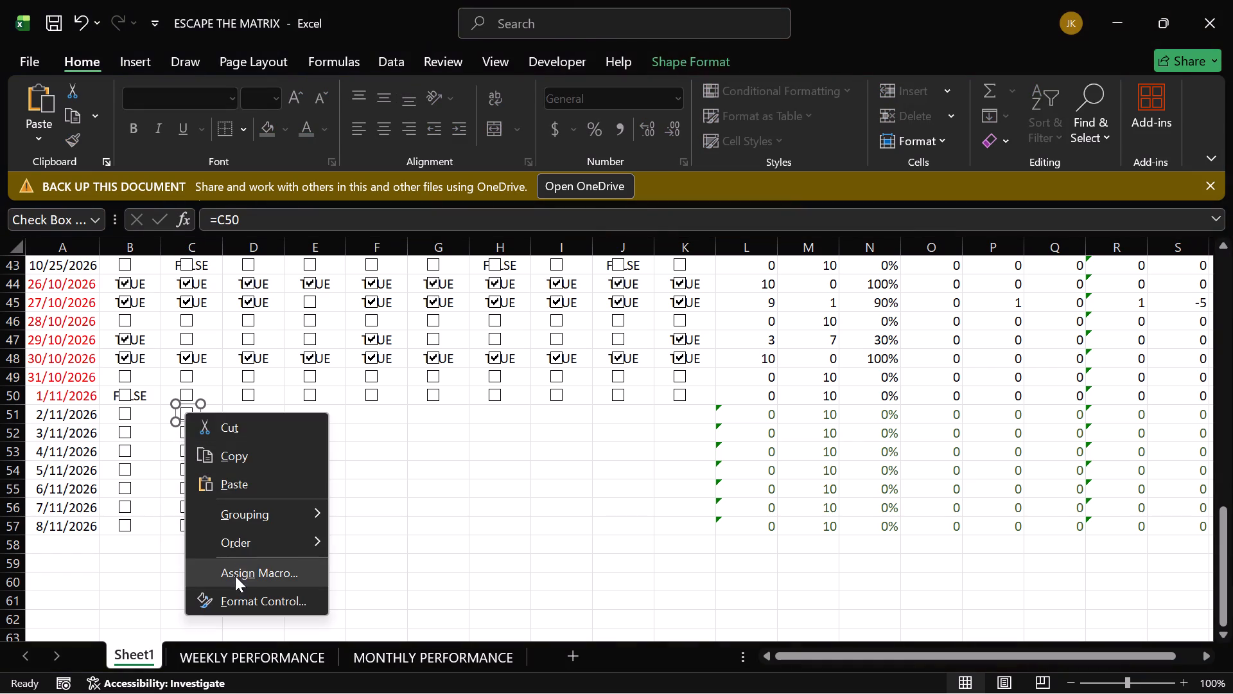
pyautogui.click(245, 601)
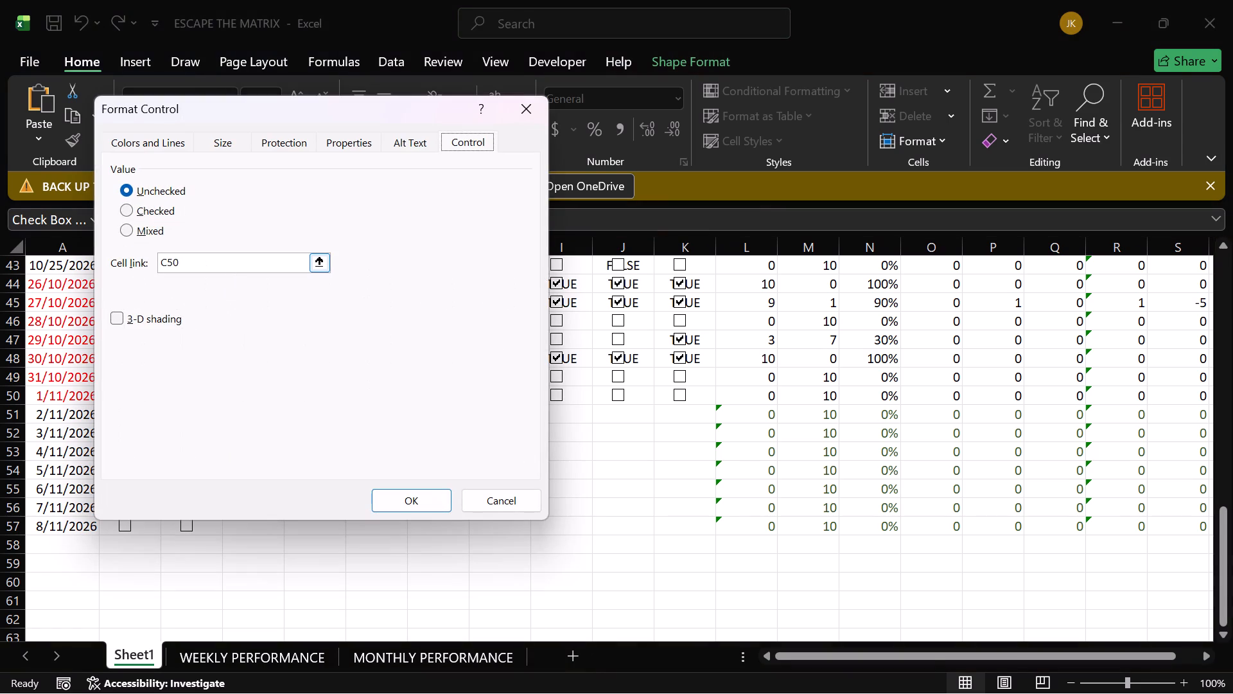
pyautogui.click(234, 260)
pyautogui.press('BackSpace')
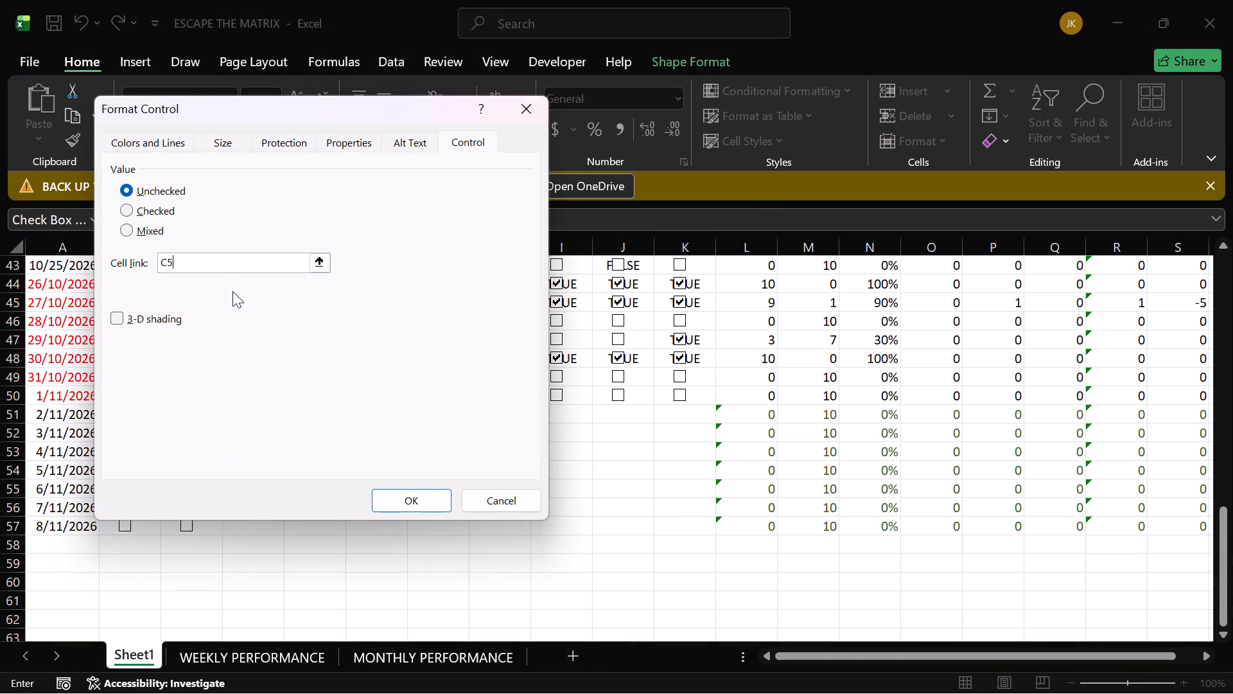
pyautogui.press('1')
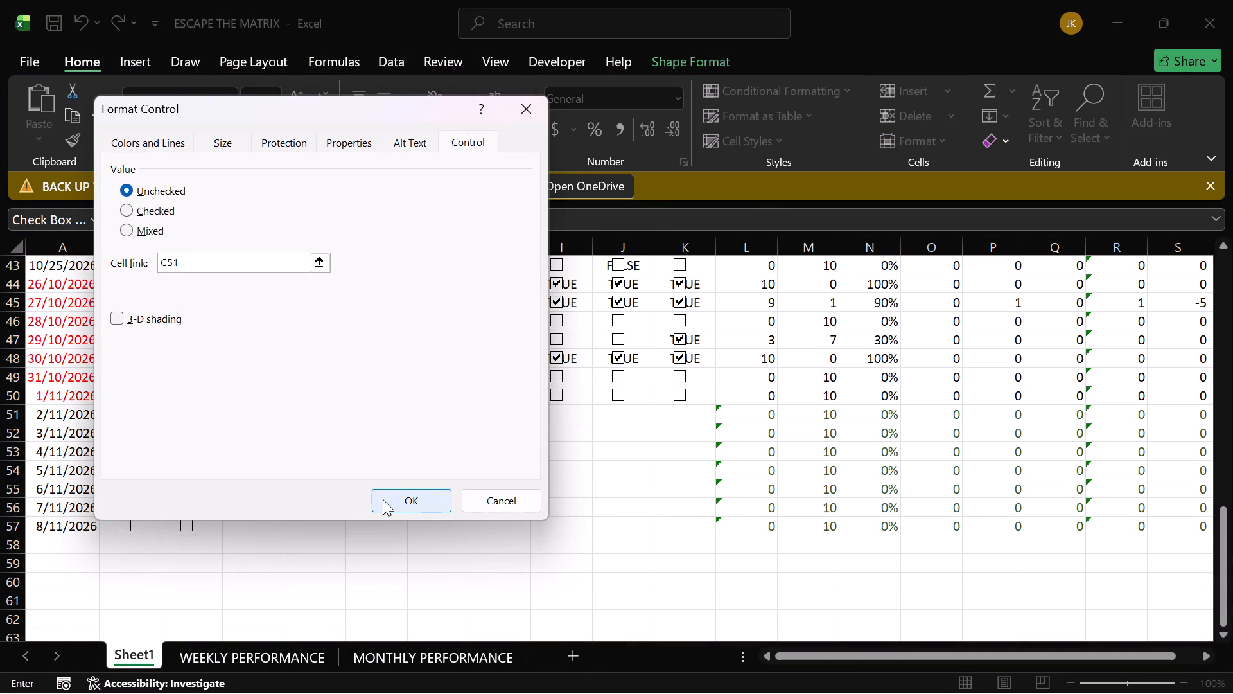
pyautogui.click(383, 499)
# Link the checkbox in the 3/11/2026 row of column C to cell C52.
pyautogui.rightClick(189, 436)
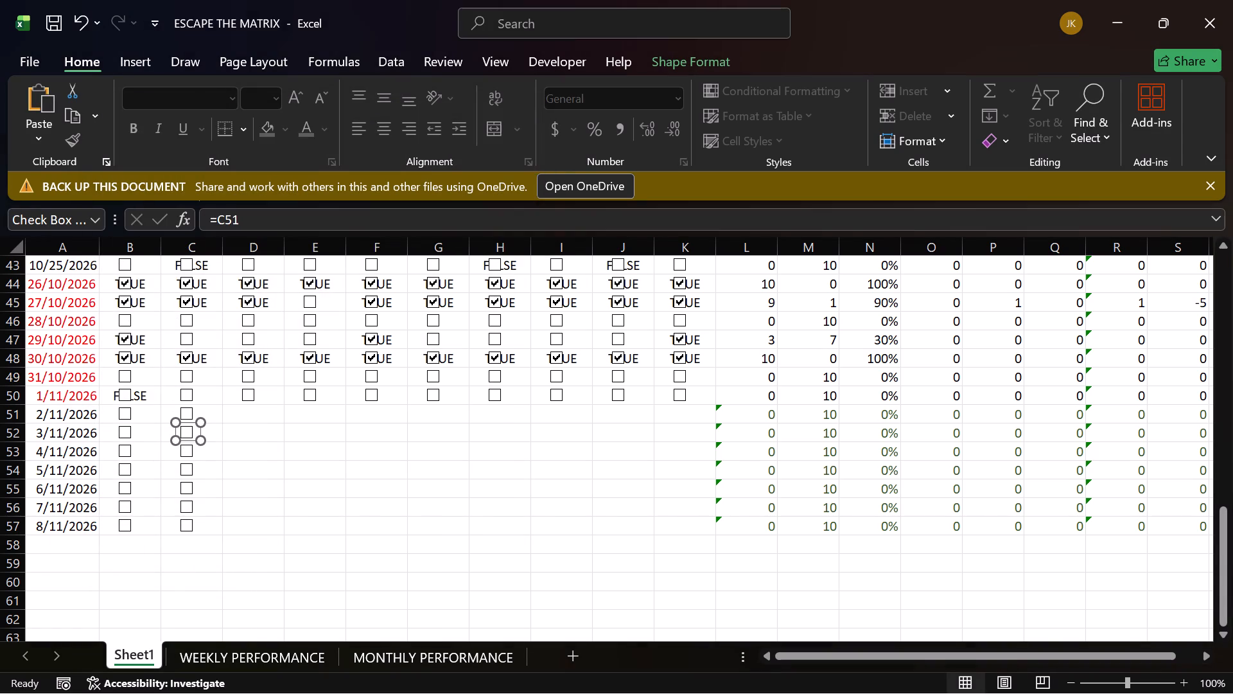
pyautogui.click(245, 624)
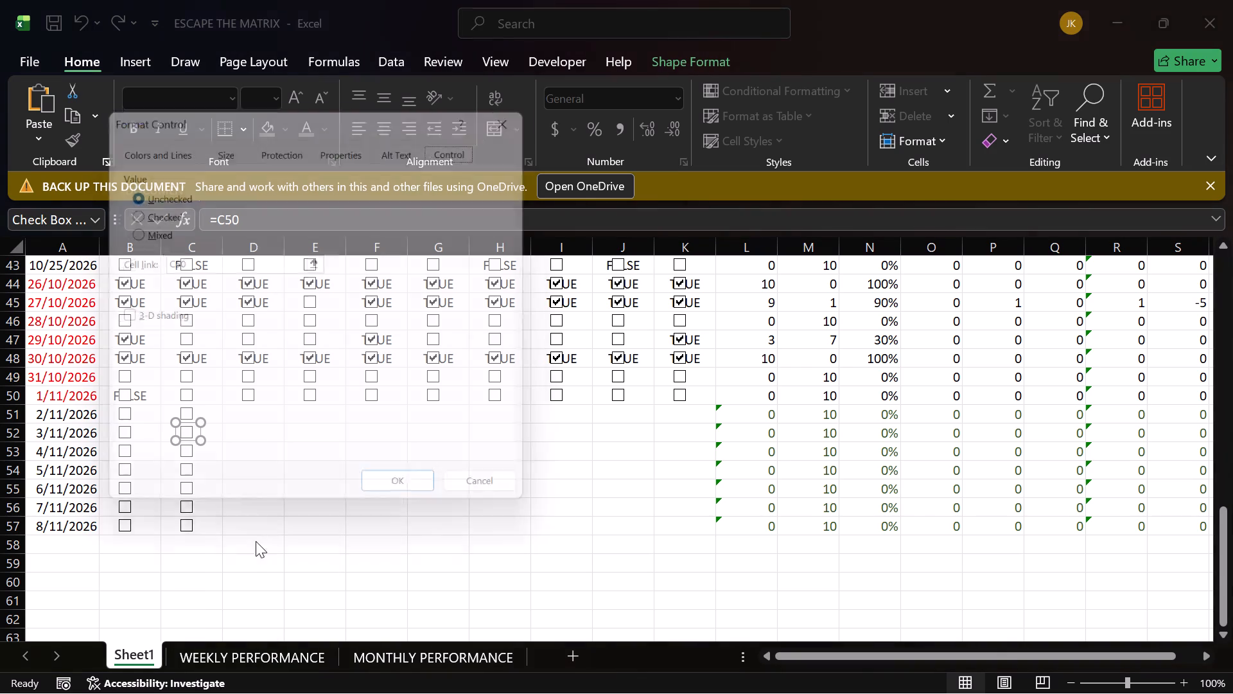
pyautogui.click(236, 267)
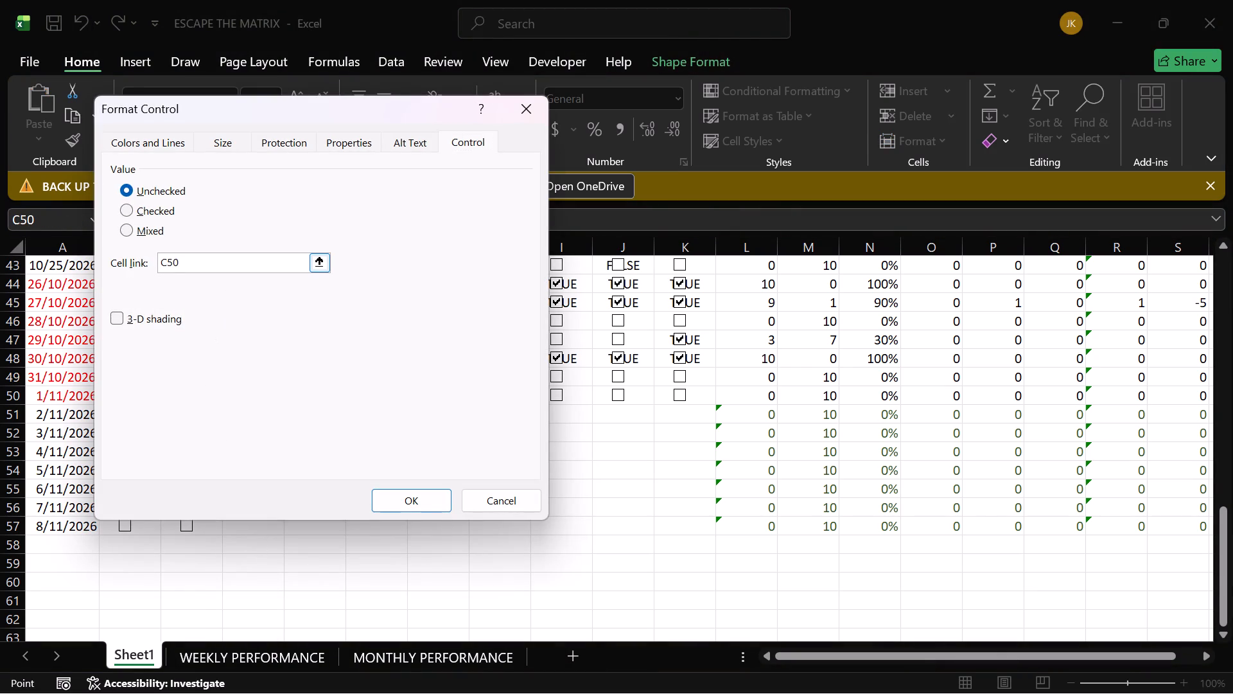
pyautogui.press('BackSpace')
pyautogui.press('2')
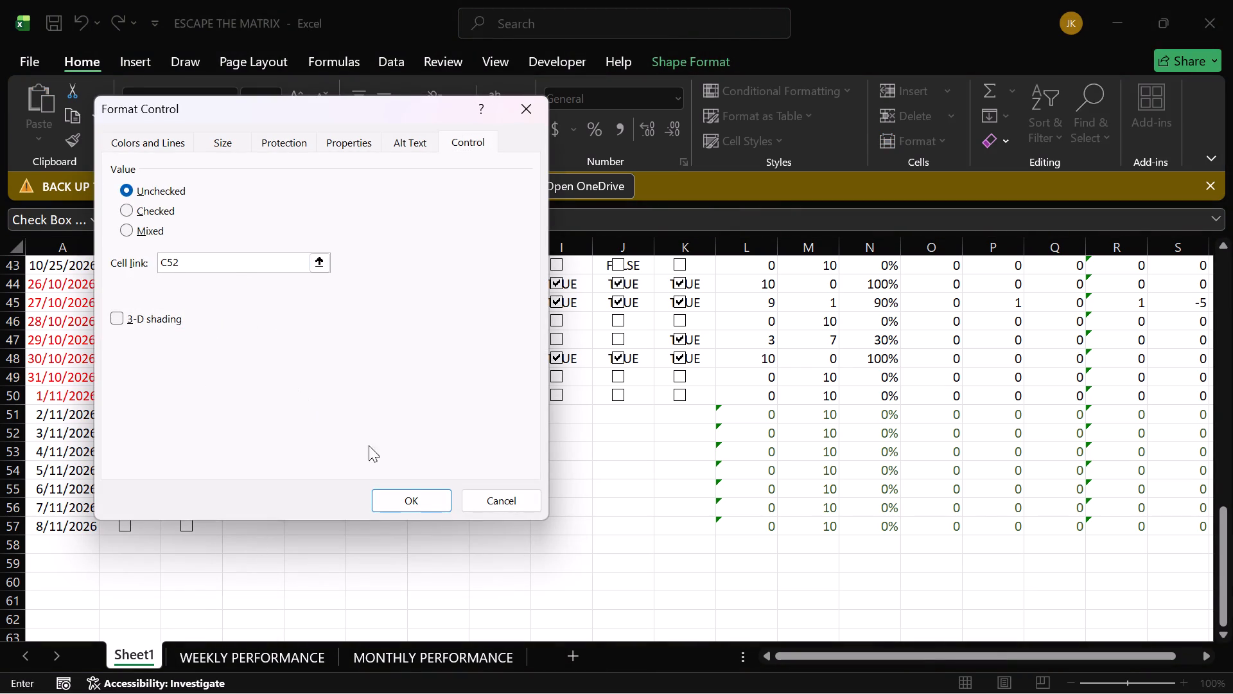
pyautogui.click(417, 495)
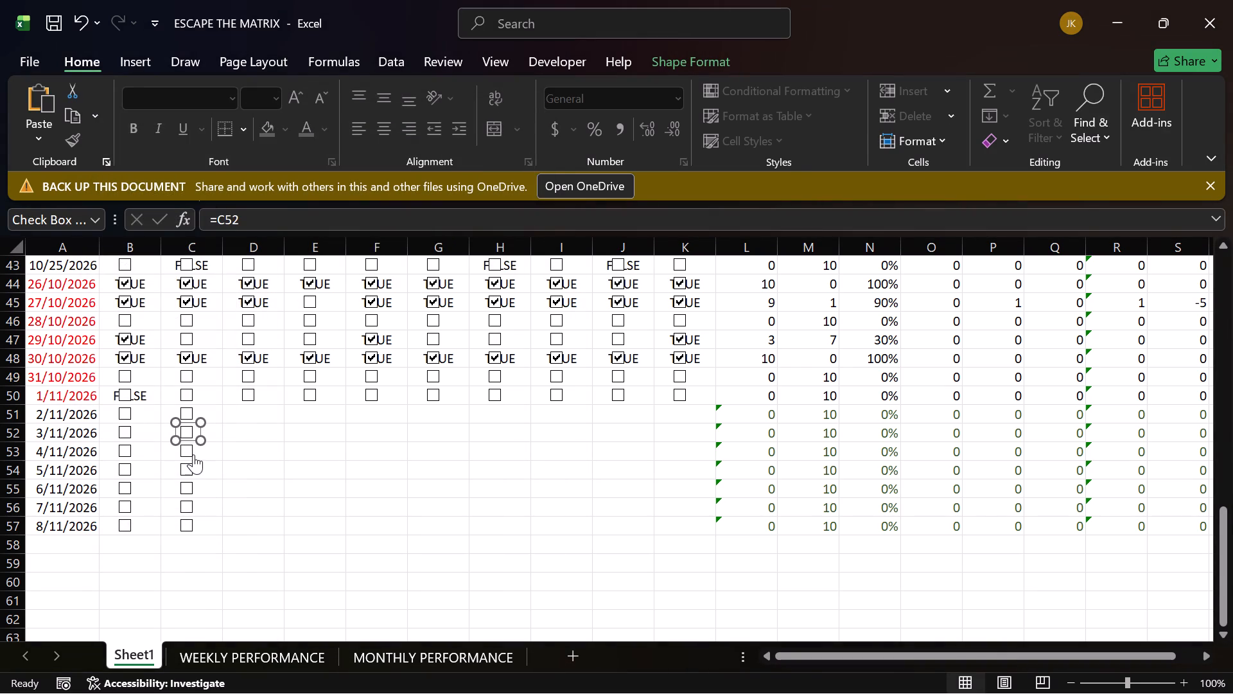
# Link the checkbox in the 4/11/2026 row of column C to cell C53.
pyautogui.rightClick(193, 454)
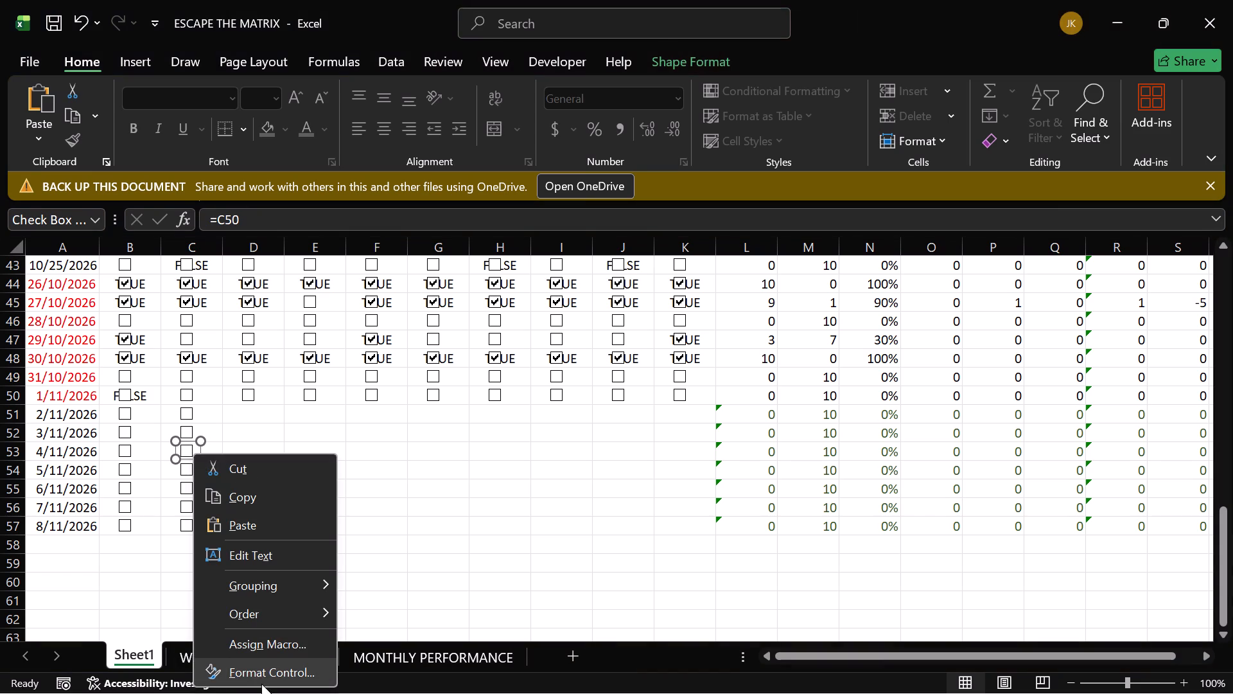
pyautogui.click(261, 679)
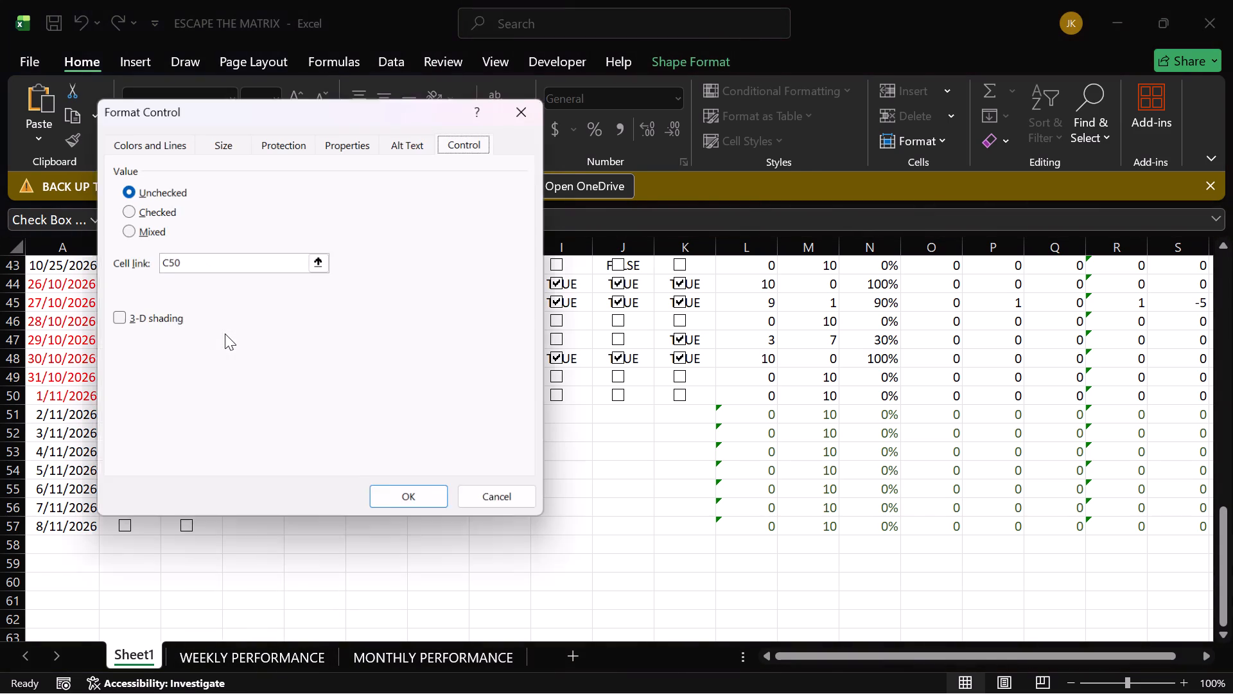
pyautogui.click(241, 264)
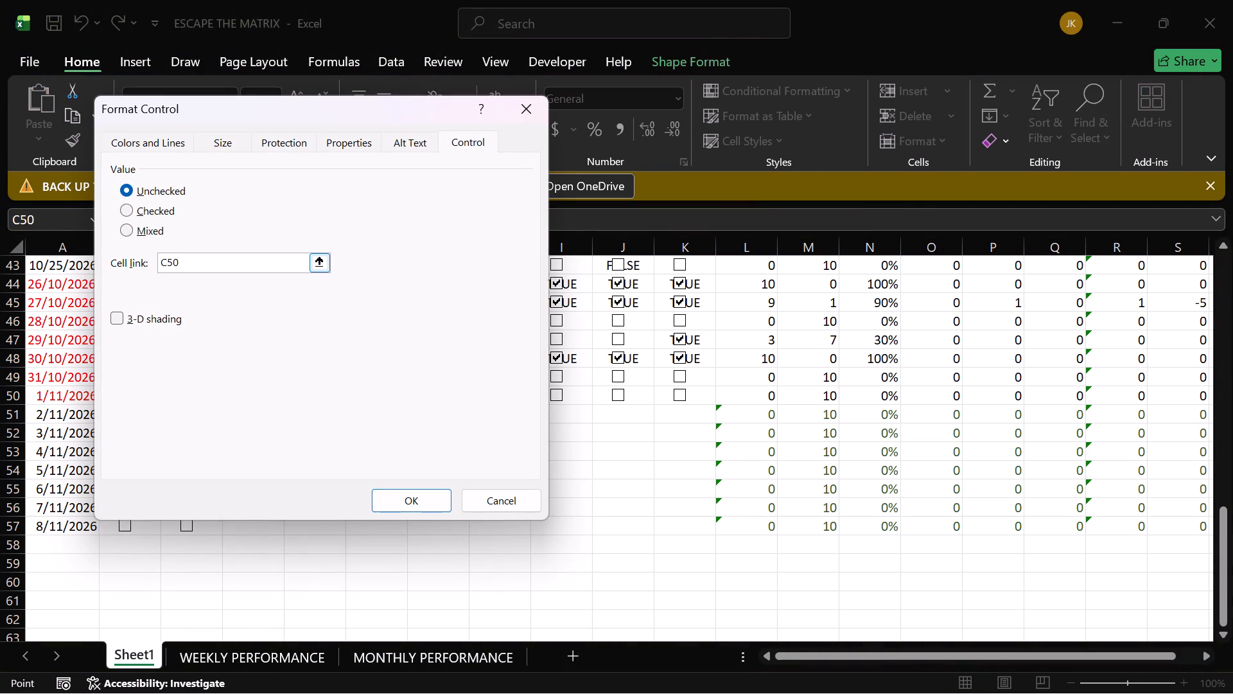
pyautogui.press('BackSpace')
pyautogui.press('3')
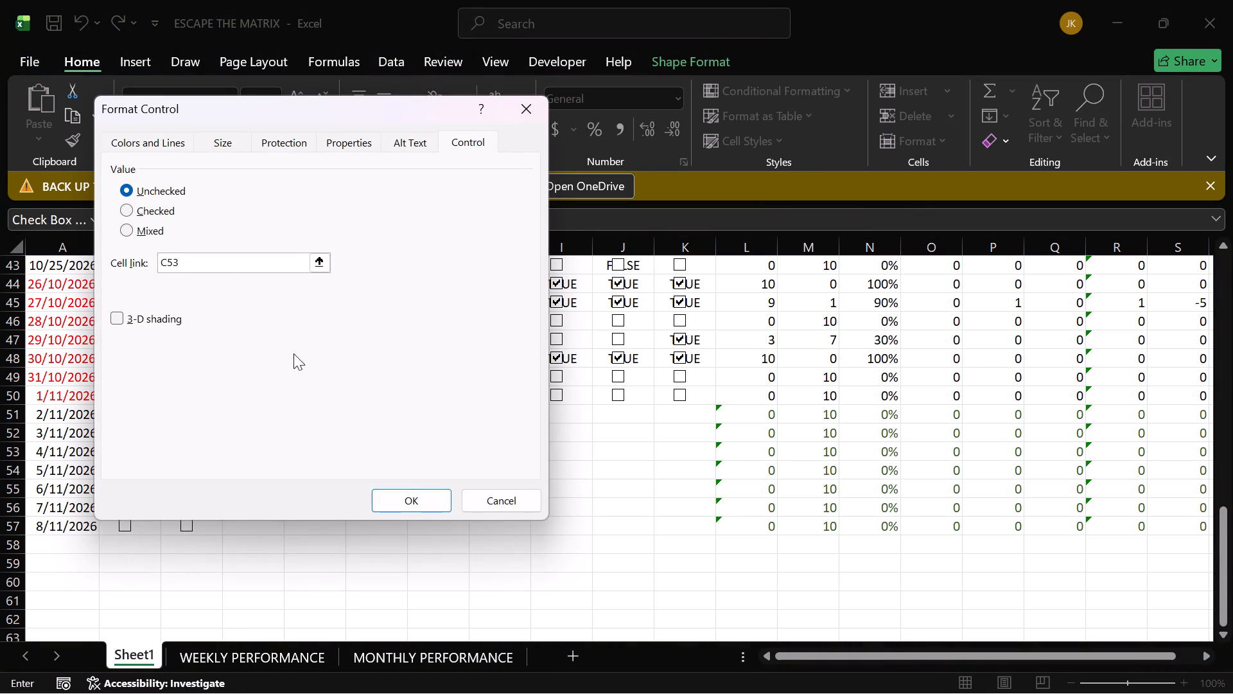
pyautogui.click(415, 498)
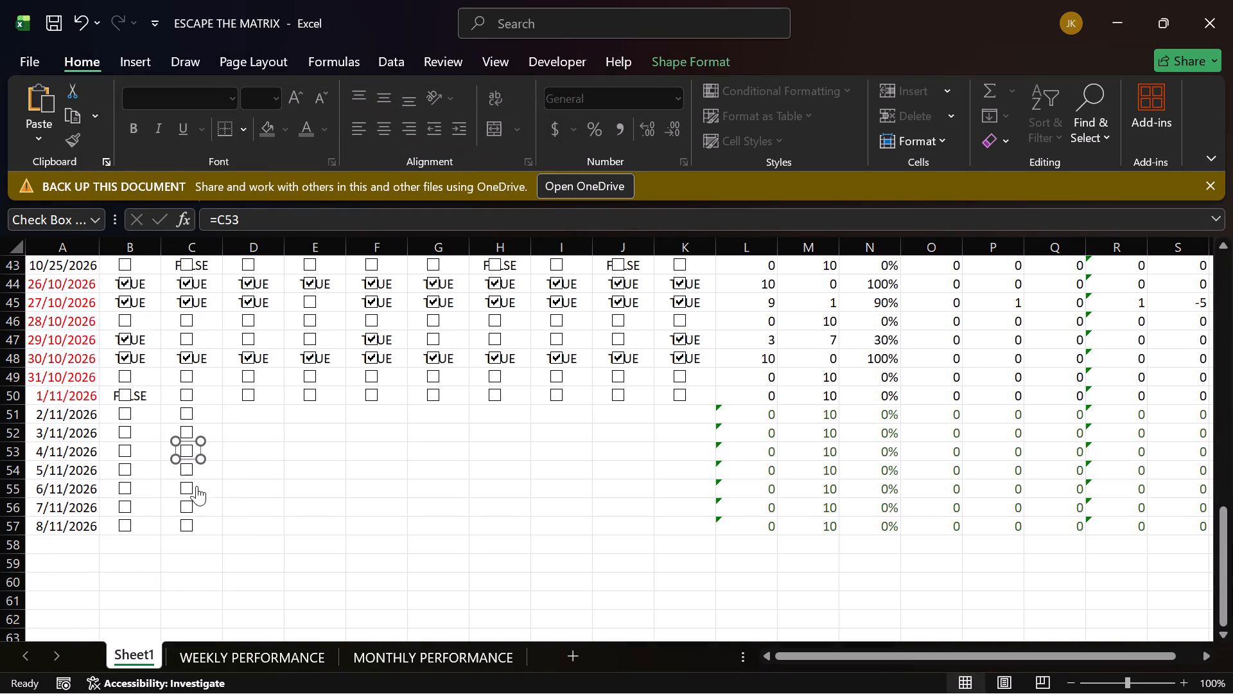
# Link the checkbox in the 5/11/2026 row of column C to cell C54.
pyautogui.rightClick(191, 473)
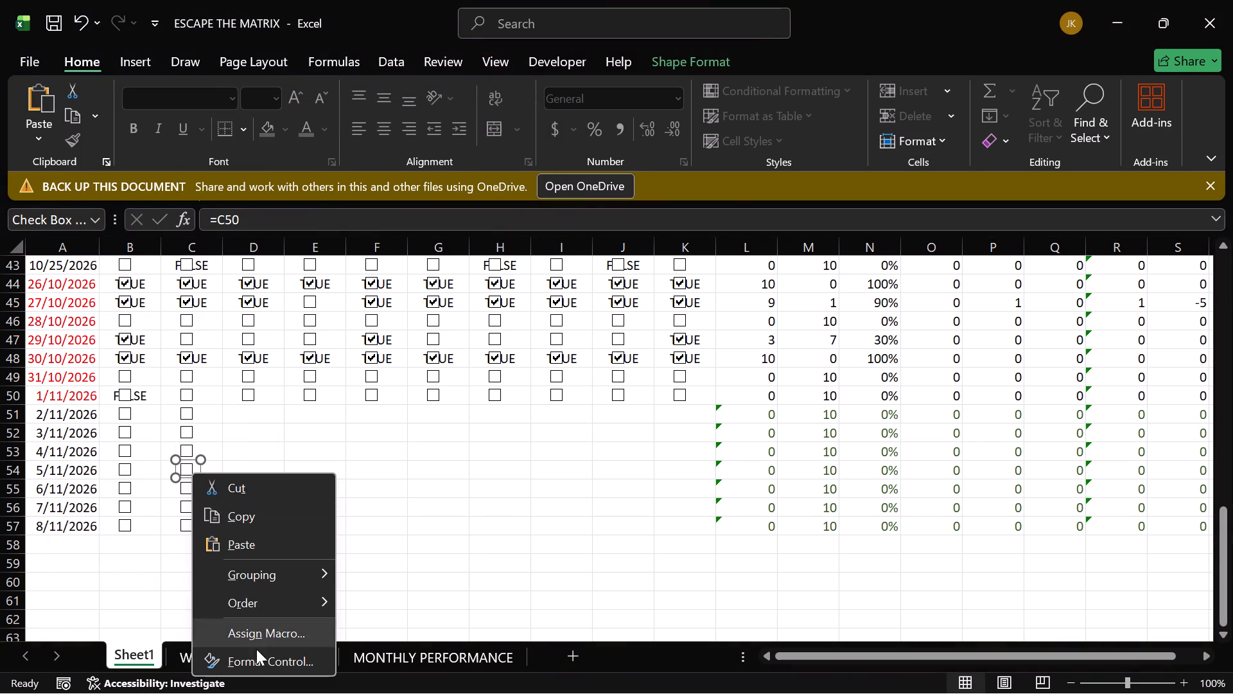
pyautogui.click(257, 663)
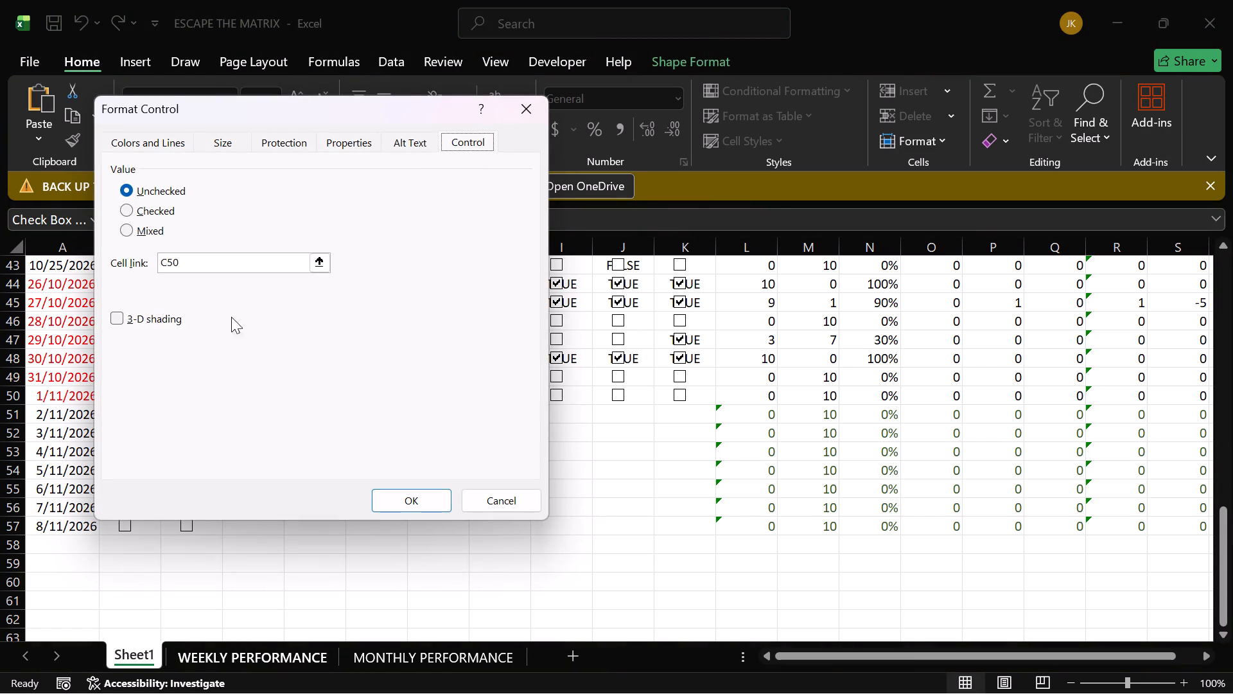
pyautogui.click(242, 265)
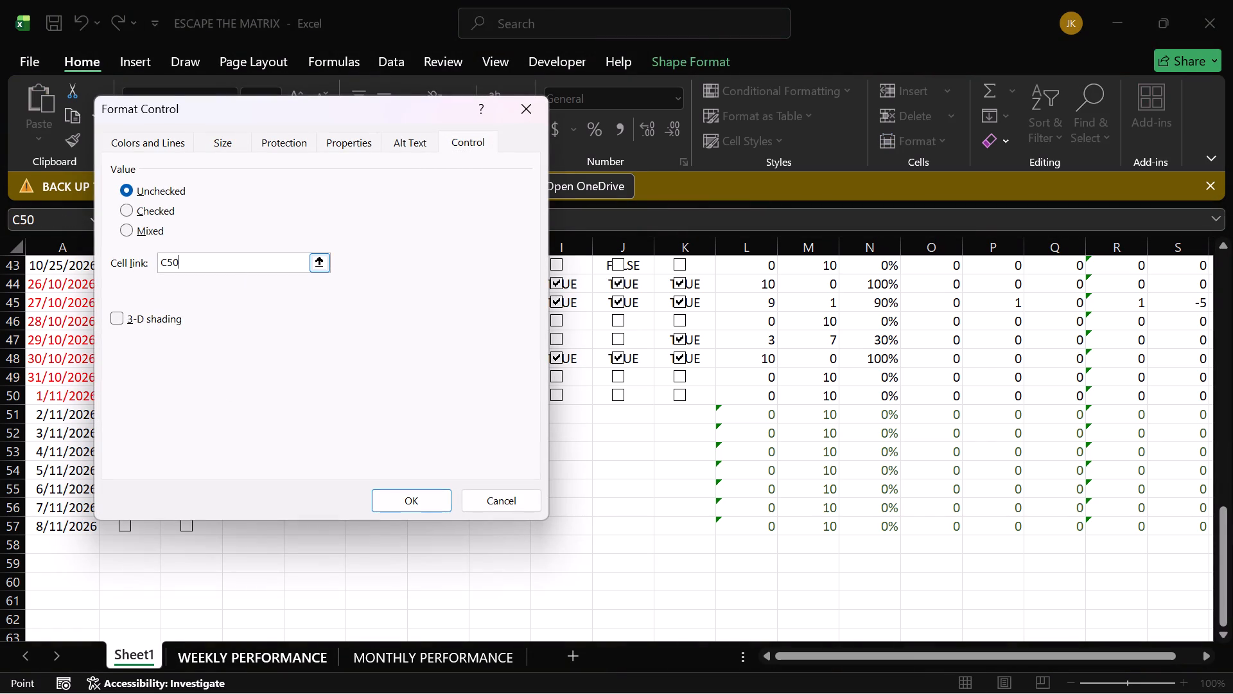
pyautogui.press('BackSpace')
pyautogui.press('4')
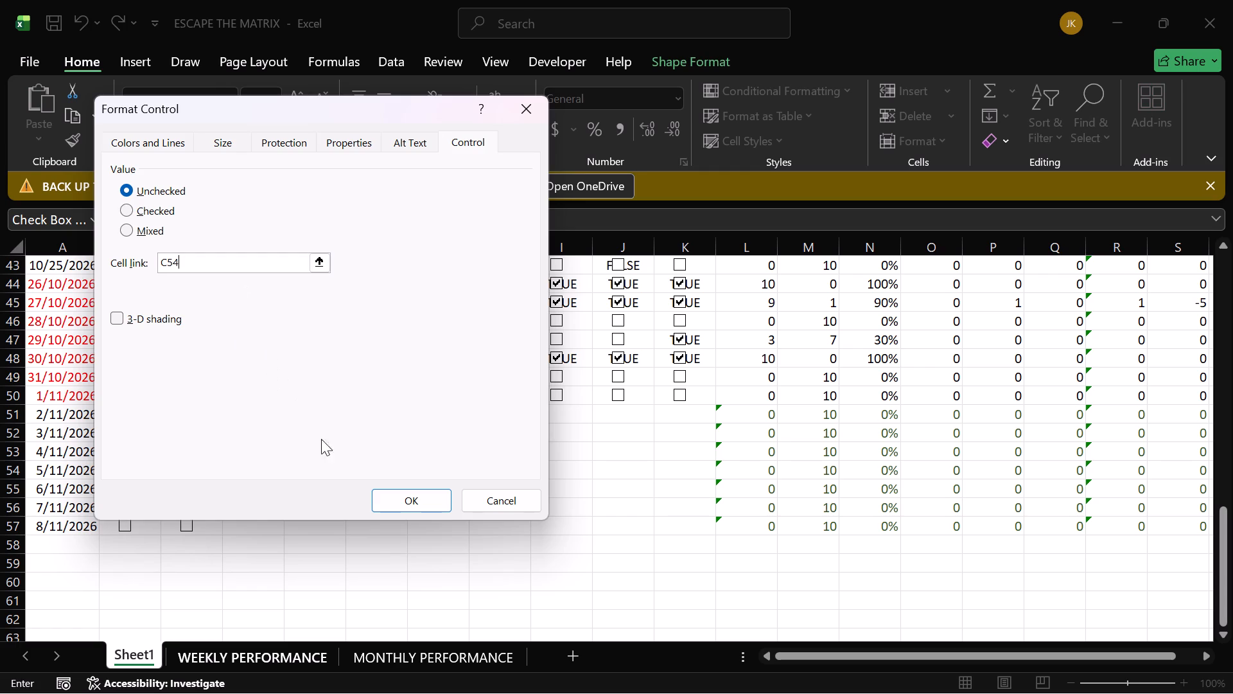
pyautogui.click(408, 501)
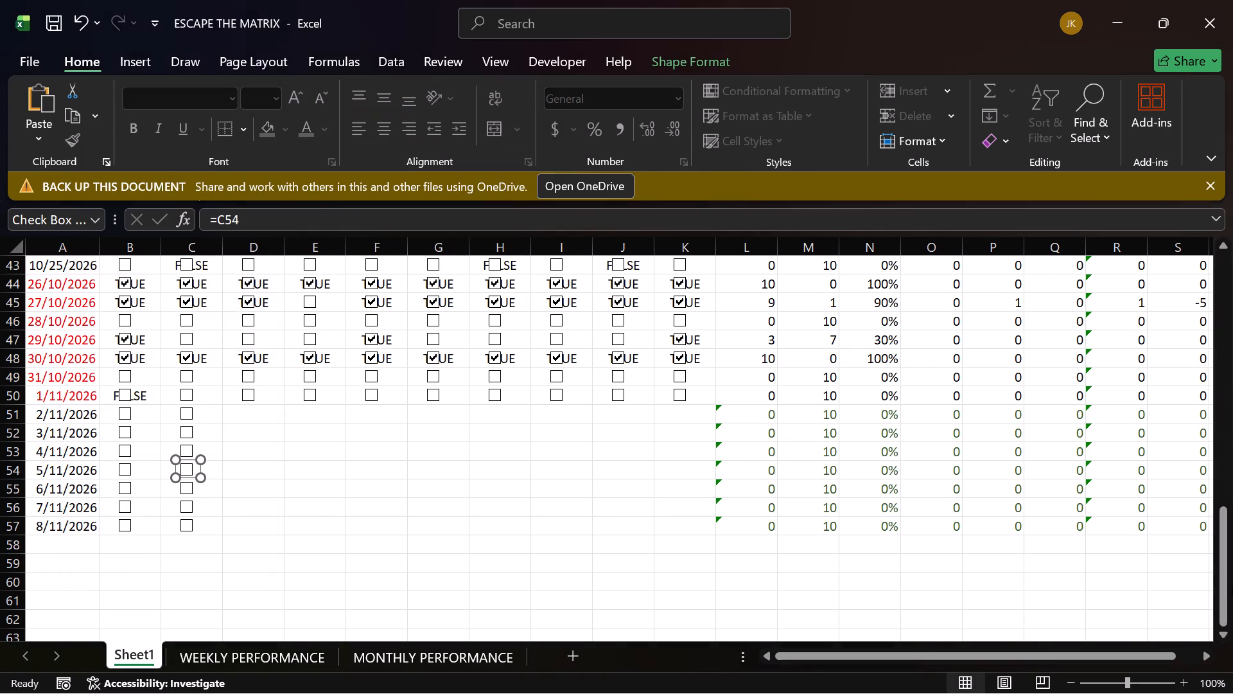
# Link the checkbox in the 6/11/2026 row of column C to cell C55.
pyautogui.rightClick(191, 488)
pyautogui.click(243, 469)
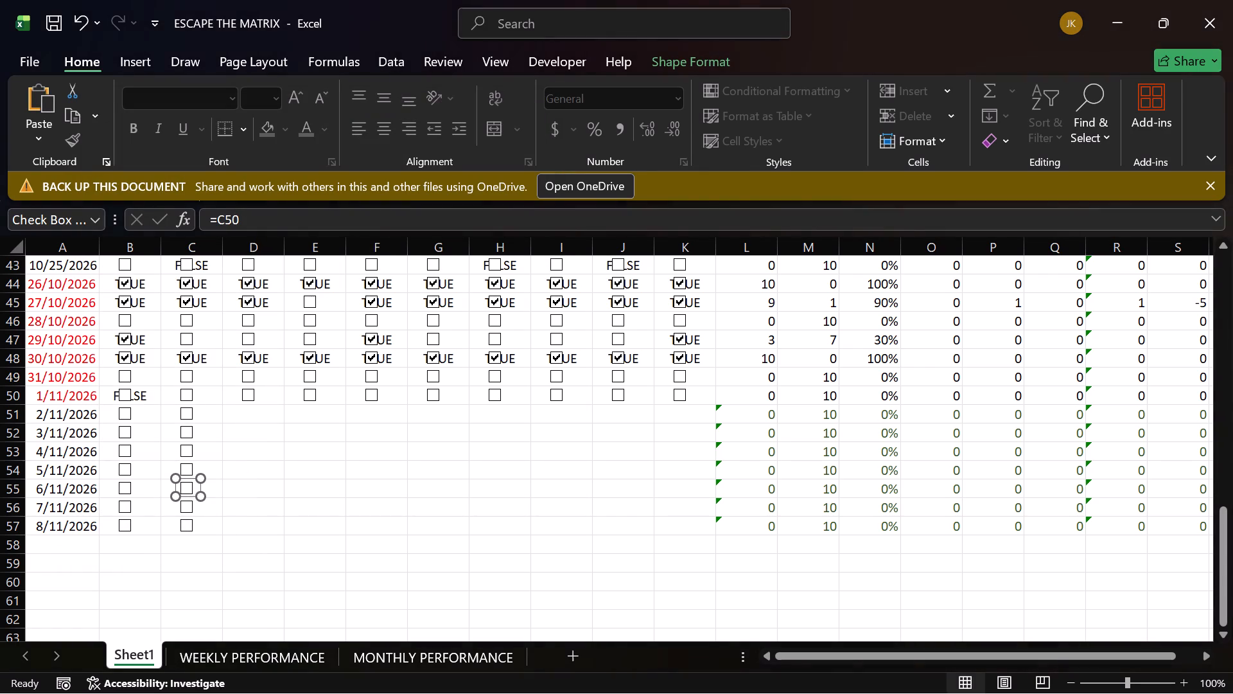
pyautogui.click(279, 262)
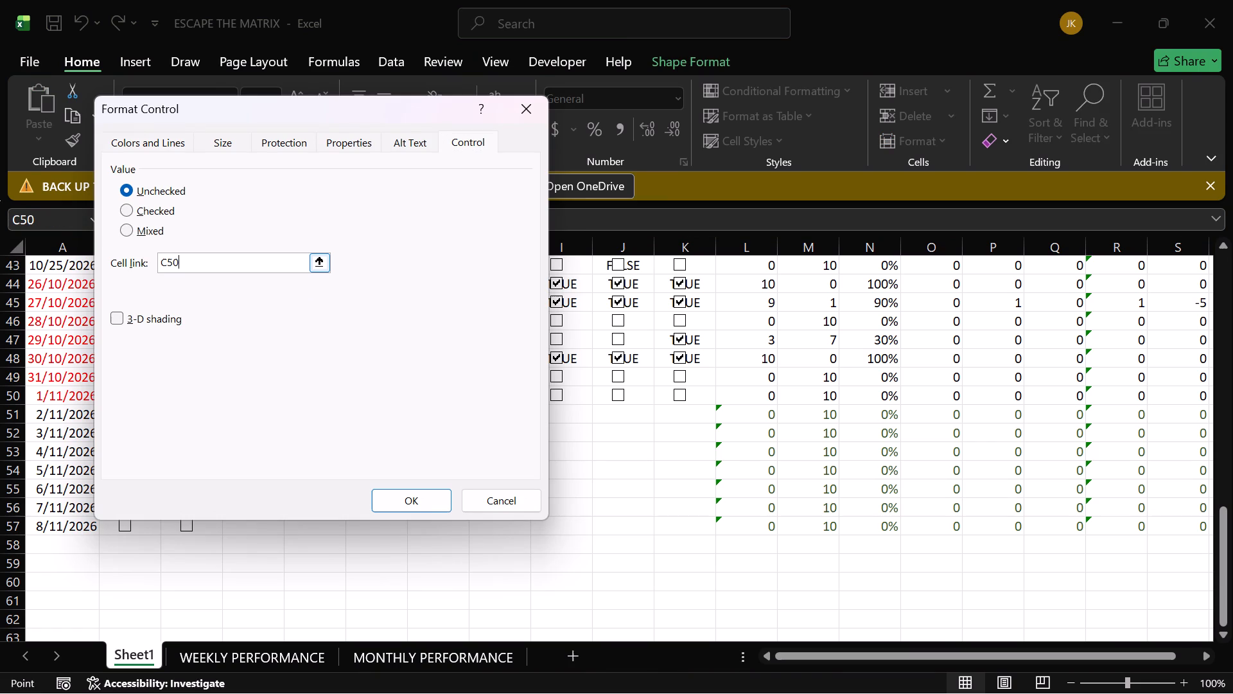
pyautogui.press('BackSpace')
pyautogui.press('5')
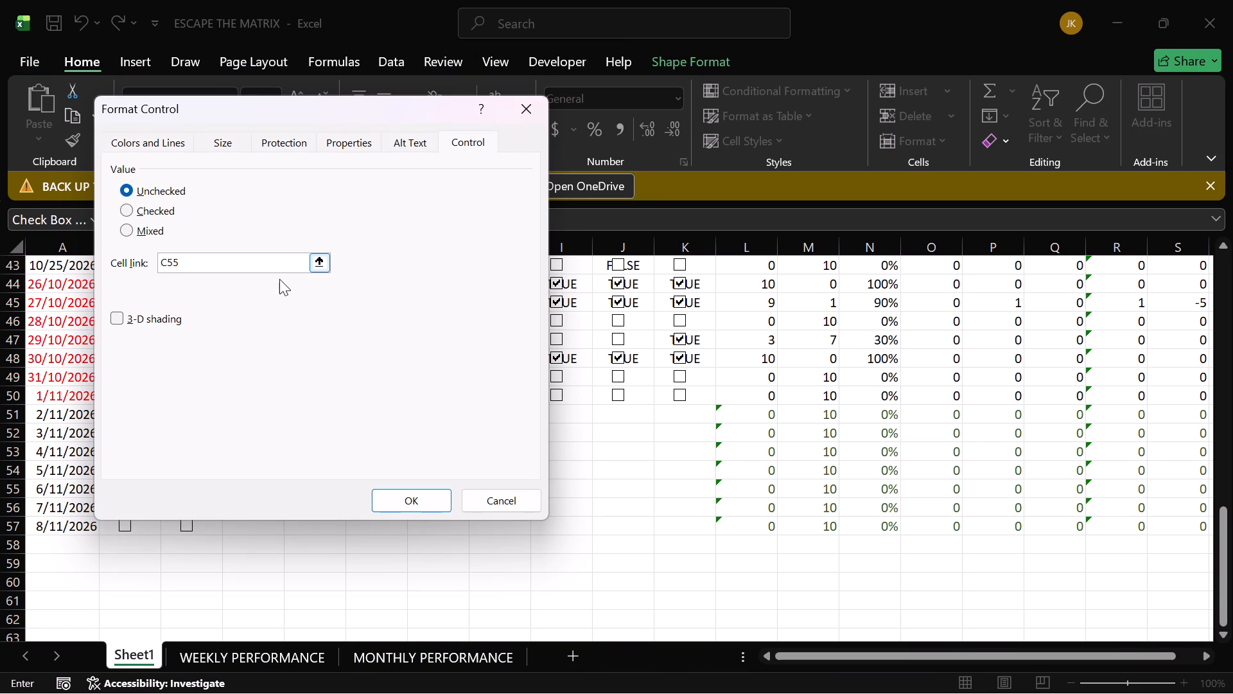
pyautogui.press('Return')
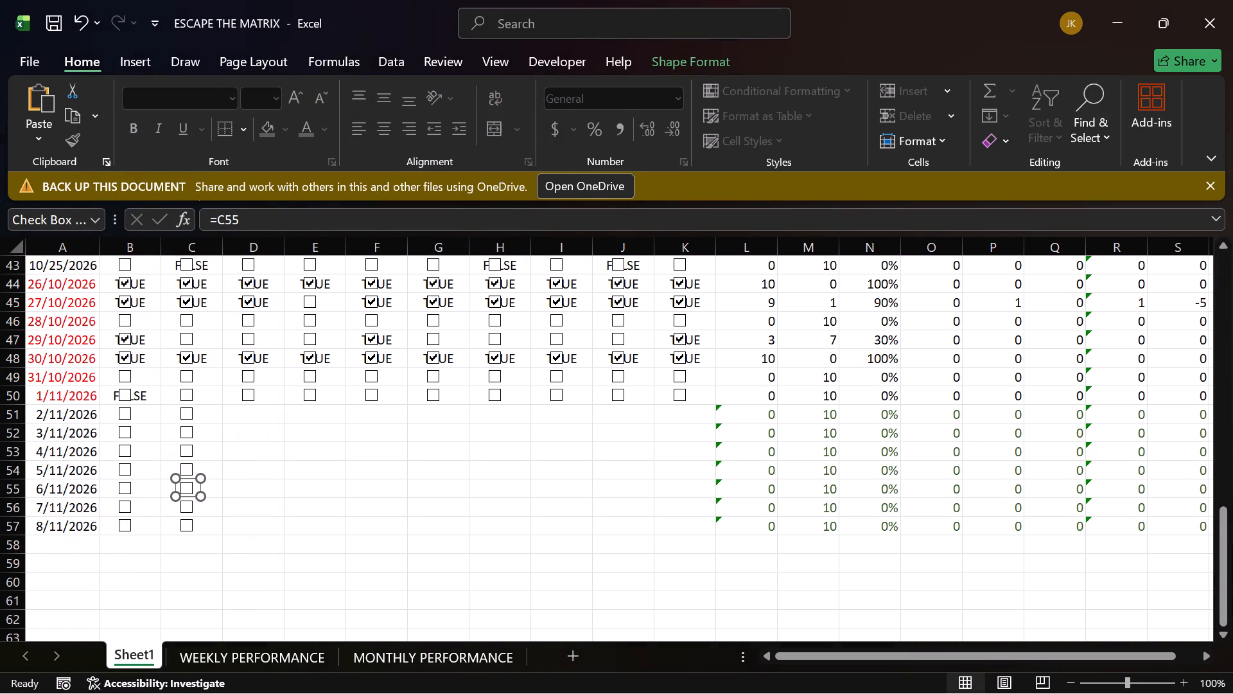
# Link the checkbox in the 7/11/2026 row of column C to cell C56.
pyautogui.rightClick(186, 510)
pyautogui.click(236, 486)
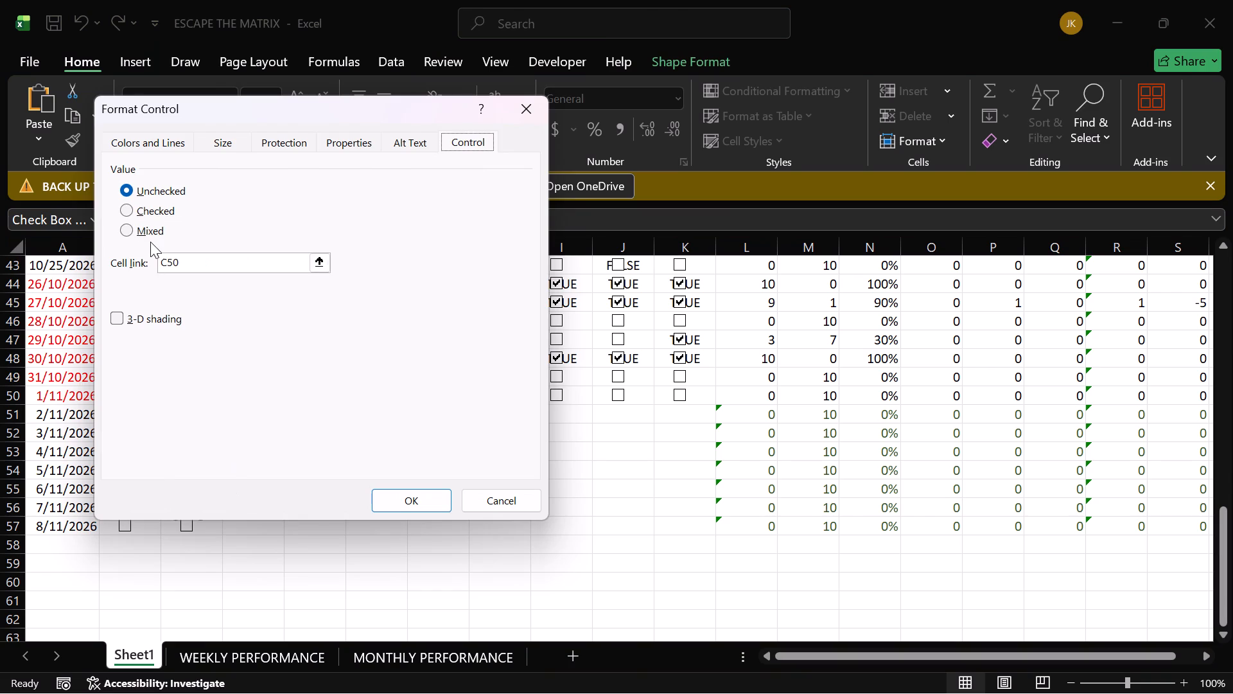
pyautogui.click(174, 254)
pyautogui.click(185, 262)
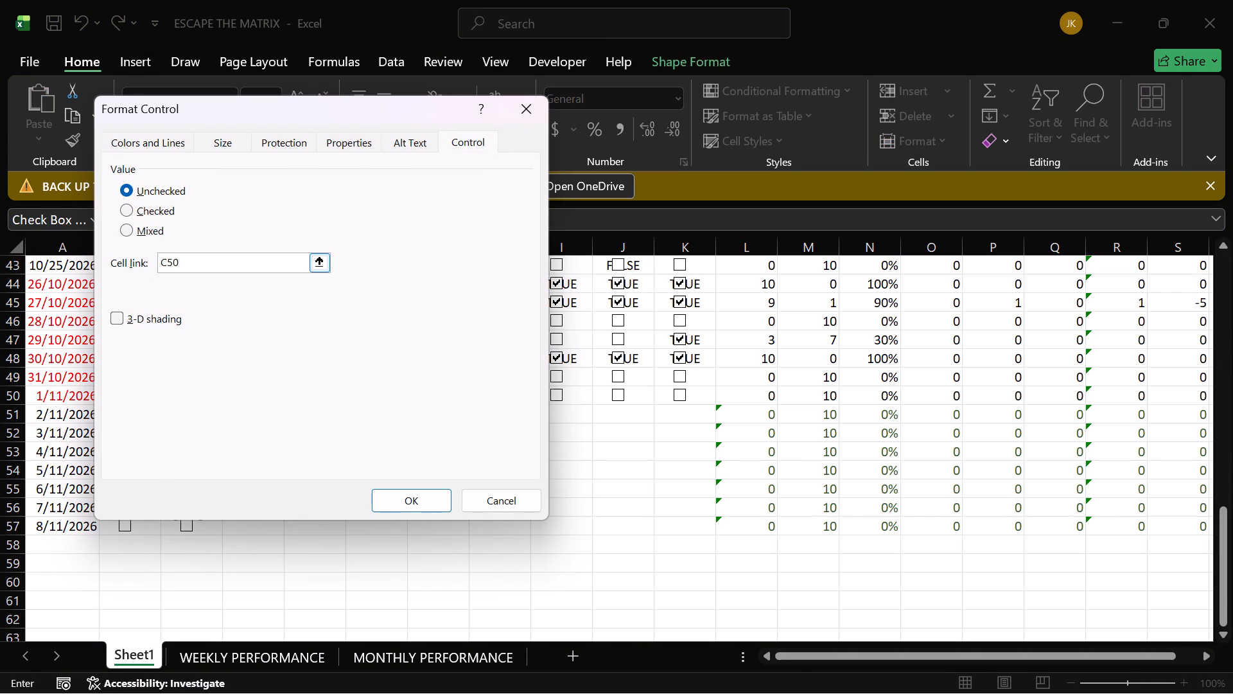
pyautogui.press('BackSpace')
pyautogui.press('6')
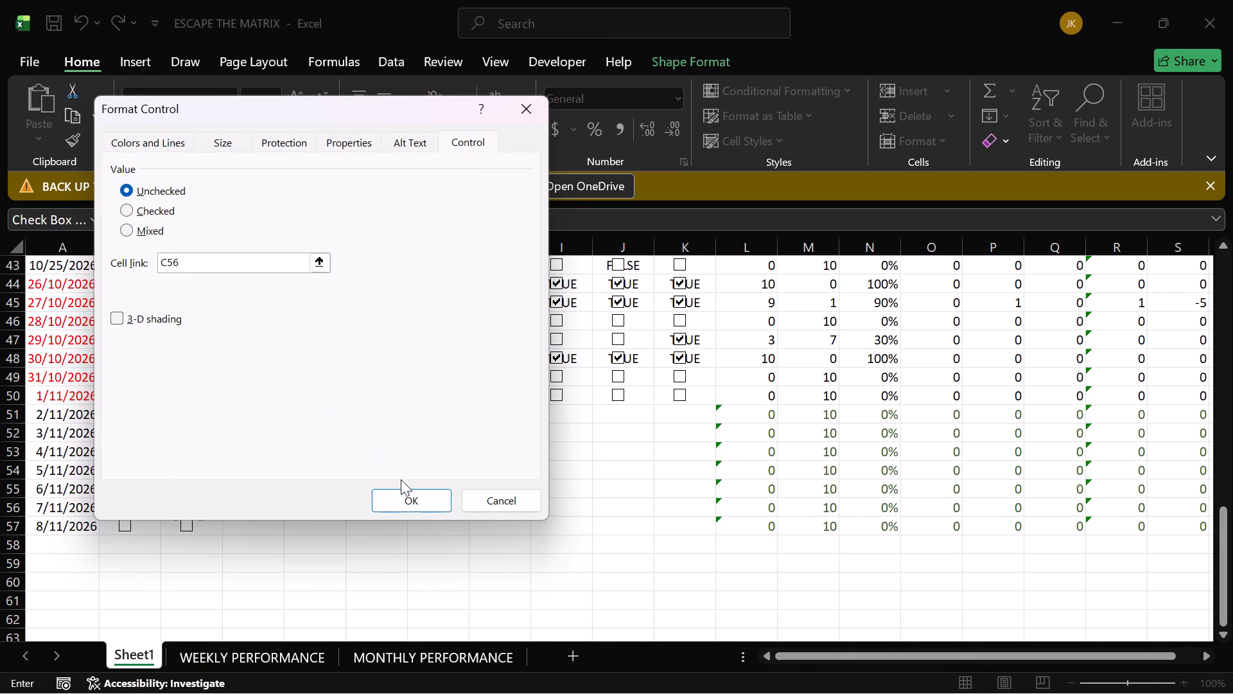
pyautogui.click(407, 493)
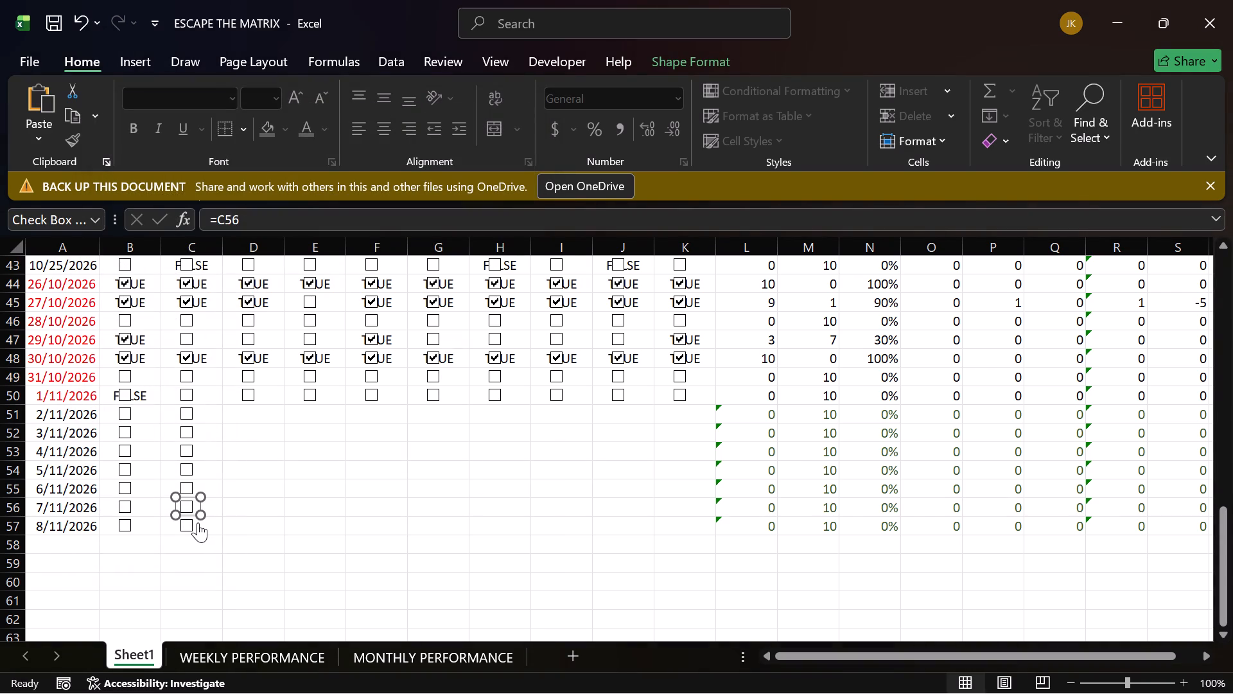
# Link the checkbox in the 8/11/2026 row of column C to cell C57.
pyautogui.rightClick(188, 523)
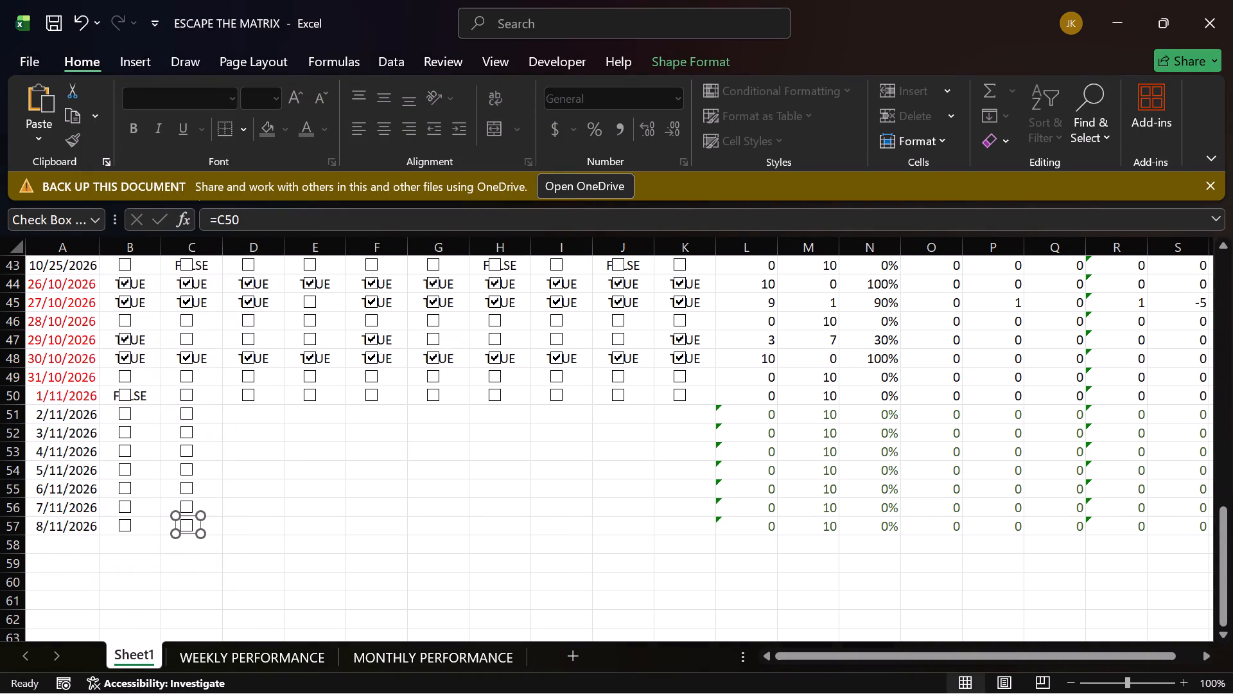
pyautogui.click(268, 503)
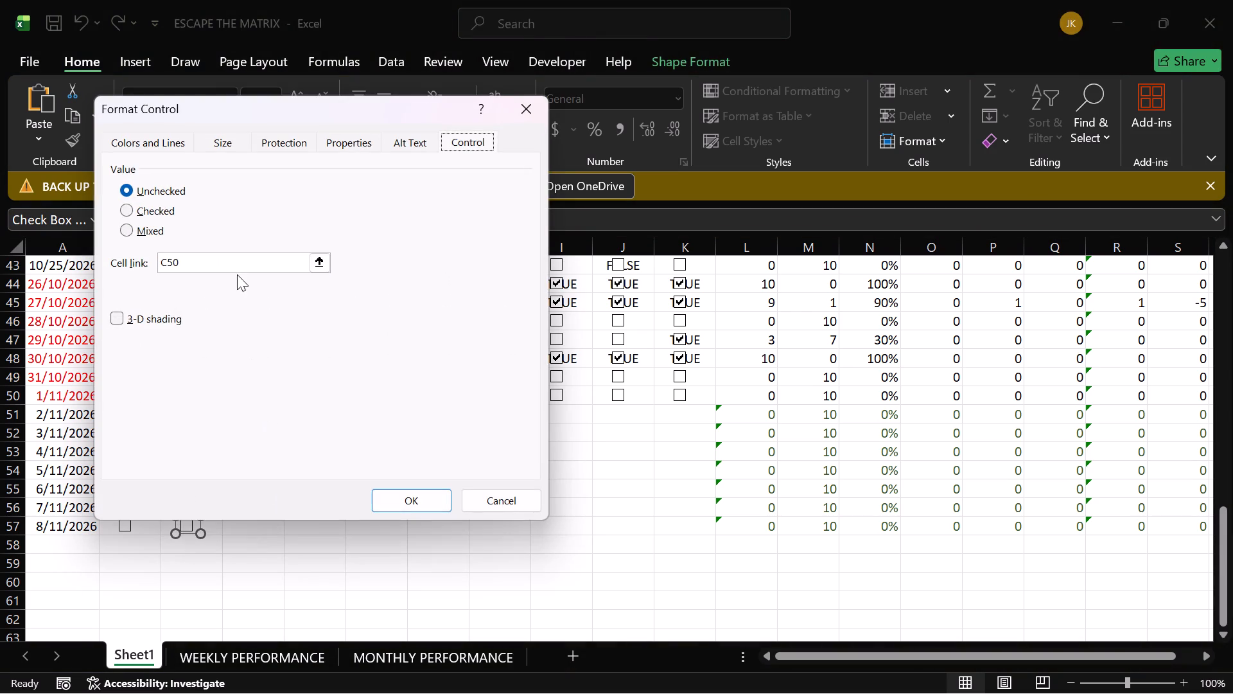
pyautogui.click(237, 264)
pyautogui.press('BackSpace')
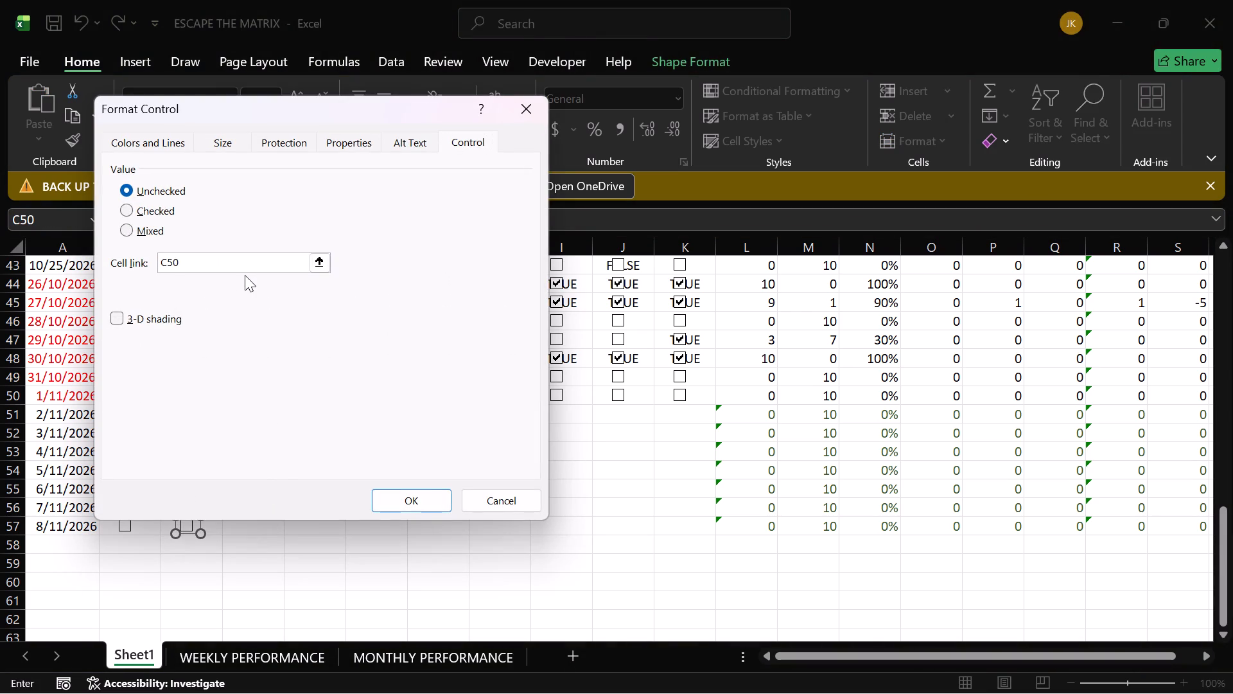
pyautogui.press('7')
pyautogui.click(407, 500)
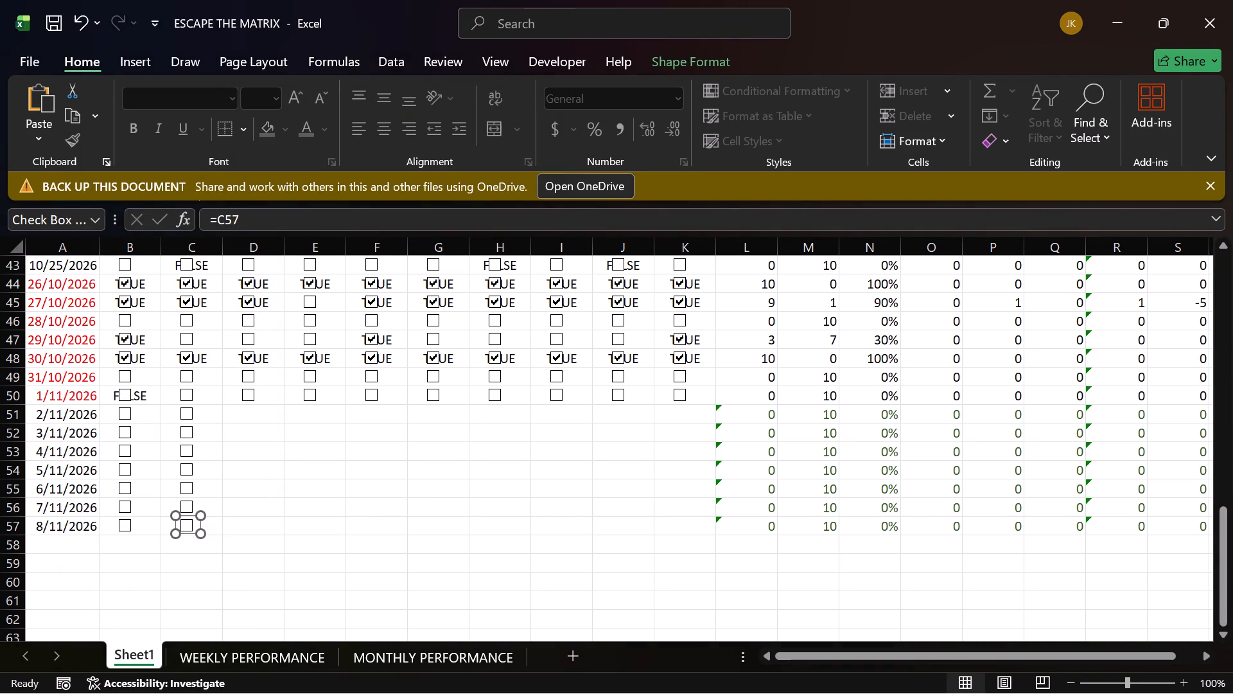
# Copy the checkbox in cell D50 and paste it into each cell from D51 to D57.
pyautogui.click(265, 417)
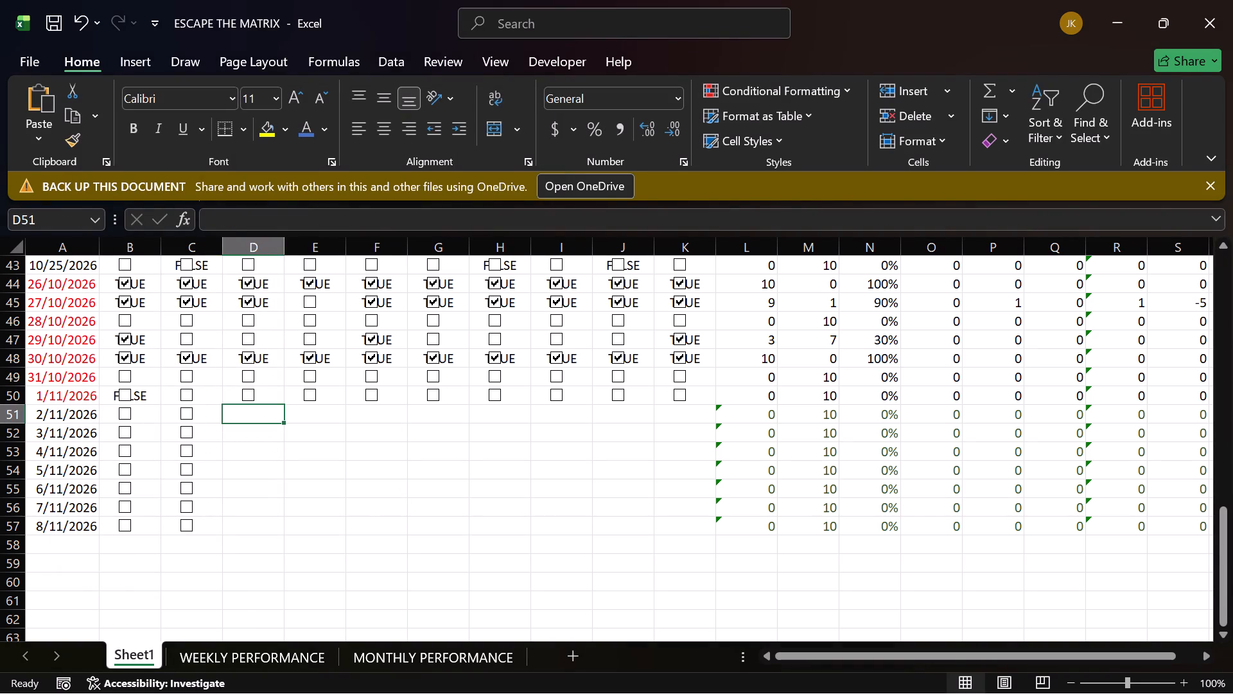
pyautogui.rightClick(248, 394)
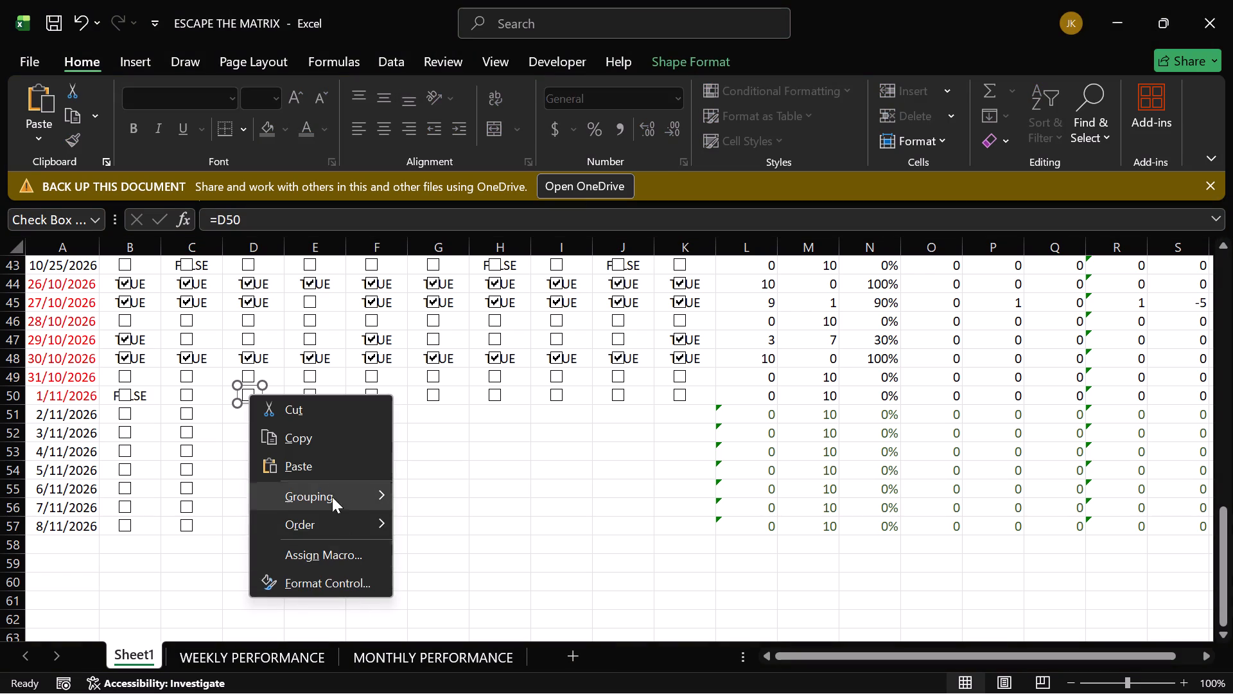
pyautogui.click(320, 445)
pyautogui.click(250, 420)
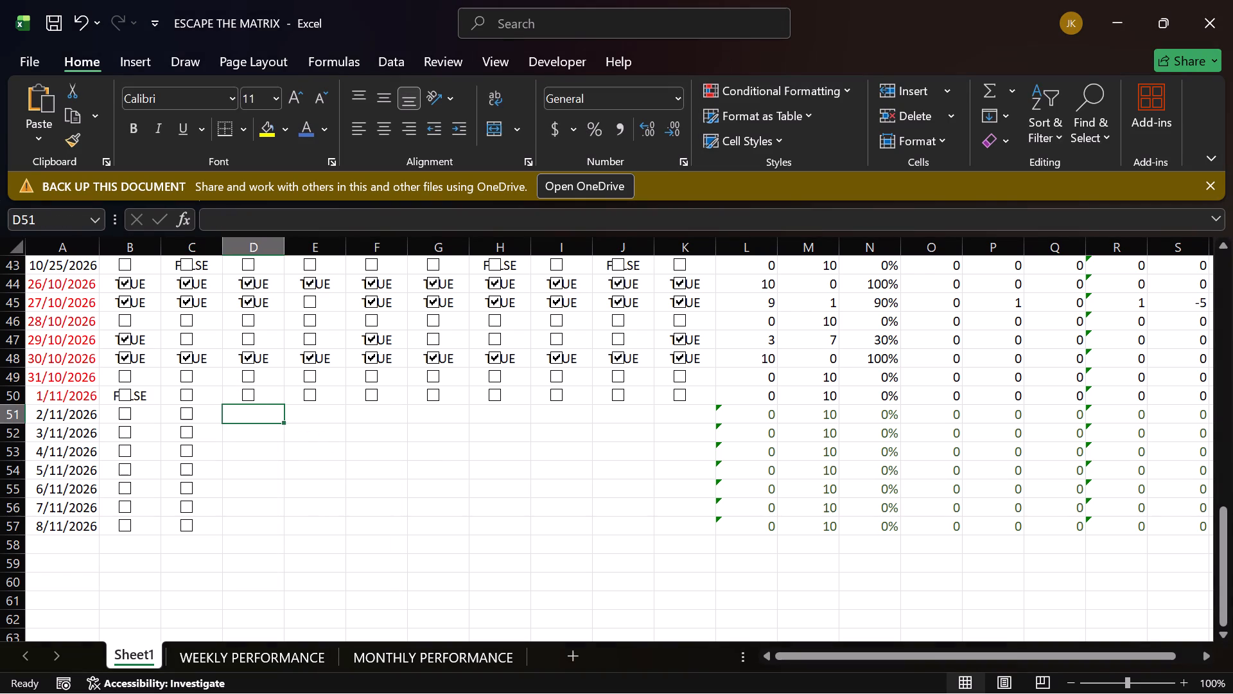
pyautogui.hotkey('ctrl', 'v')
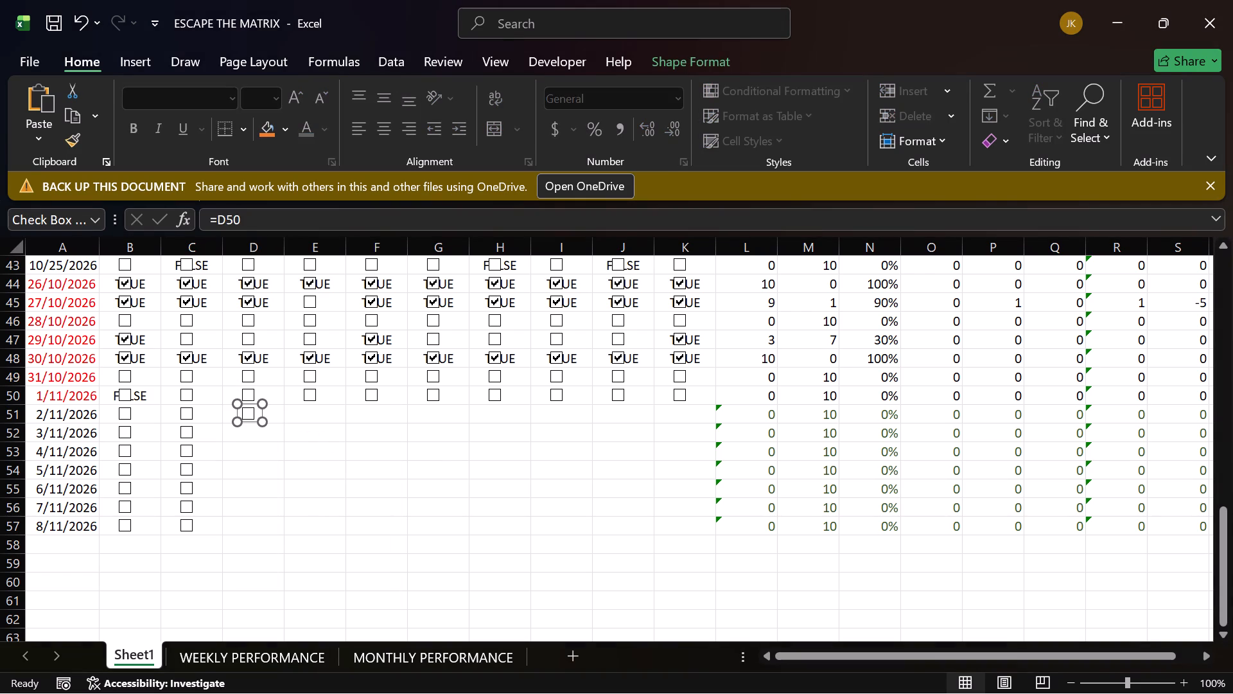
pyautogui.click(258, 436)
pyautogui.hotkey('ctrl', 'v')
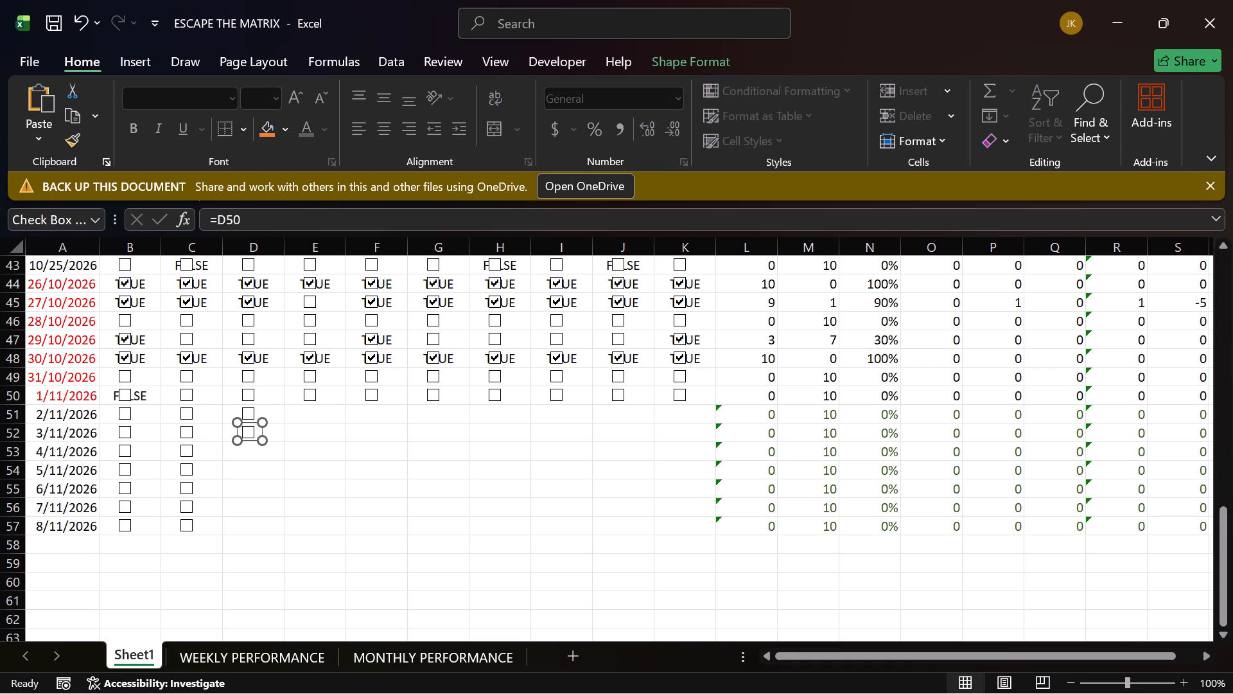
pyautogui.click(258, 460)
pyautogui.hotkey('ctrl', 'v')
pyautogui.click(258, 477)
pyautogui.hotkey('ctrl', 'v')
pyautogui.click(258, 494)
pyautogui.hotkey('ctrl', 'v')
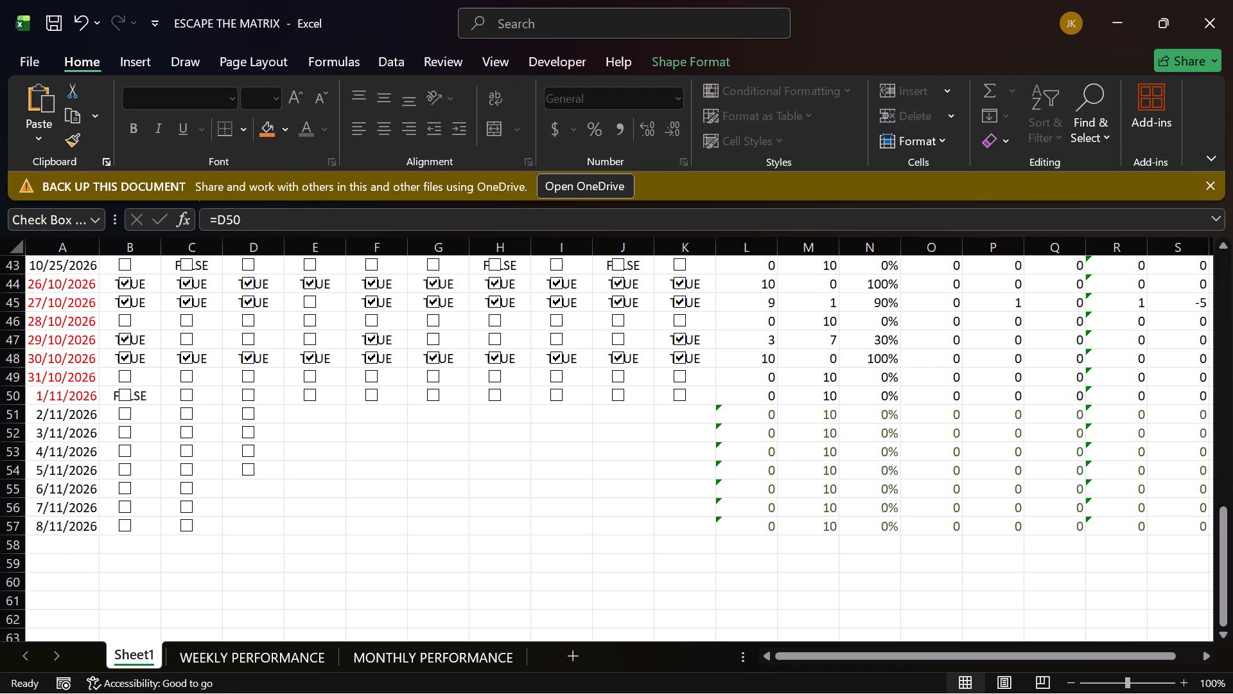
pyautogui.click(258, 508)
pyautogui.hotkey('ctrl', 'v')
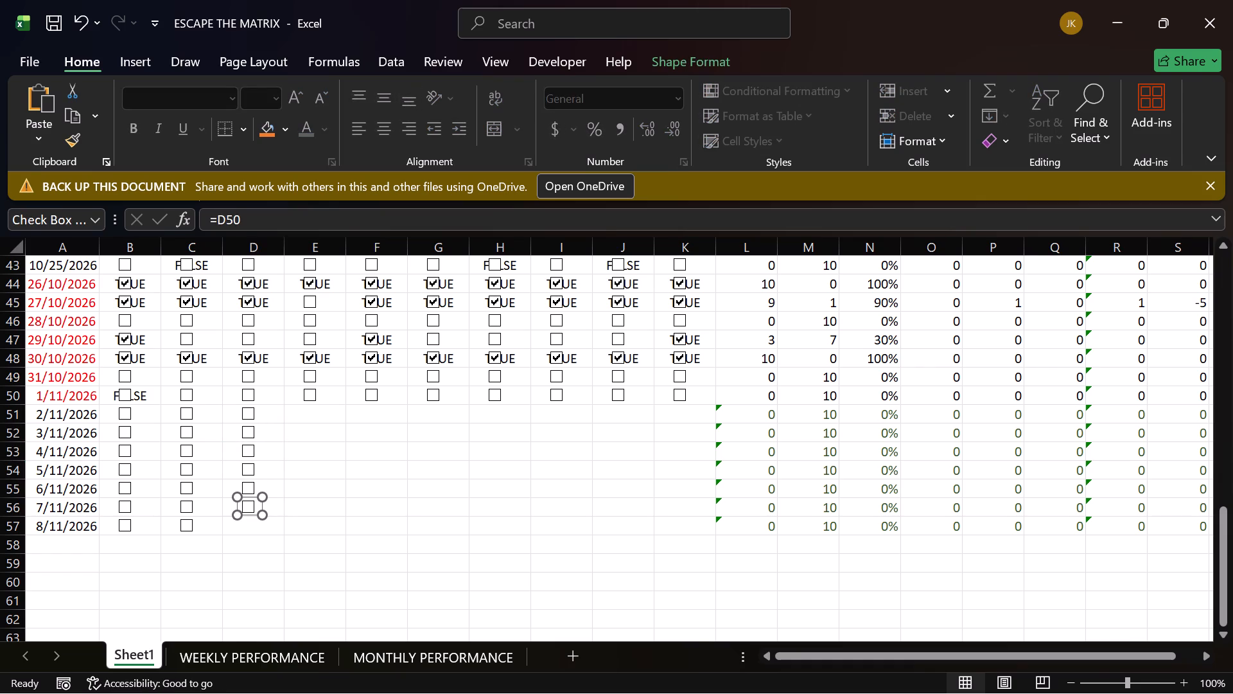
pyautogui.click(256, 525)
pyautogui.hotkey('ctrl', 'v')
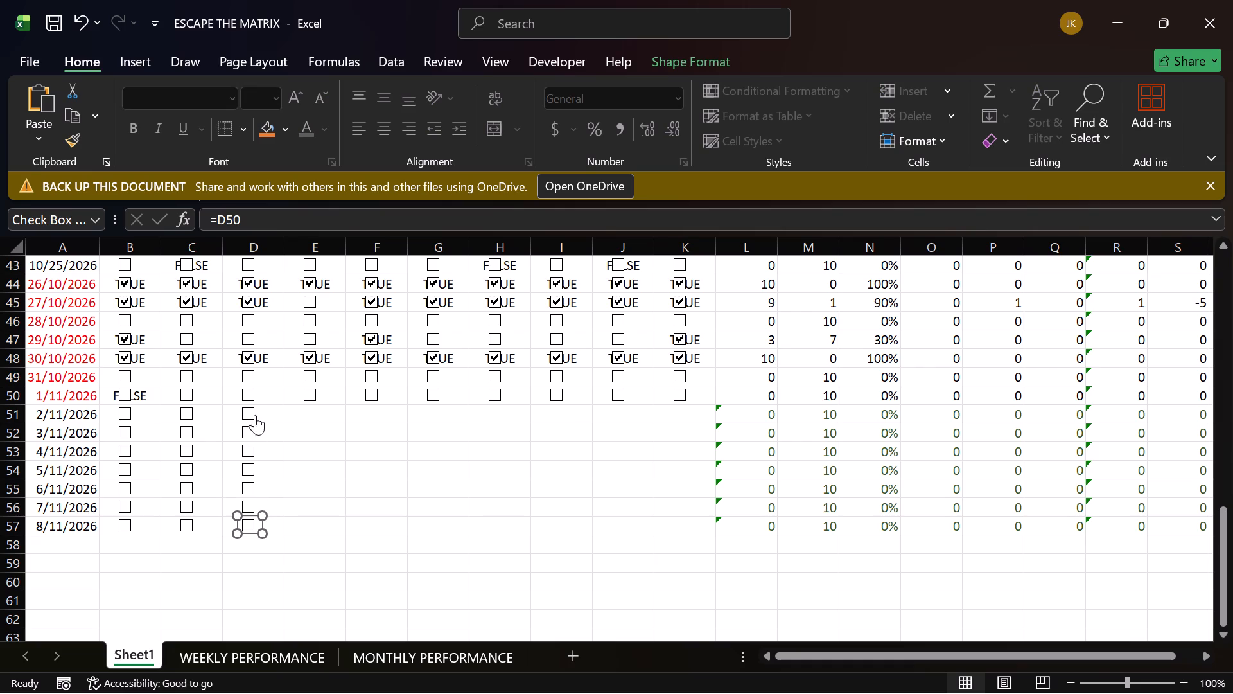
# Link the checkbox in the 2/11/2026 row of column D to cell D51.
pyautogui.rightClick(250, 414)
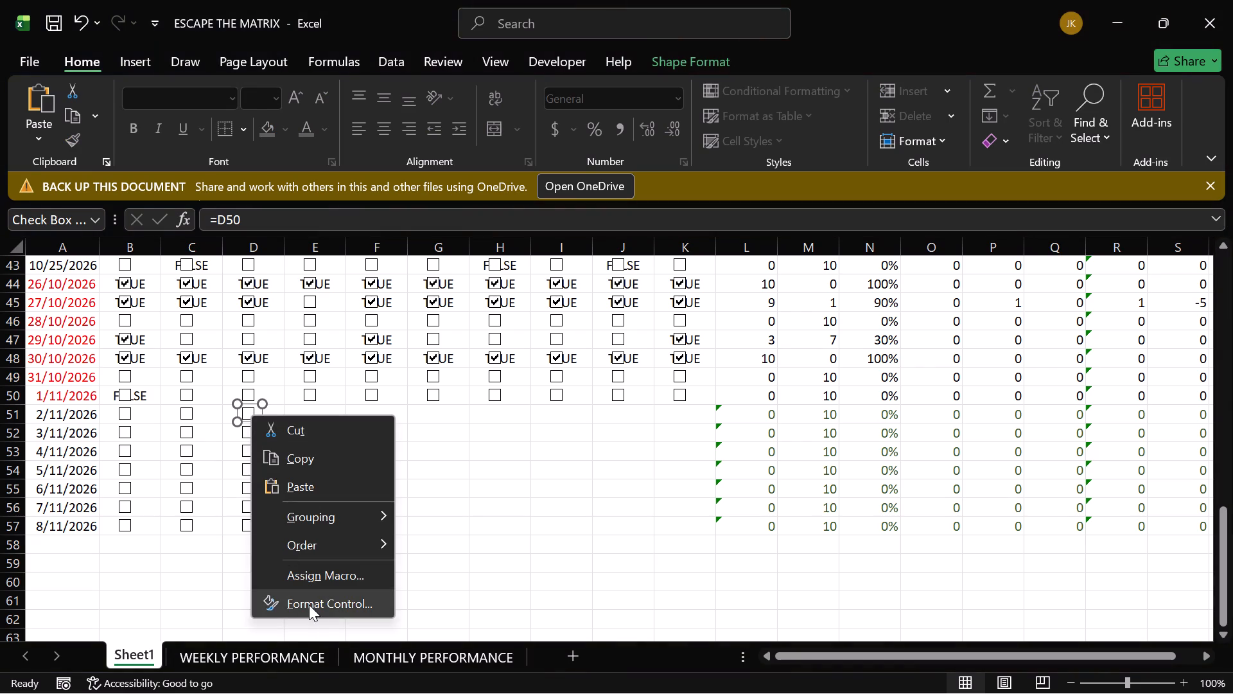
pyautogui.click(310, 605)
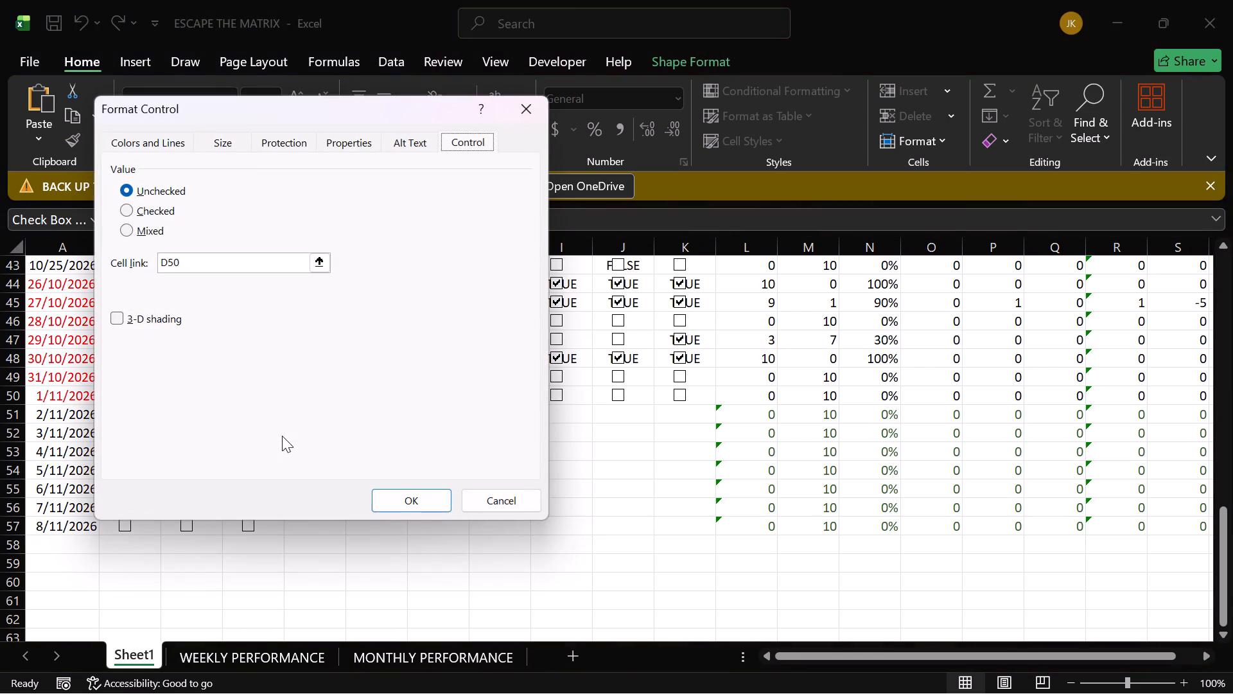
pyautogui.click(275, 269)
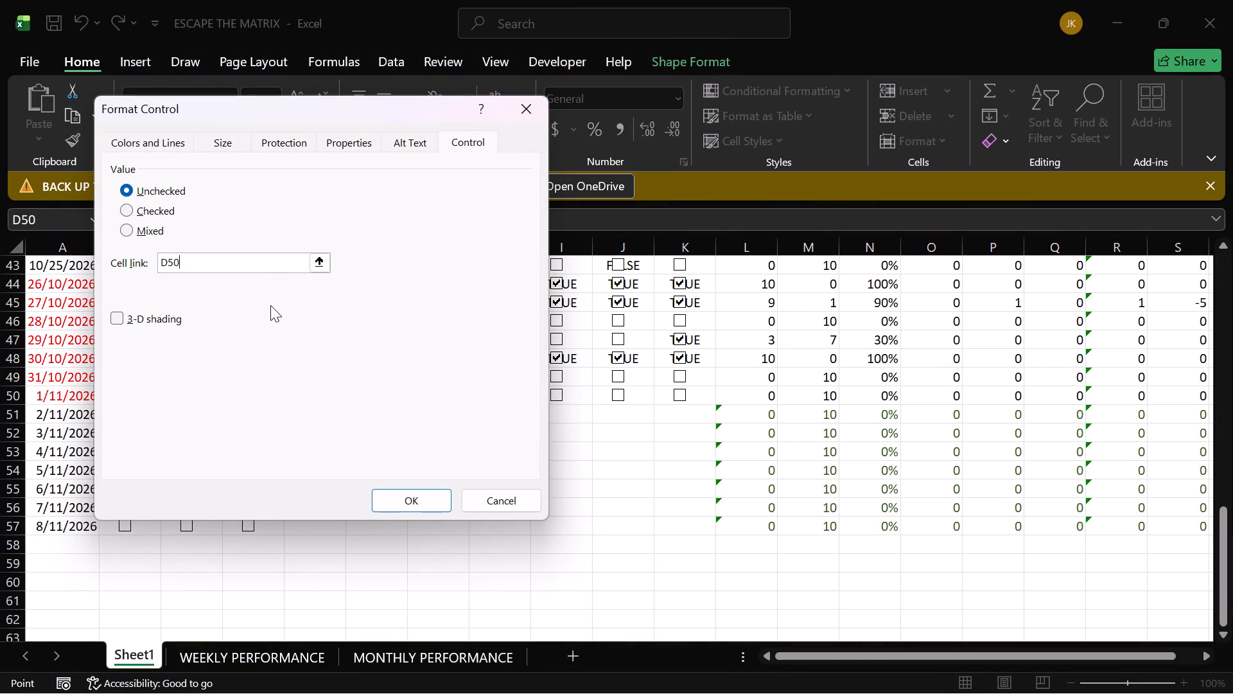
pyautogui.press('BackSpace')
pyautogui.press('1')
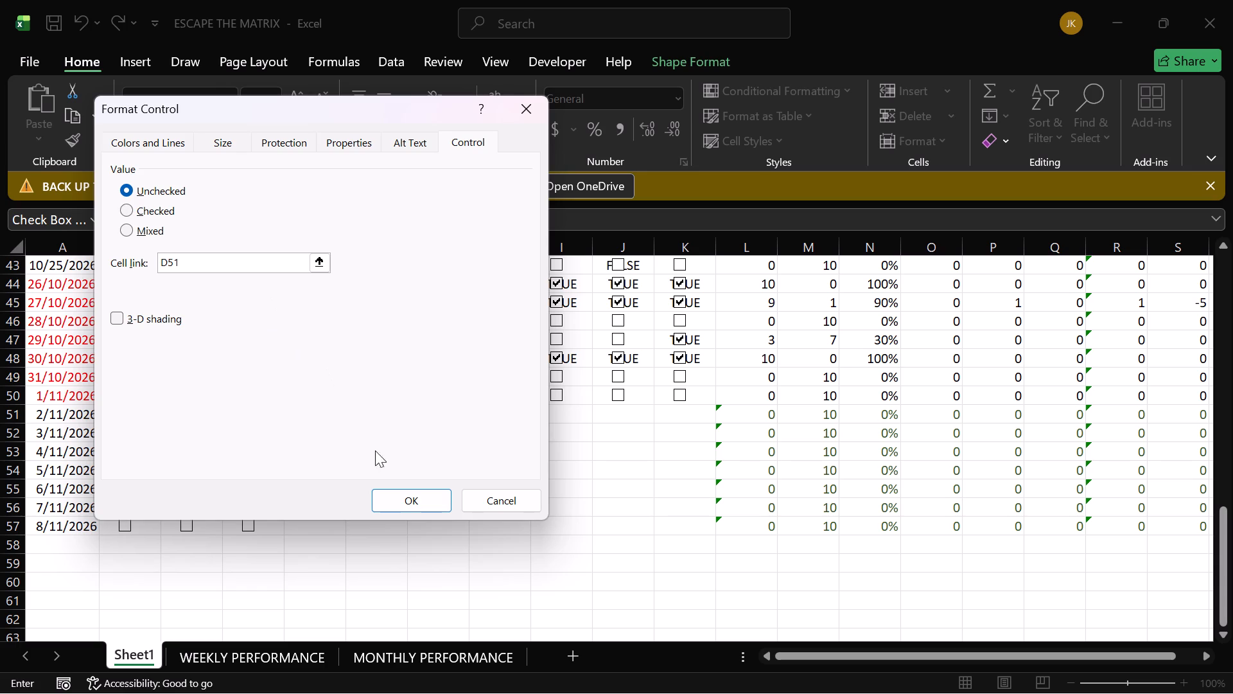
pyautogui.click(401, 510)
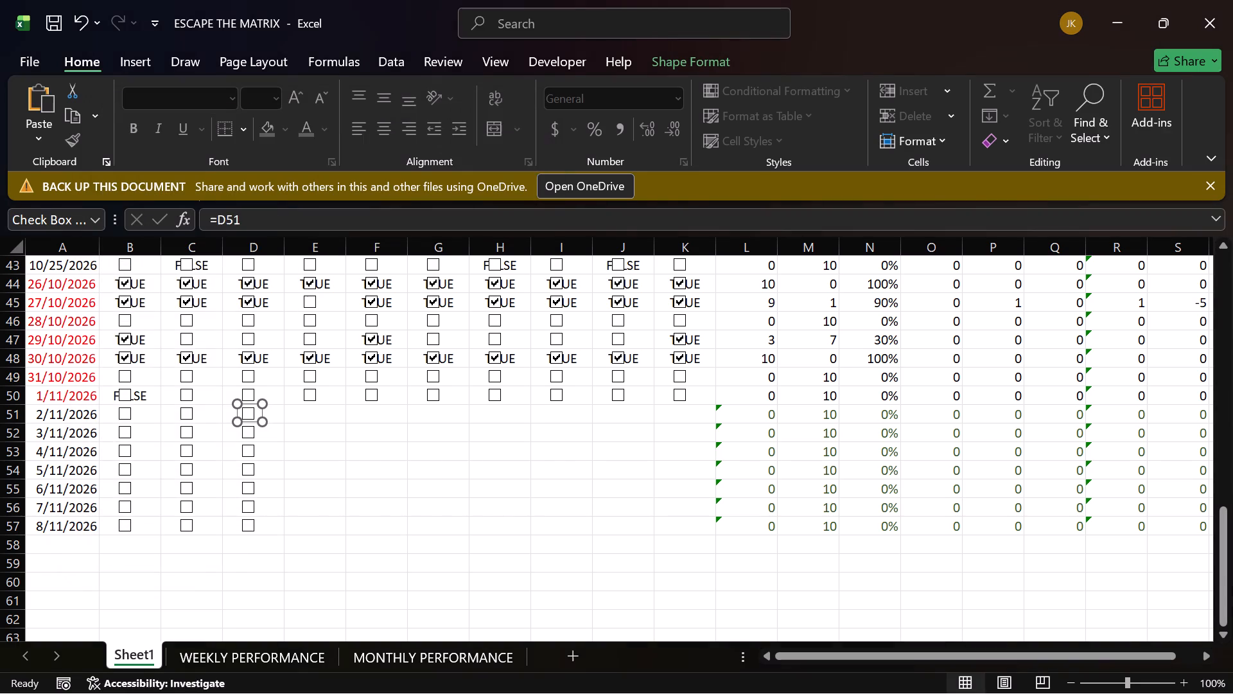
# Link the checkbox in the 3/11/2026 row of column D to cell D52.
pyautogui.rightClick(249, 432)
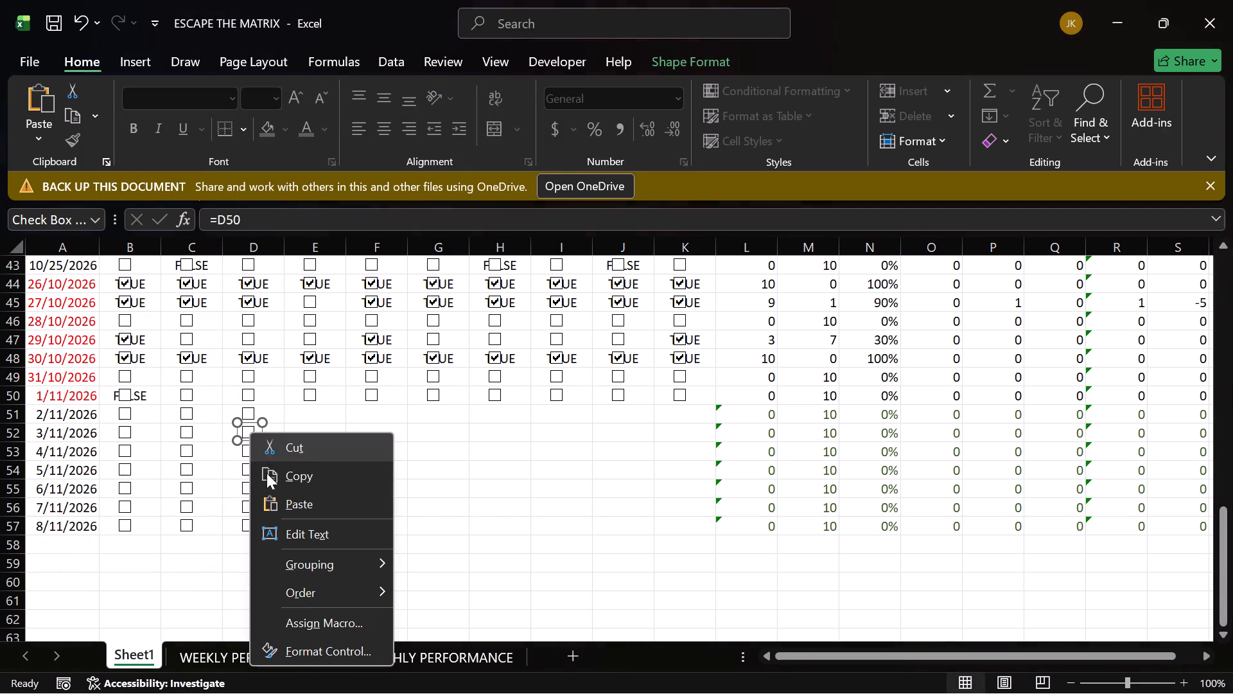
pyautogui.click(314, 648)
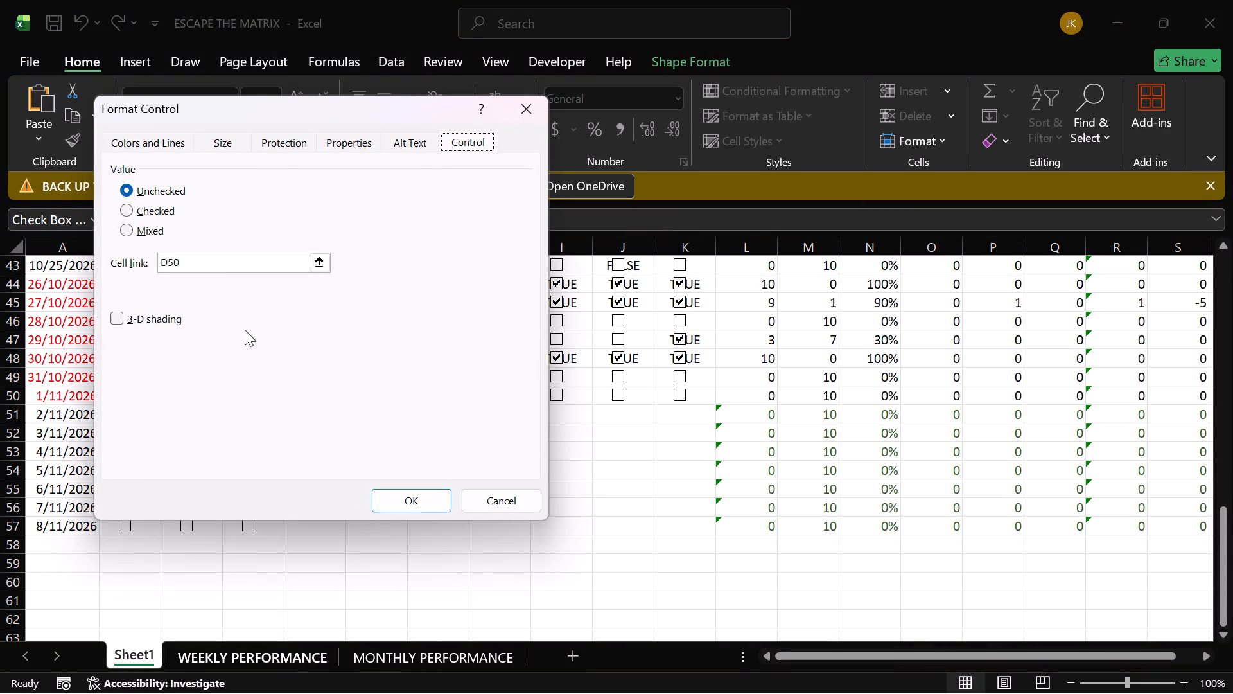
pyautogui.click(244, 265)
pyautogui.press('BackSpace')
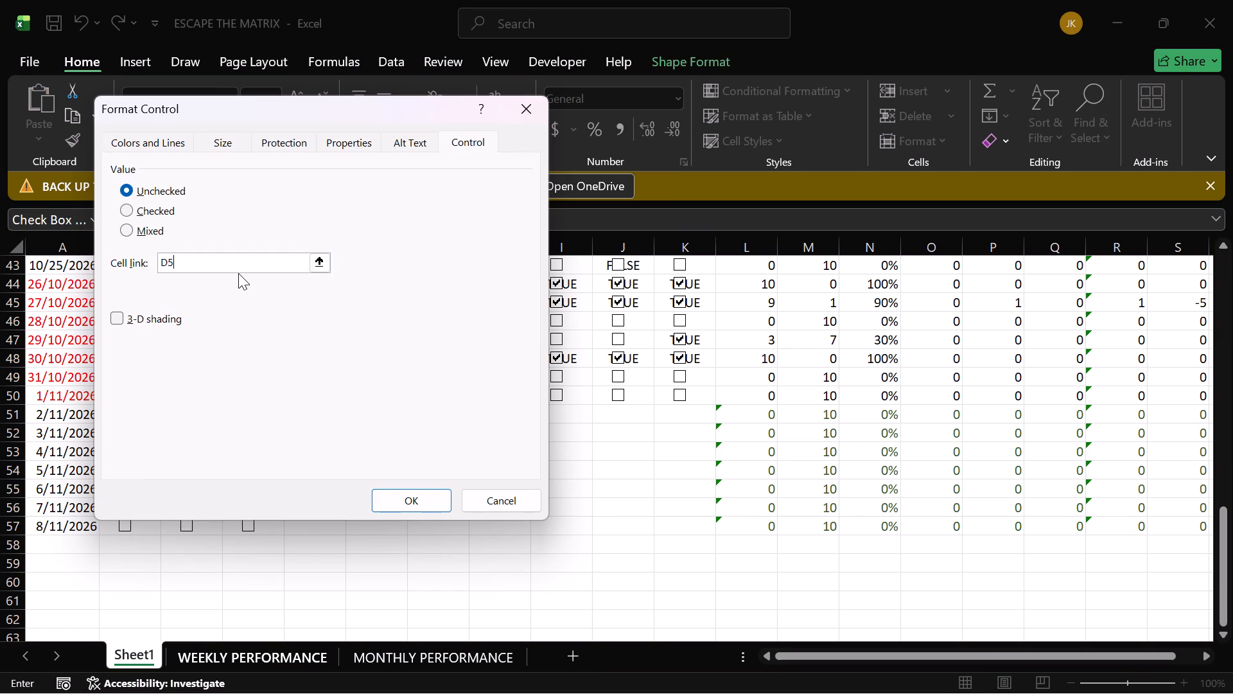
pyautogui.press('2')
pyautogui.click(390, 498)
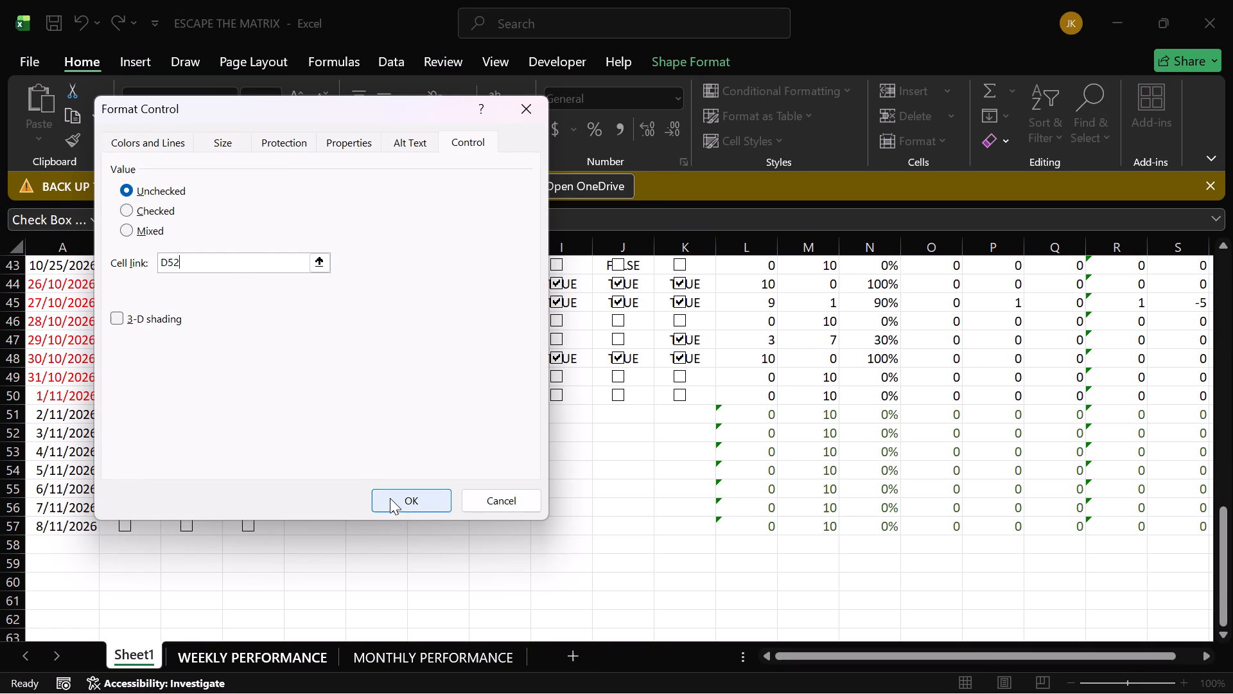
# Link the checkbox in the 4/11/2026 row of column D to cell D53.
pyautogui.rightClick(250, 454)
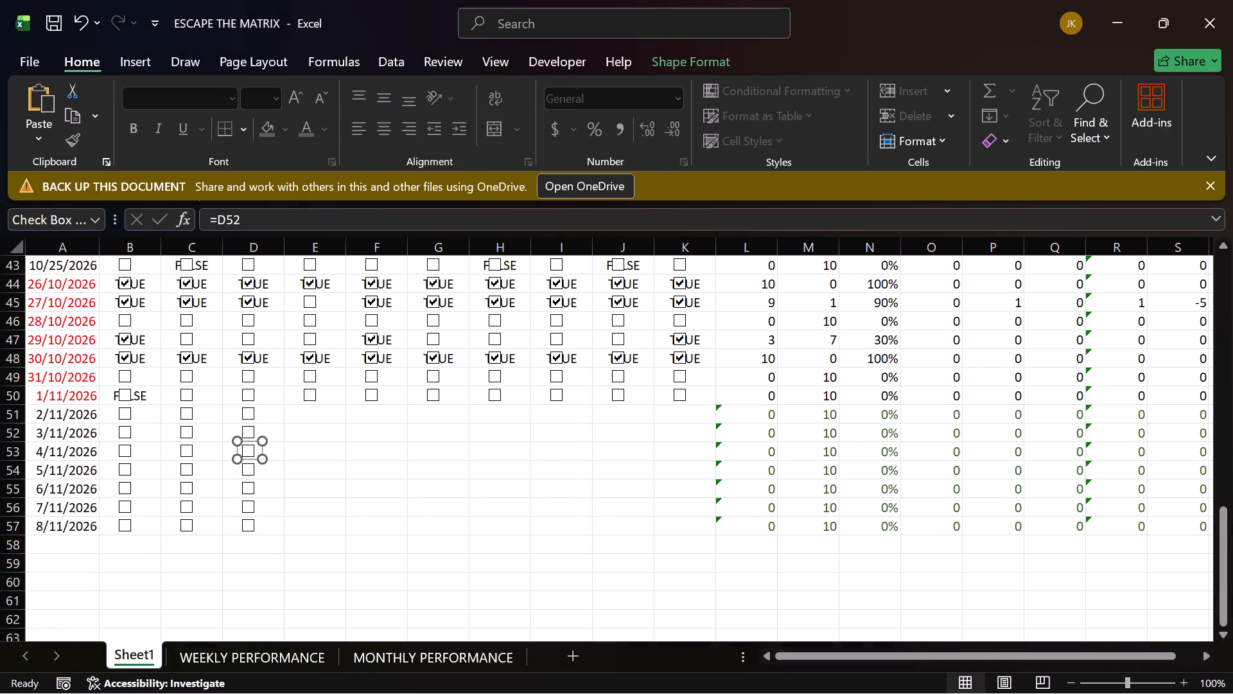
pyautogui.click(313, 675)
pyautogui.click(219, 263)
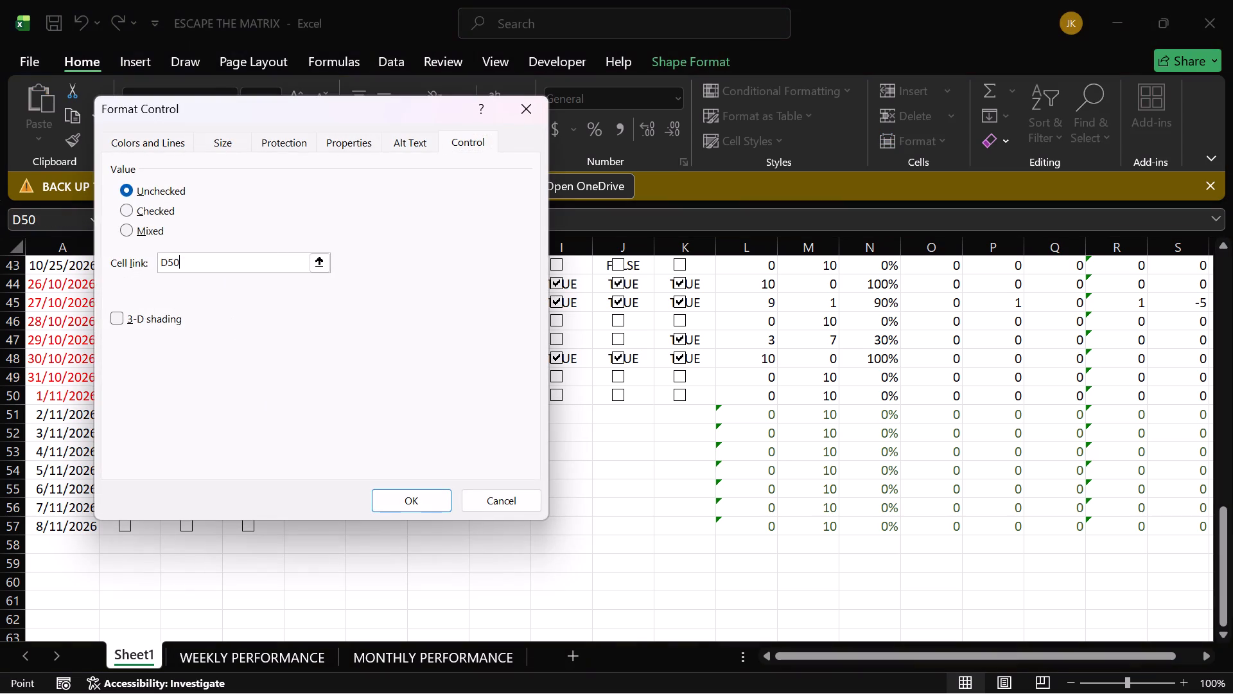
pyautogui.press('BackSpace')
pyautogui.press('3')
pyautogui.press('Return')
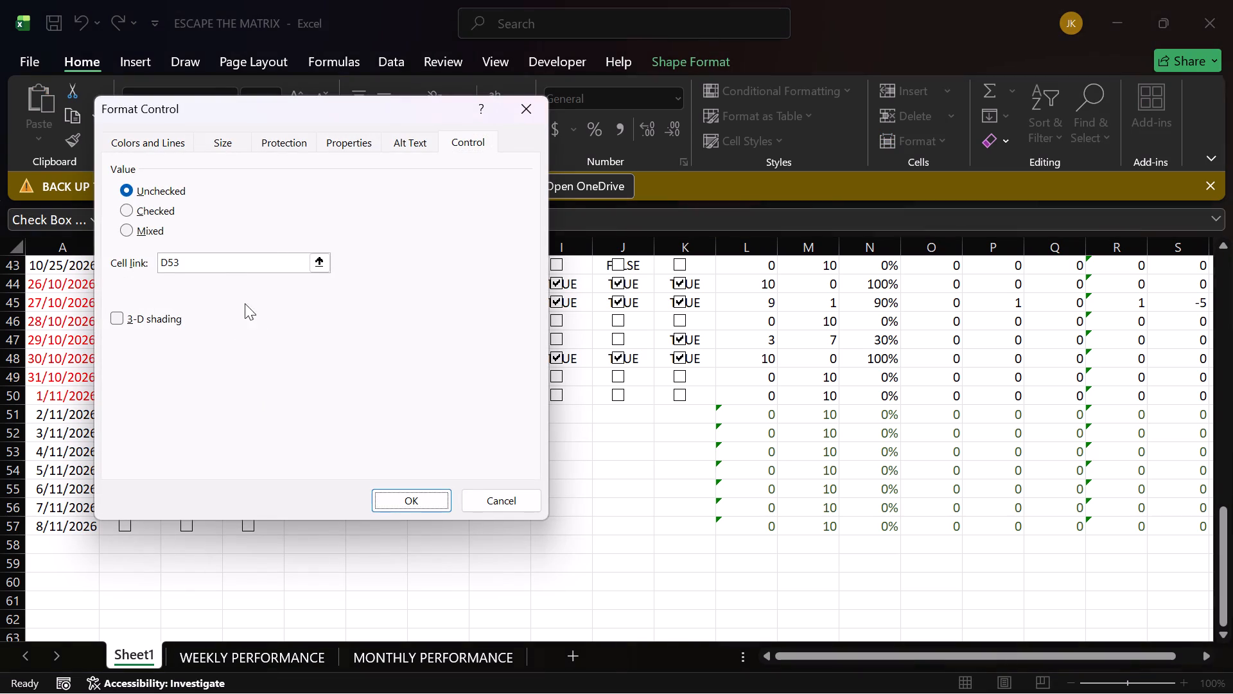
# Link the checkbox in the 5/11/2026 row of column D to cell D54.
pyautogui.rightClick(249, 462)
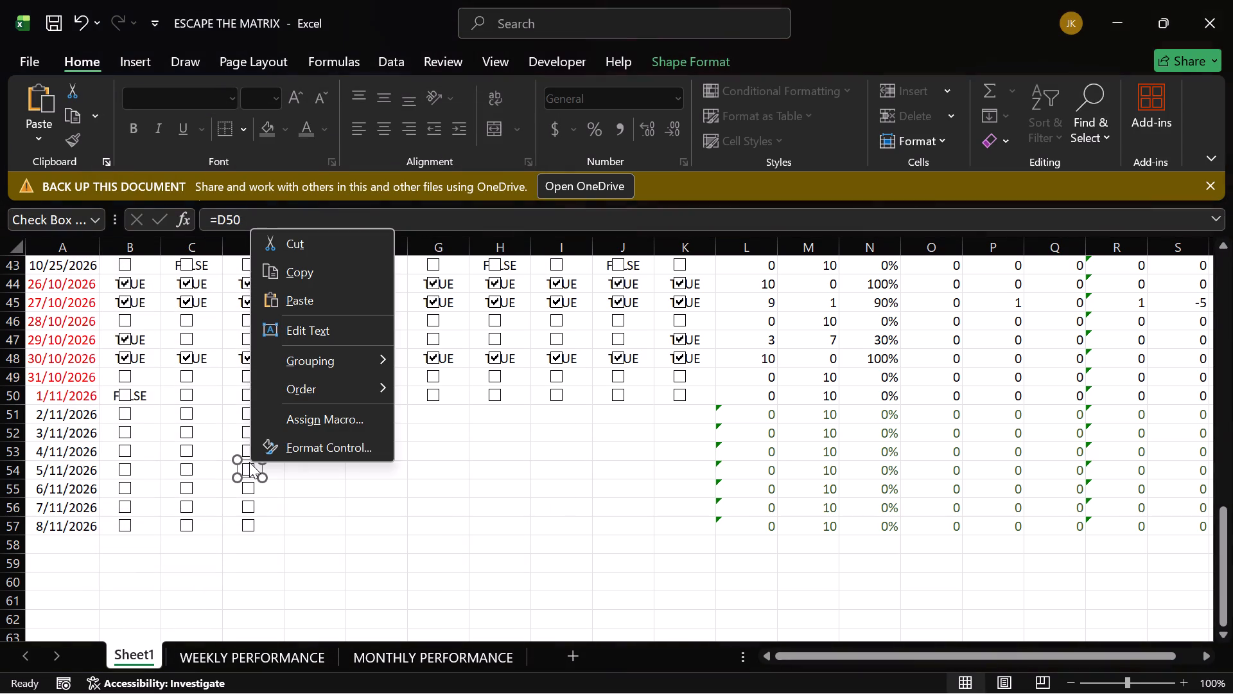
pyautogui.click(306, 450)
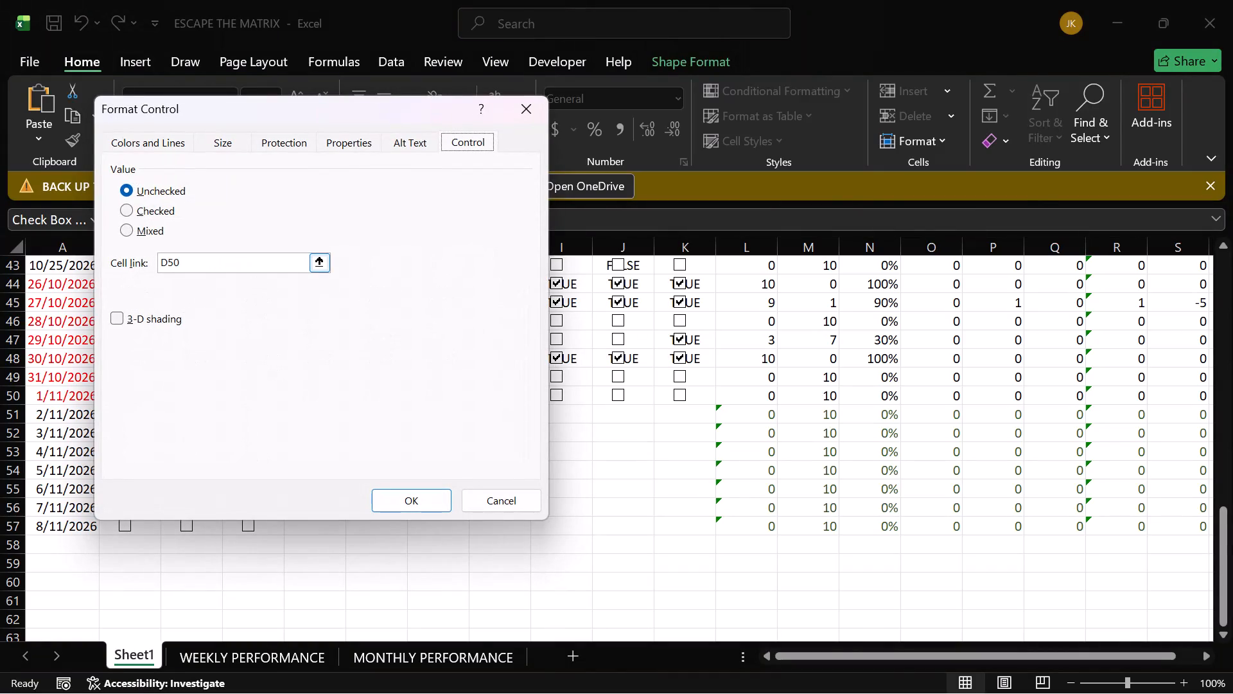
pyautogui.click(251, 261)
pyautogui.press('BackSpace')
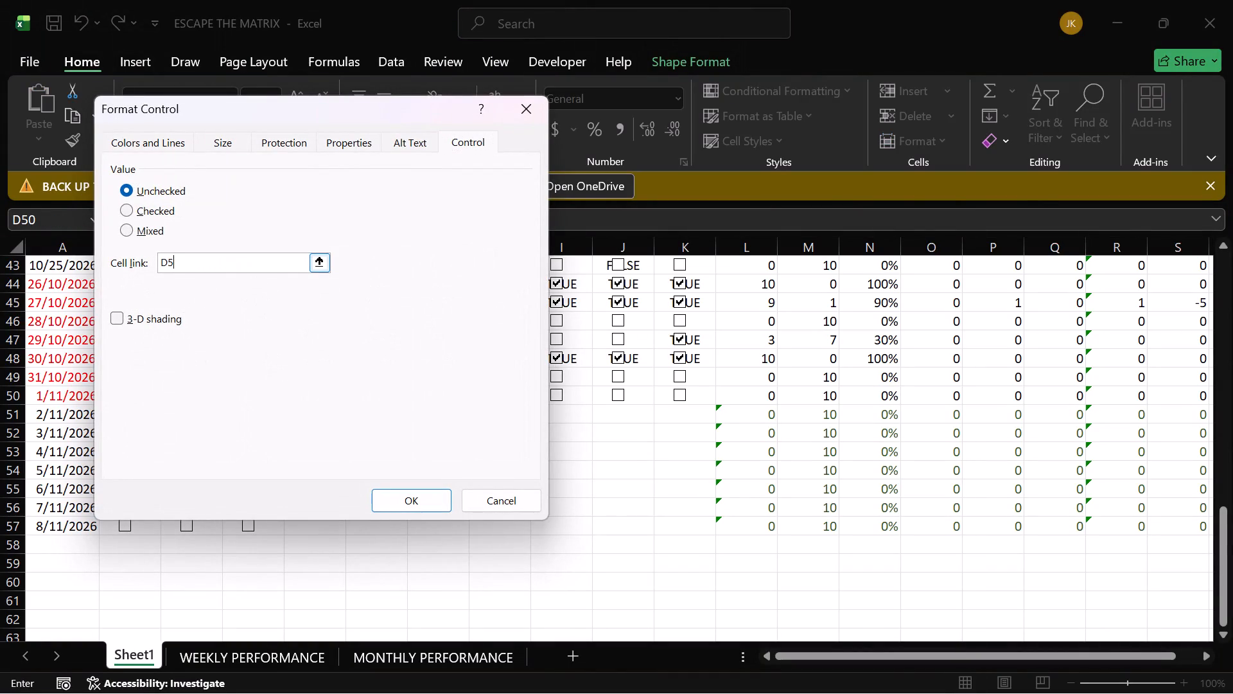
pyautogui.press('4')
pyautogui.click(397, 492)
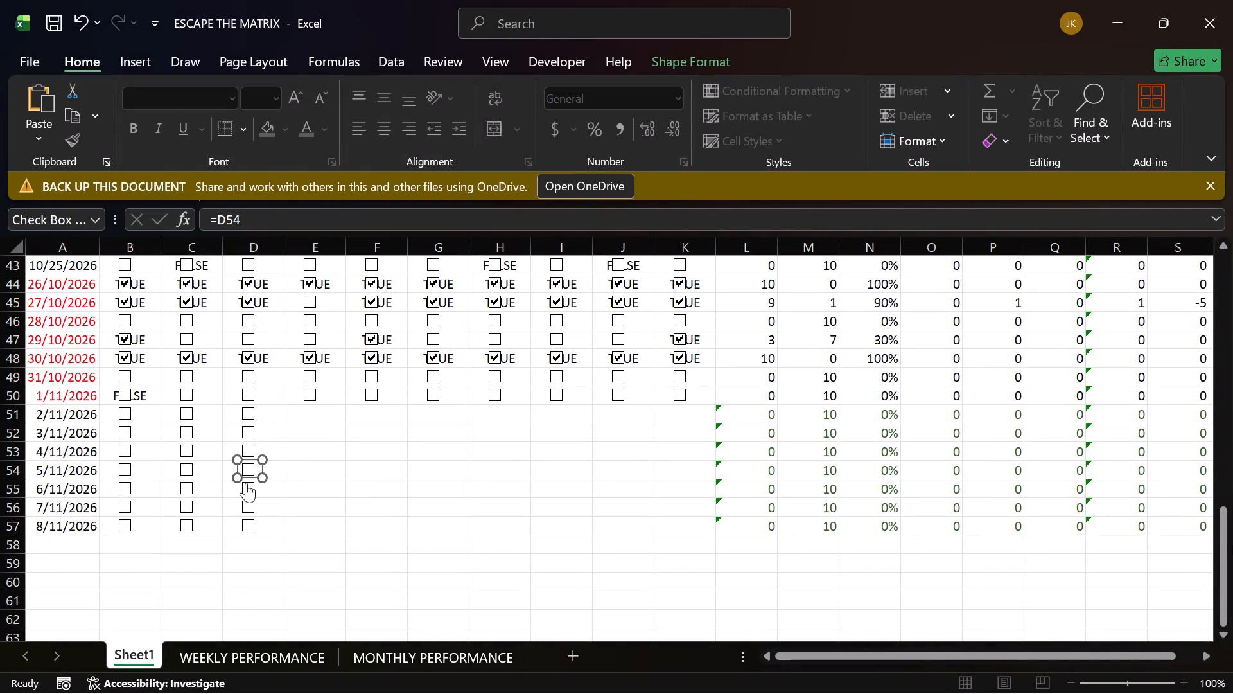
# Link the checkbox in the 6/11/2026 row of column D to cell D55.
pyautogui.rightClick(246, 483)
pyautogui.click(307, 471)
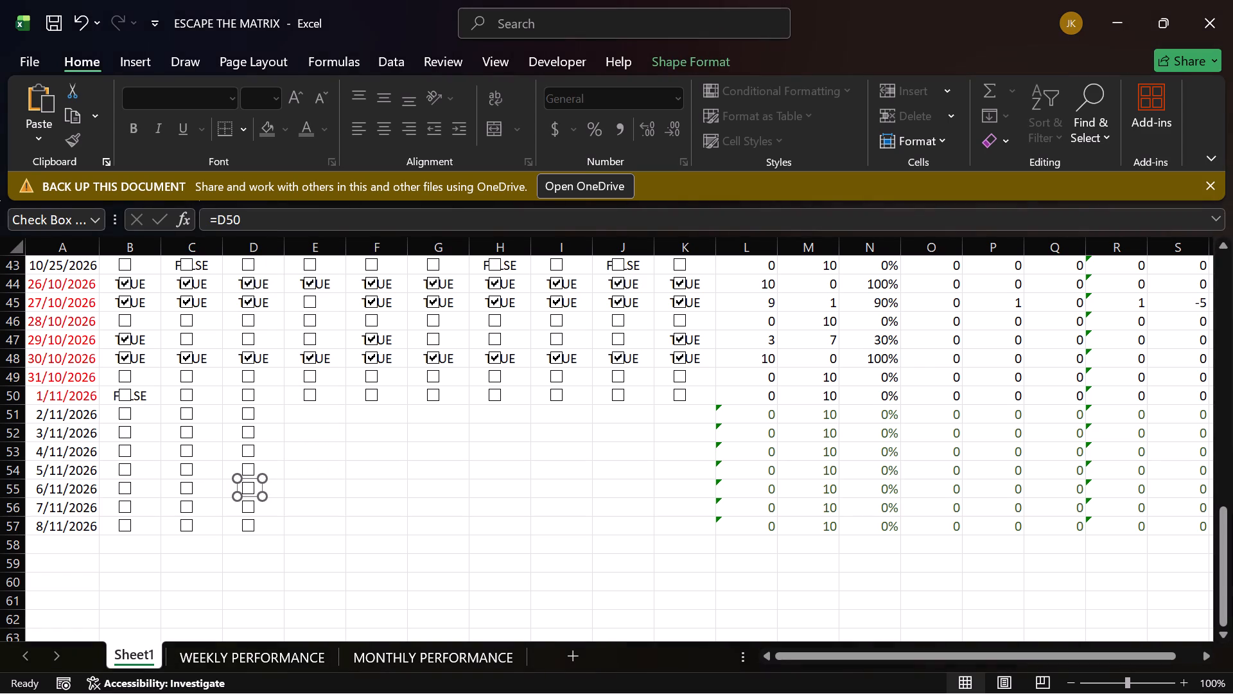
pyautogui.click(261, 258)
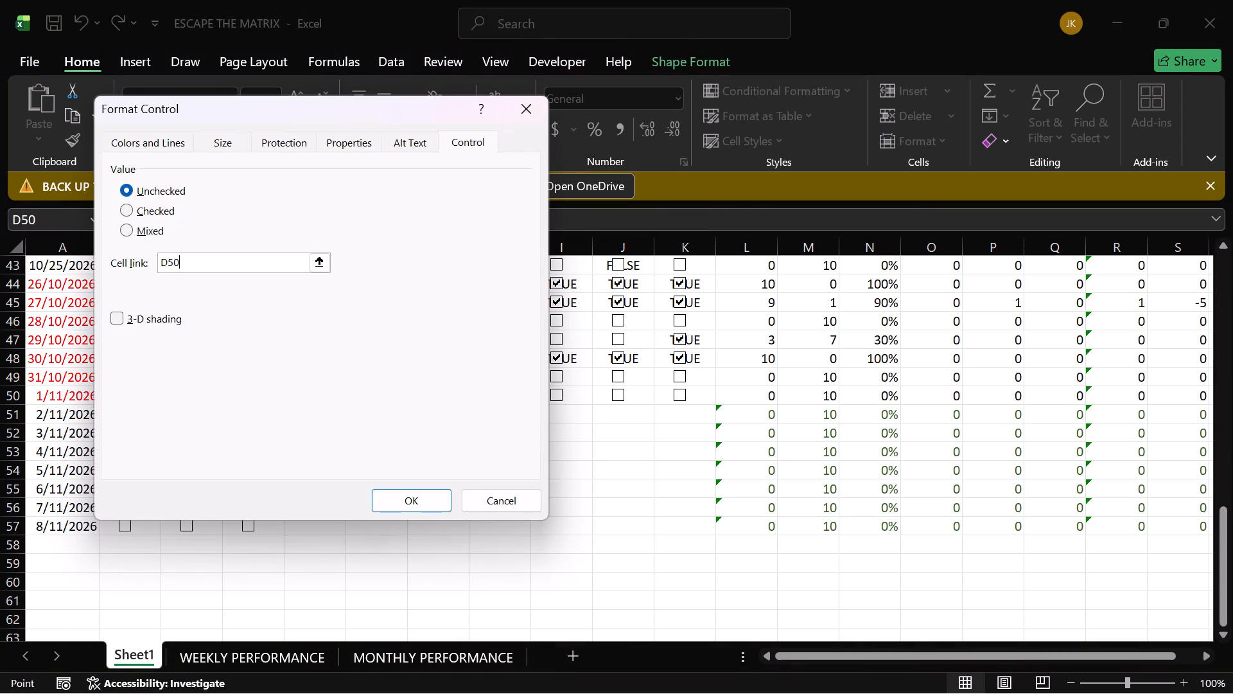
pyautogui.press('BackSpace')
pyautogui.press('5')
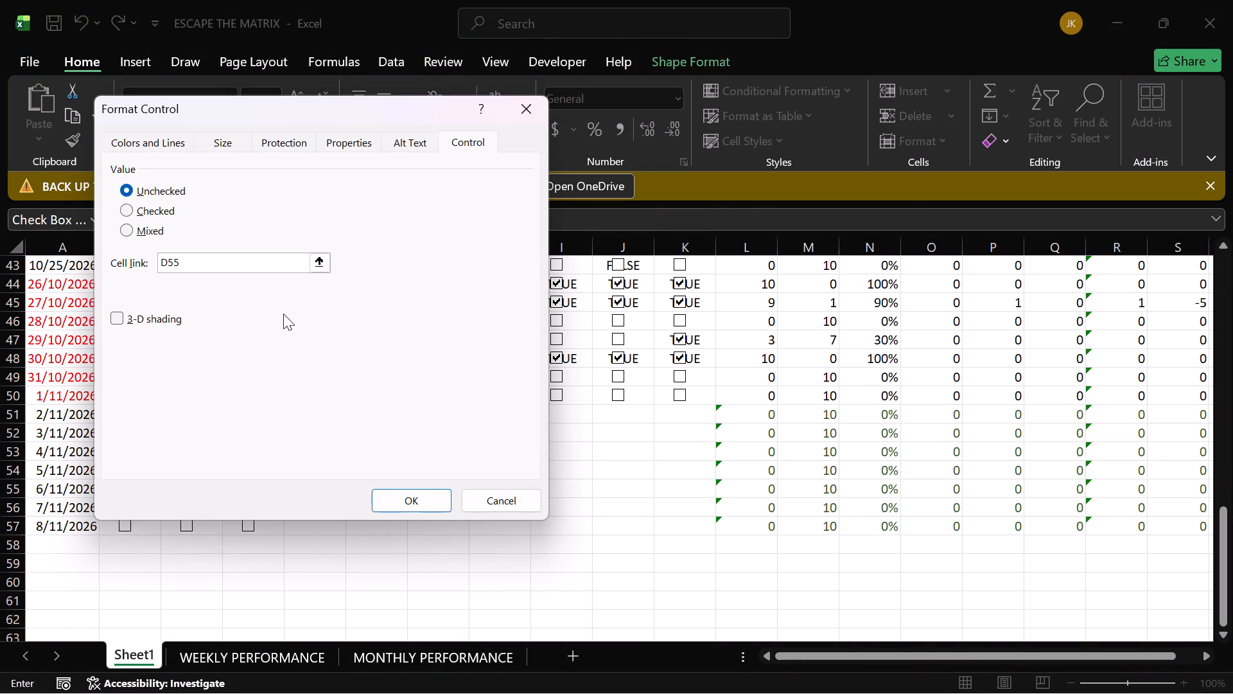
pyautogui.click(399, 494)
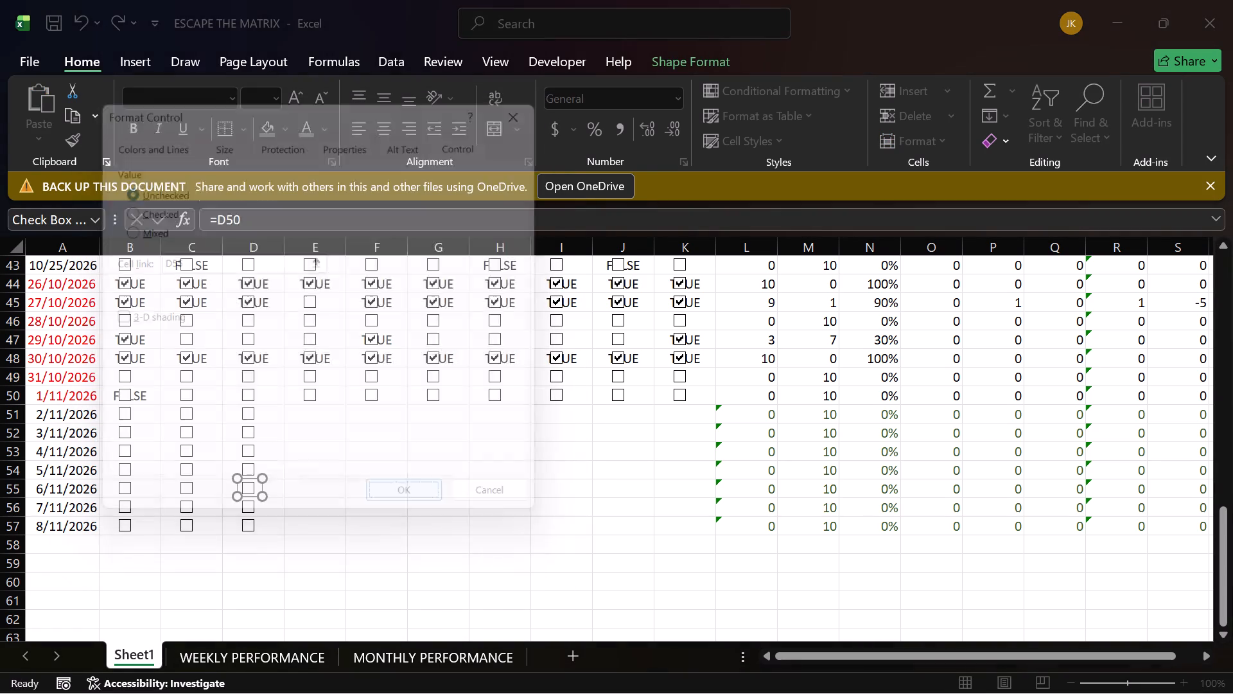
# Link the checkbox in the 7/11/2026 row of column D to cell D56.
pyautogui.rightClick(249, 503)
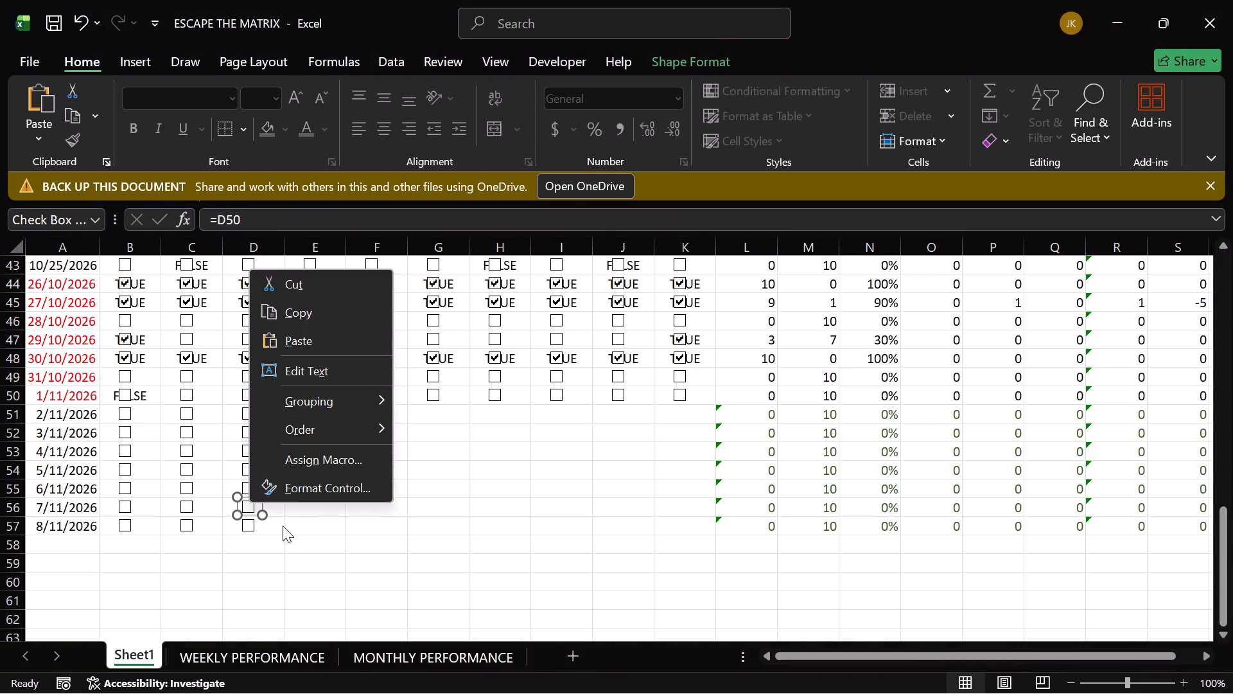
pyautogui.click(293, 487)
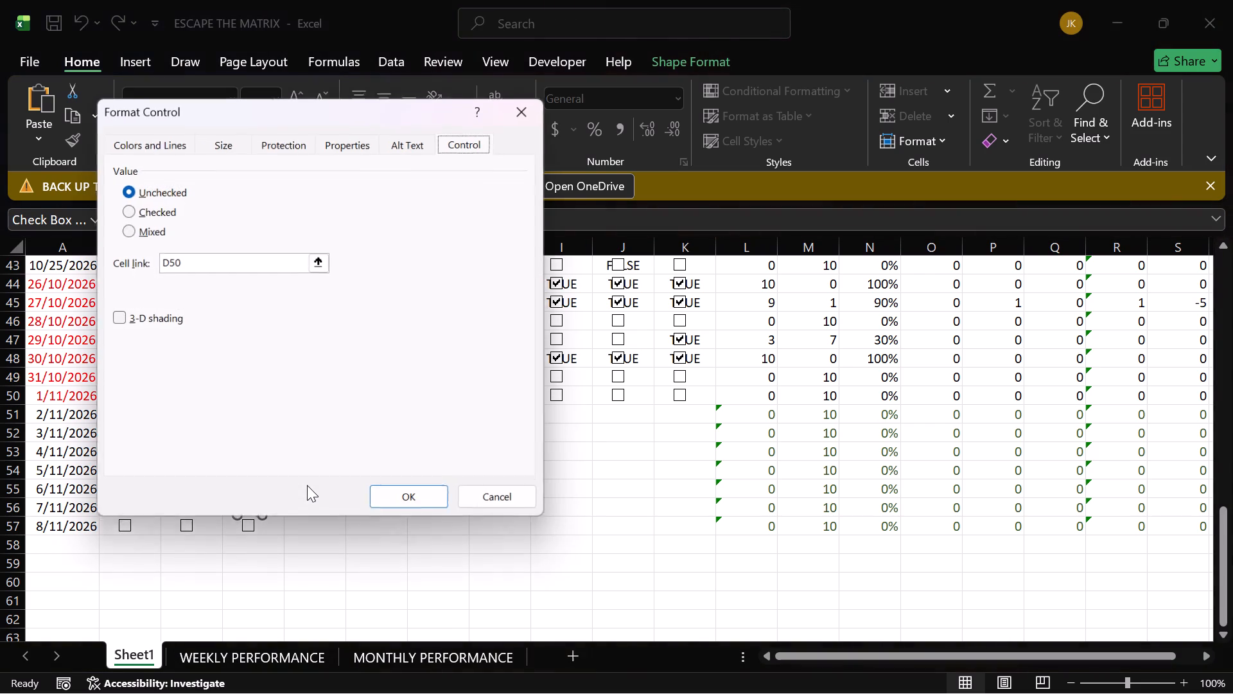
pyautogui.click(189, 263)
pyautogui.press('BackSpace')
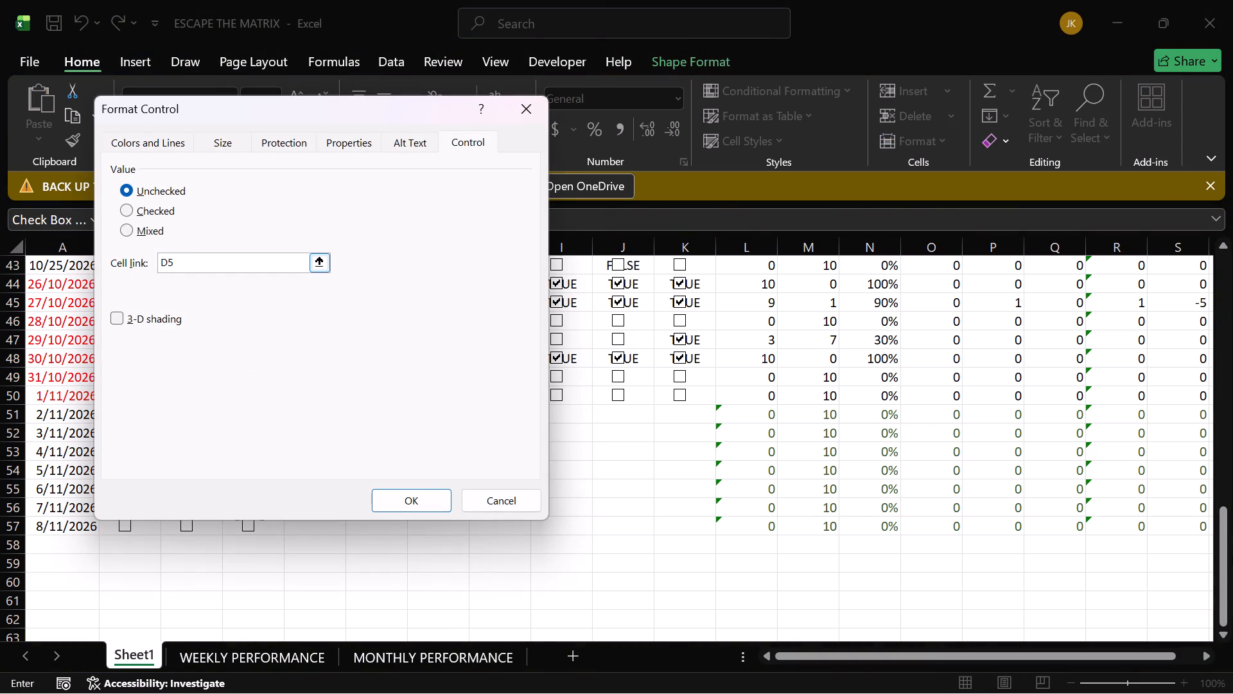
pyautogui.press('6')
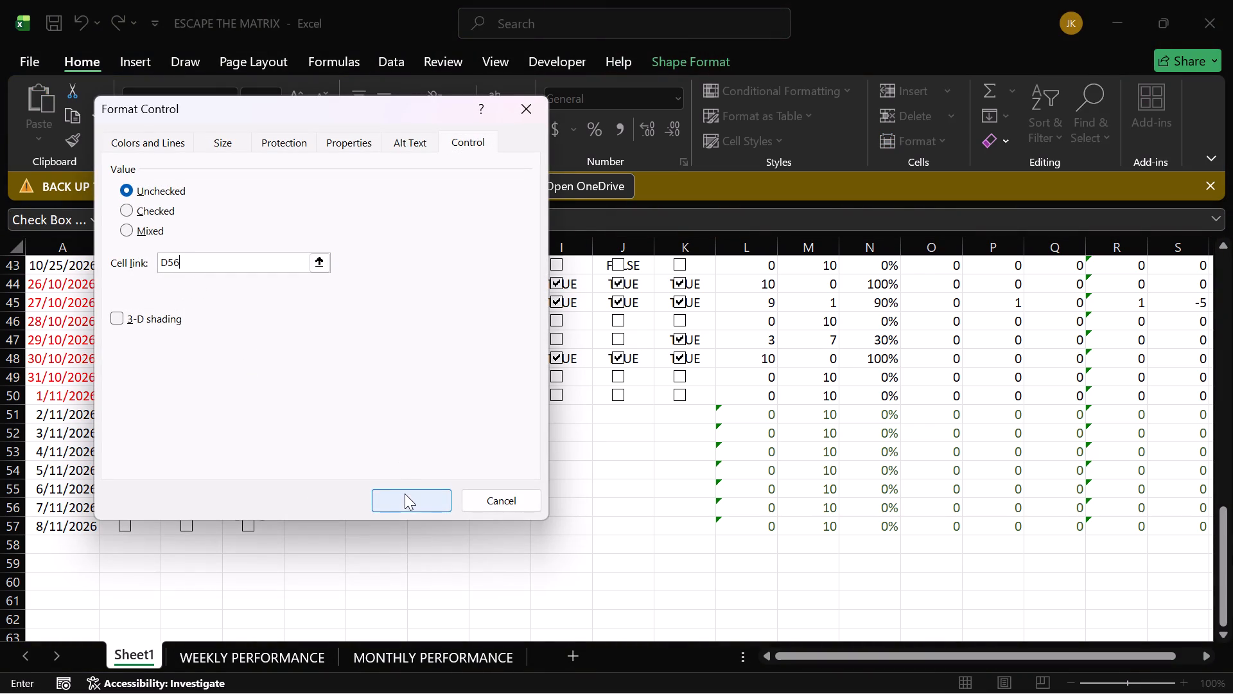
pyautogui.click(406, 497)
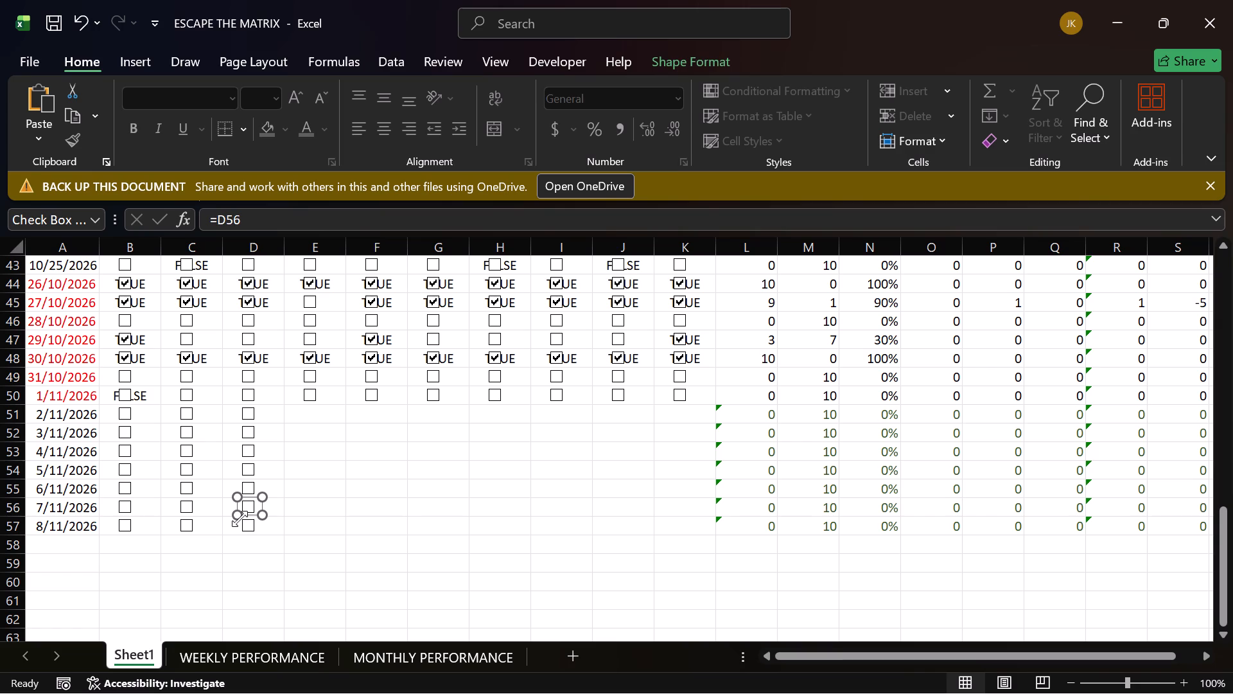
# Link the checkbox in the 8/11/2026 row of column D to cell D57.
pyautogui.rightClick(249, 522)
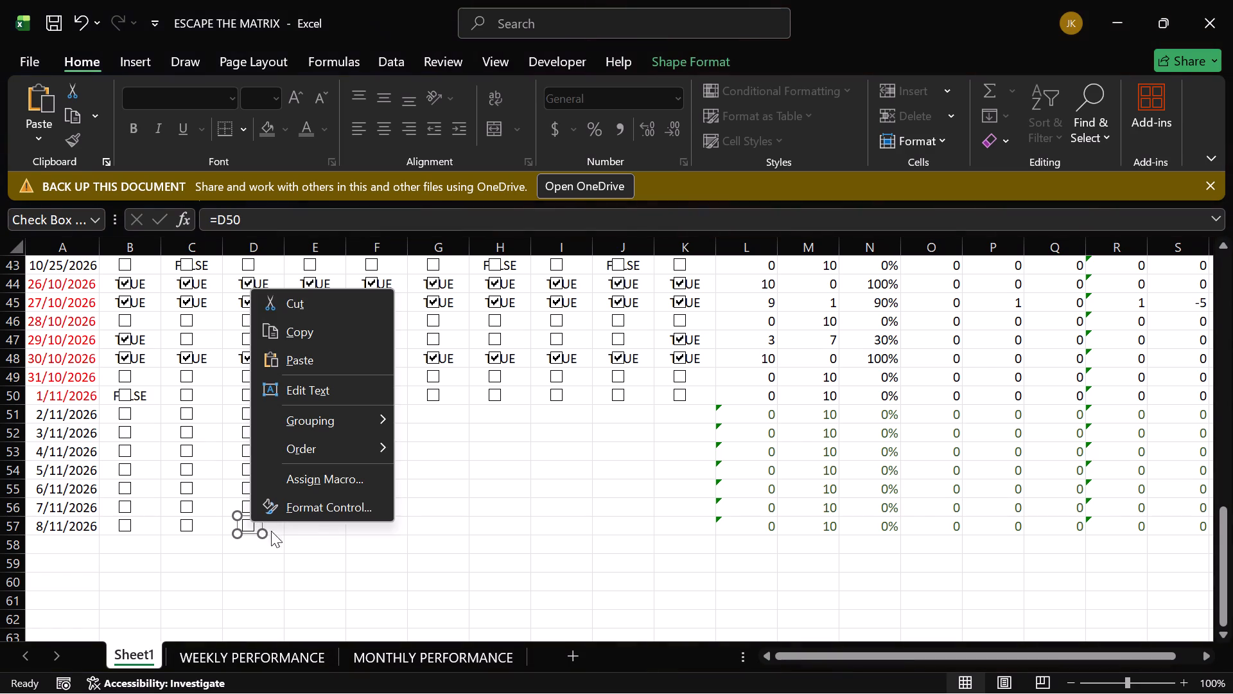
pyautogui.click(292, 507)
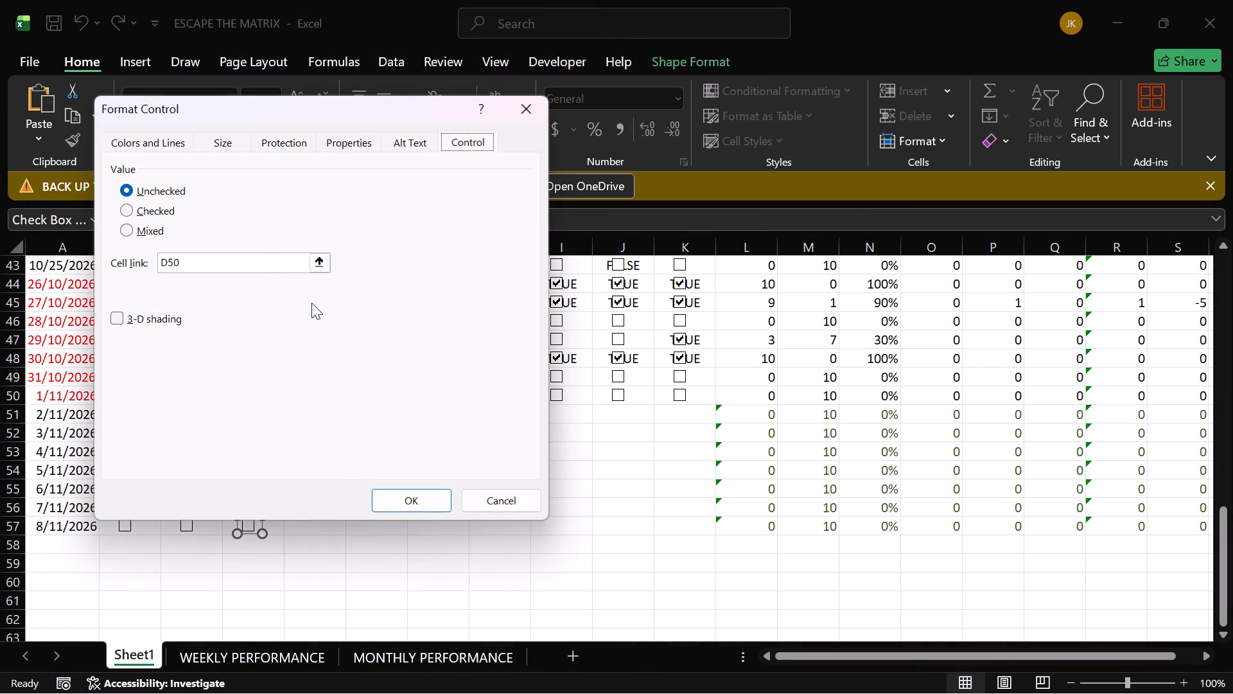
pyautogui.click(267, 253)
pyautogui.click(266, 262)
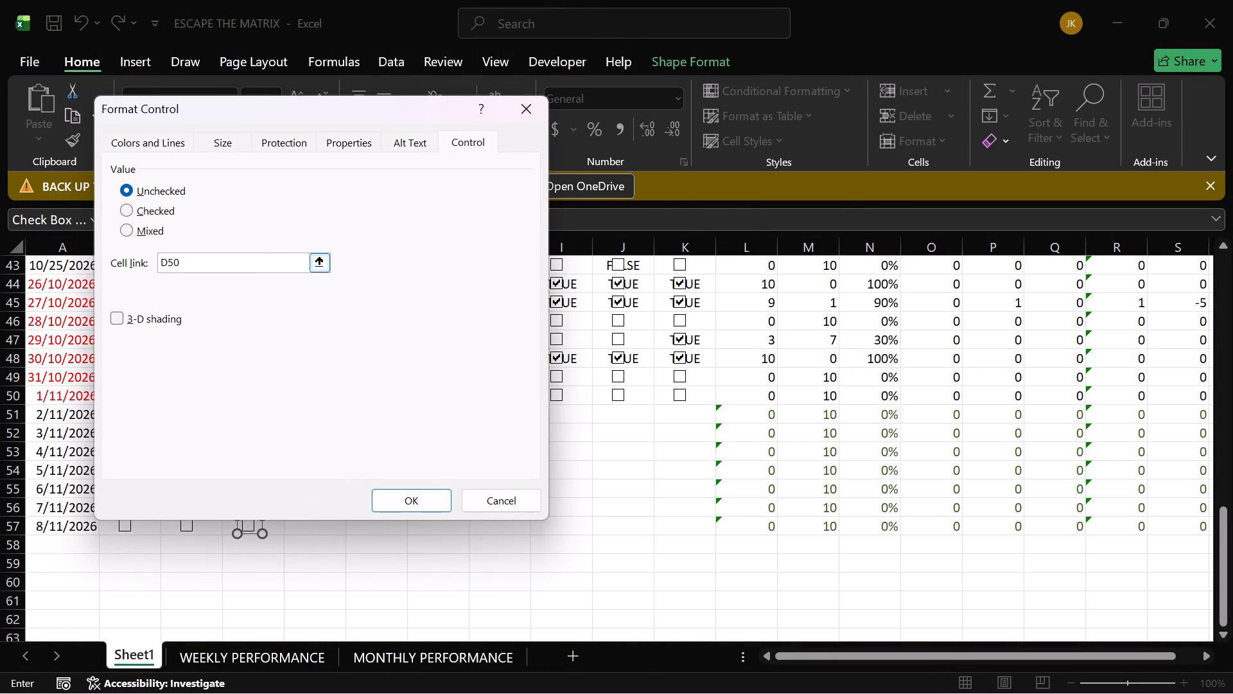
pyautogui.press('BackSpace')
pyautogui.press('7')
pyautogui.click(411, 496)
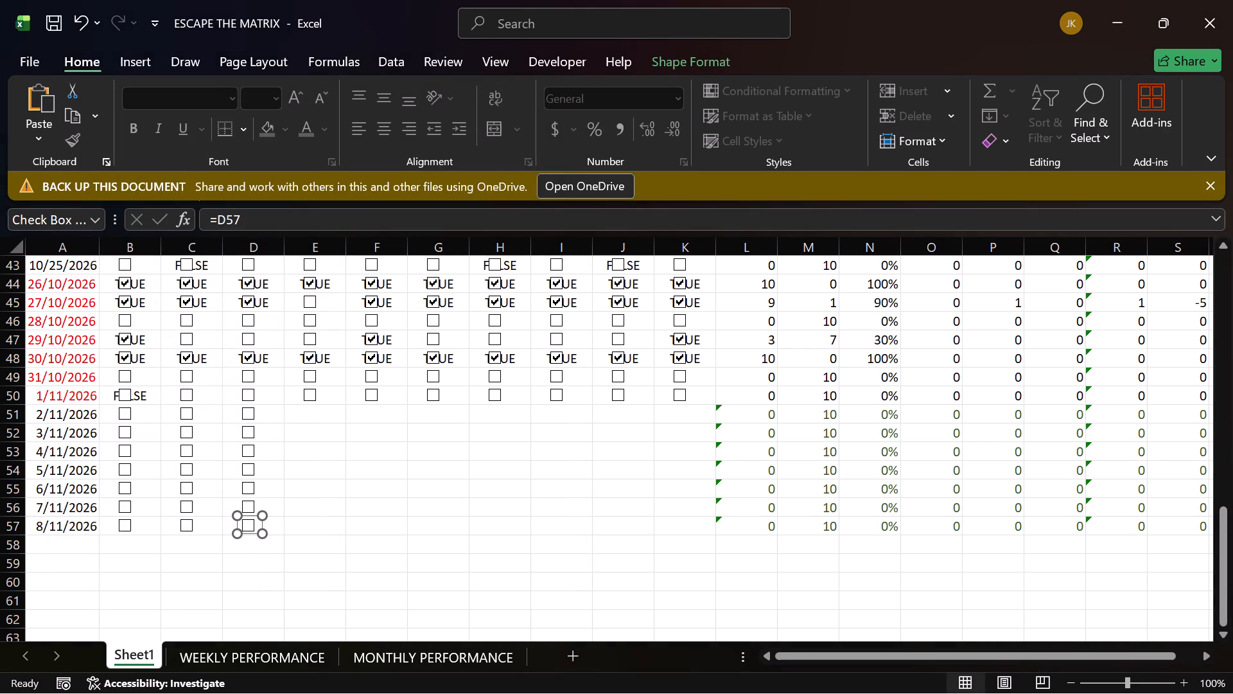
# Copy the checkbox in cell E50 and paste it into each cell from E51 to E57.
pyautogui.click(301, 417)
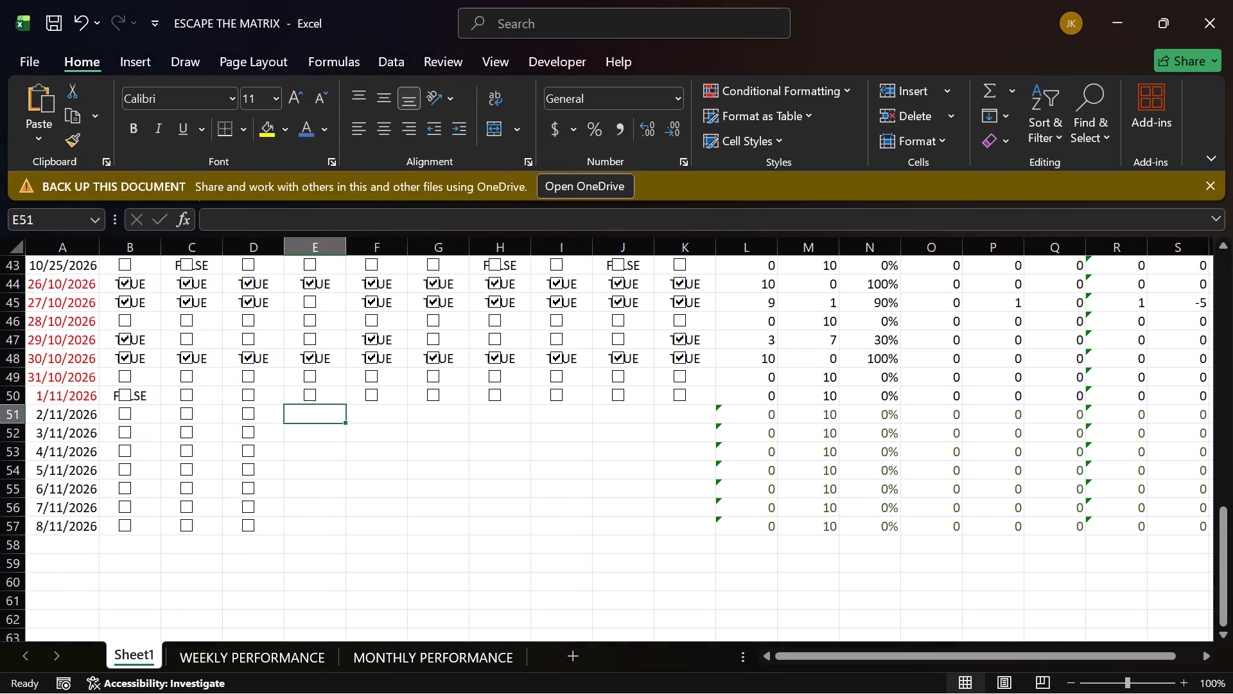
pyautogui.rightClick(307, 391)
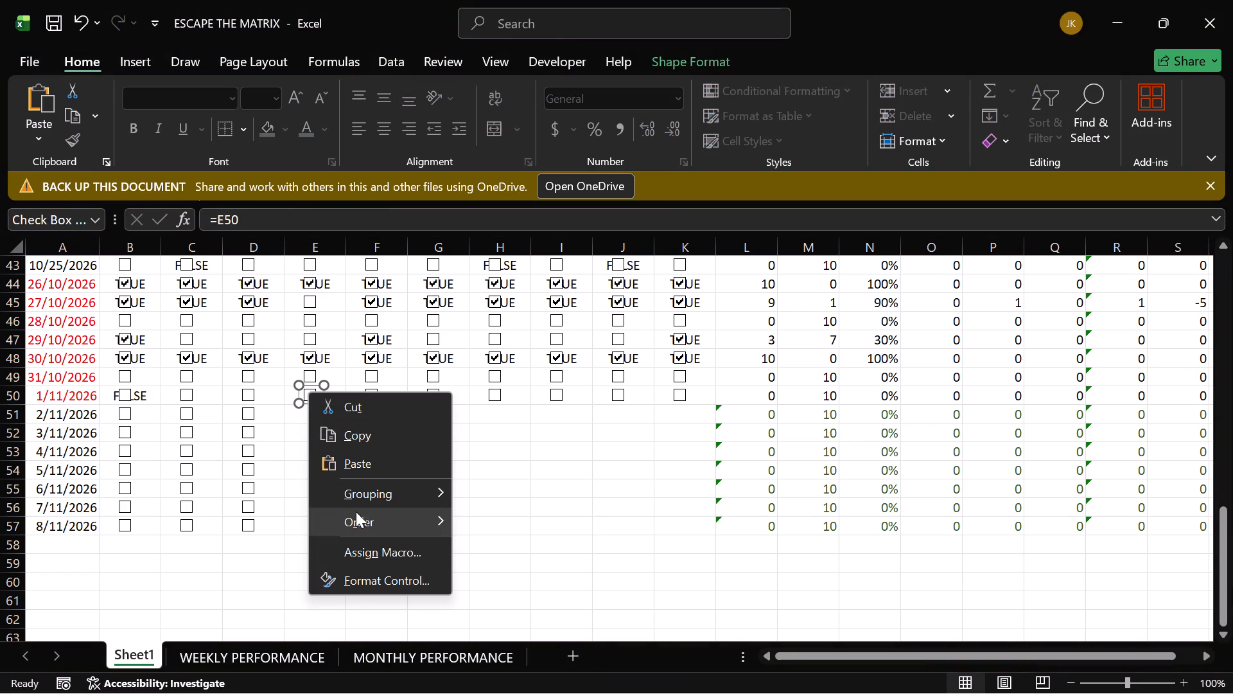
pyautogui.click(380, 438)
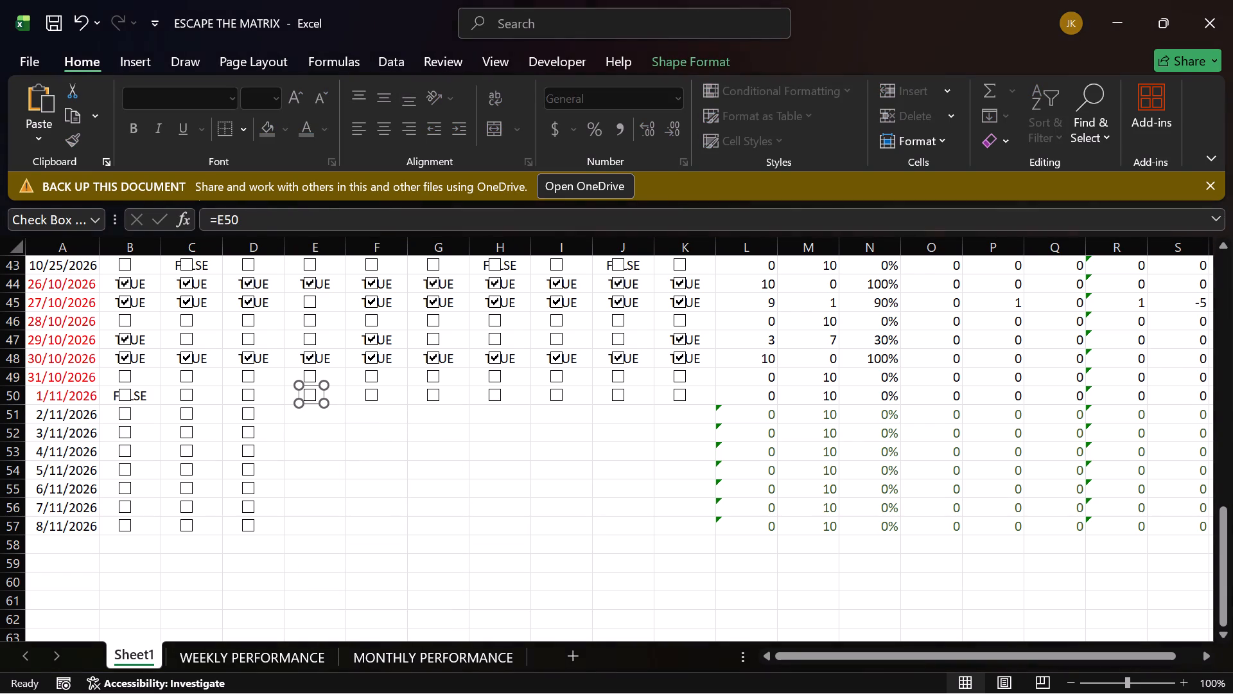
pyautogui.click(318, 415)
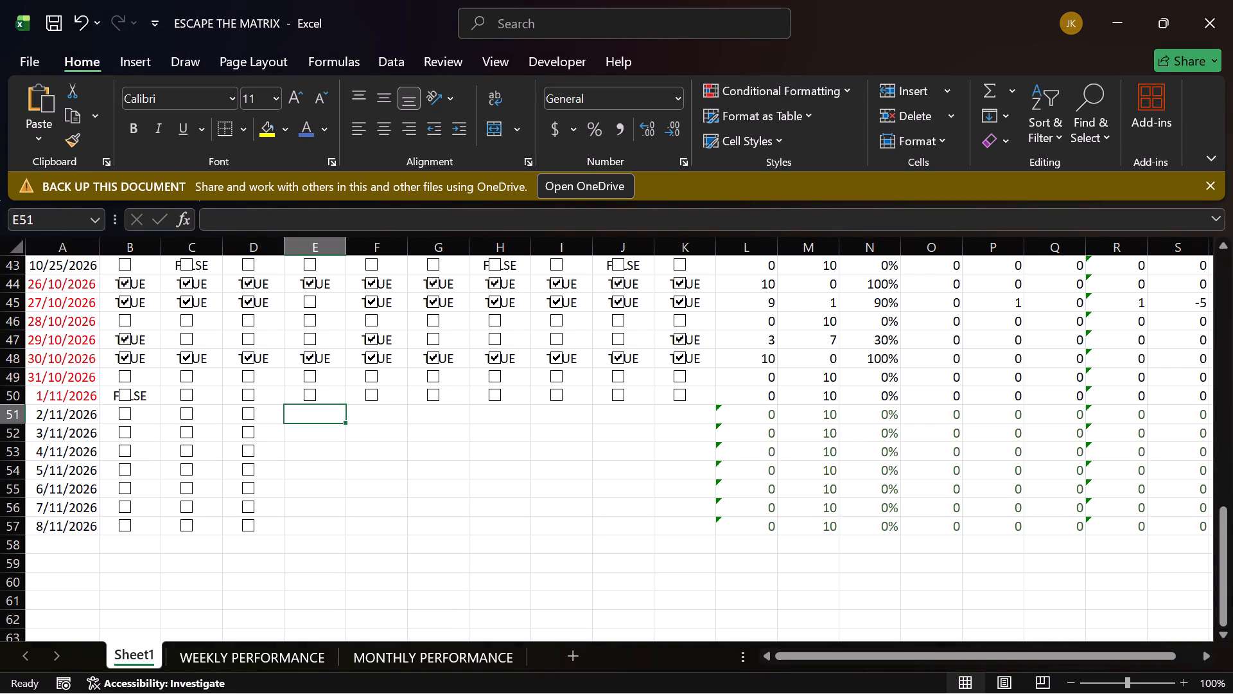
pyautogui.hotkey('ctrl', 'v')
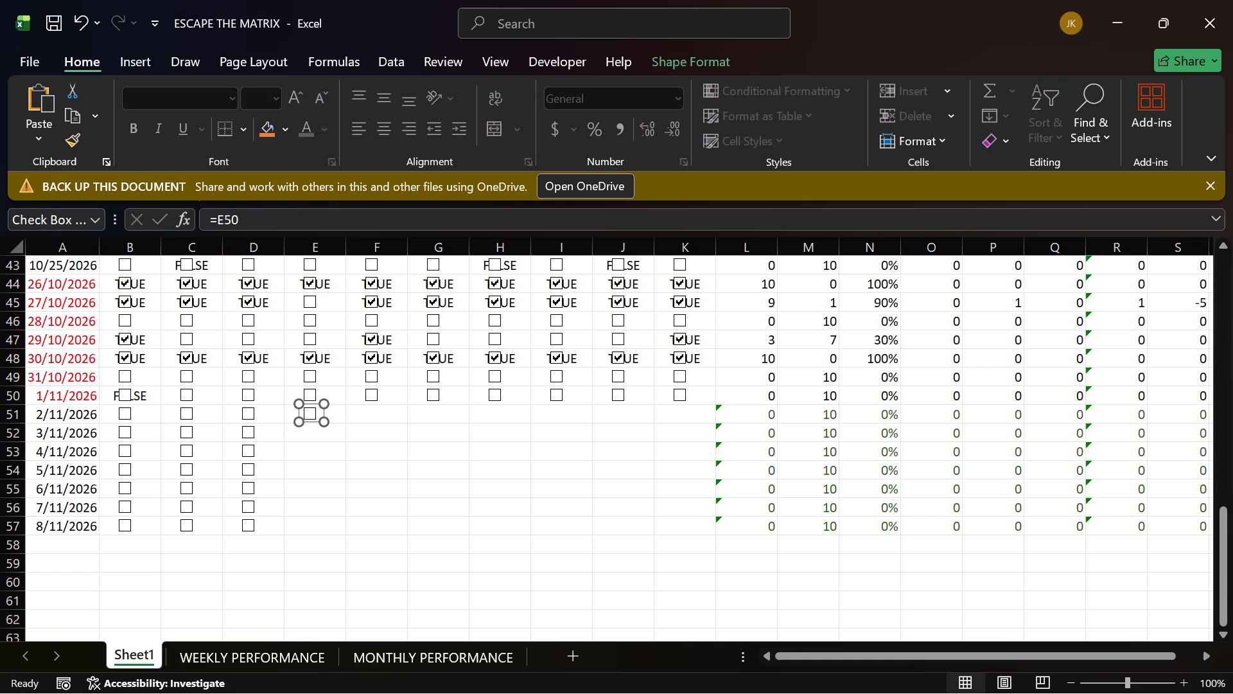
pyautogui.click(320, 438)
pyautogui.hotkey('ctrl', 'v')
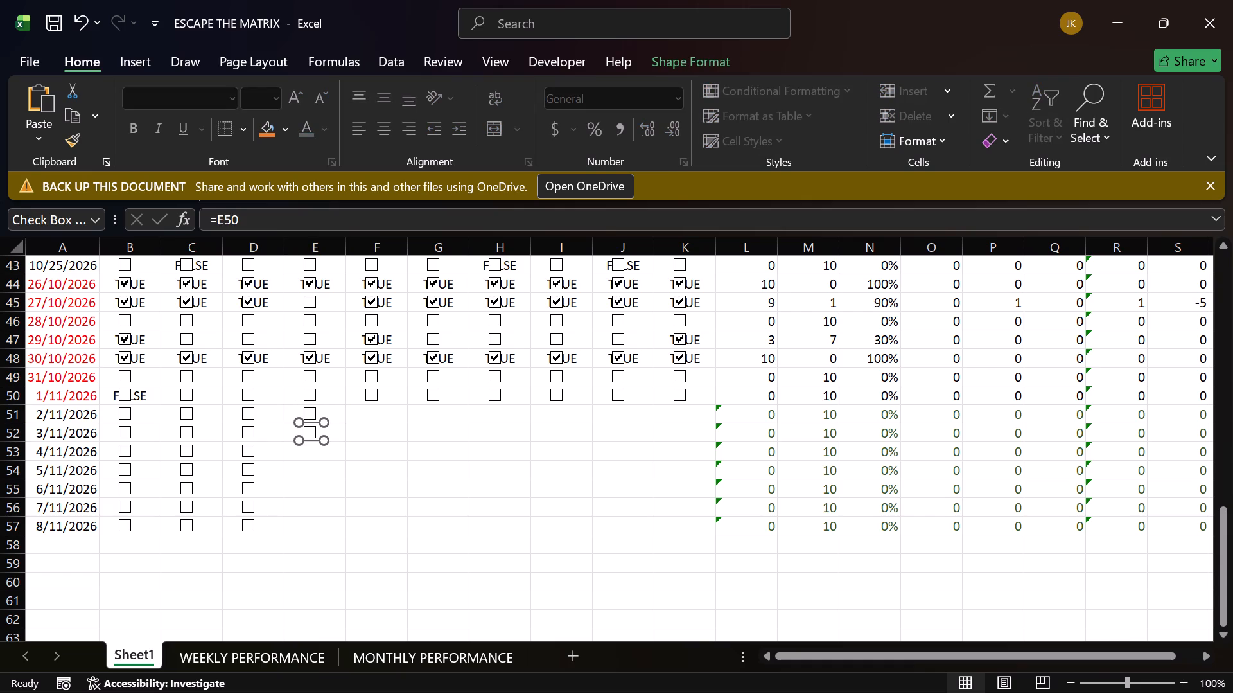
pyautogui.click(319, 456)
pyautogui.hotkey('ctrl', 'v')
pyautogui.click(317, 473)
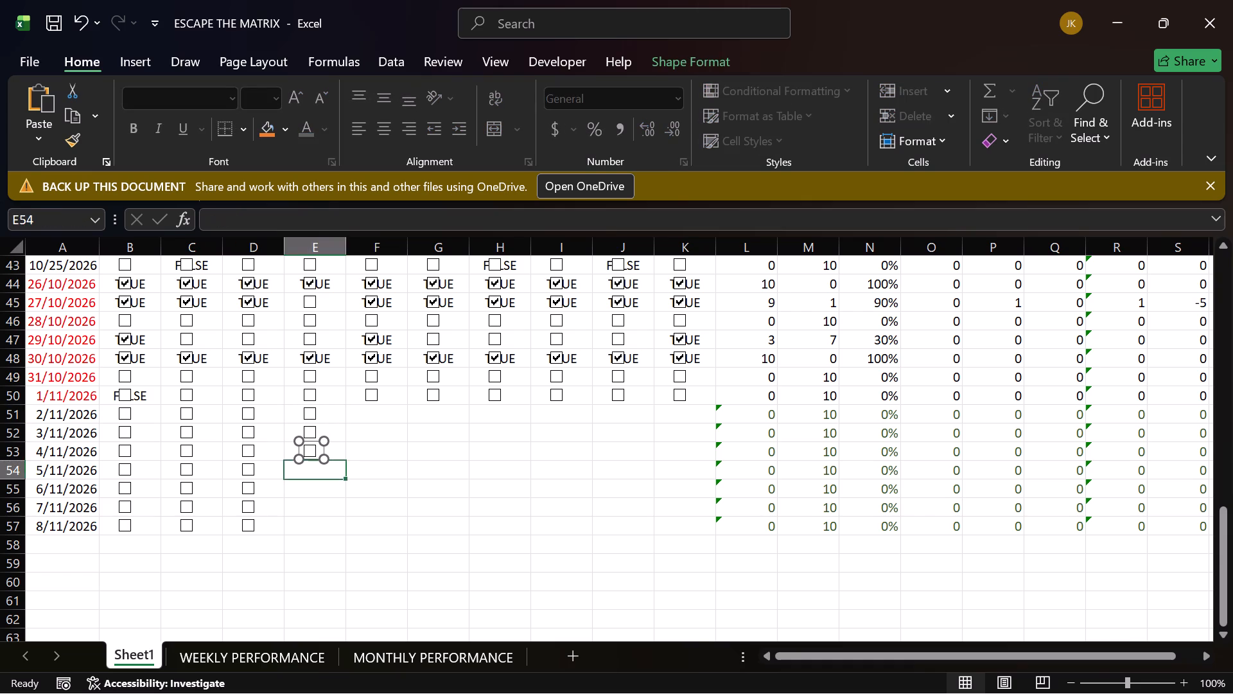
pyautogui.hotkey('ctrl', 'v')
pyautogui.click(319, 489)
pyautogui.hotkey('ctrl', 'v')
pyautogui.hotkey('ctrl', 'v')
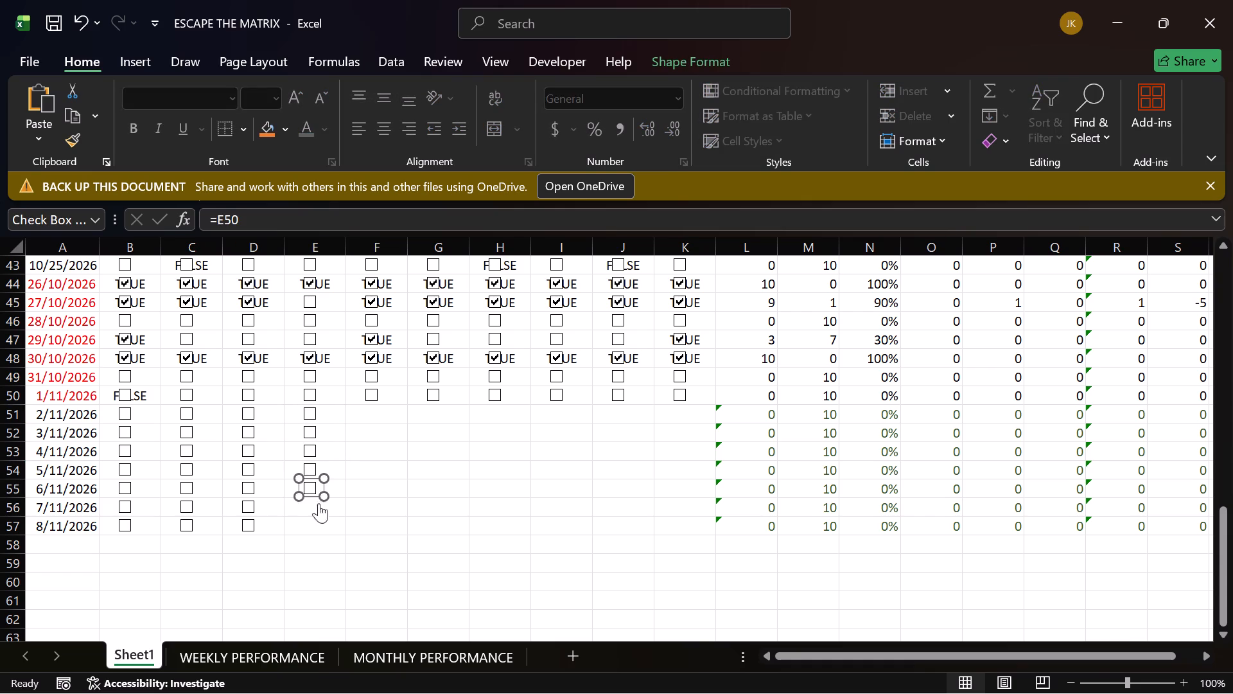
pyautogui.click(319, 505)
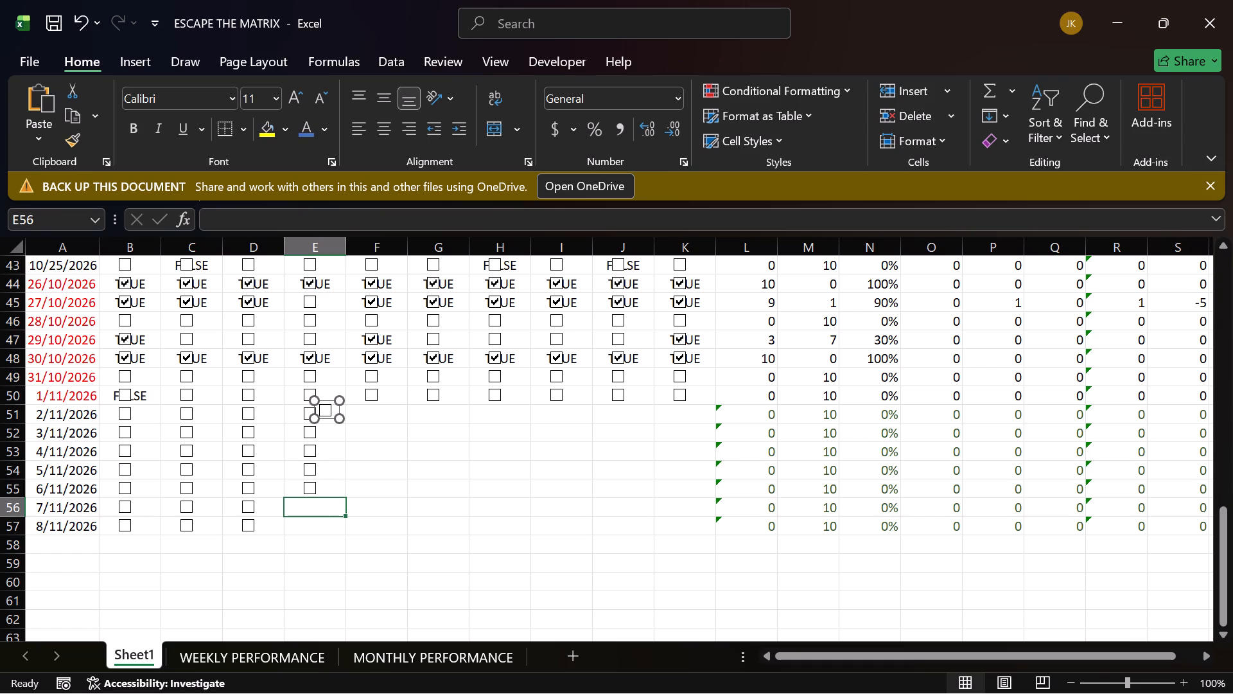
pyautogui.hotkey('ctrl', 'v')
pyautogui.click(321, 528)
pyautogui.hotkey('ctrl', 'v')
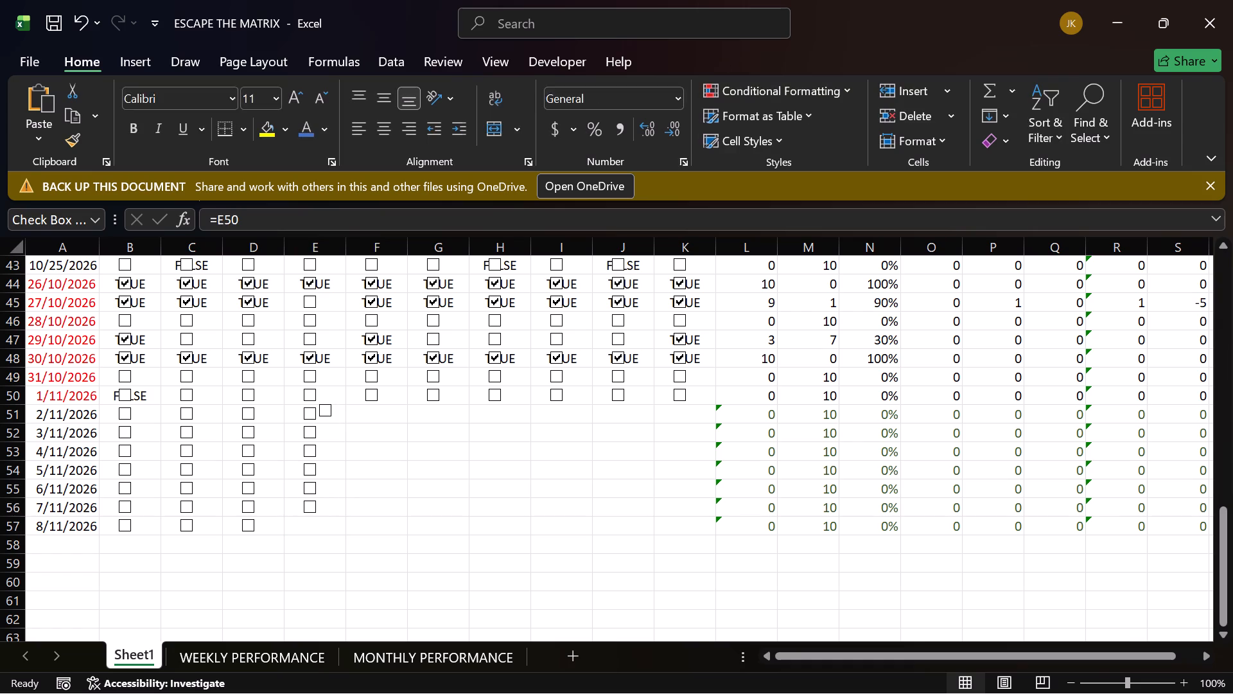
# Remove the stray extra checkbox beside the one in cell E51 by cutting it.
pyautogui.click(328, 414)
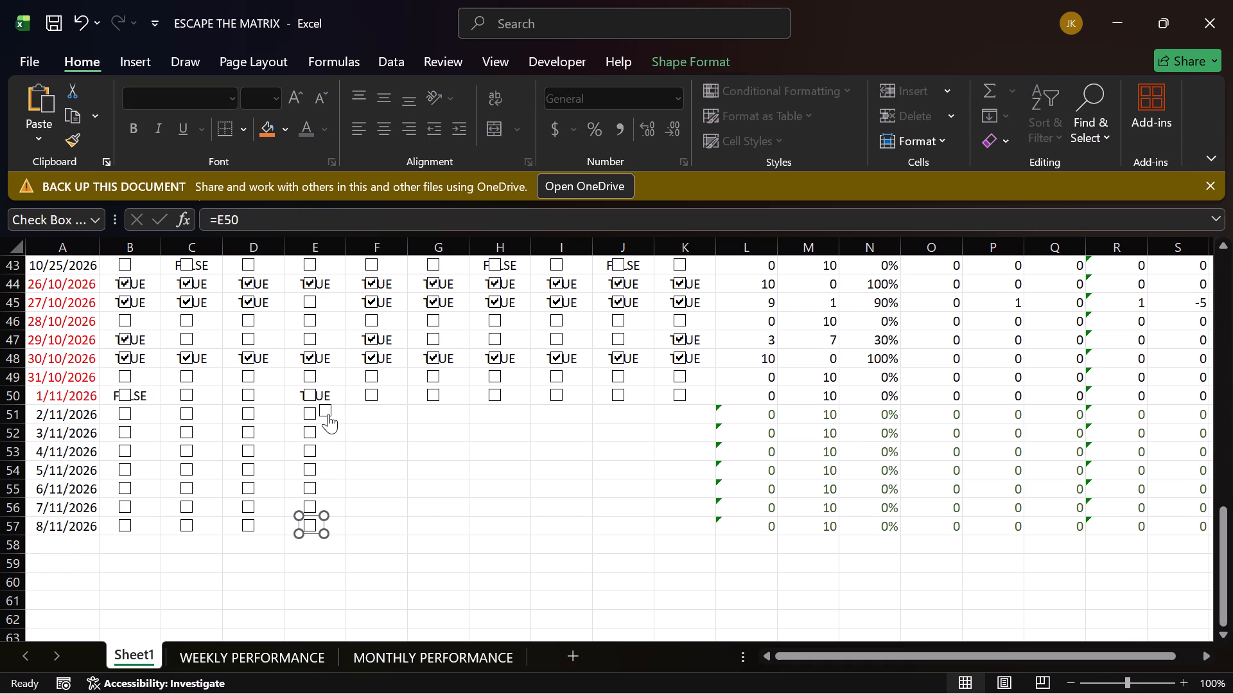
pyautogui.click(328, 414)
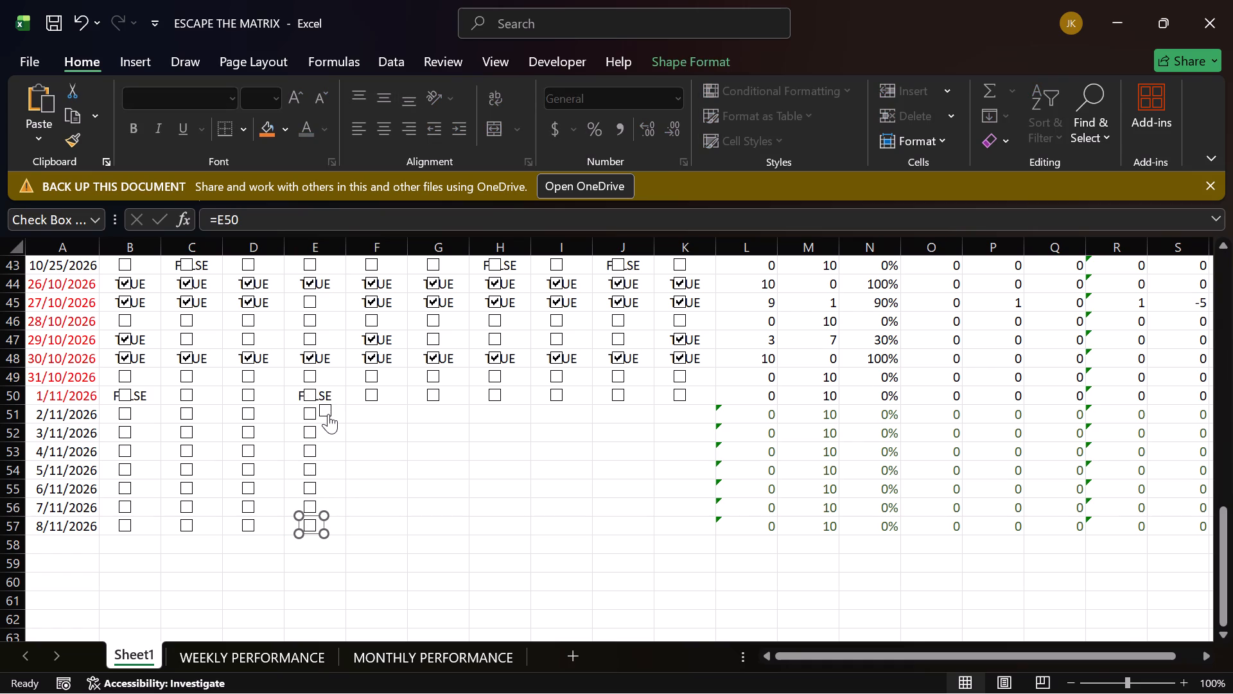
pyautogui.rightClick(328, 414)
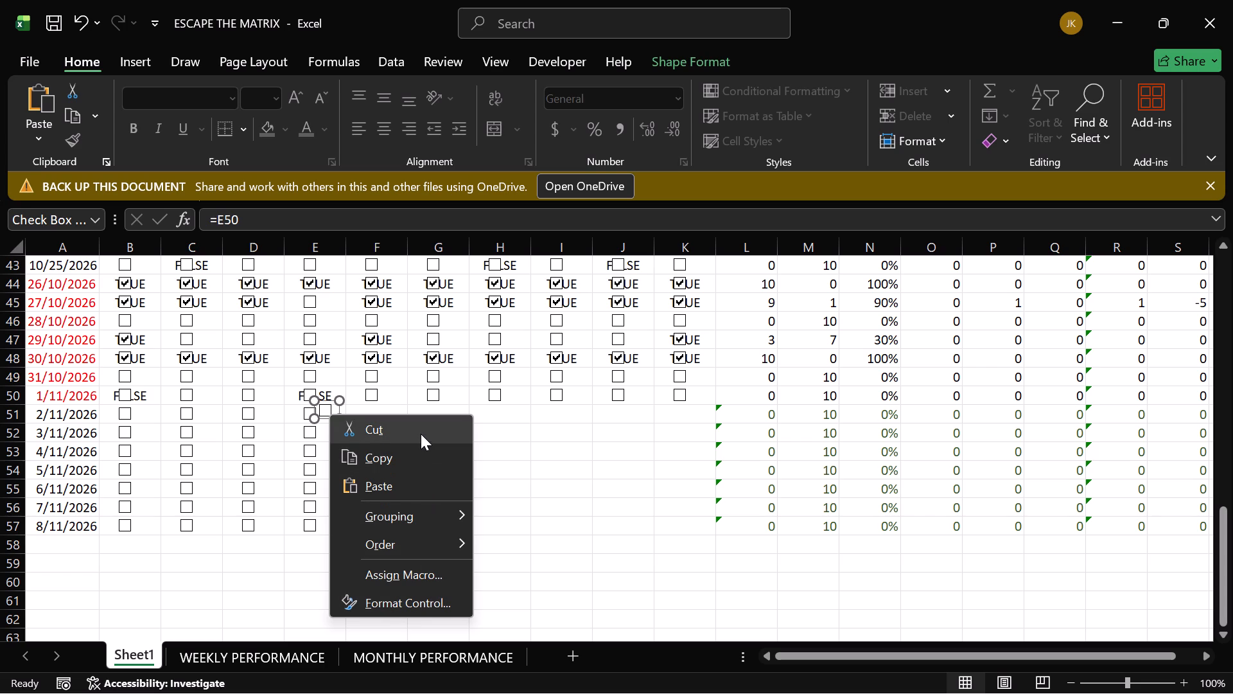
pyautogui.click(421, 434)
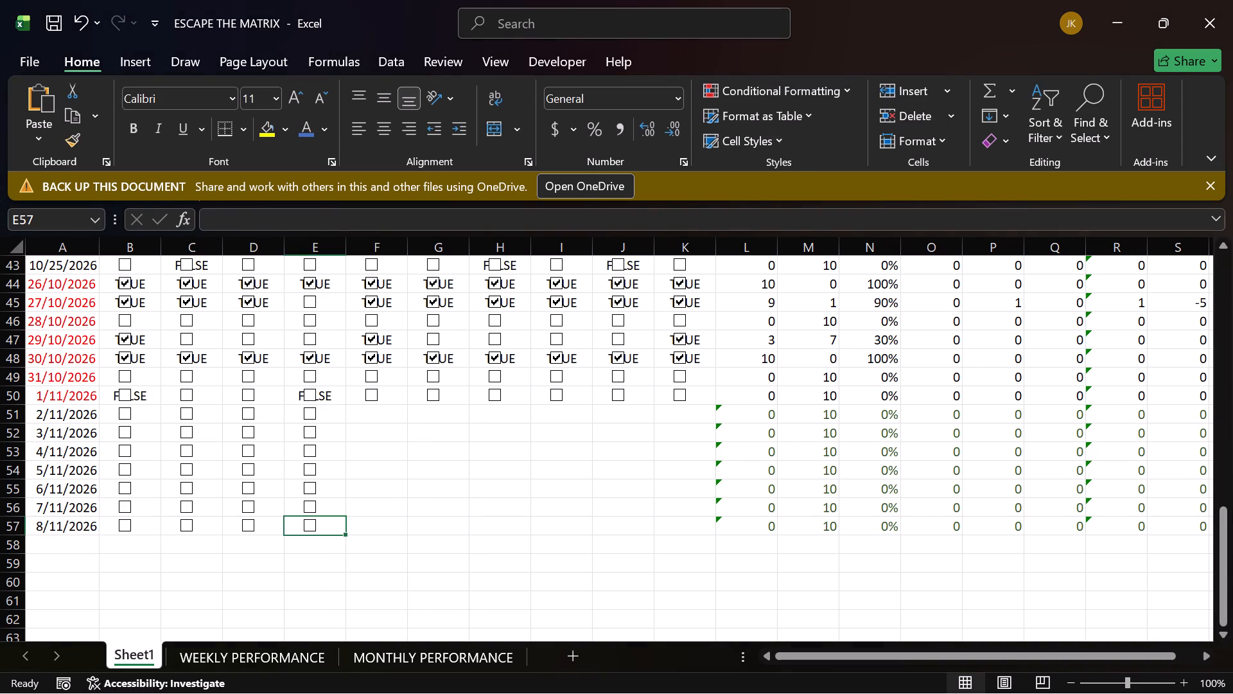
pyautogui.click(388, 529)
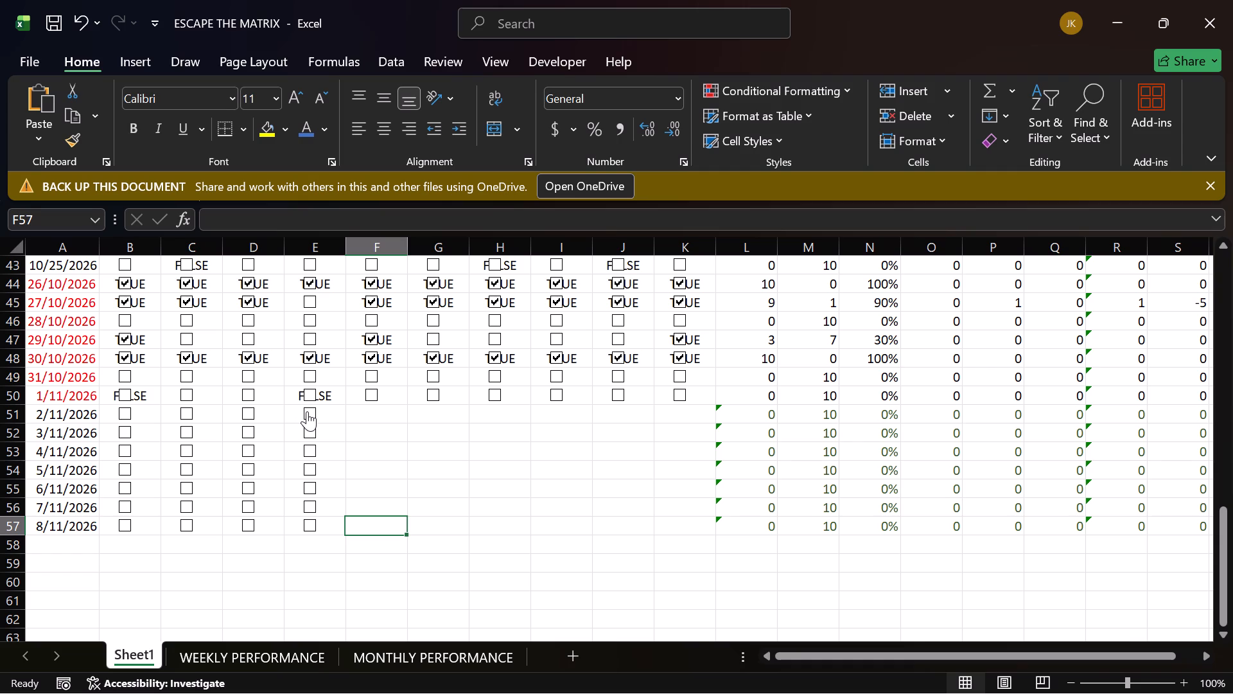
# Link the checkbox in the 2/11/2026 row of column E to cell E51.
pyautogui.rightClick(307, 413)
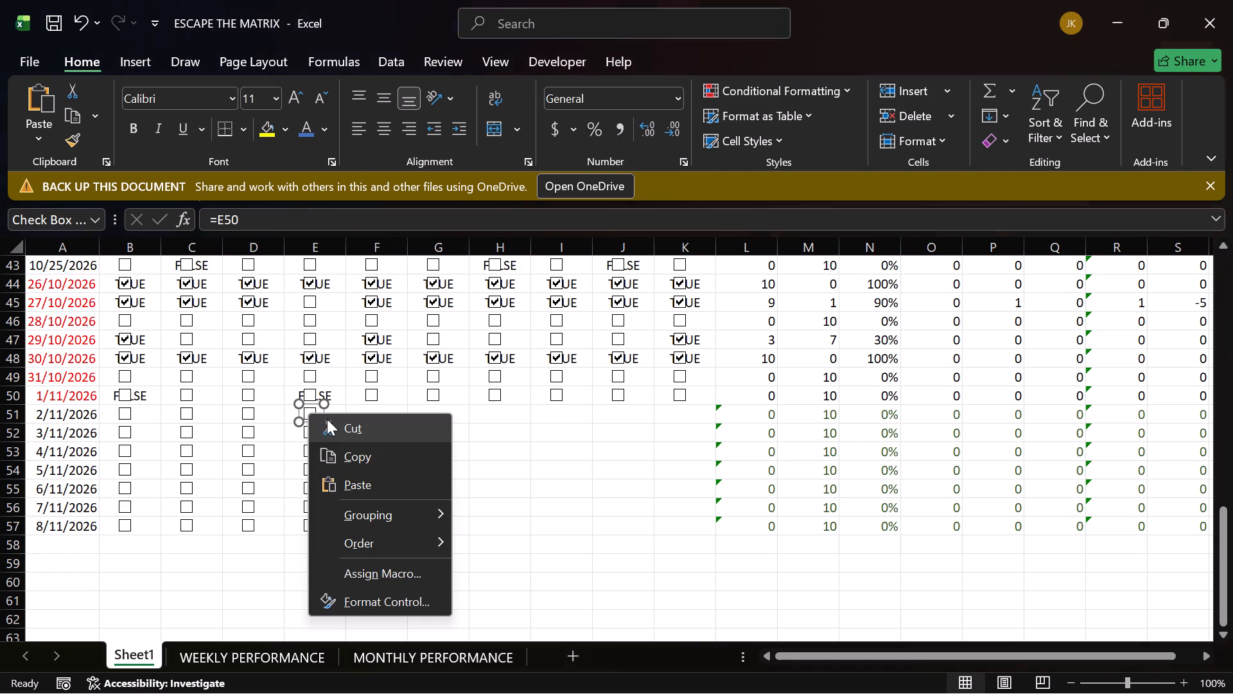
pyautogui.click(385, 598)
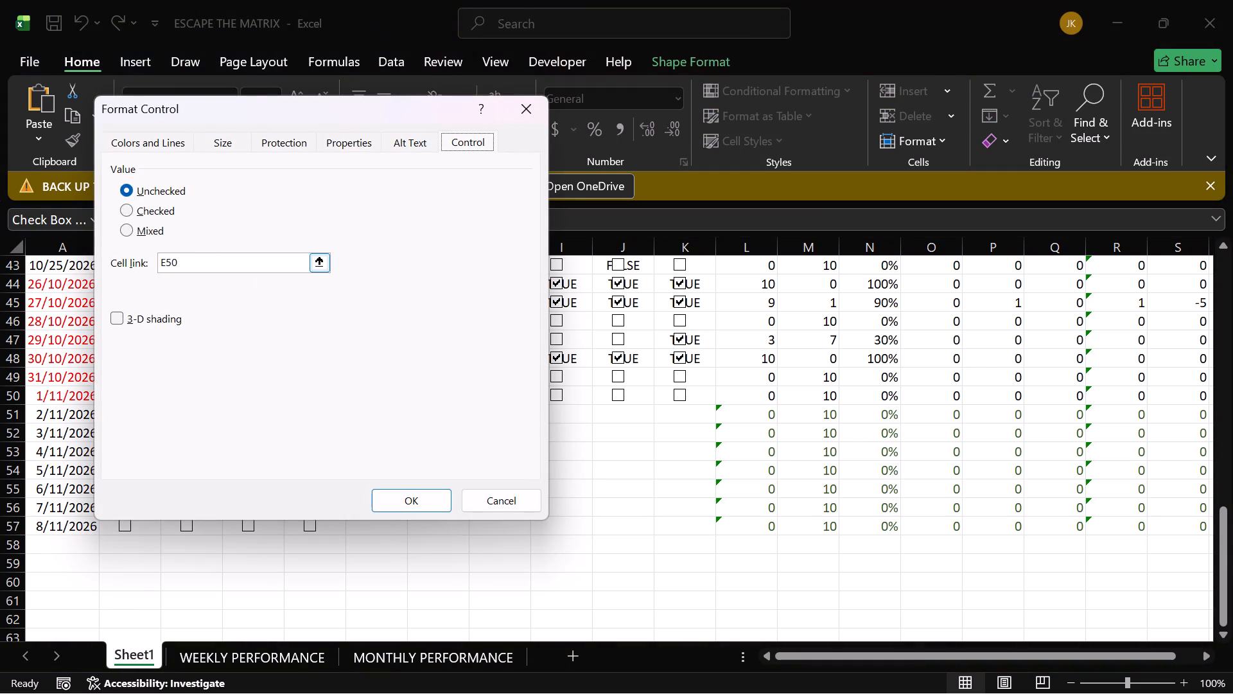
pyautogui.click(203, 258)
pyautogui.press('BackSpace')
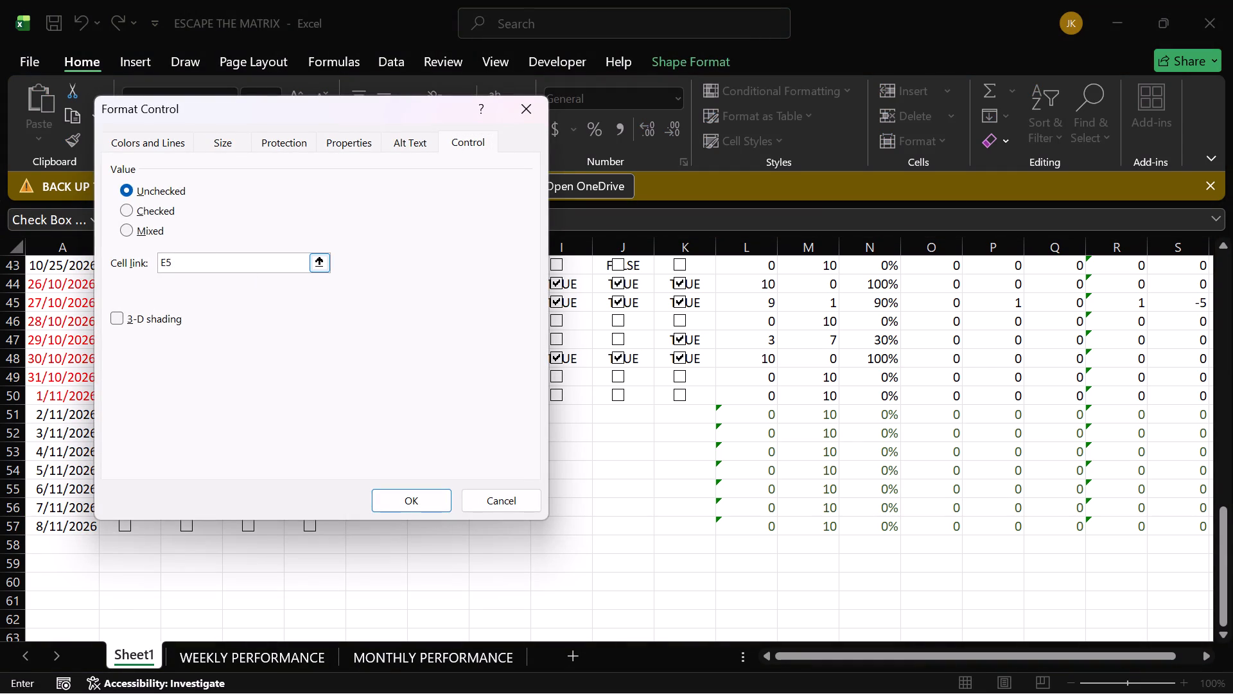
pyautogui.press('1')
pyautogui.click(403, 495)
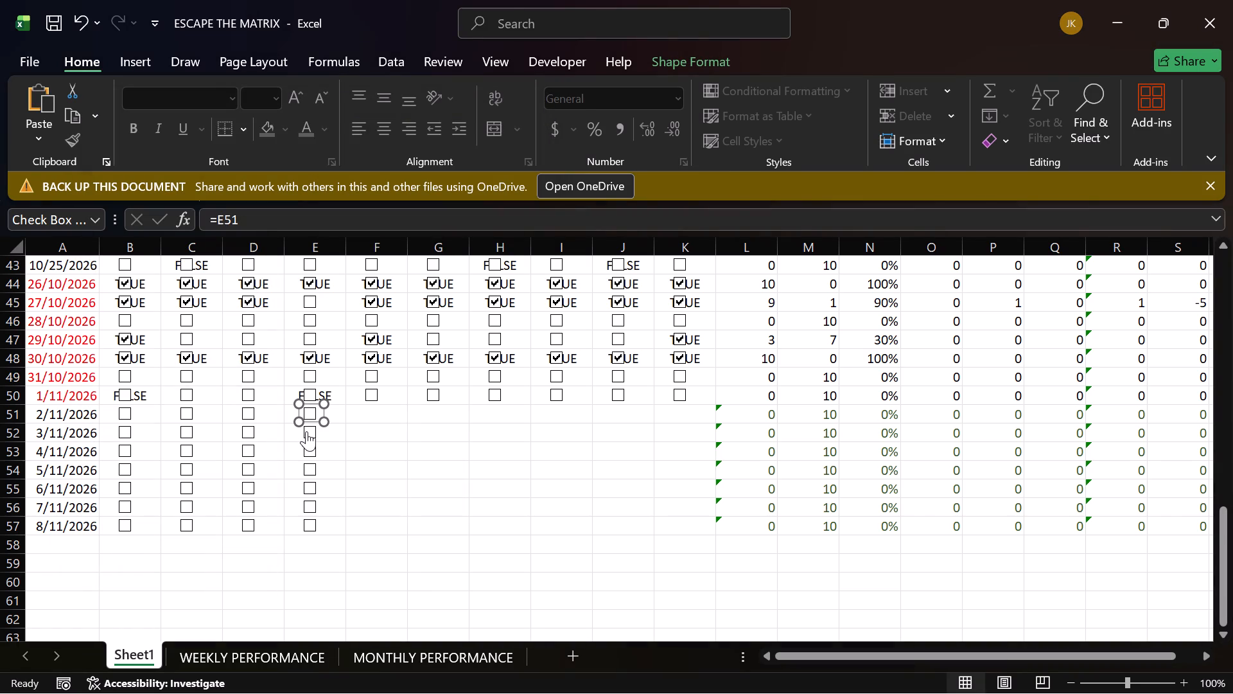
# Link the checkbox in the 3/11/2026 row of column E to cell E52.
pyautogui.rightClick(306, 430)
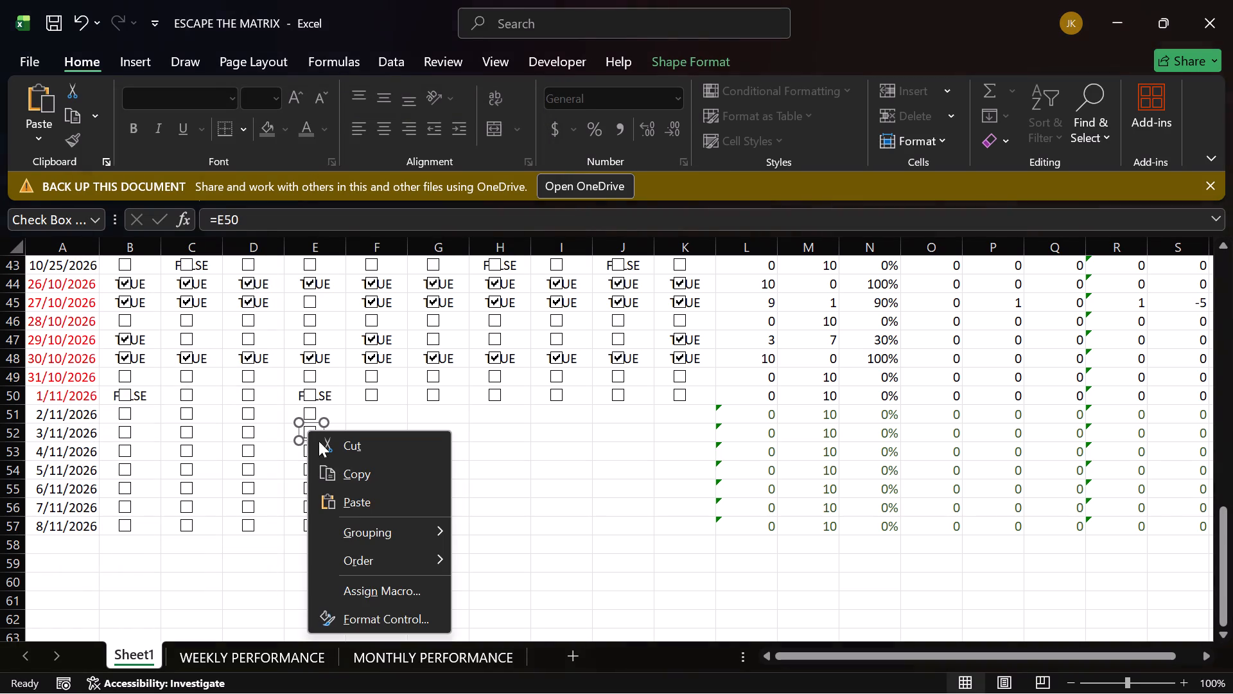
pyautogui.click(369, 616)
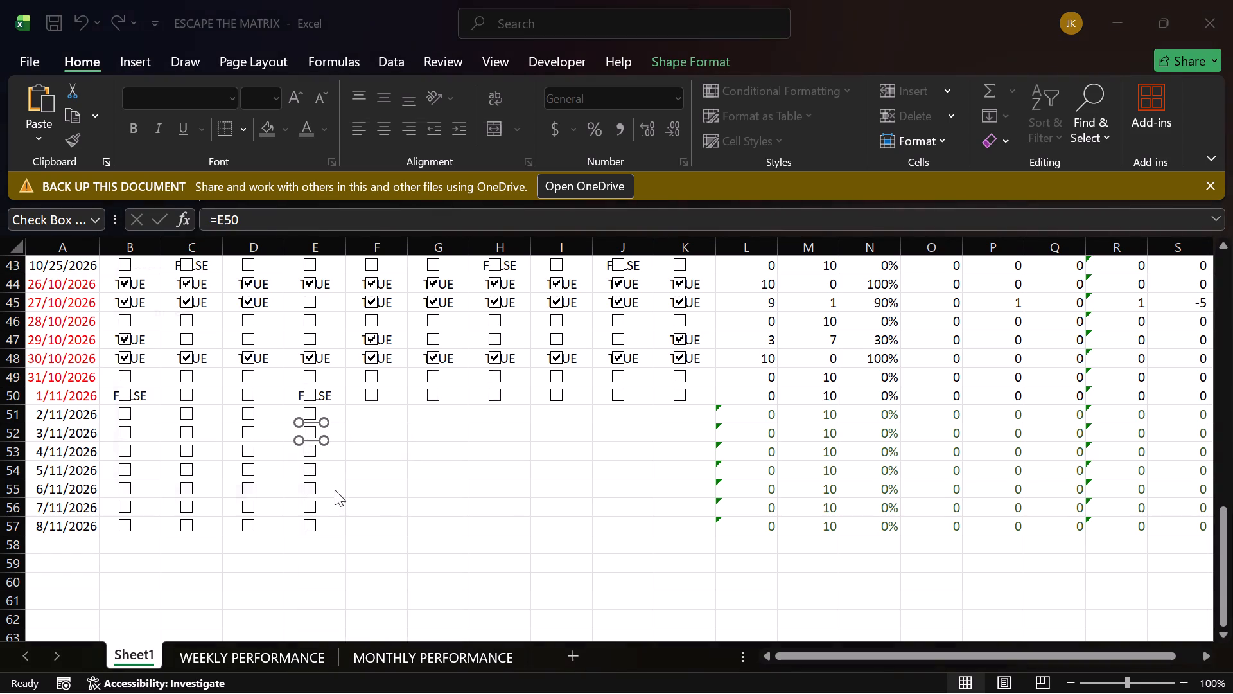
pyautogui.click(263, 260)
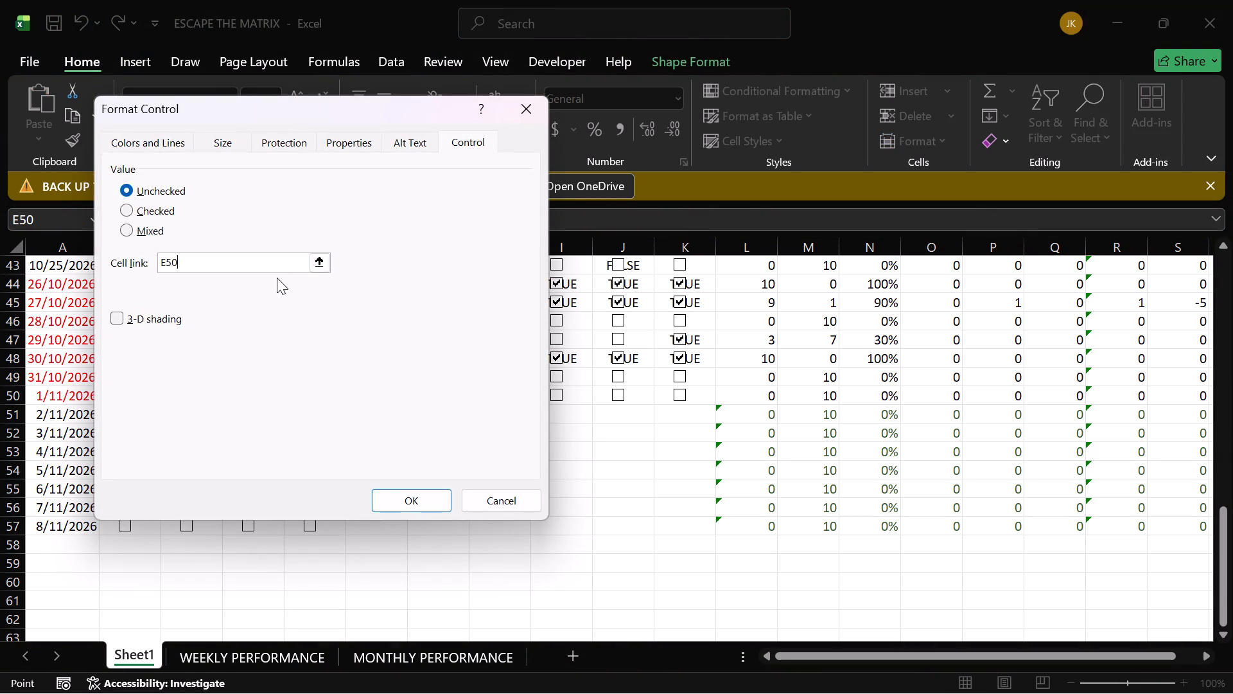
pyautogui.press('BackSpace')
pyautogui.press('2')
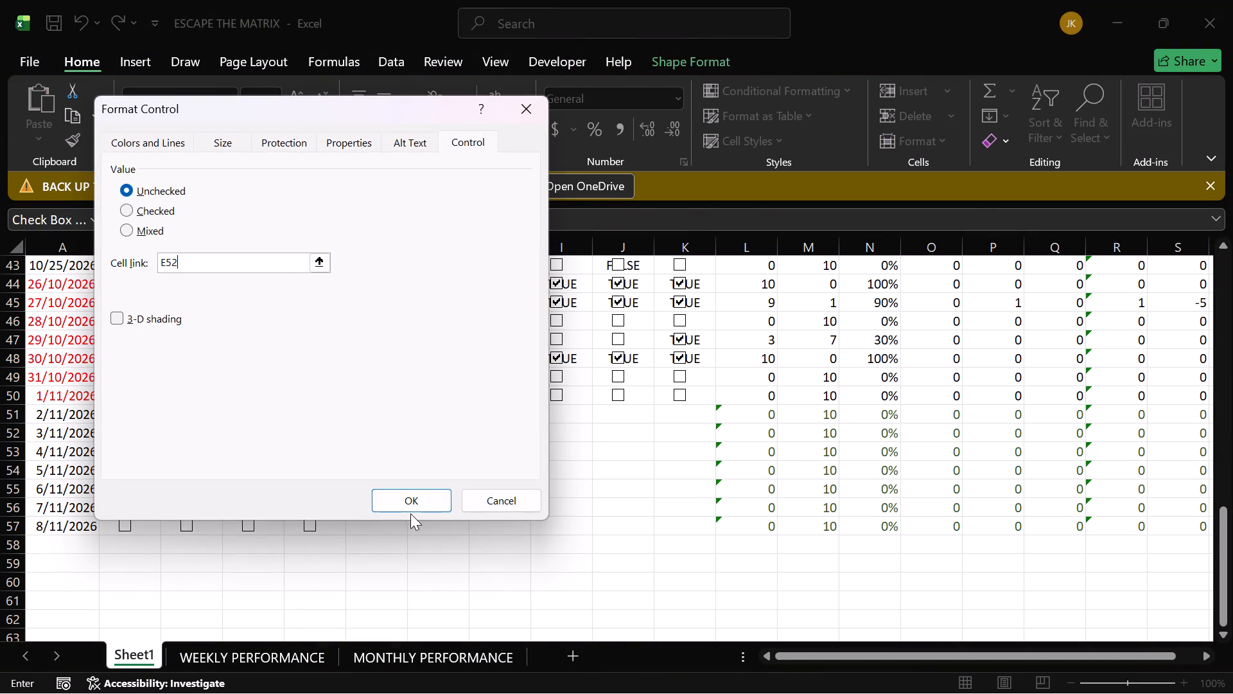
pyautogui.click(403, 503)
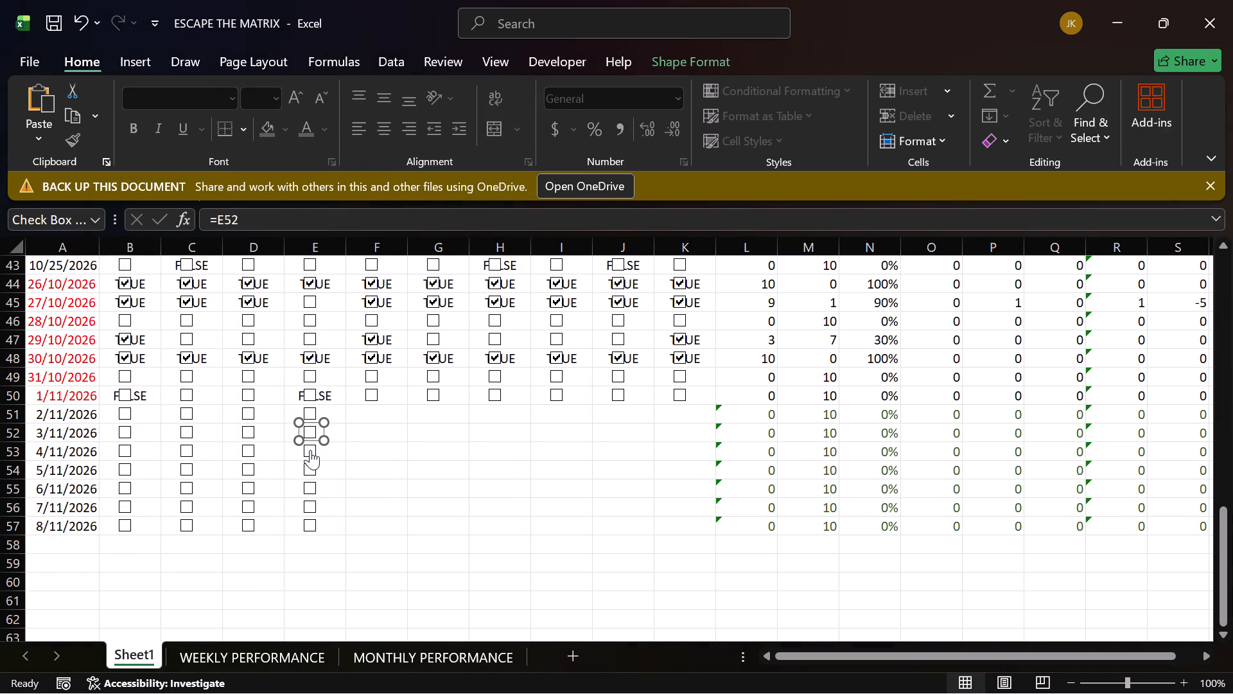
# Link the checkbox in the 4/11/2026 row of column E to cell E53.
pyautogui.rightClick(309, 450)
pyautogui.click(363, 628)
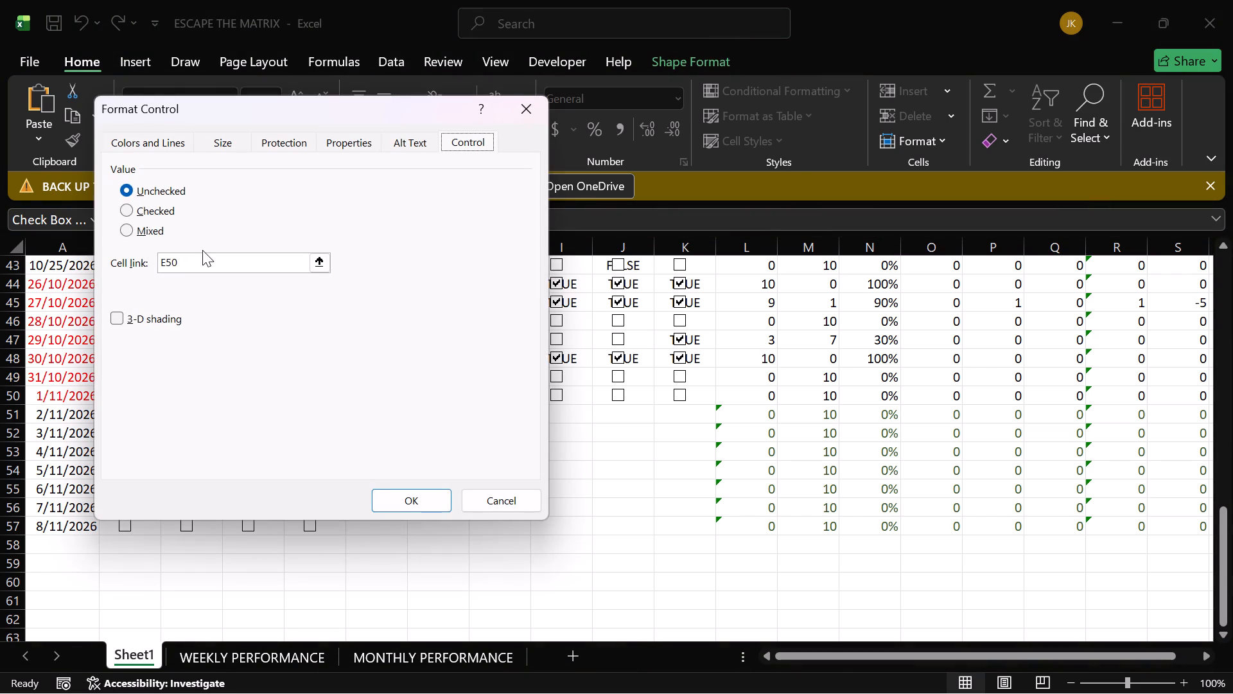
pyautogui.click(205, 262)
pyautogui.press('BackSpace')
pyautogui.press('3')
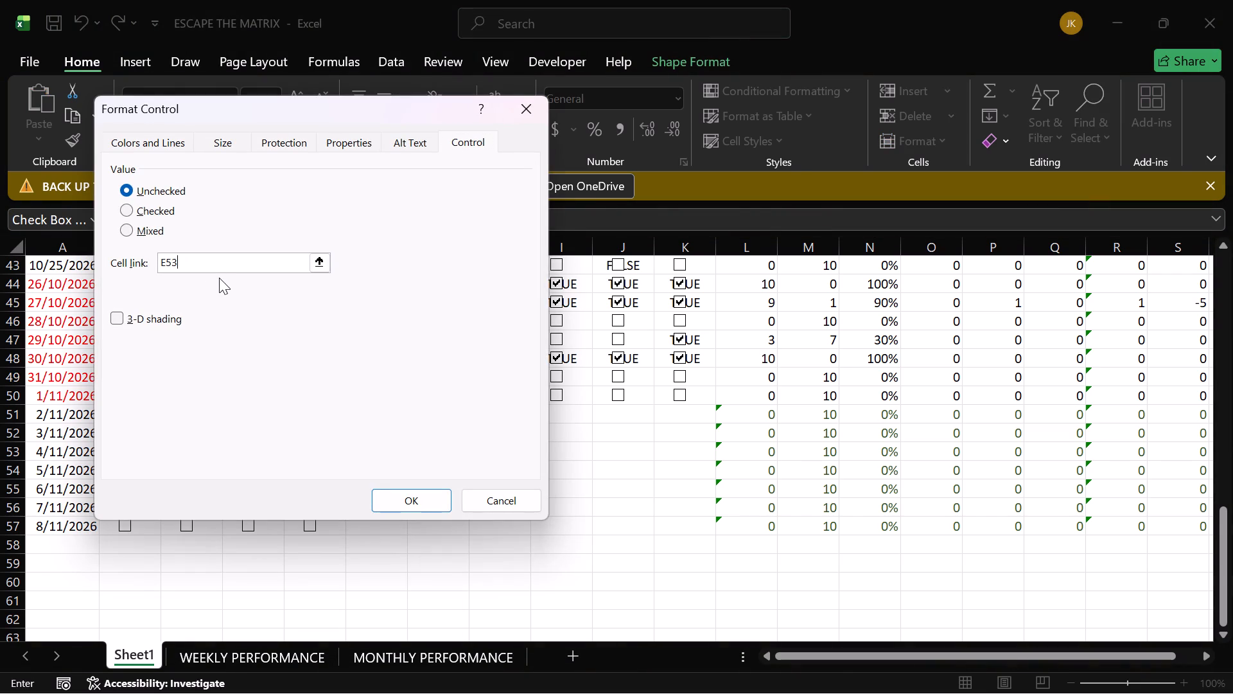
pyautogui.click(416, 497)
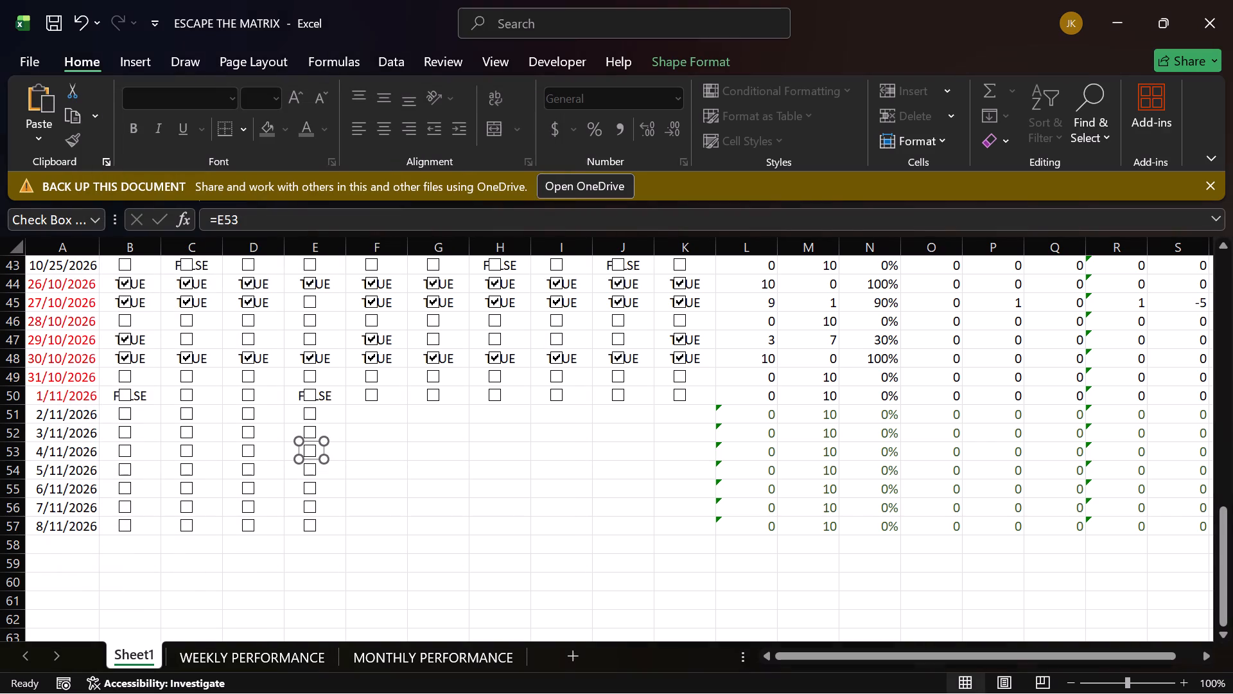
# Link the checkbox in the 5/11/2026 row of column E to cell E54.
pyautogui.rightClick(314, 470)
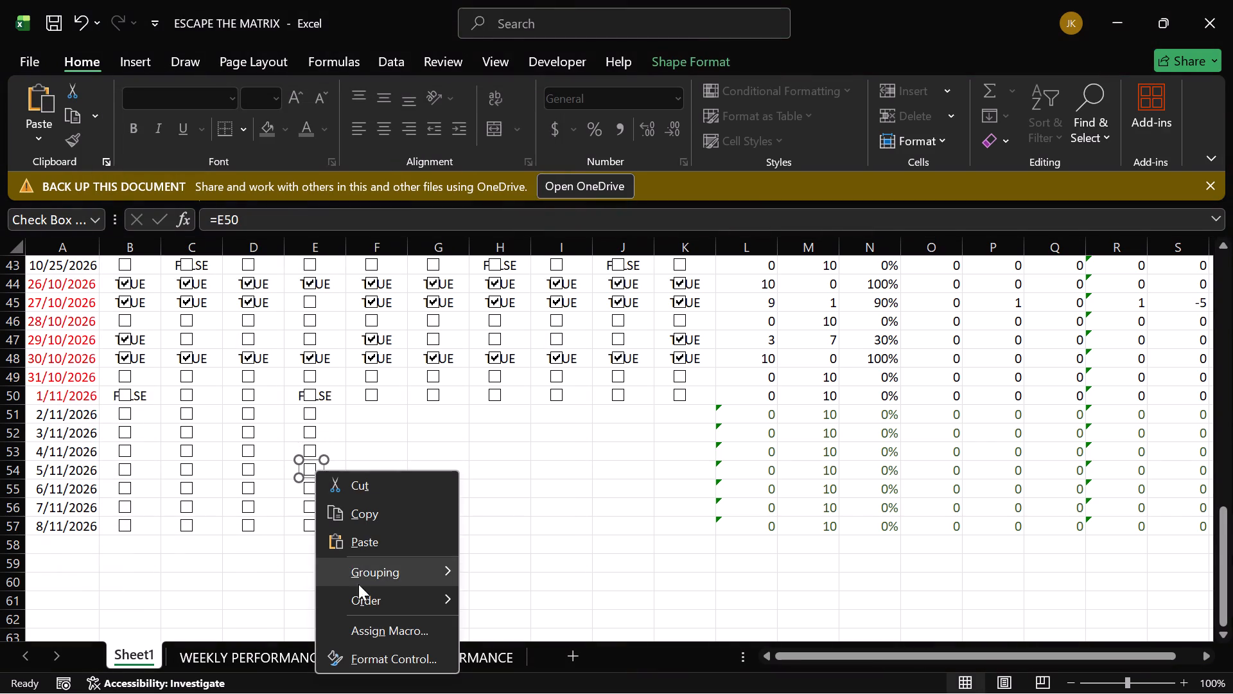
pyautogui.click(370, 655)
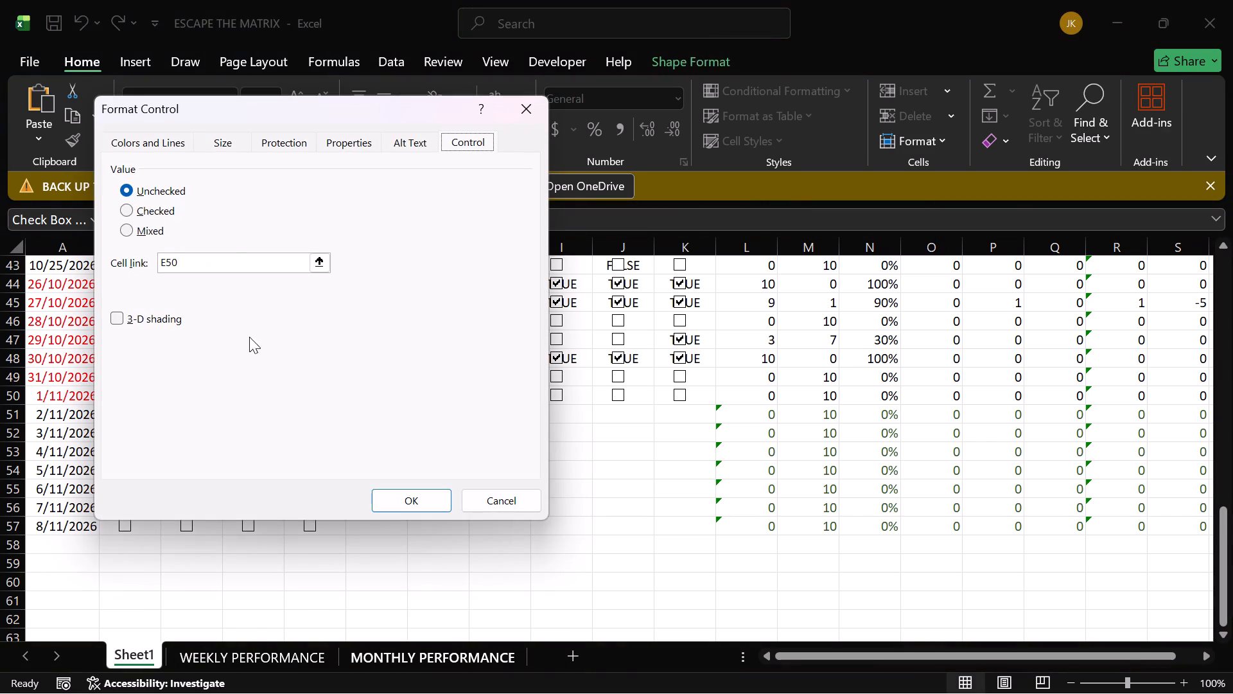
pyautogui.click(227, 256)
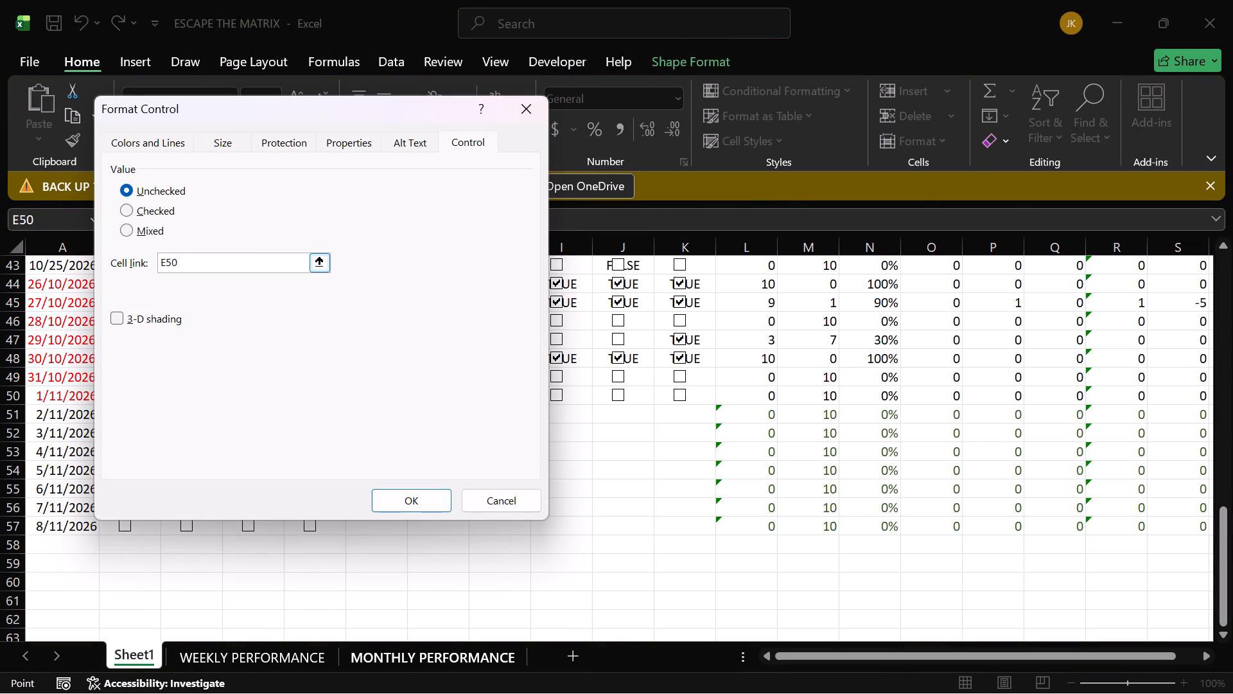
pyautogui.press('BackSpace')
pyautogui.press('4')
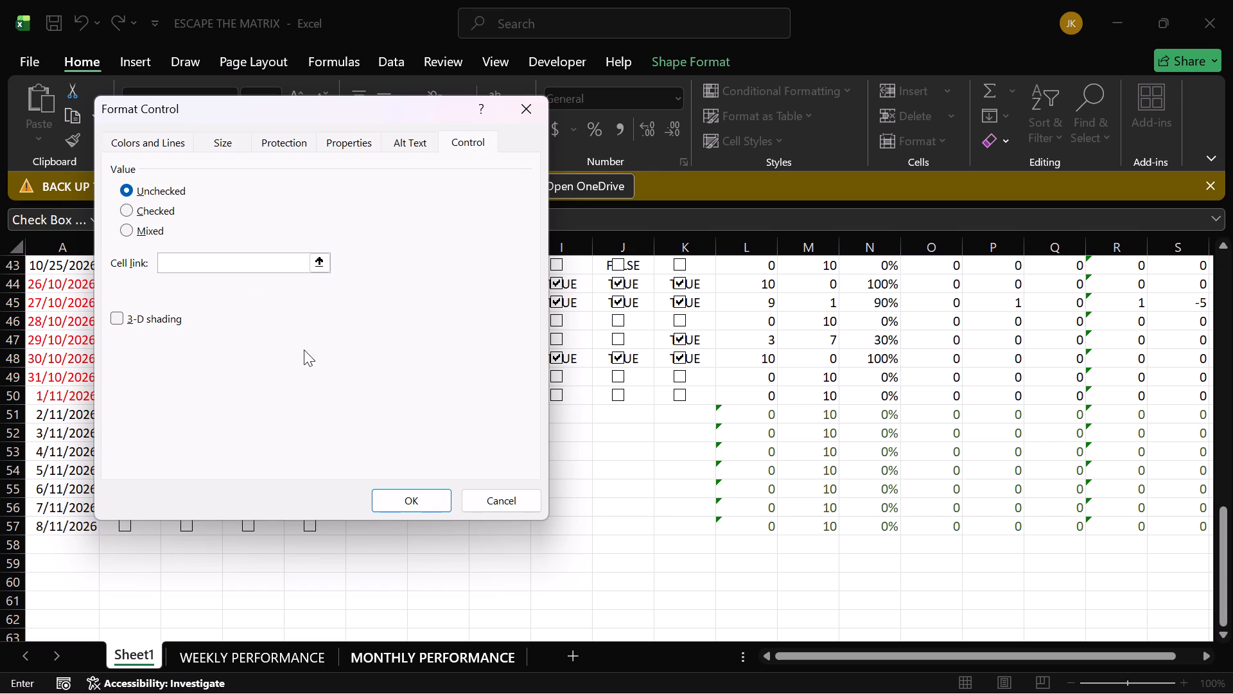
pyautogui.click(405, 496)
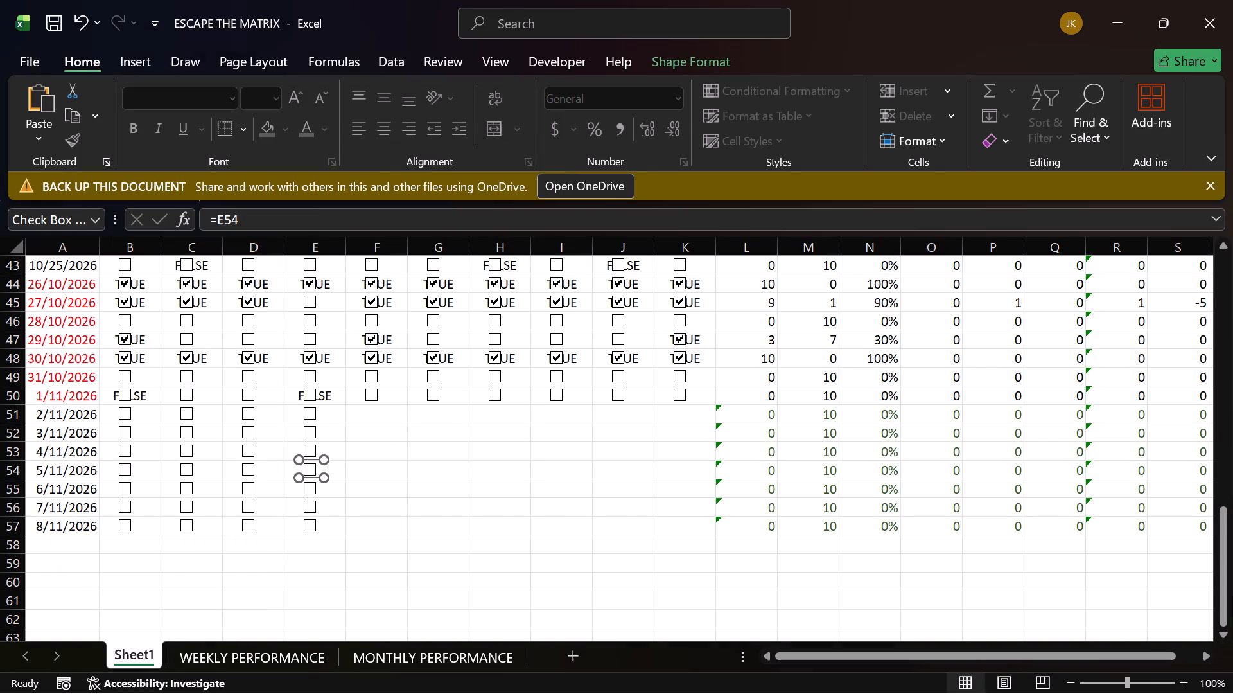
# Link the checkbox in the 6/11/2026 row of column E to cell E55.
pyautogui.rightClick(304, 486)
pyautogui.click(356, 677)
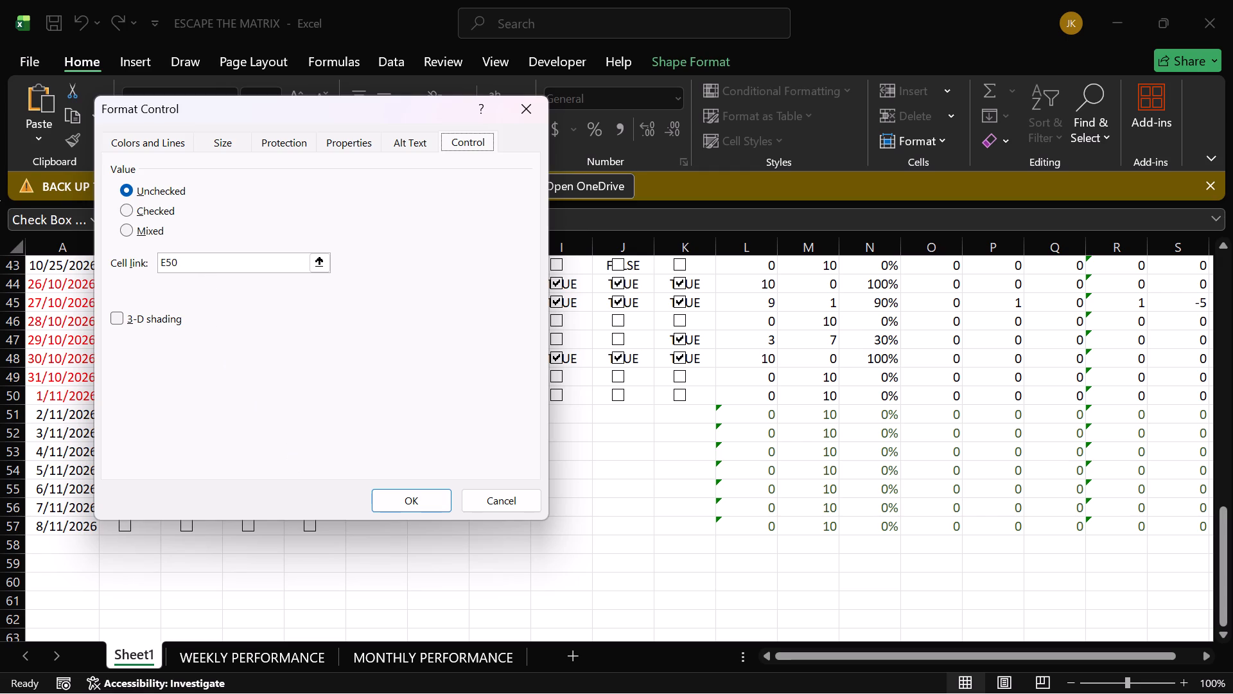
pyautogui.click(207, 263)
pyautogui.press('BackSpace')
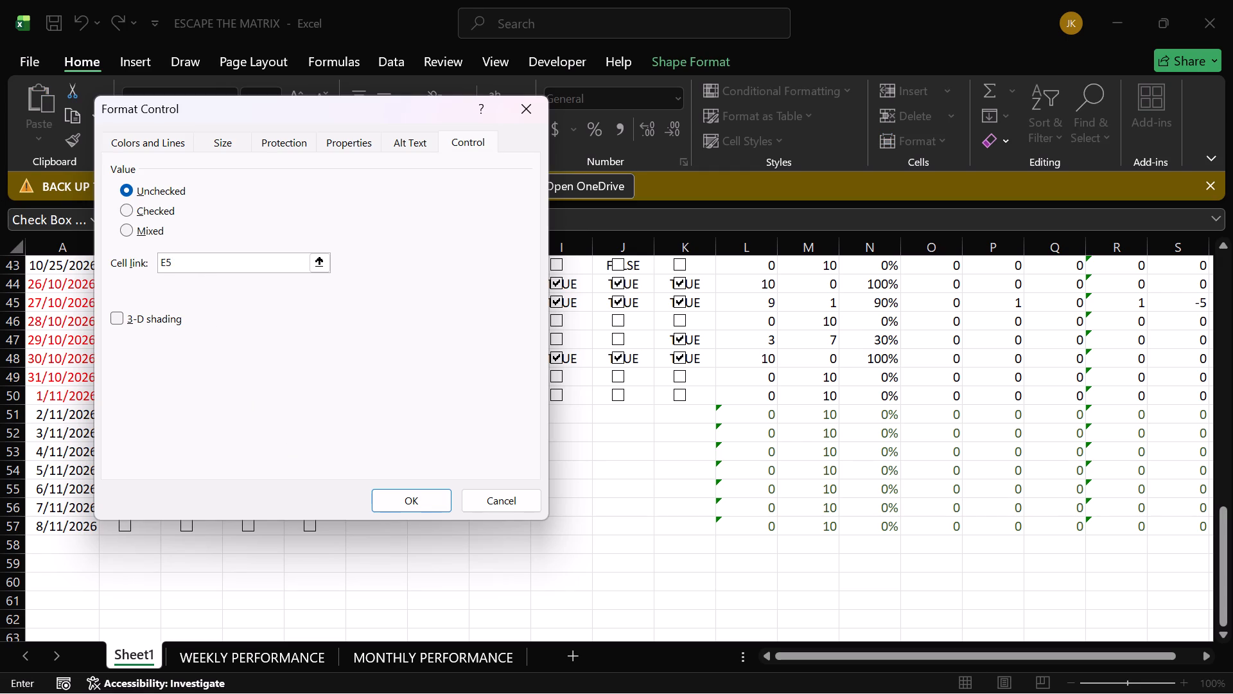
pyautogui.press('5')
pyautogui.click(389, 498)
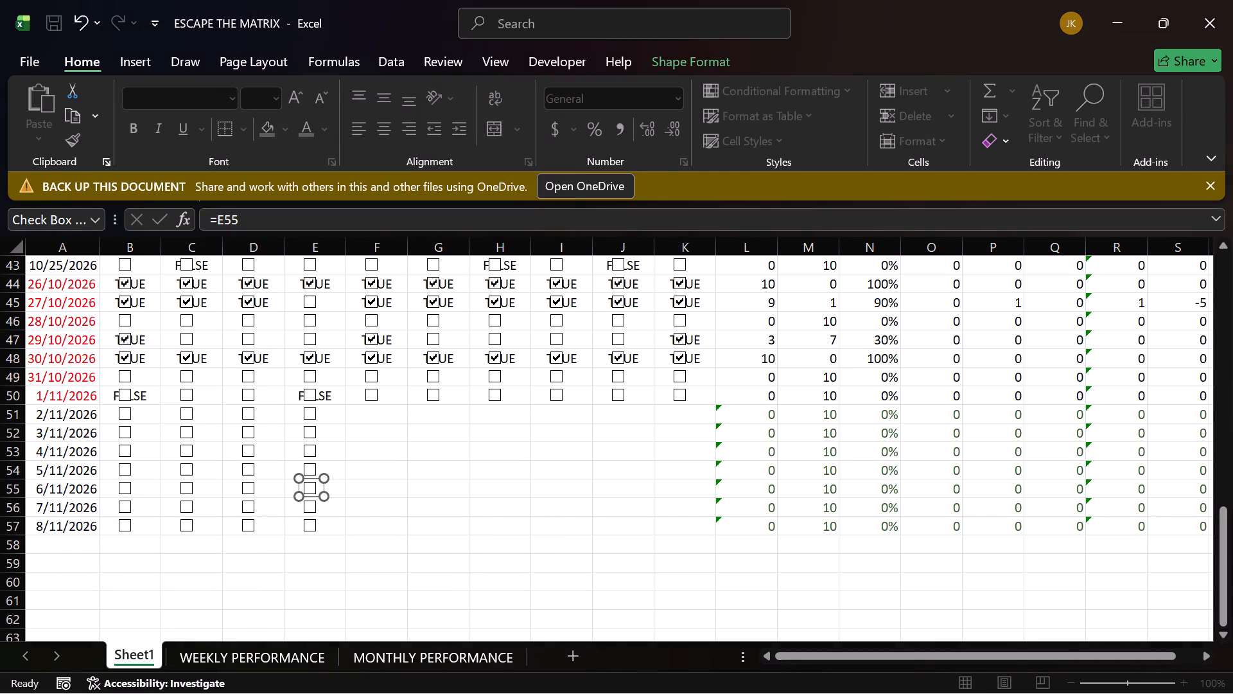
# Link the checkbox in the 7/11/2026 row of column E to cell E56.
pyautogui.rightClick(314, 506)
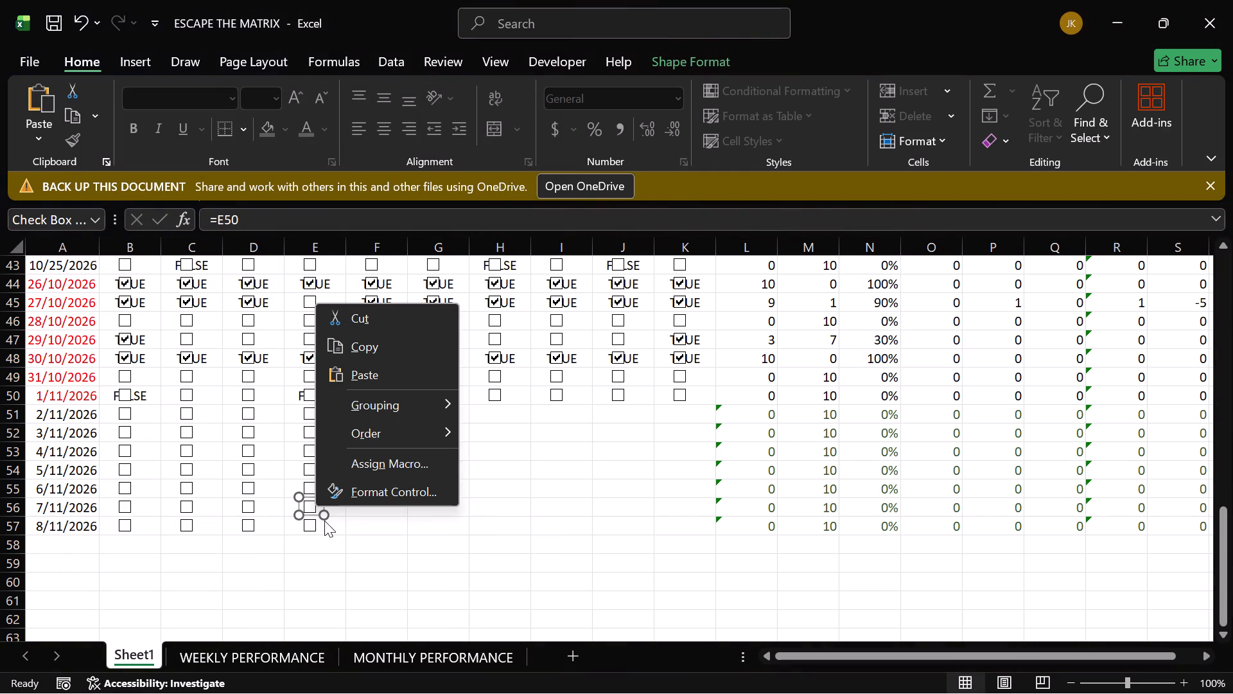
pyautogui.click(369, 485)
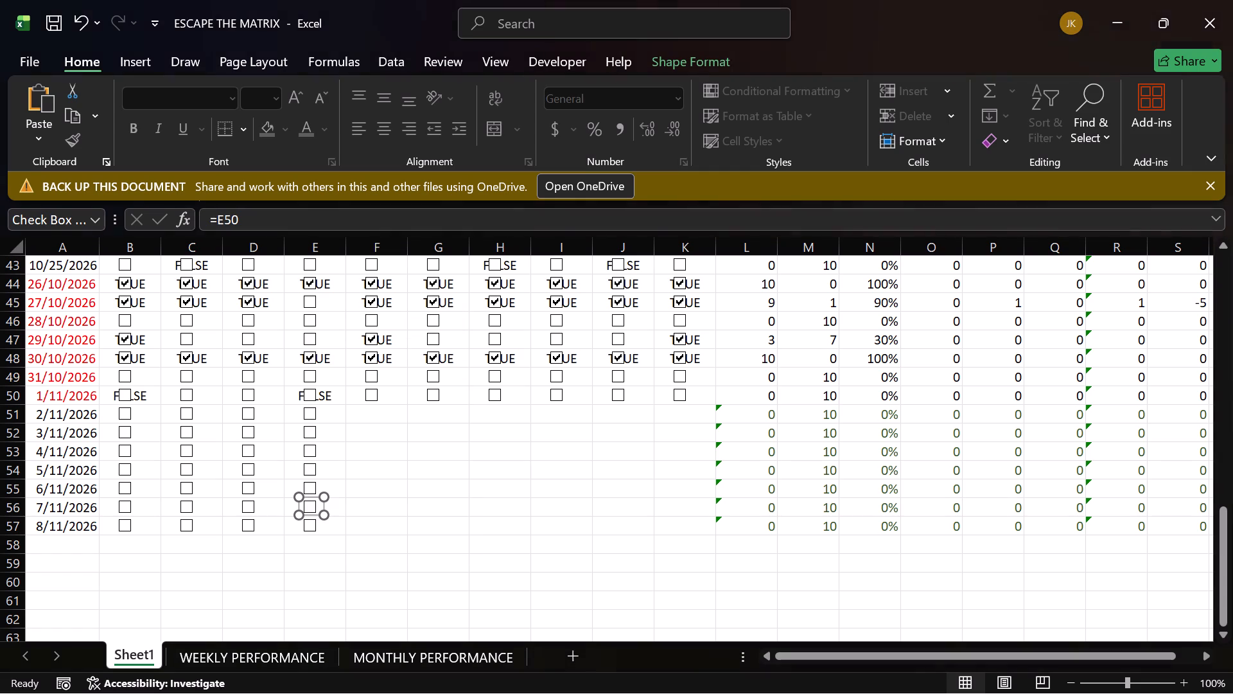
pyautogui.click(262, 263)
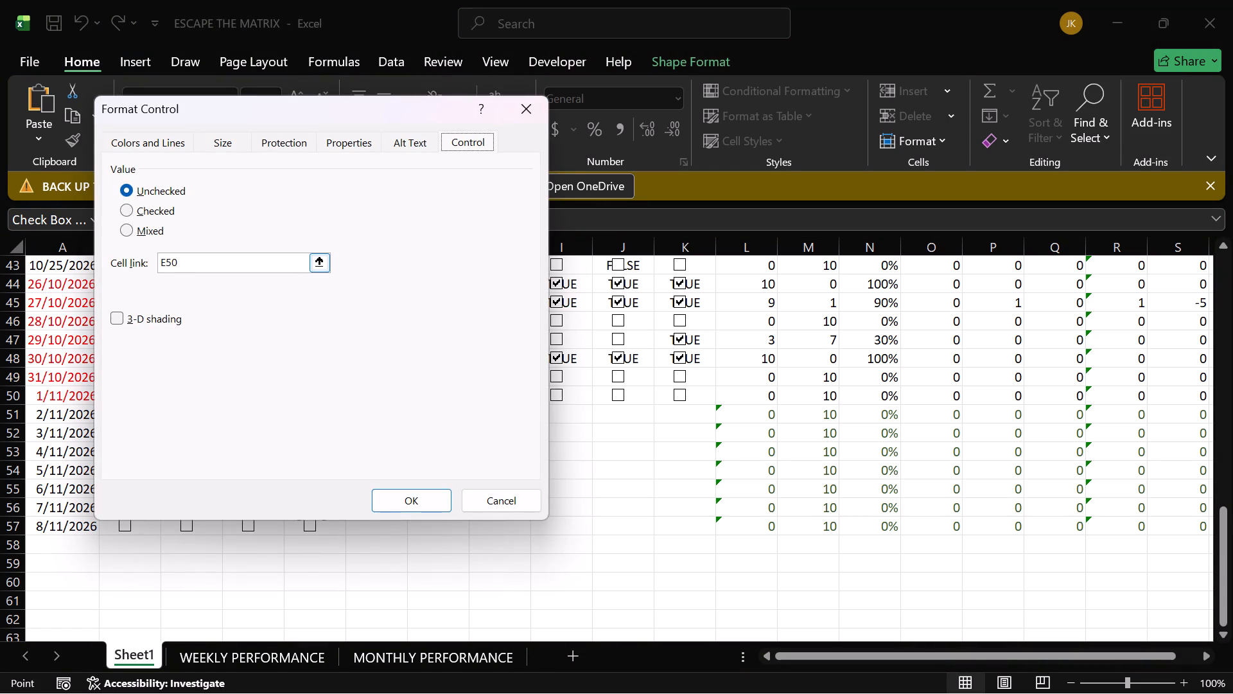
pyautogui.press('BackSpace')
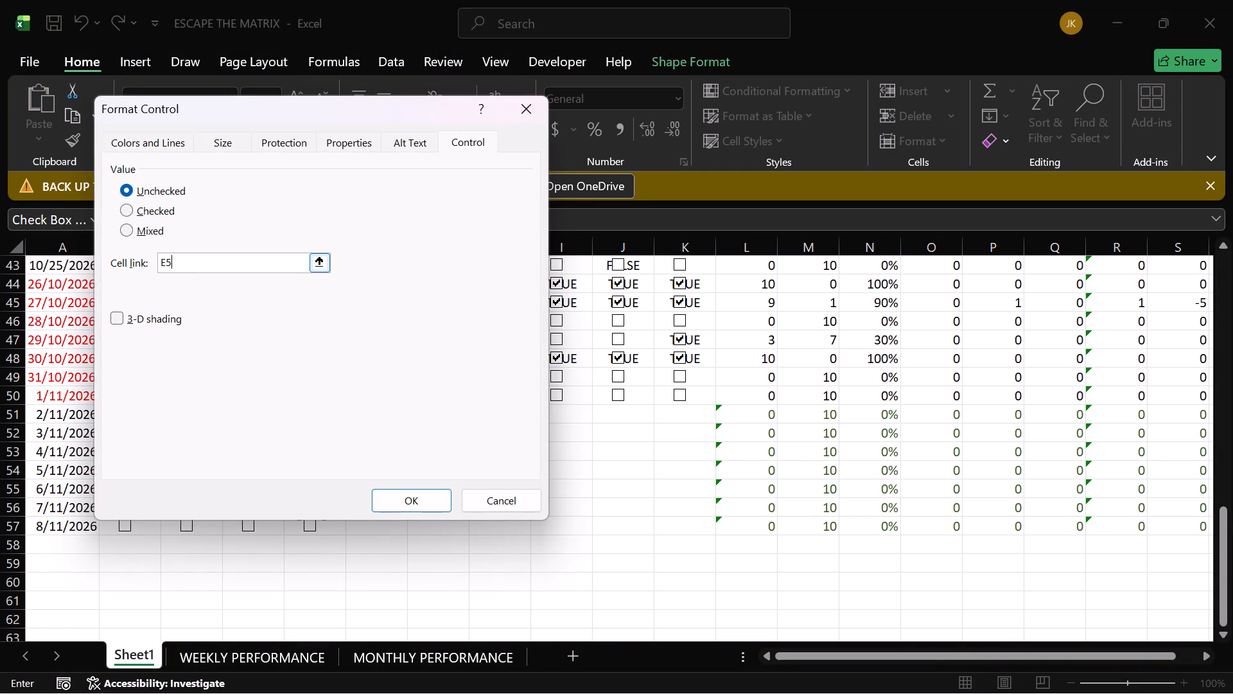
pyautogui.press('6')
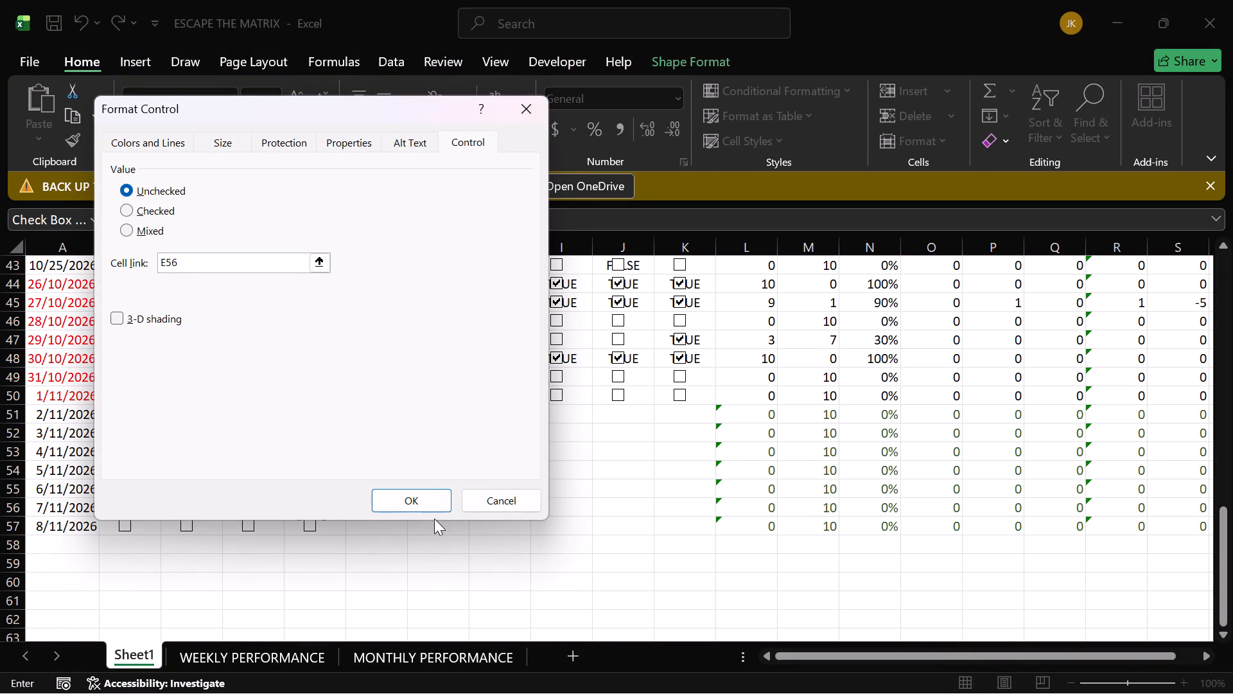
pyautogui.click(430, 503)
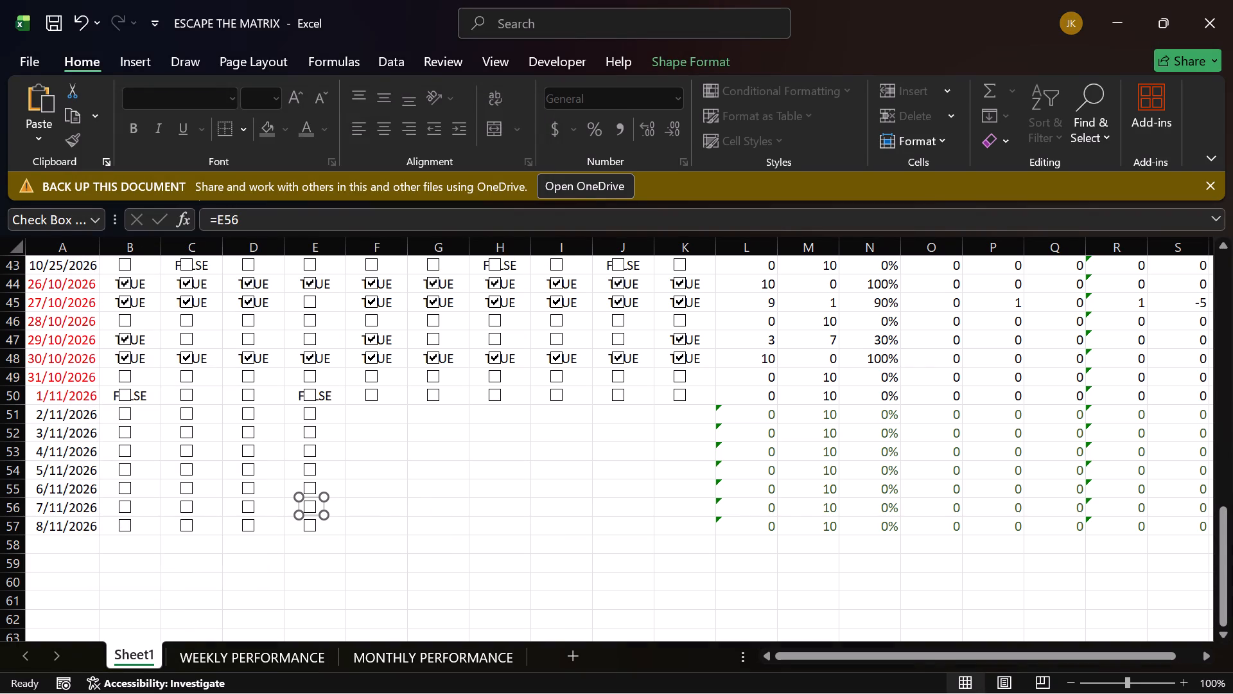
# Link the checkbox in the 8/11/2026 row of column E to cell E57.
pyautogui.rightClick(315, 529)
pyautogui.click(365, 504)
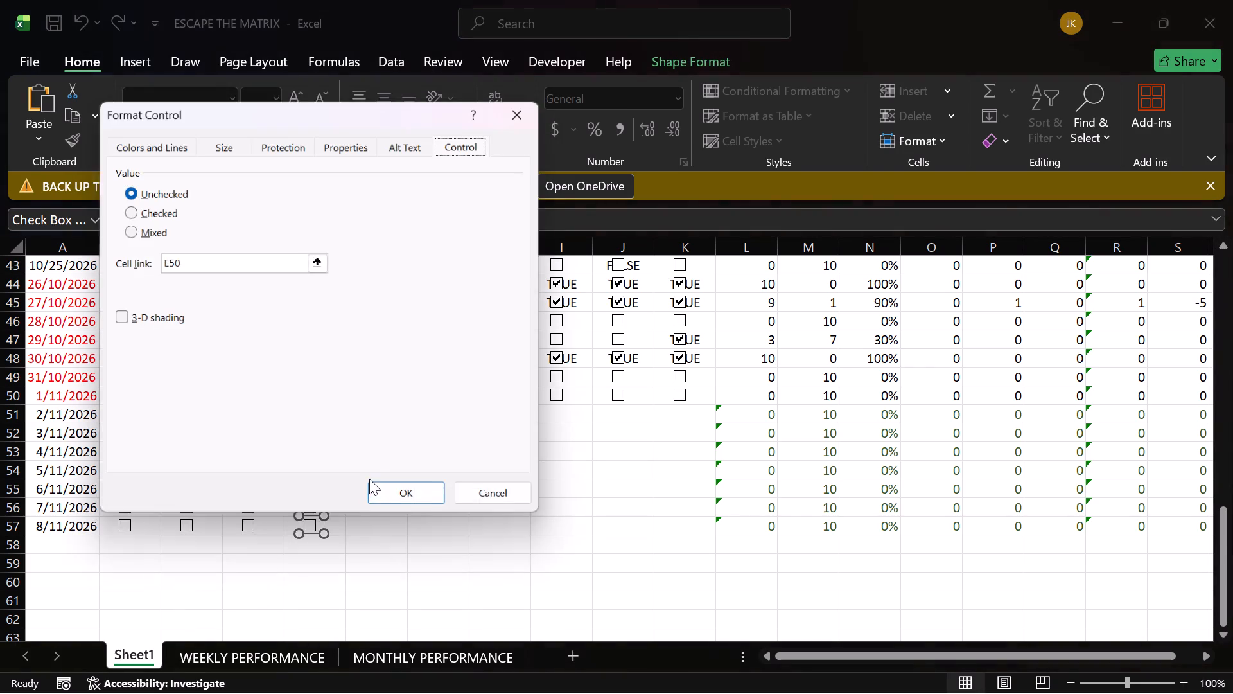
pyautogui.click(221, 258)
pyautogui.press('BackSpace')
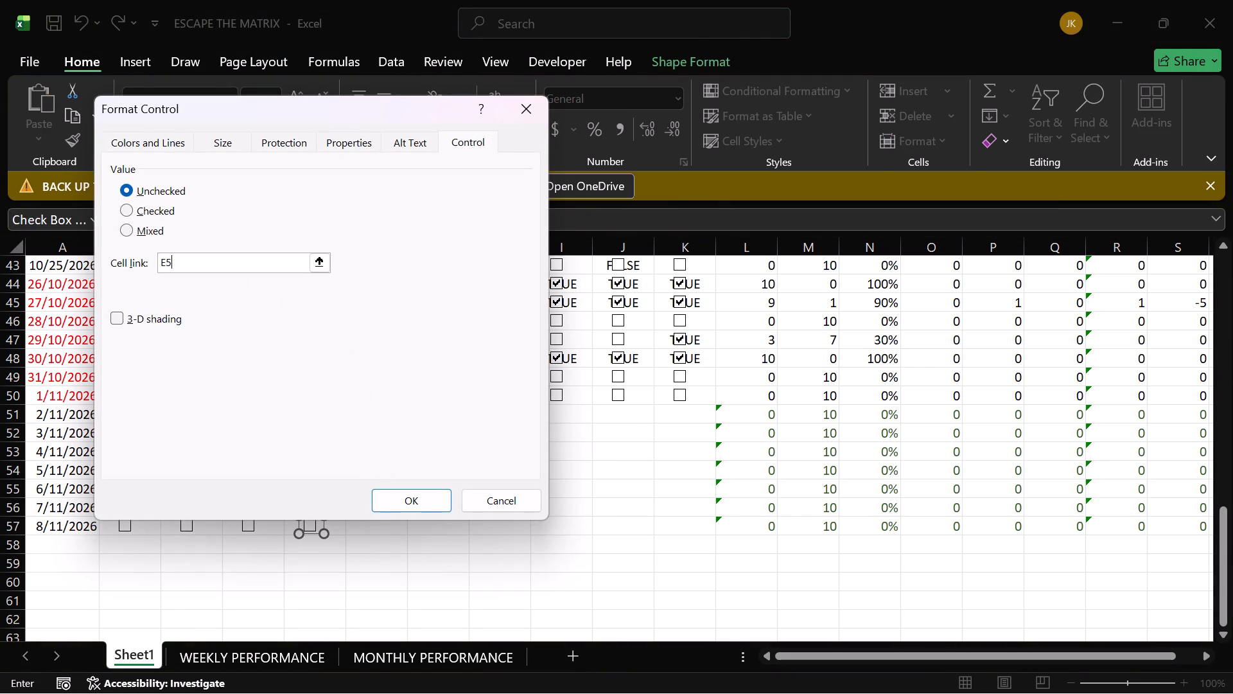
pyautogui.press('7')
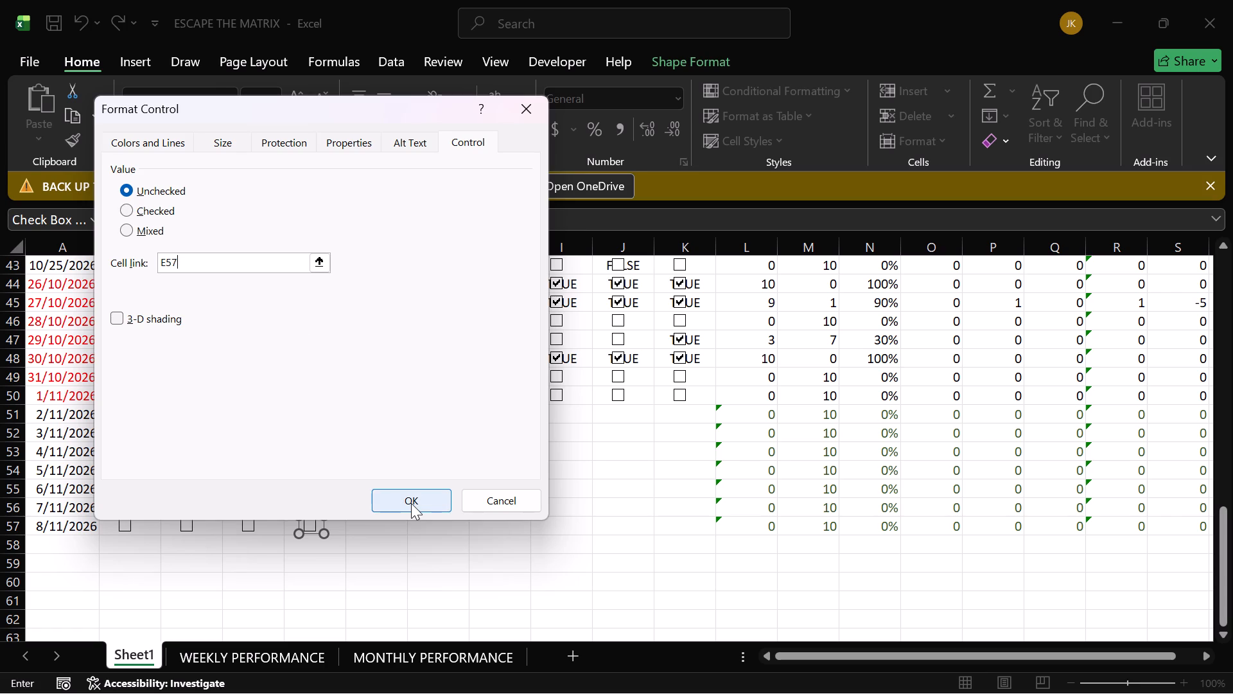
pyautogui.click(411, 503)
# Check the cell link of each checkbox in column E, from the 7/11/2026 row up to the 2/11/2026 row.
pyautogui.rightClick(317, 503)
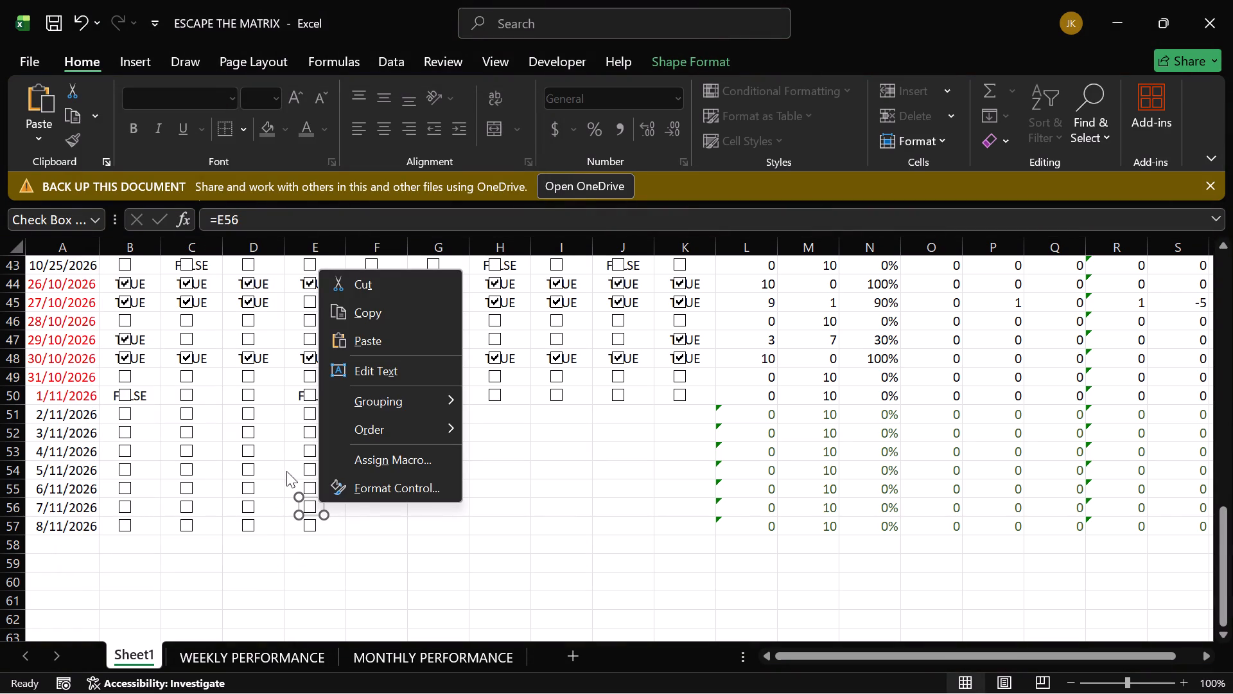
pyautogui.rightClick(299, 486)
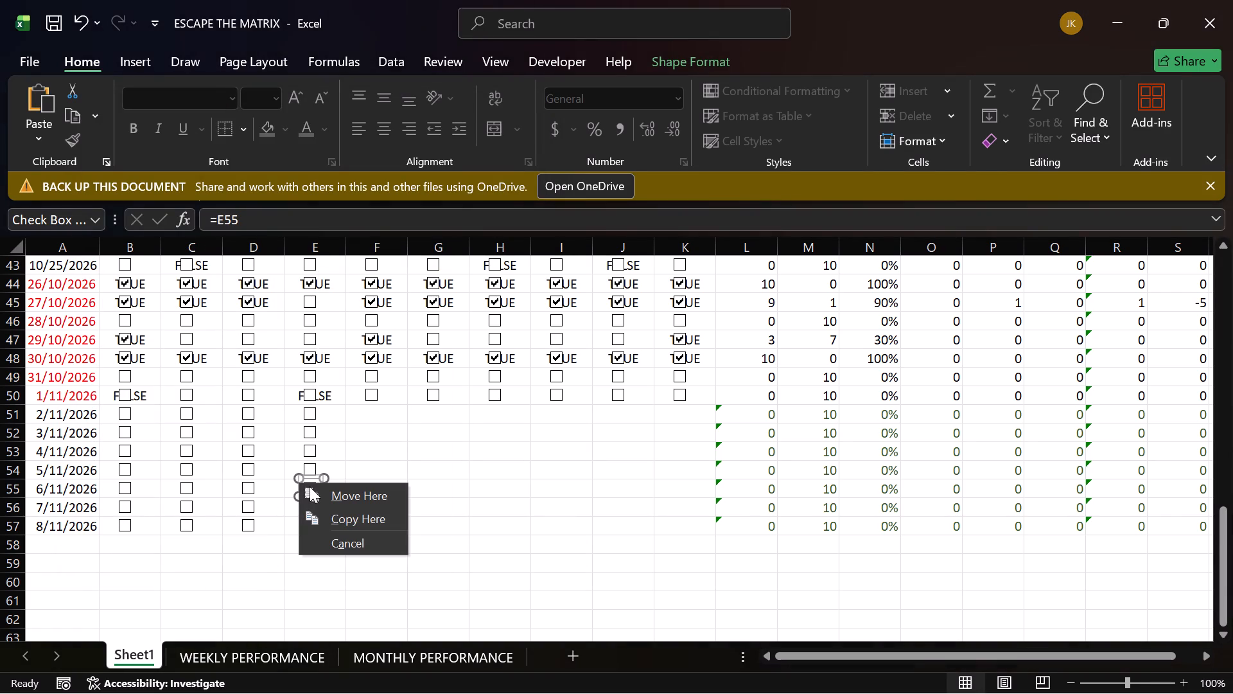
pyautogui.click(284, 596)
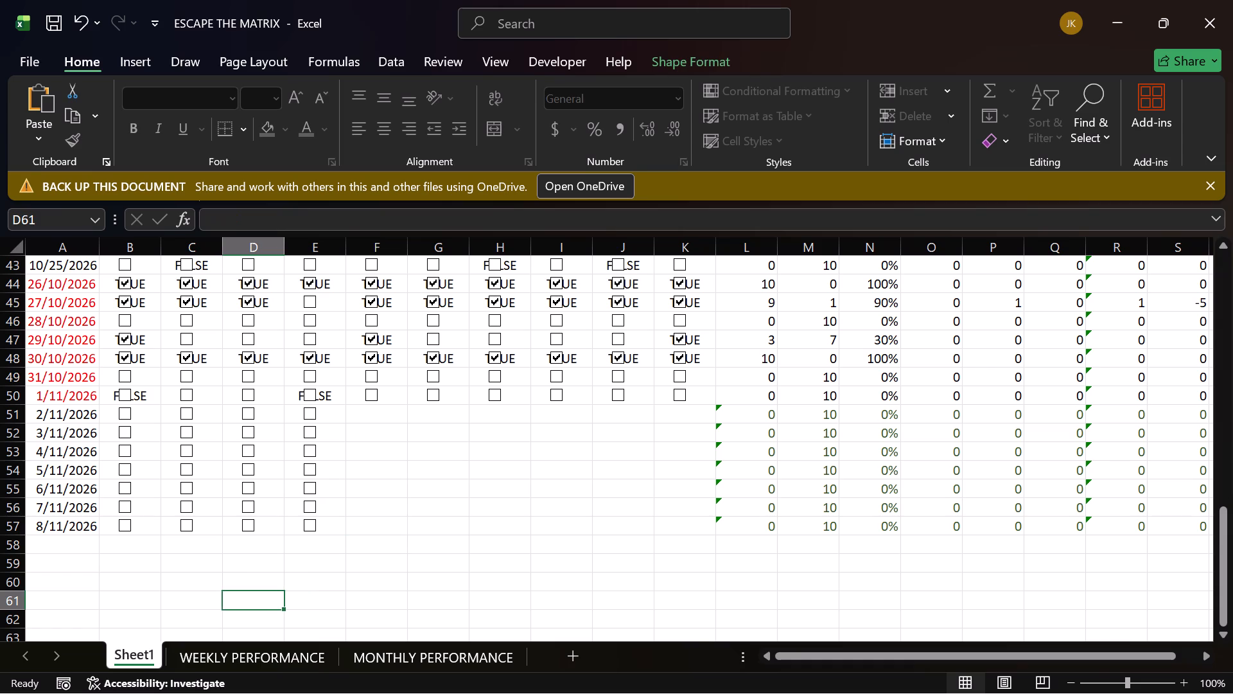
pyautogui.rightClick(314, 490)
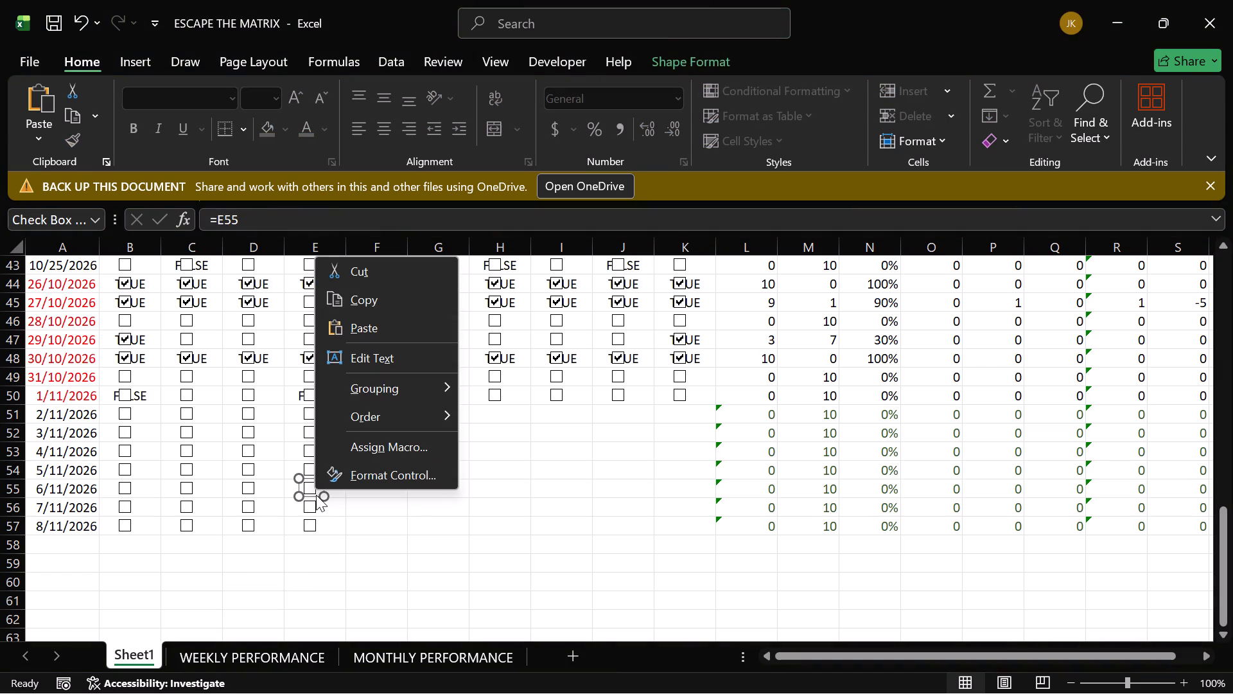
pyautogui.rightClick(299, 461)
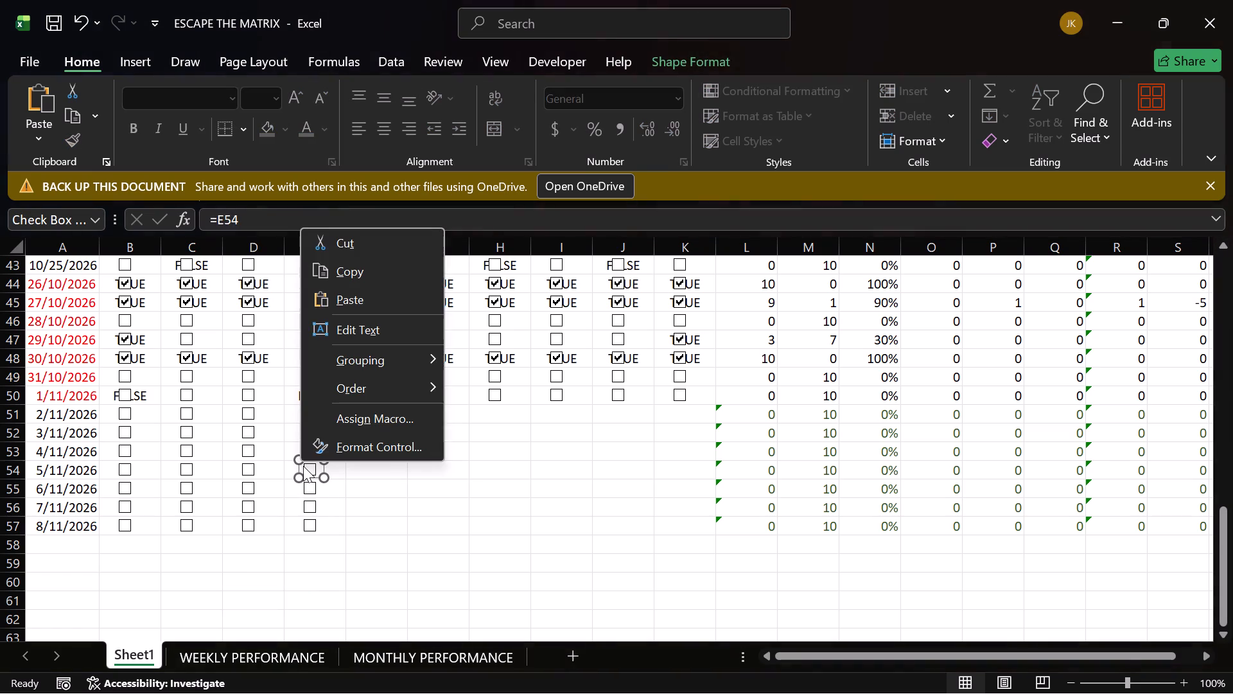
pyautogui.click(272, 574)
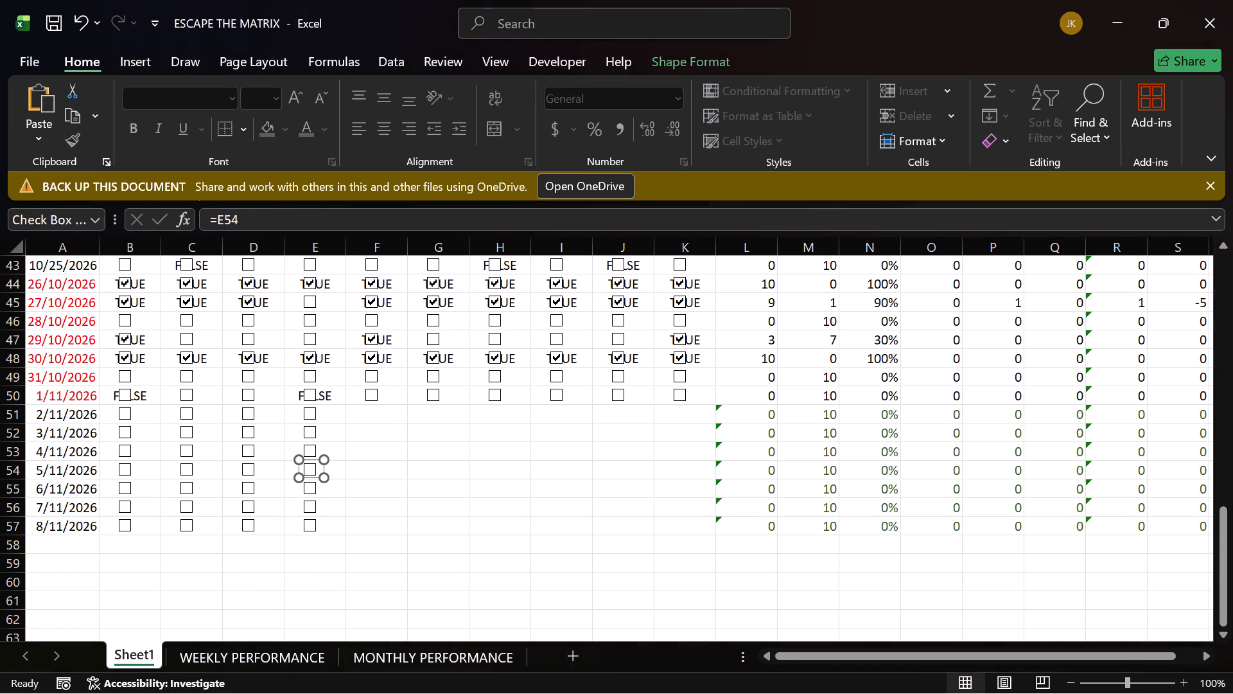
pyautogui.rightClick(309, 444)
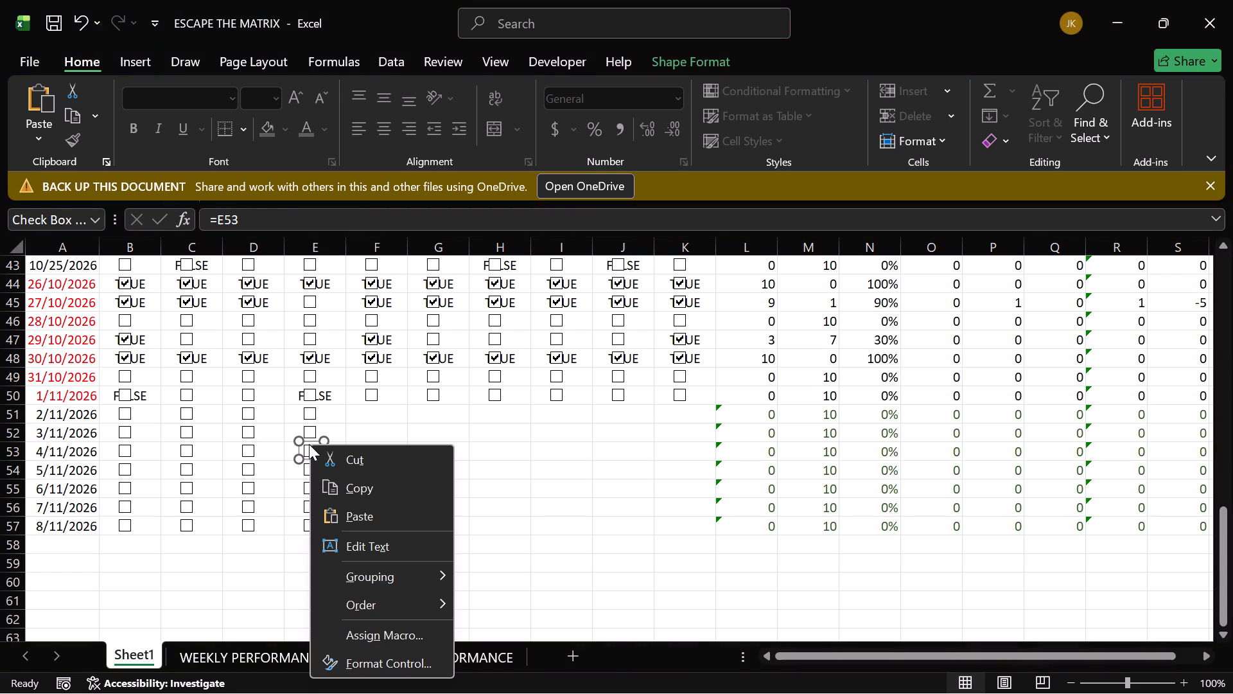
pyautogui.rightClick(310, 429)
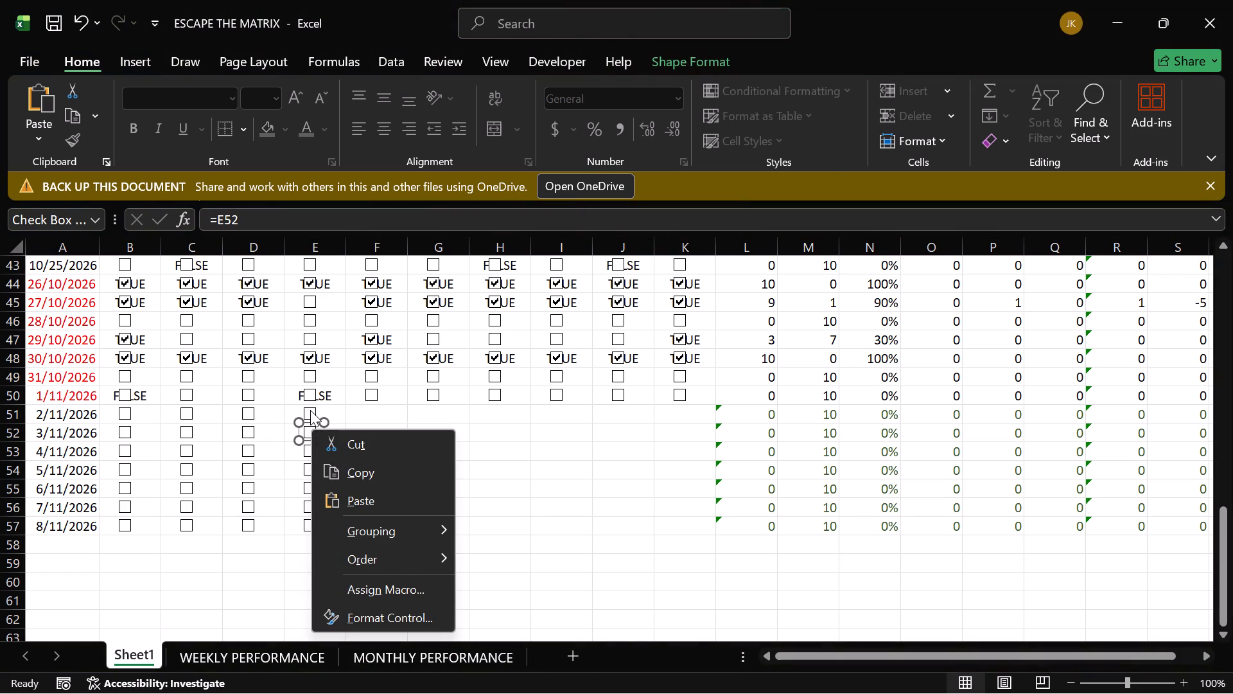
pyautogui.rightClick(310, 410)
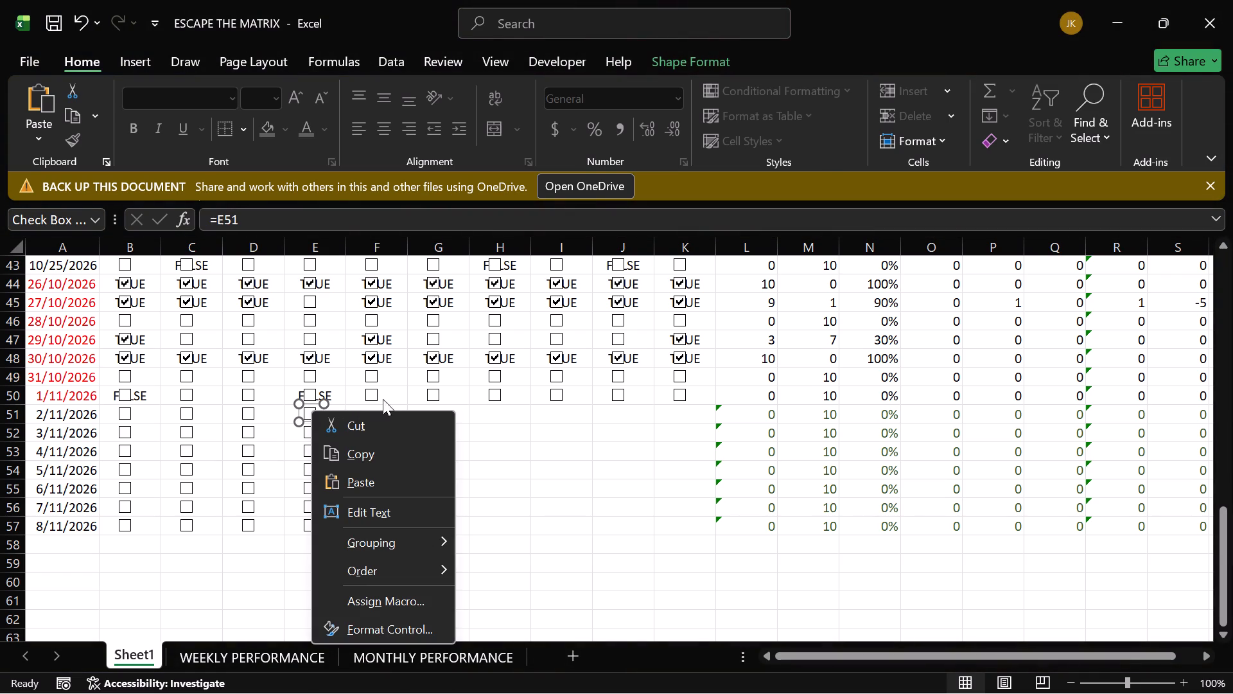
# Copy the checkbox in cell F50 into each cell from F51 to F57.
pyautogui.rightClick(366, 395)
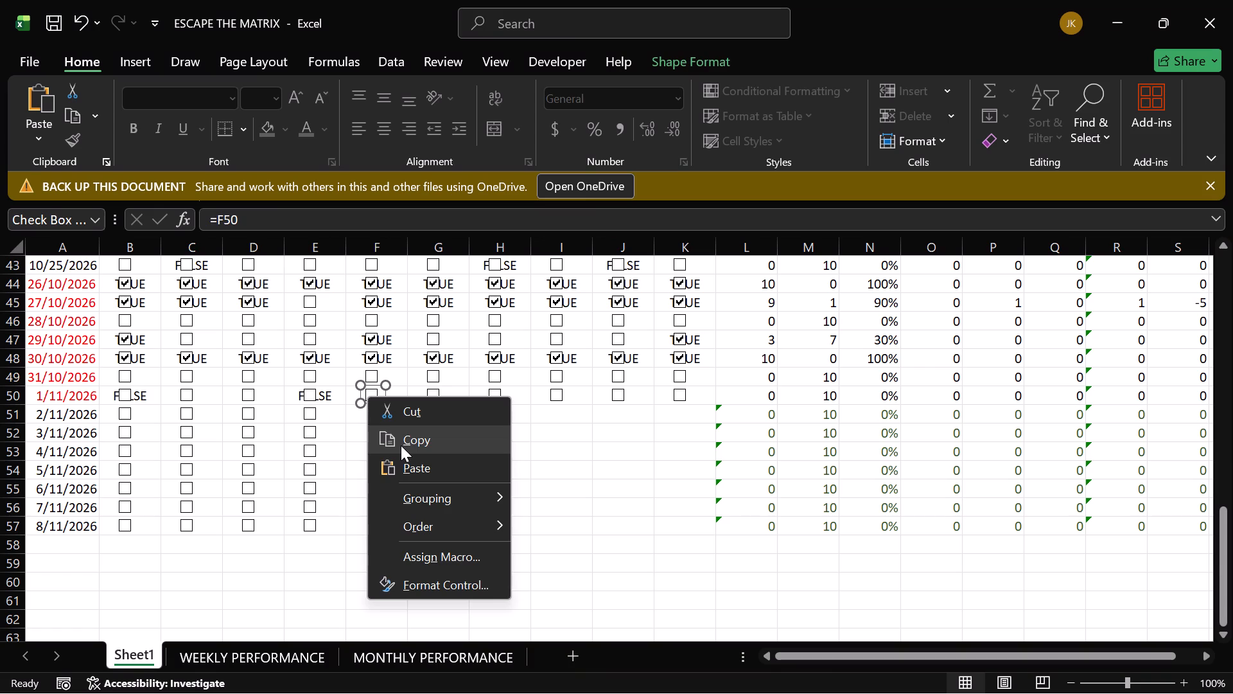
pyautogui.click(404, 447)
pyautogui.click(386, 422)
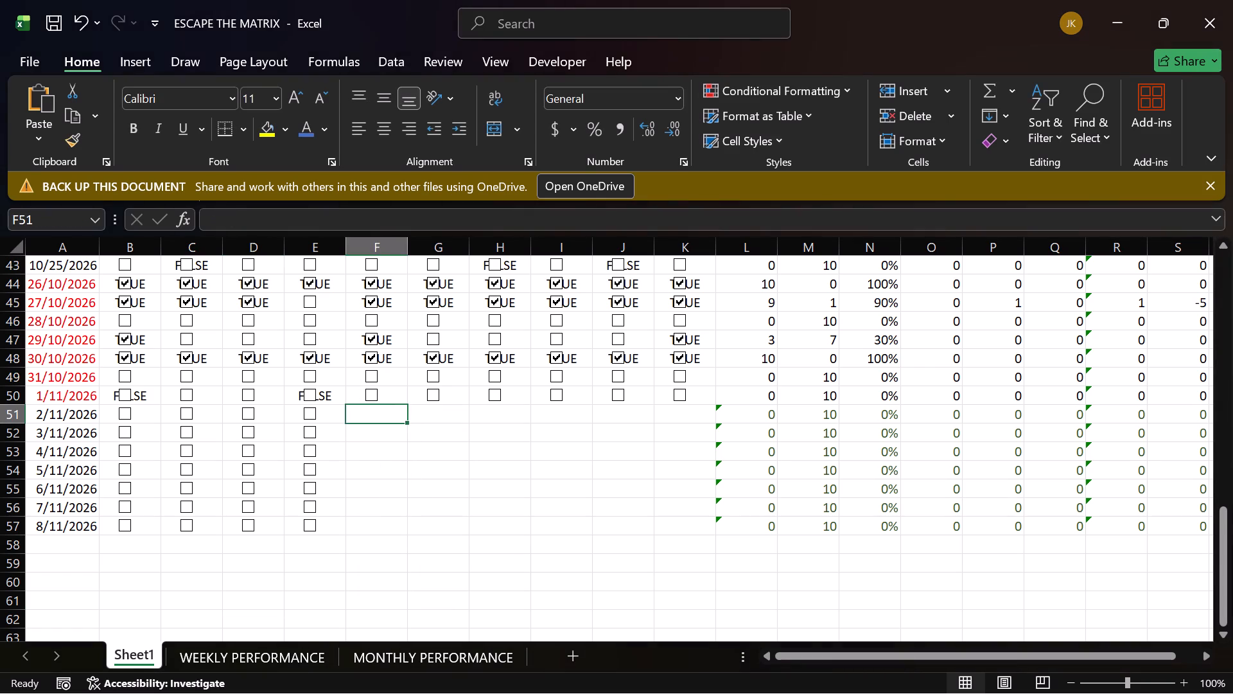
pyautogui.hotkey('ctrl', 'v')
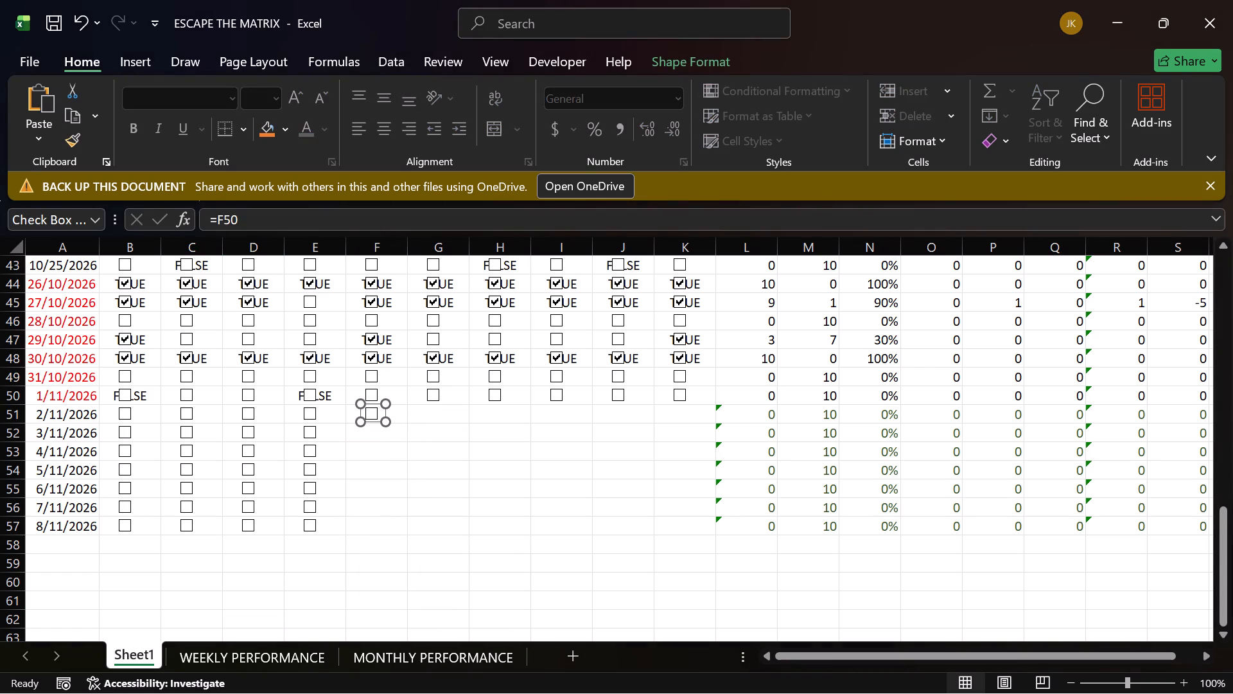
pyautogui.click(380, 441)
pyautogui.hotkey('ctrl', 'v')
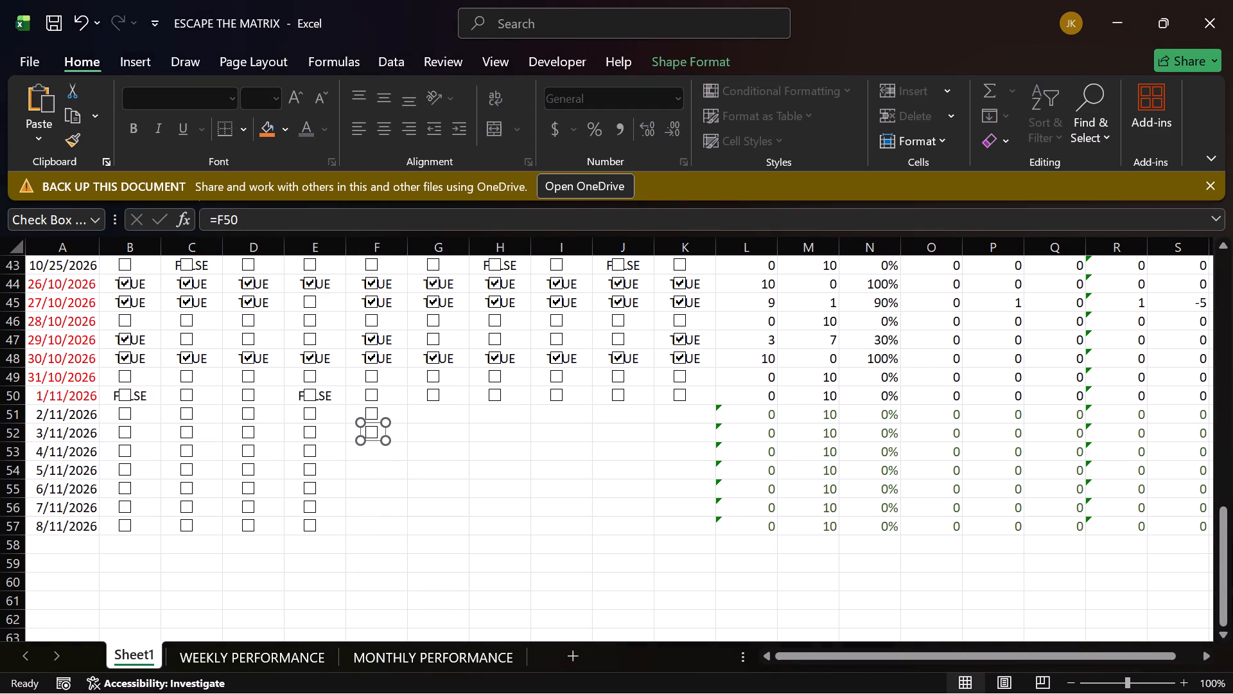
pyautogui.click(389, 459)
pyautogui.hotkey('ctrl', 'v')
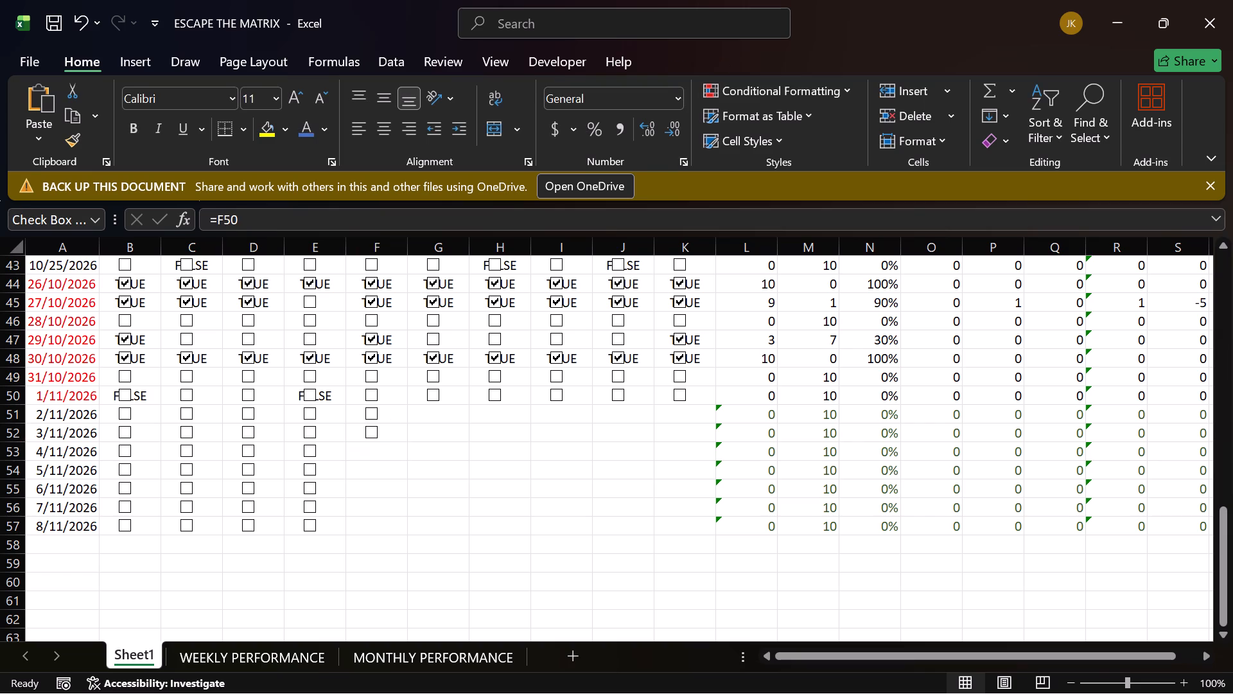
pyautogui.click(386, 472)
pyautogui.press('v')
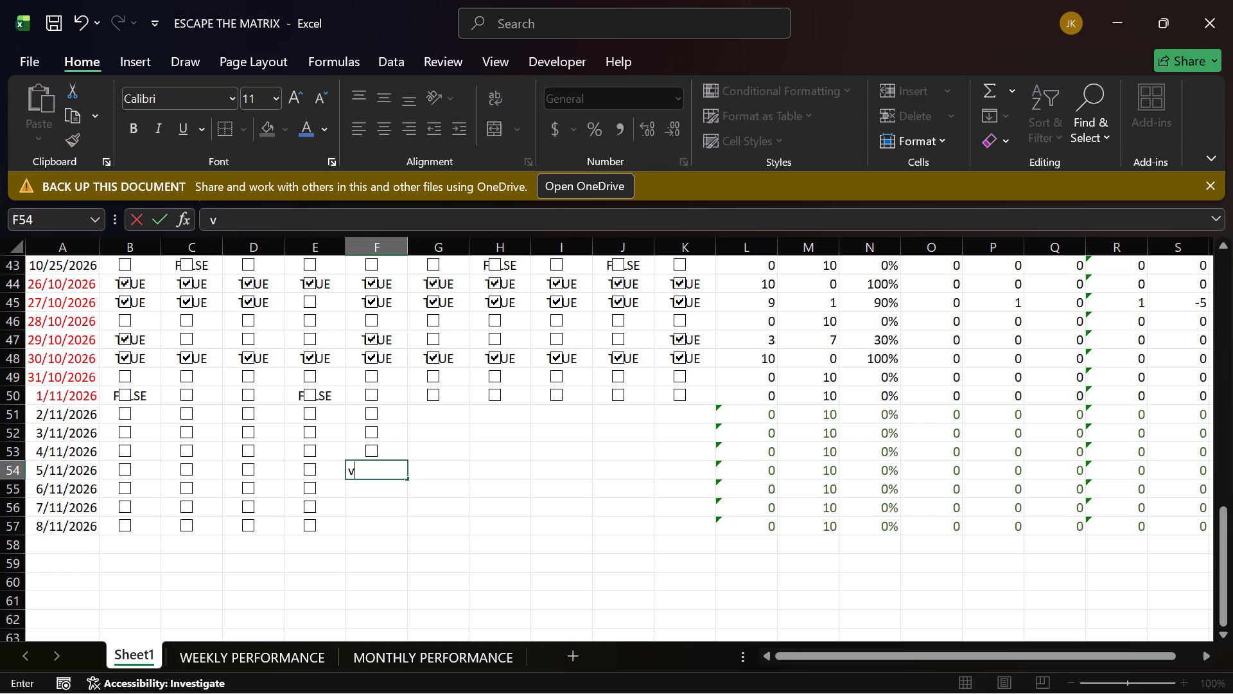
pyautogui.press('BackSpace')
pyautogui.click(377, 494)
pyautogui.hotkey('ctrl', 'v')
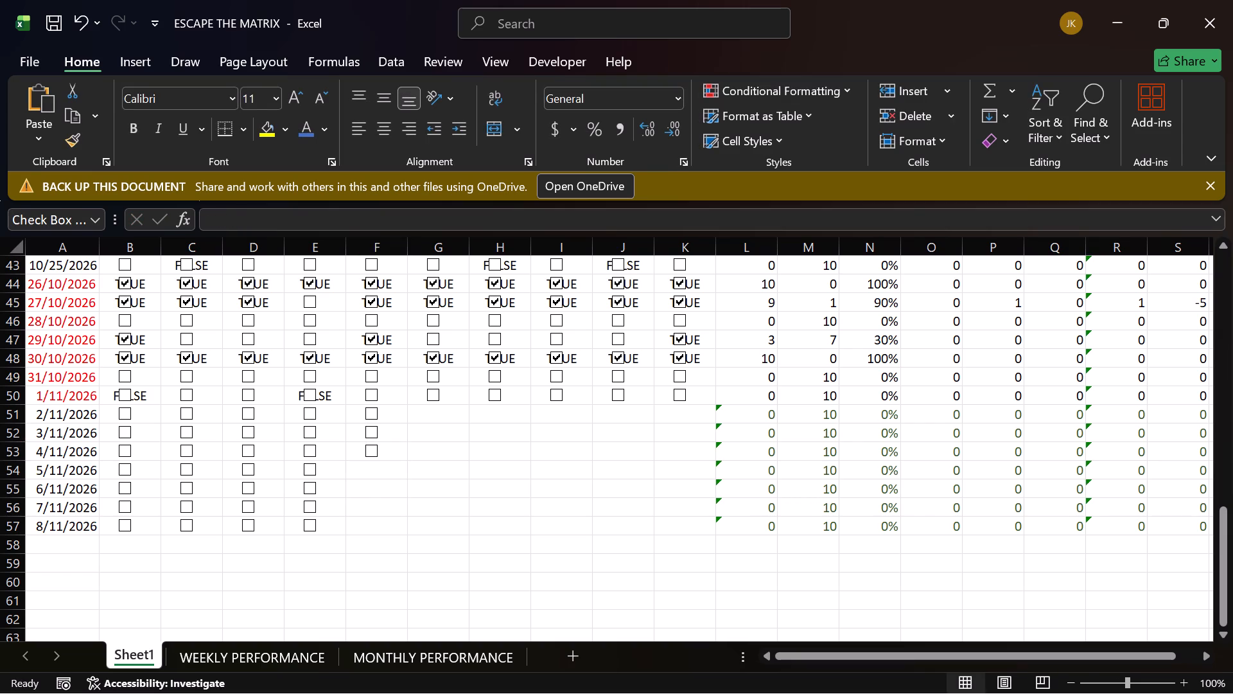
pyautogui.click(380, 468)
pyautogui.hotkey('ctrl', 'v')
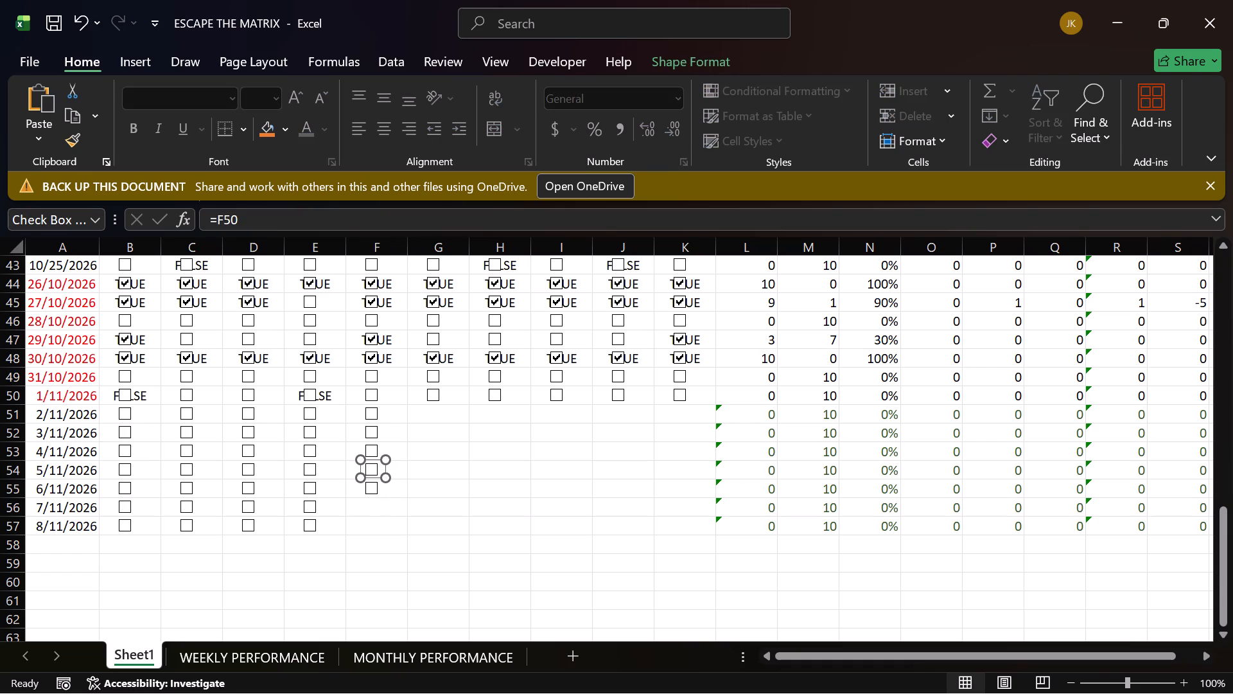
pyautogui.click(381, 508)
pyautogui.hotkey('ctrl', 'v')
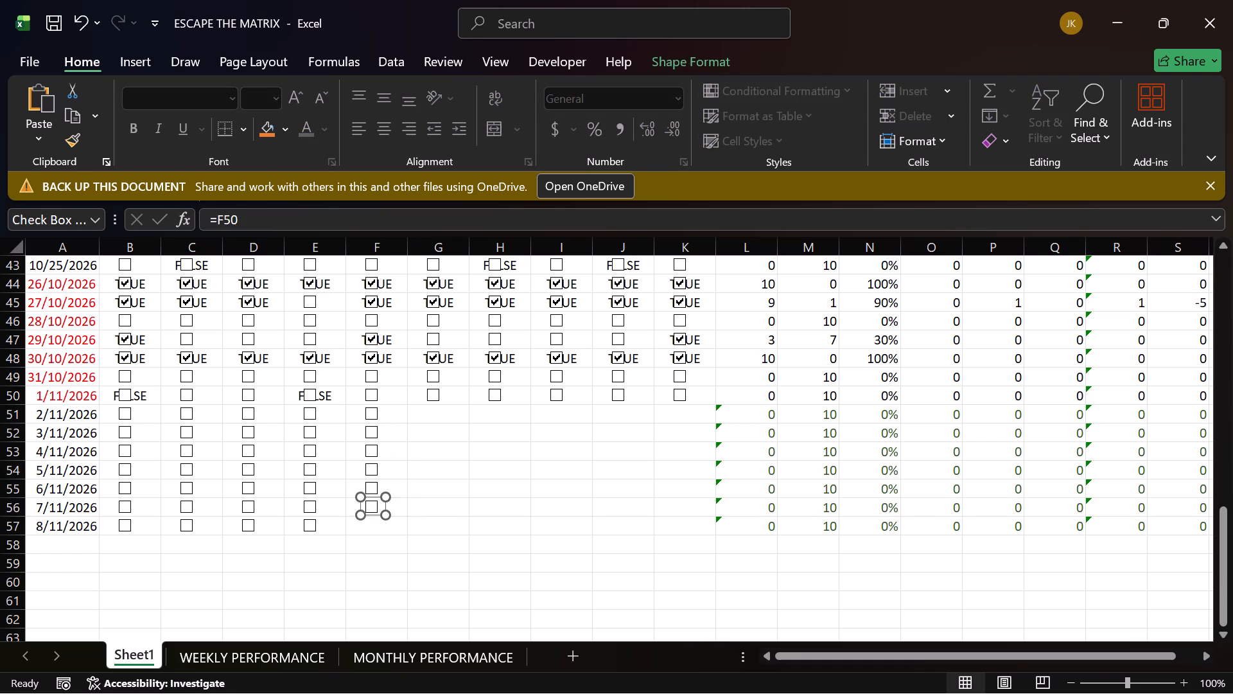
pyautogui.click(381, 528)
pyautogui.hotkey('ctrl', 'v')
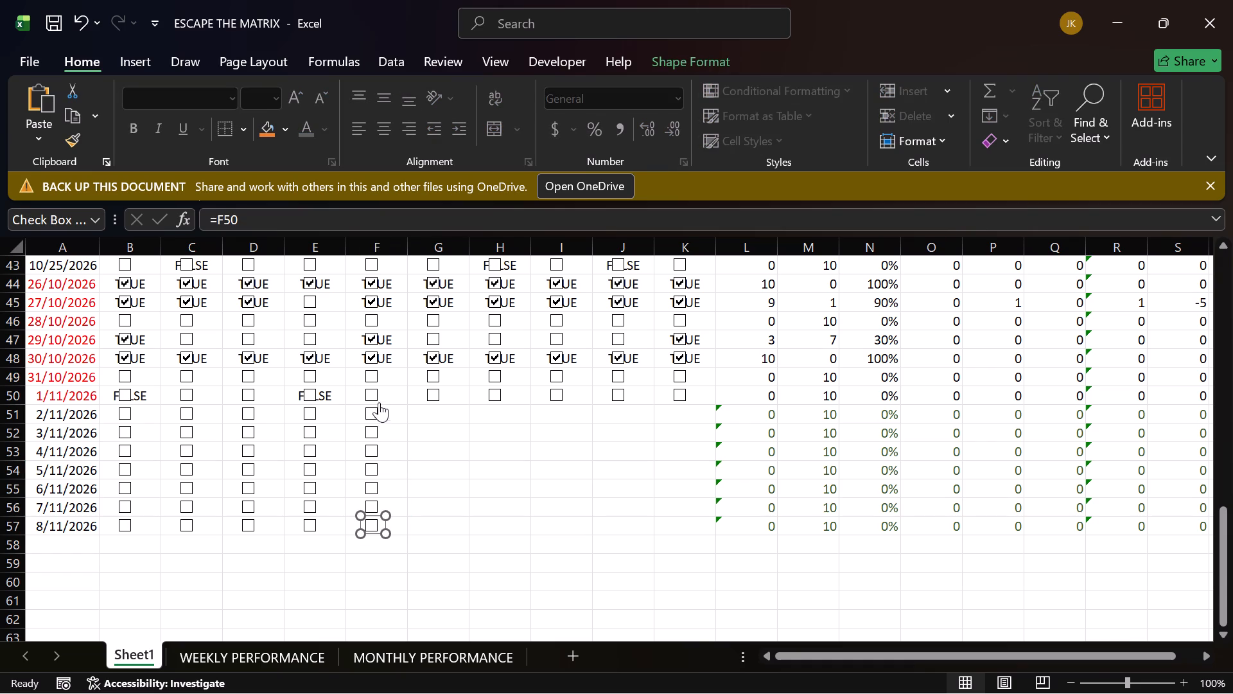
# Link the checkbox in the 2/11/2026 row of column F to cell F51.
pyautogui.rightClick(371, 413)
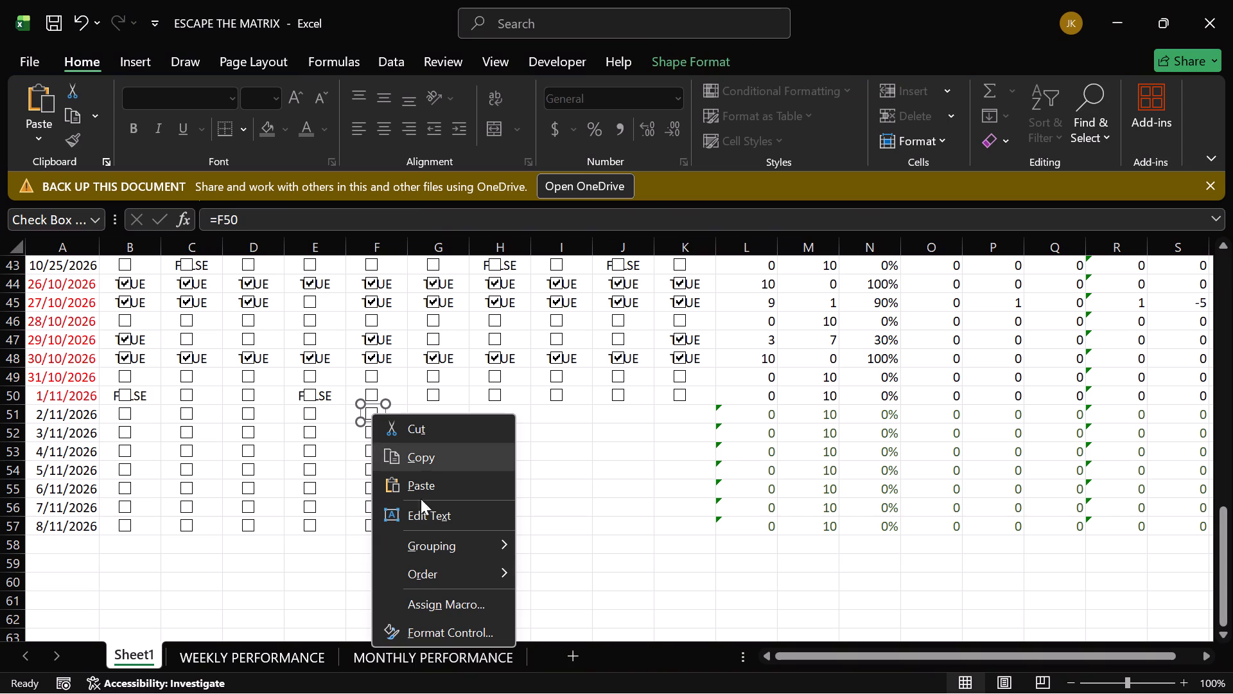
pyautogui.click(448, 628)
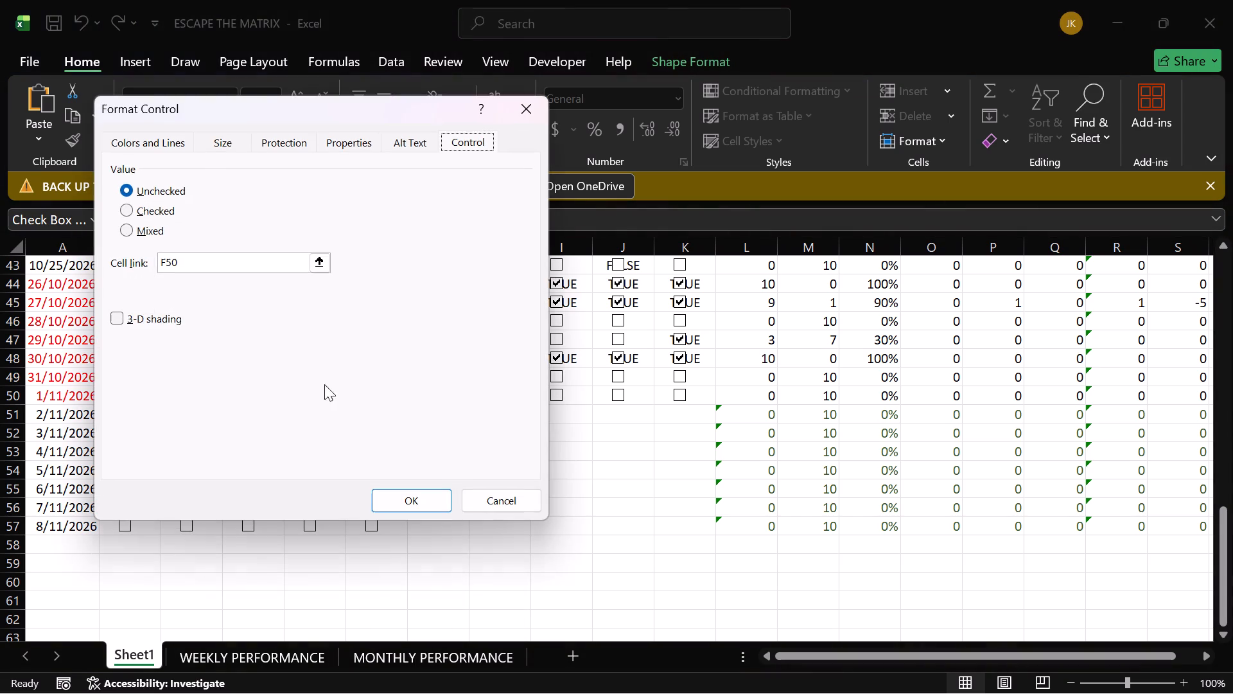
pyautogui.click(251, 269)
pyautogui.press('BackSpace')
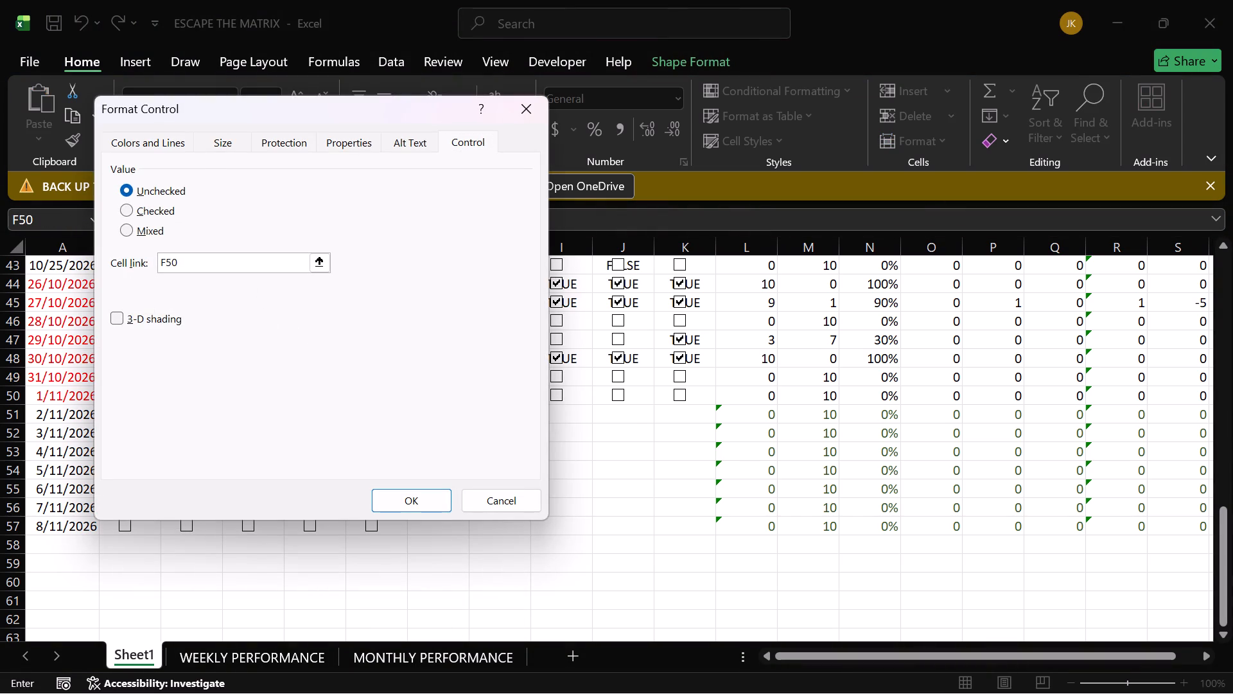
pyautogui.press('1')
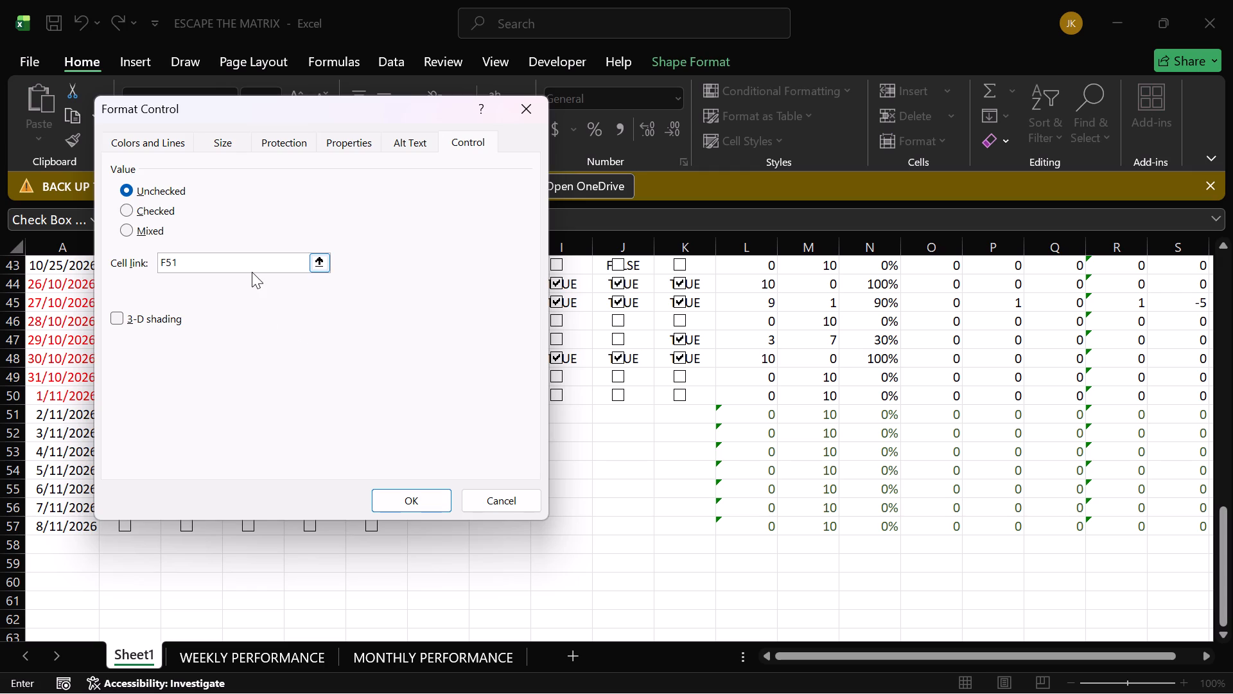
pyautogui.click(399, 497)
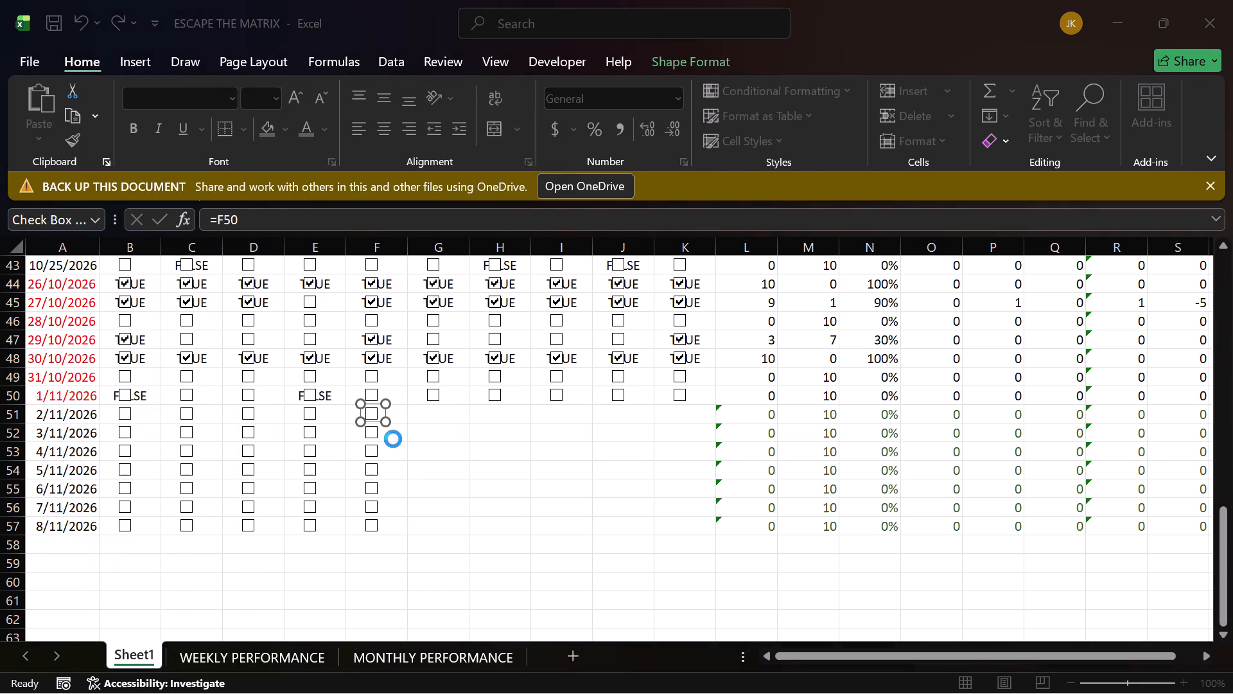
# Link the checkbox in the 3/11/2026 row of column F to cell F52.
pyautogui.rightClick(375, 434)
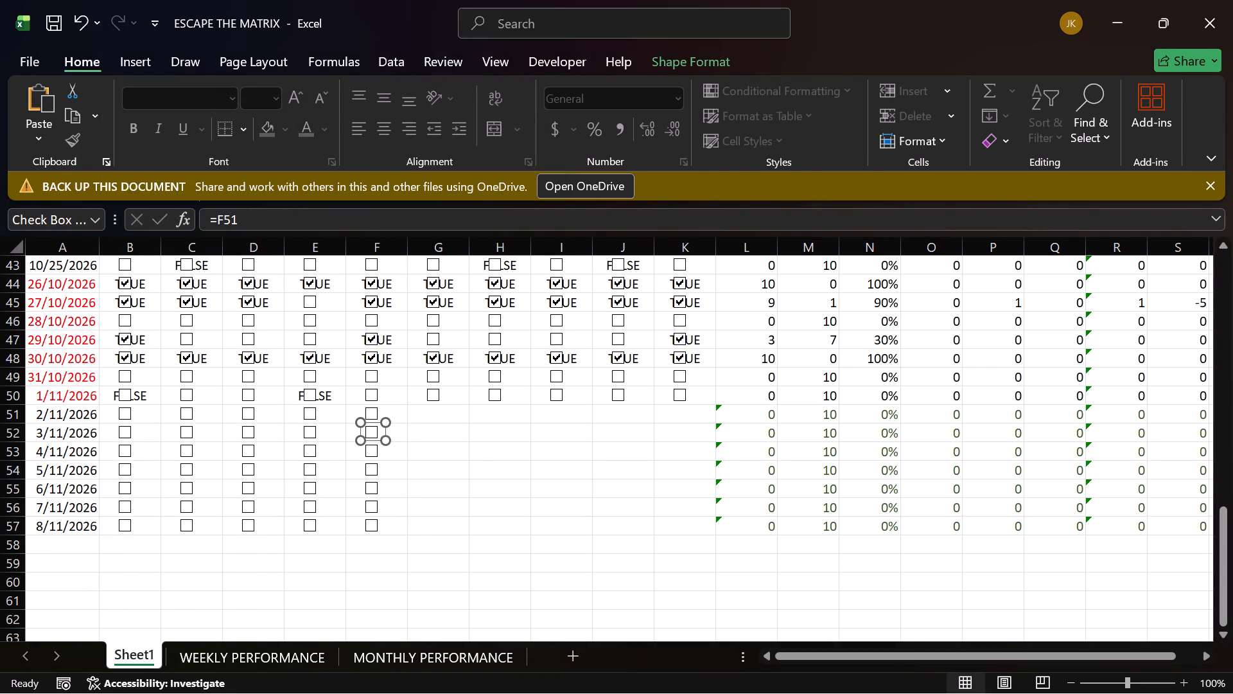
pyautogui.click(448, 587)
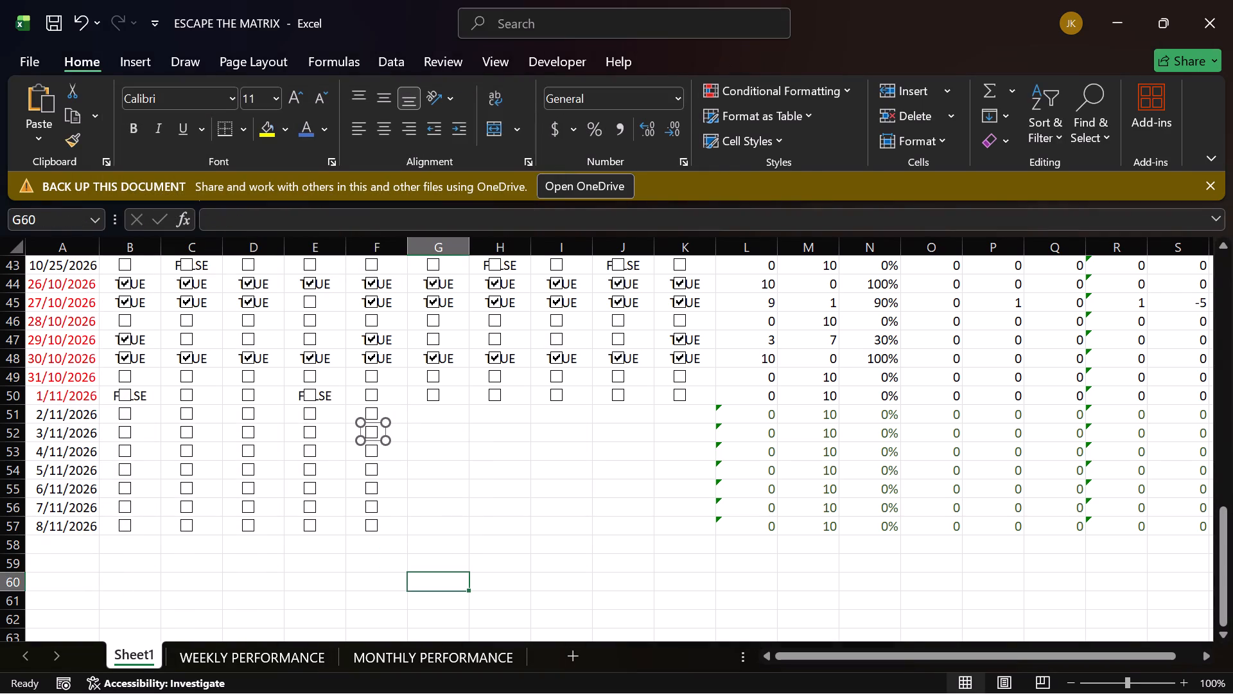
pyautogui.rightClick(369, 428)
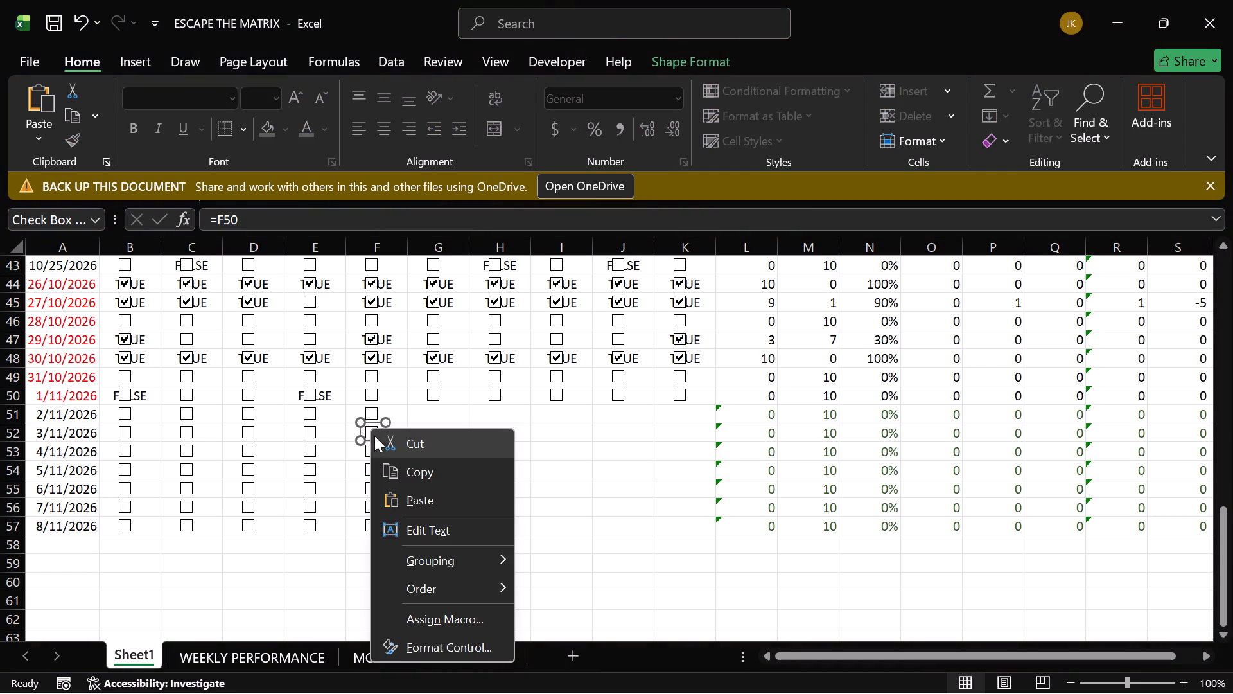
pyautogui.click(422, 648)
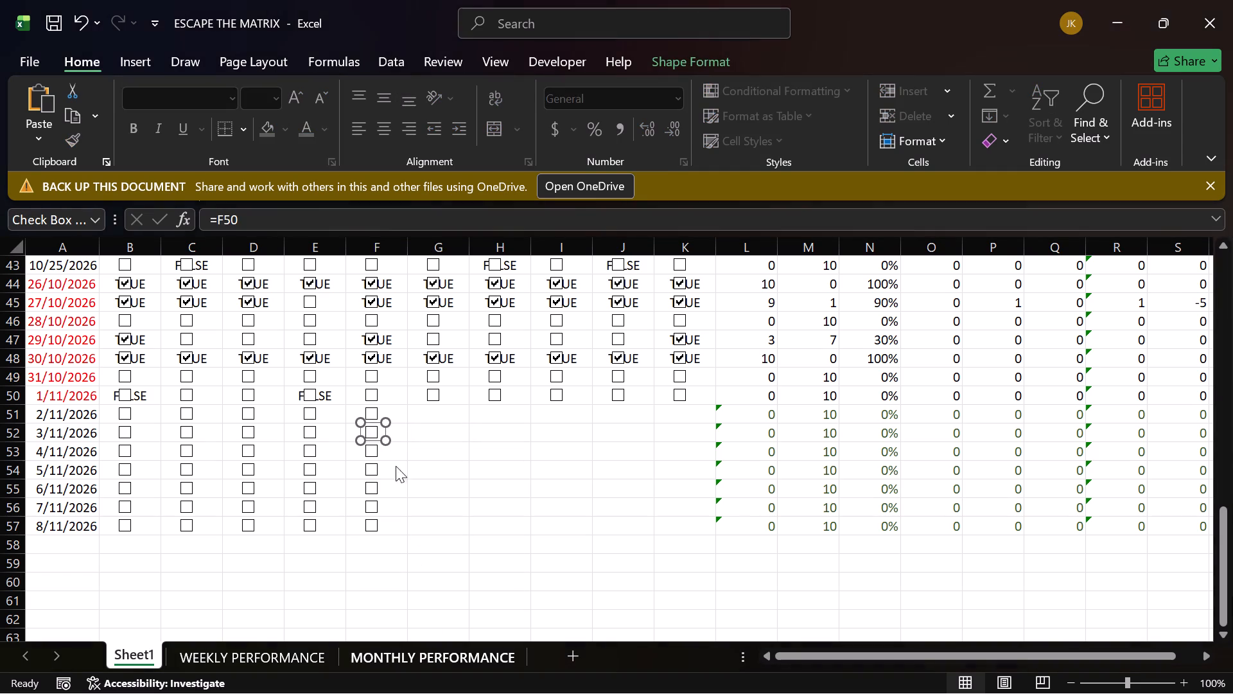
pyautogui.click(247, 259)
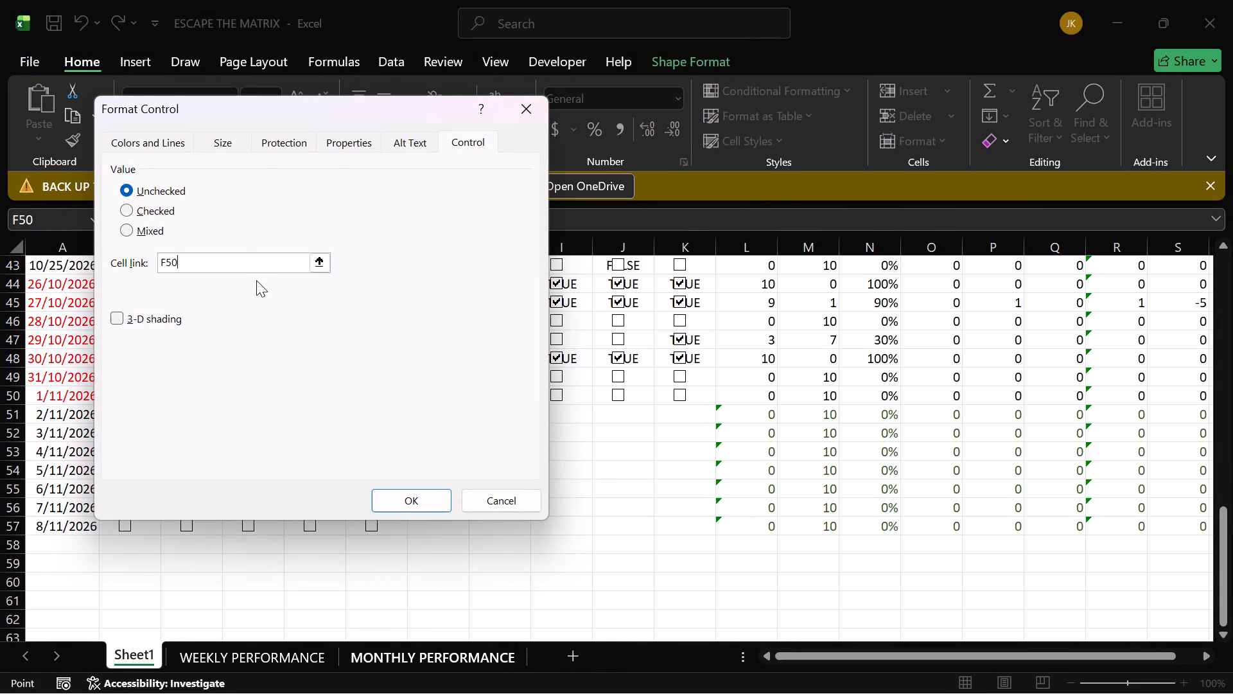
pyautogui.press('BackSpace')
pyautogui.press('2')
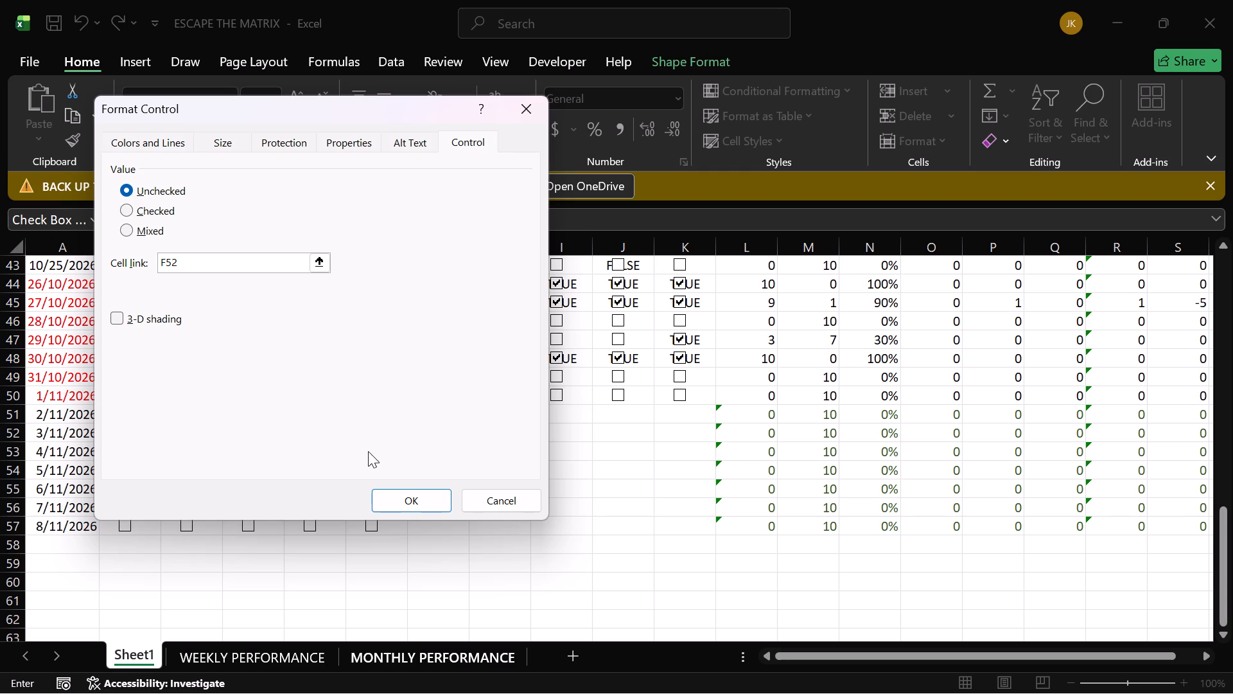
pyautogui.click(394, 494)
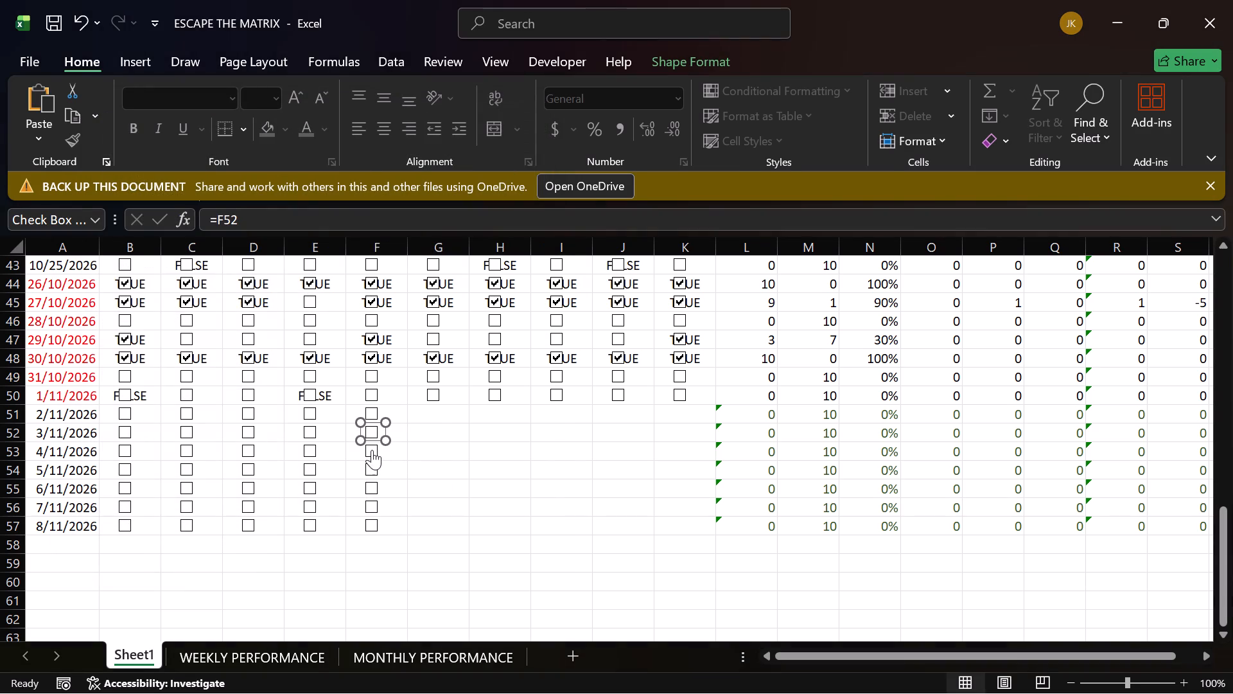
# Link the checkbox in the 4/11/2026 row of column F to cell F53.
pyautogui.rightClick(372, 450)
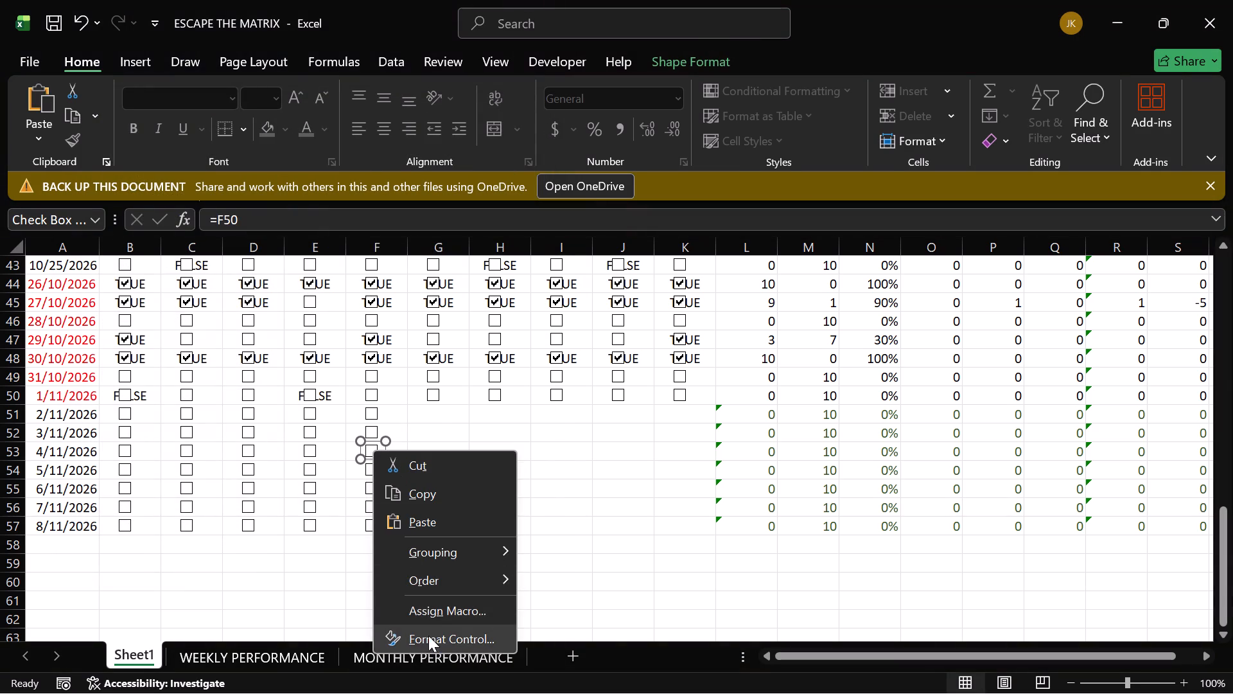
pyautogui.click(429, 636)
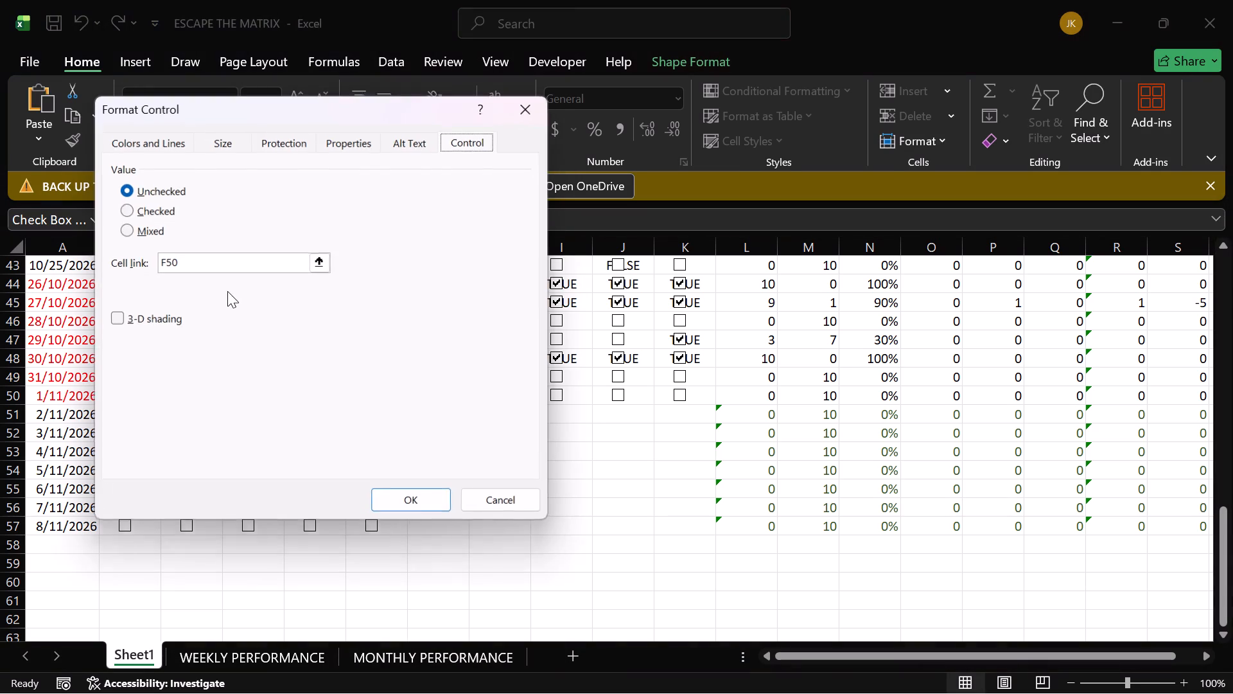
pyautogui.click(209, 260)
pyautogui.press('BackSpace')
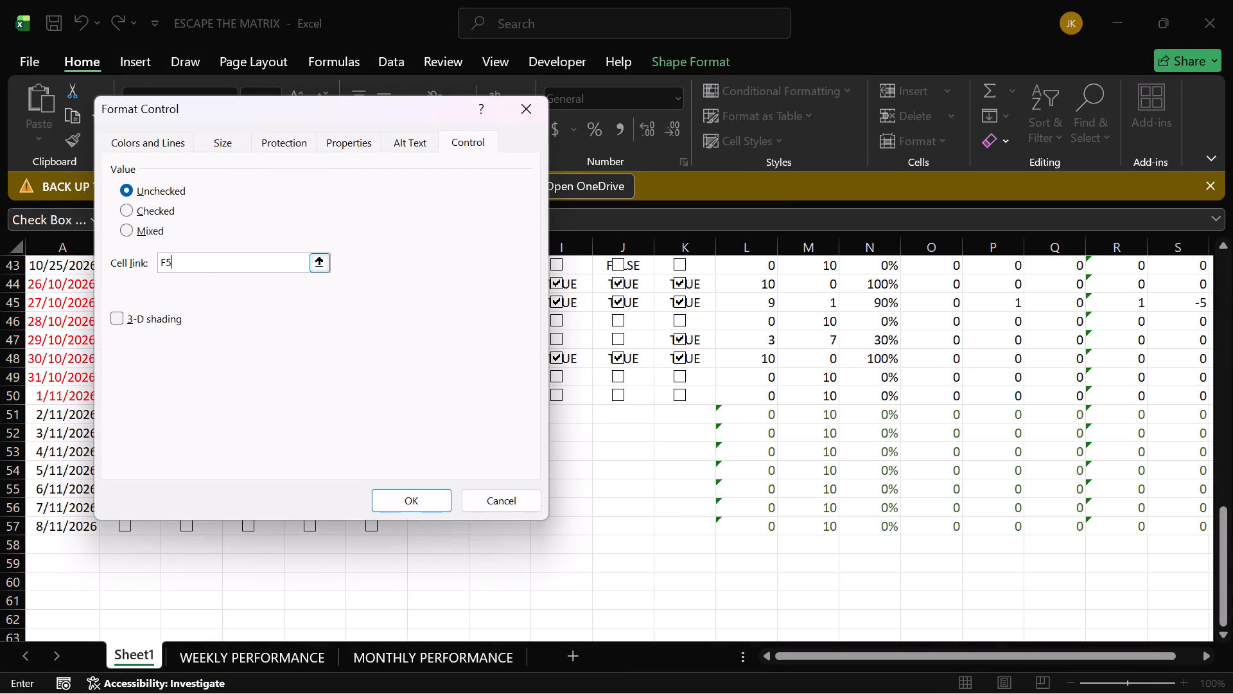
pyautogui.press('3')
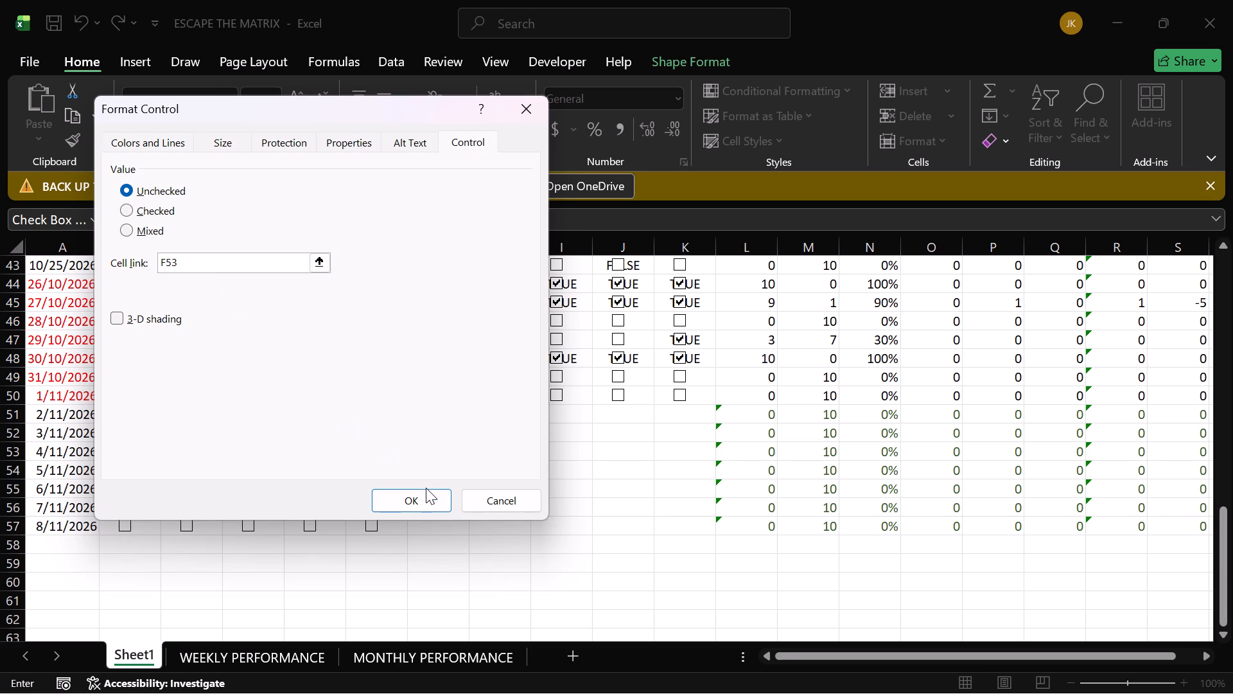
pyautogui.click(426, 493)
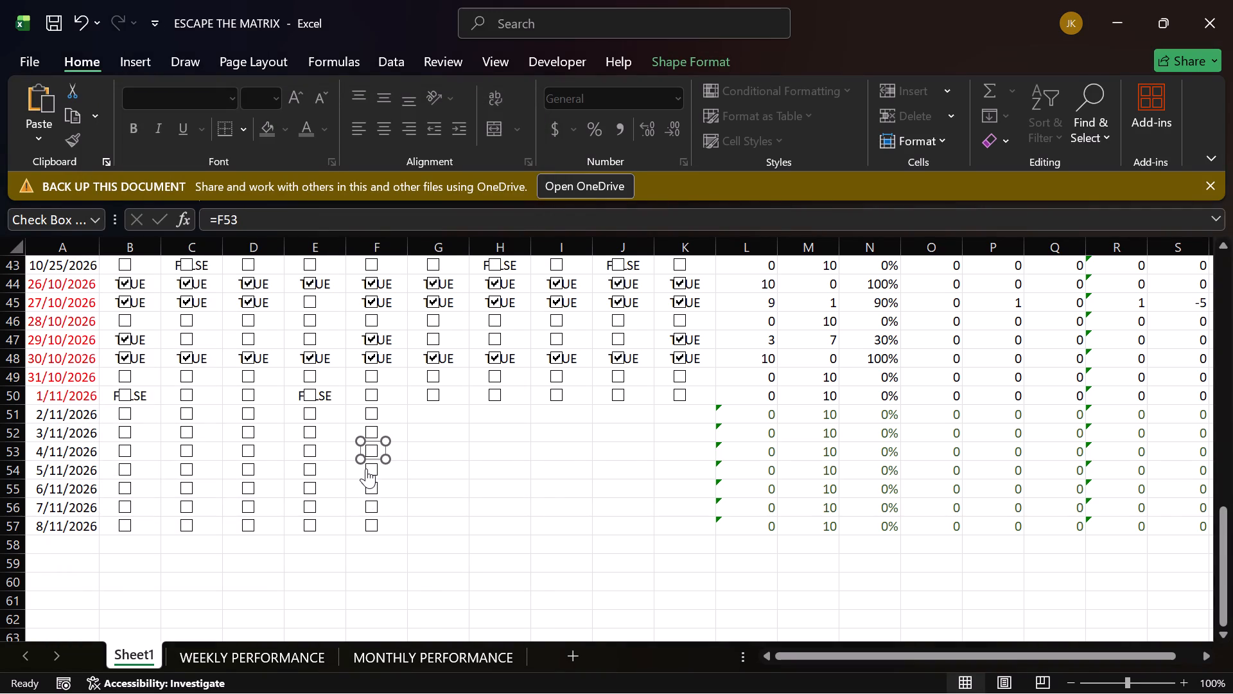
# Link the checkbox in the 5/11/2026 row of column F to cell F54.
pyautogui.rightClick(377, 467)
pyautogui.click(419, 660)
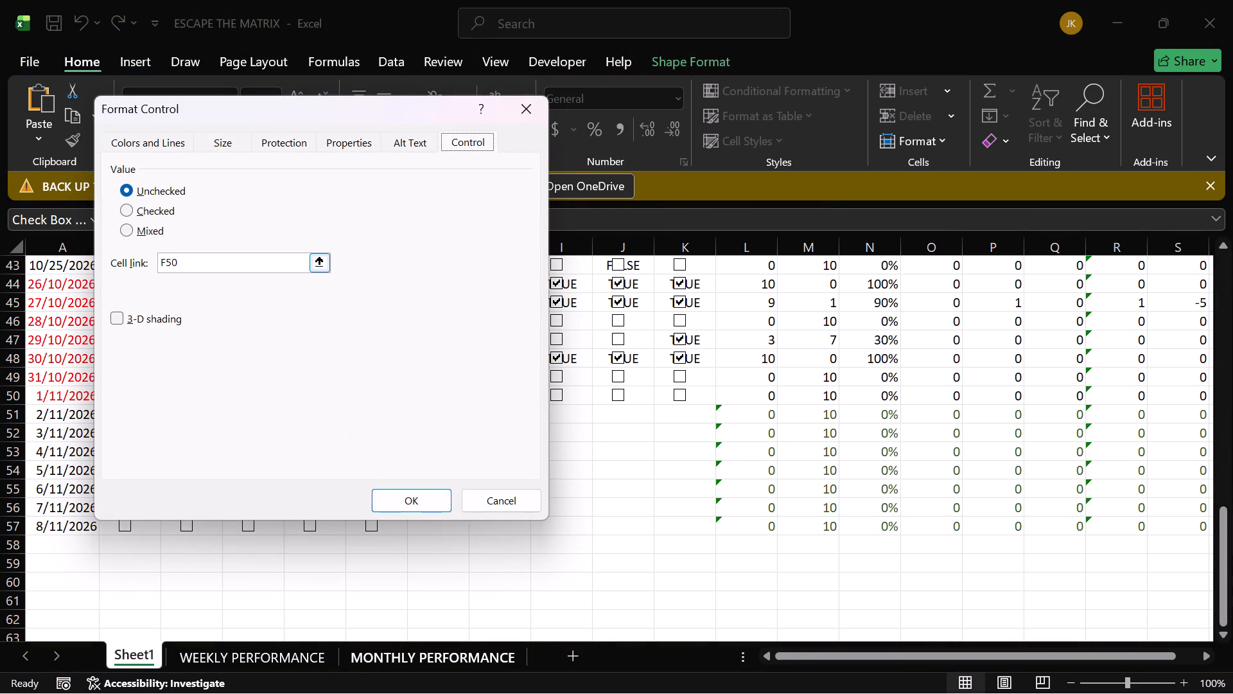
pyautogui.click(248, 255)
pyautogui.press('BackSpace')
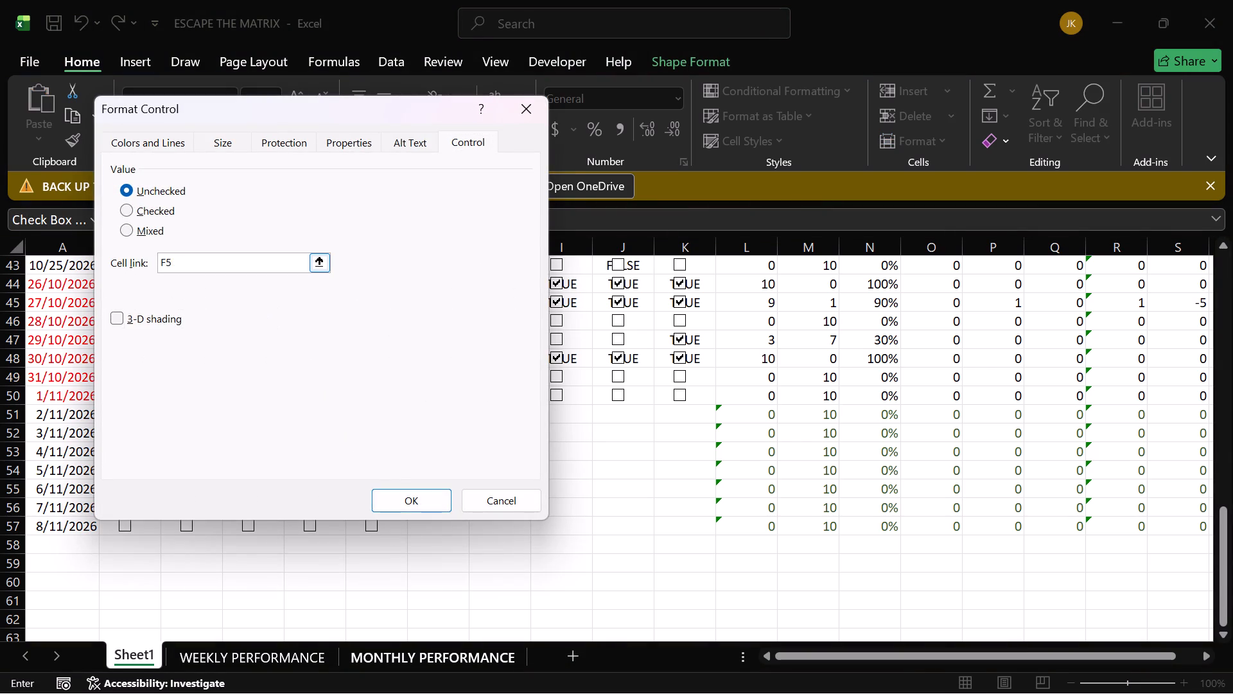
pyautogui.press('4')
pyautogui.click(396, 498)
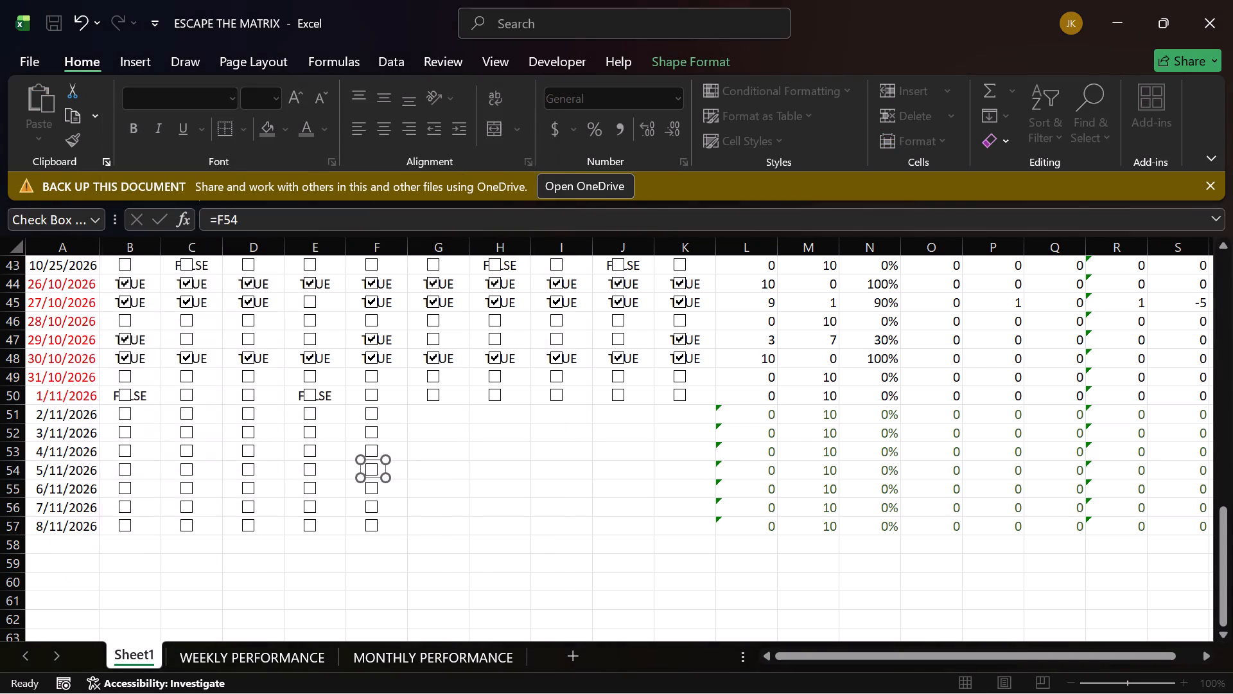
# Link the checkbox in the 6/11/2026 row of column F to cell F55.
pyautogui.rightClick(376, 490)
pyautogui.click(410, 467)
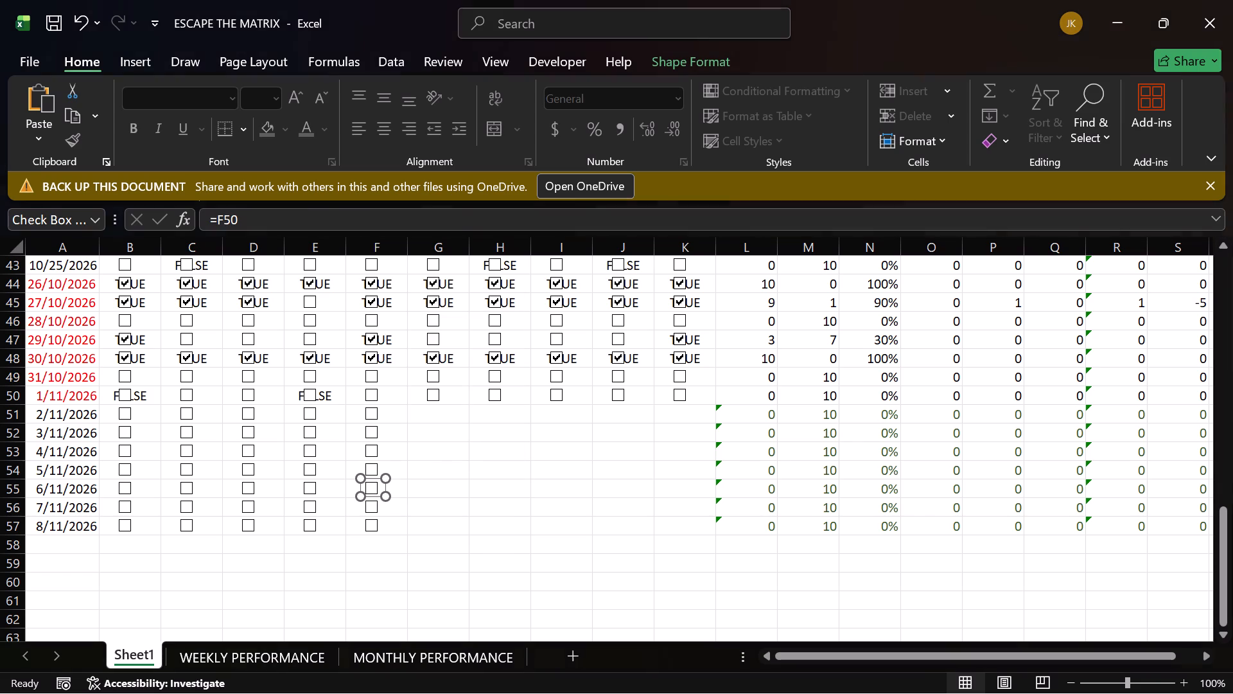
pyautogui.click(231, 260)
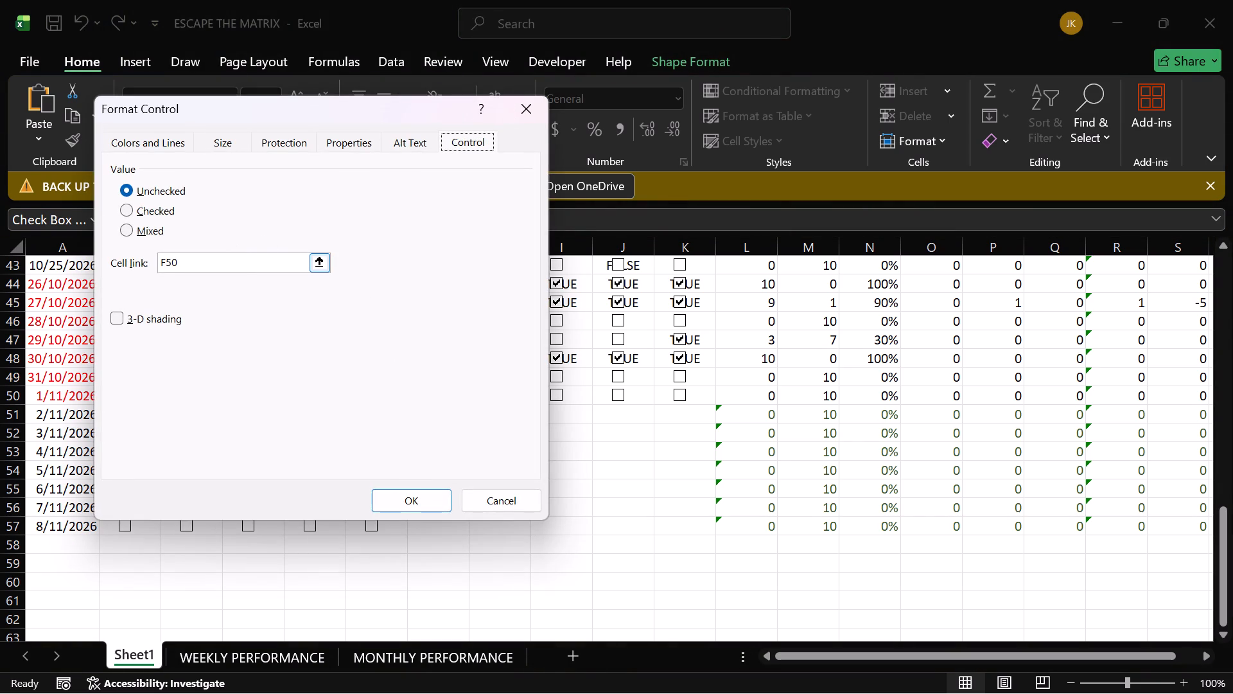
pyautogui.press('BackSpace')
pyautogui.press('5')
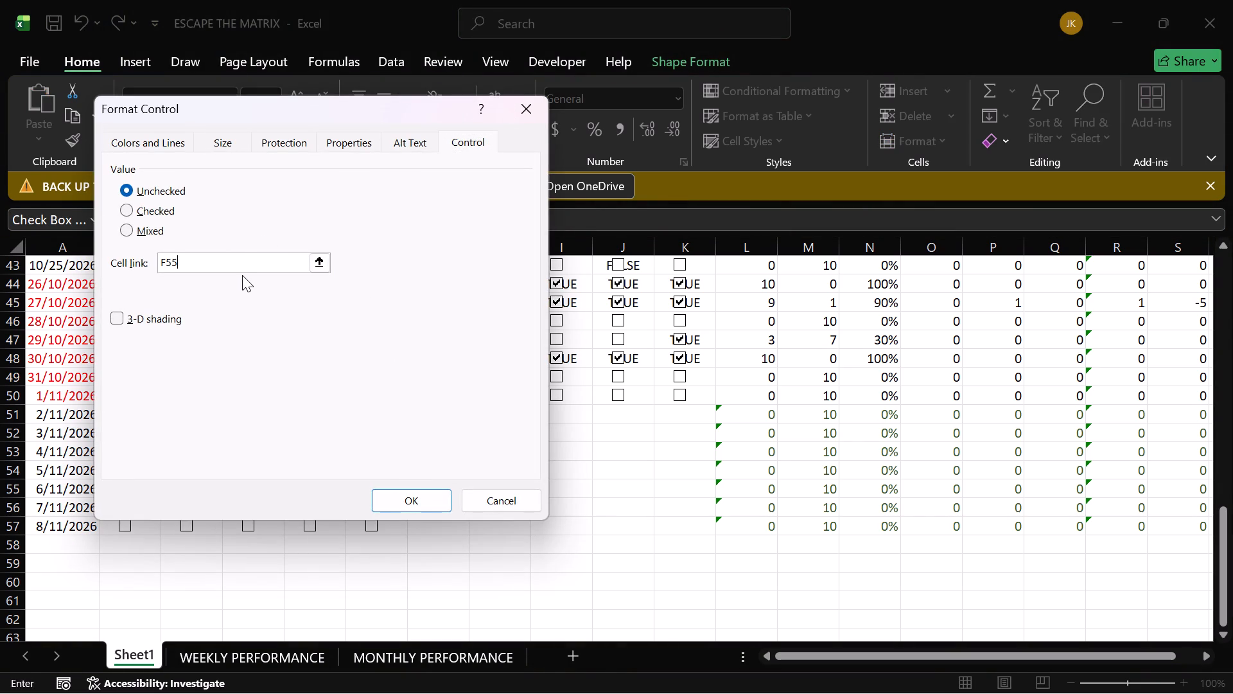
pyautogui.click(412, 504)
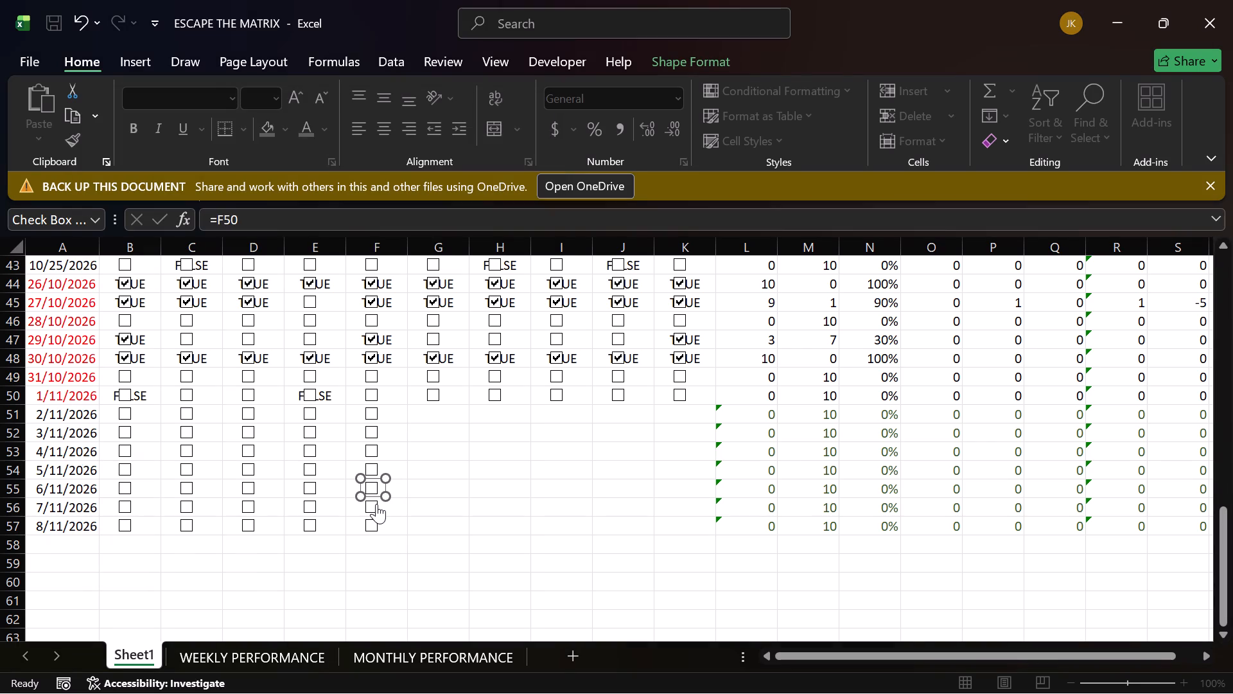
# Link the checkbox in the 7/11/2026 row of column F to cell F56.
pyautogui.rightClick(372, 506)
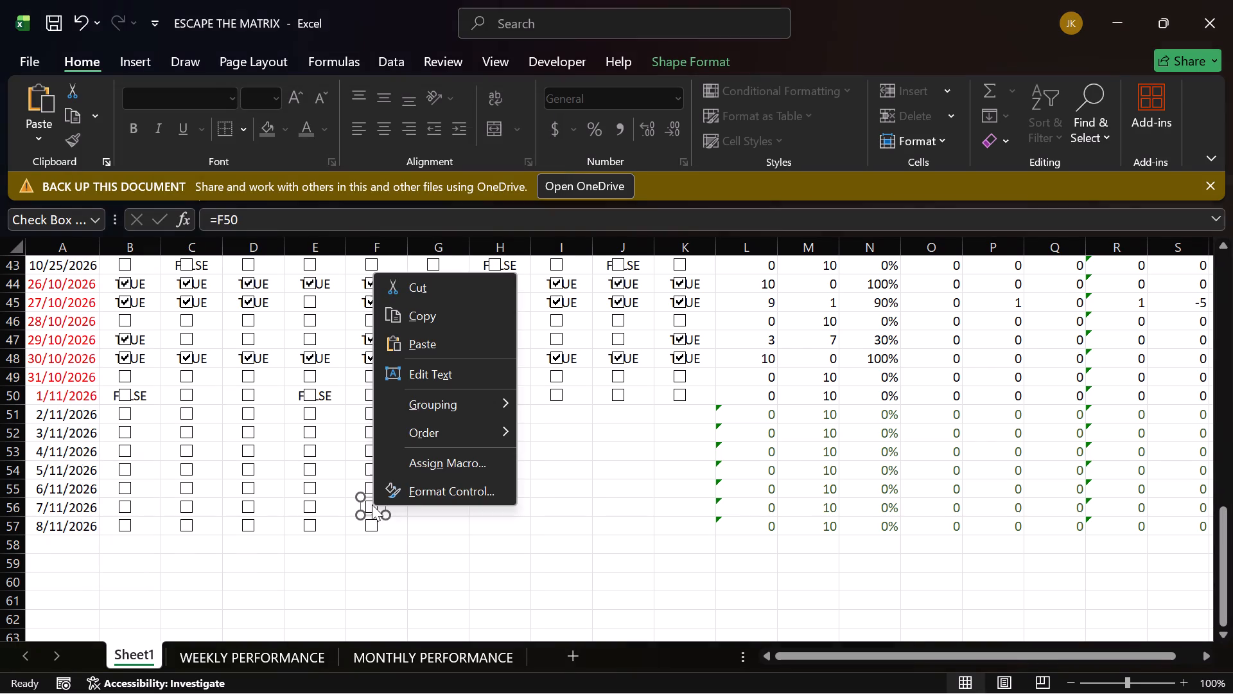
pyautogui.click(430, 488)
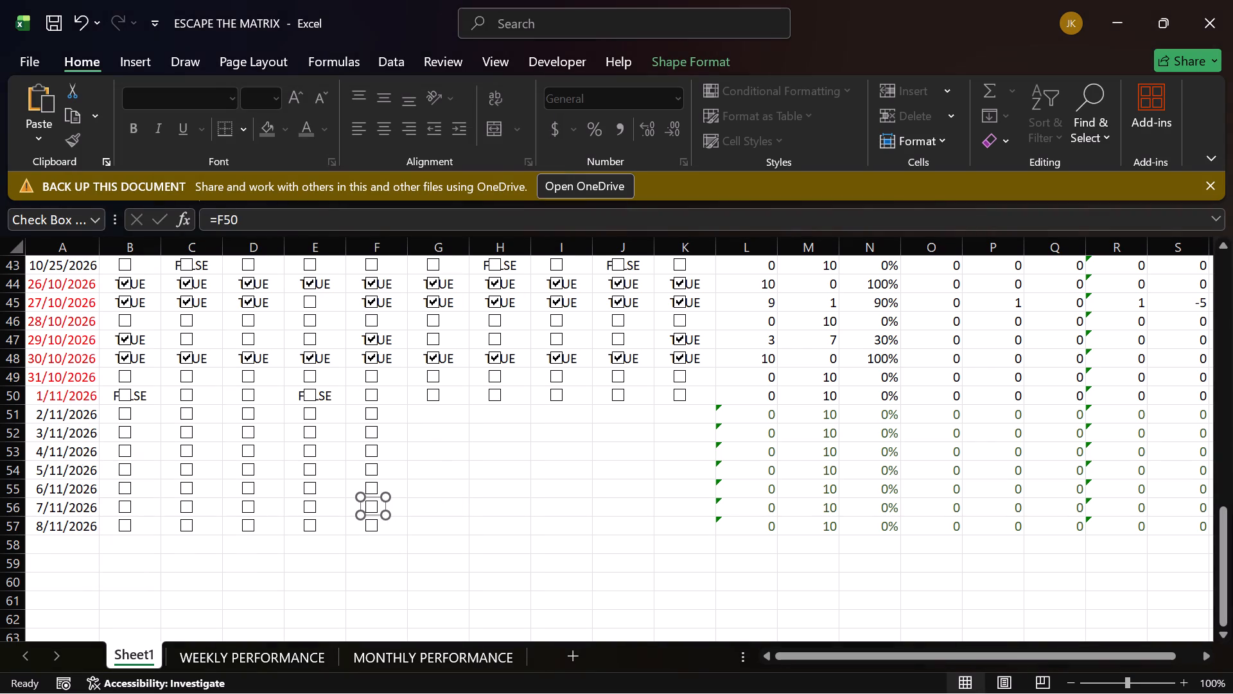
pyautogui.click(272, 260)
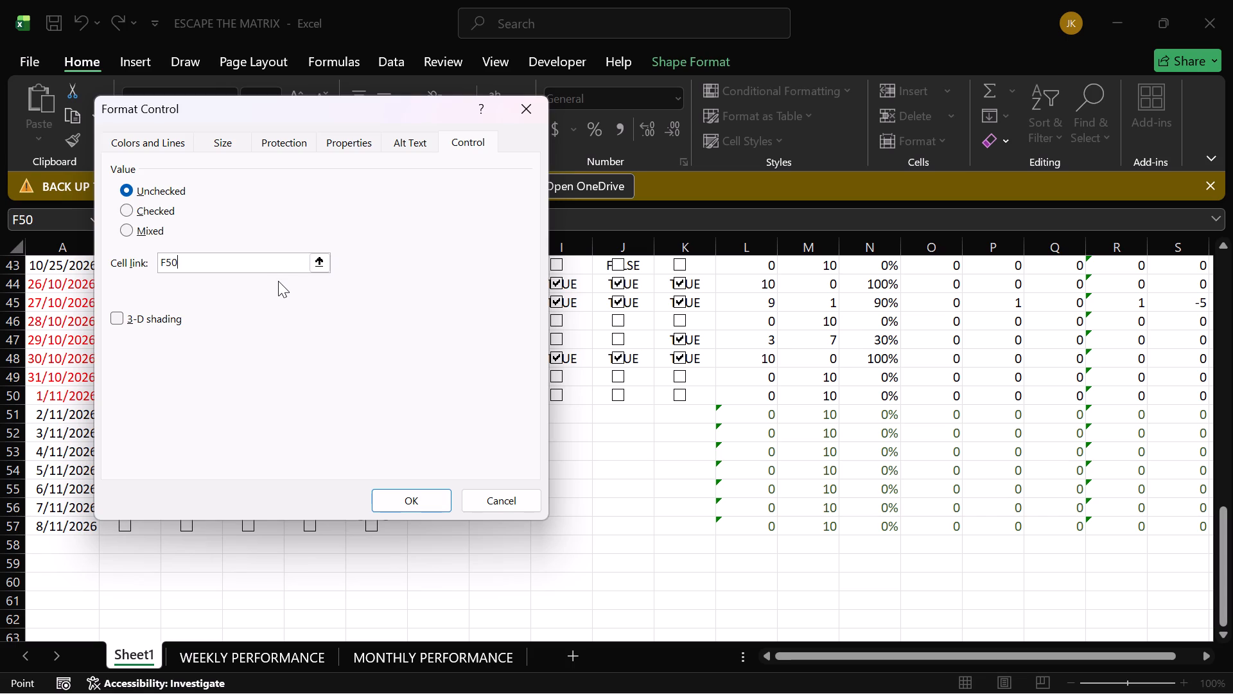
pyautogui.press('BackSpace')
pyautogui.press('6')
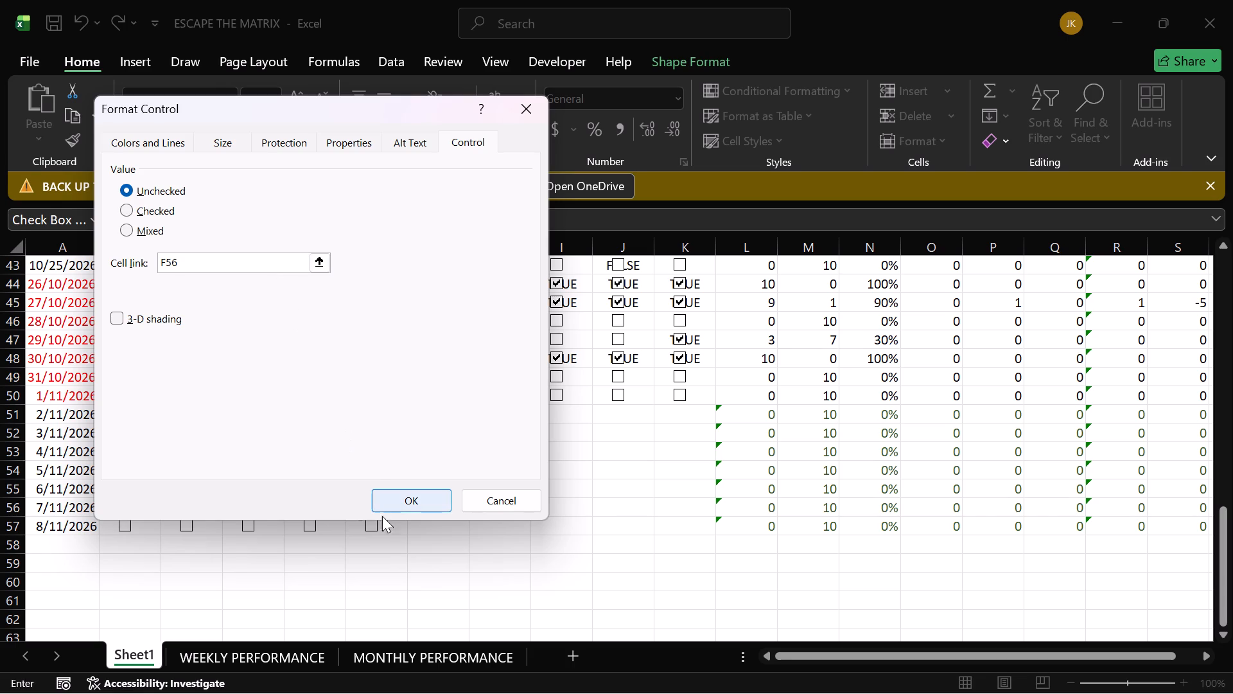
pyautogui.click(403, 508)
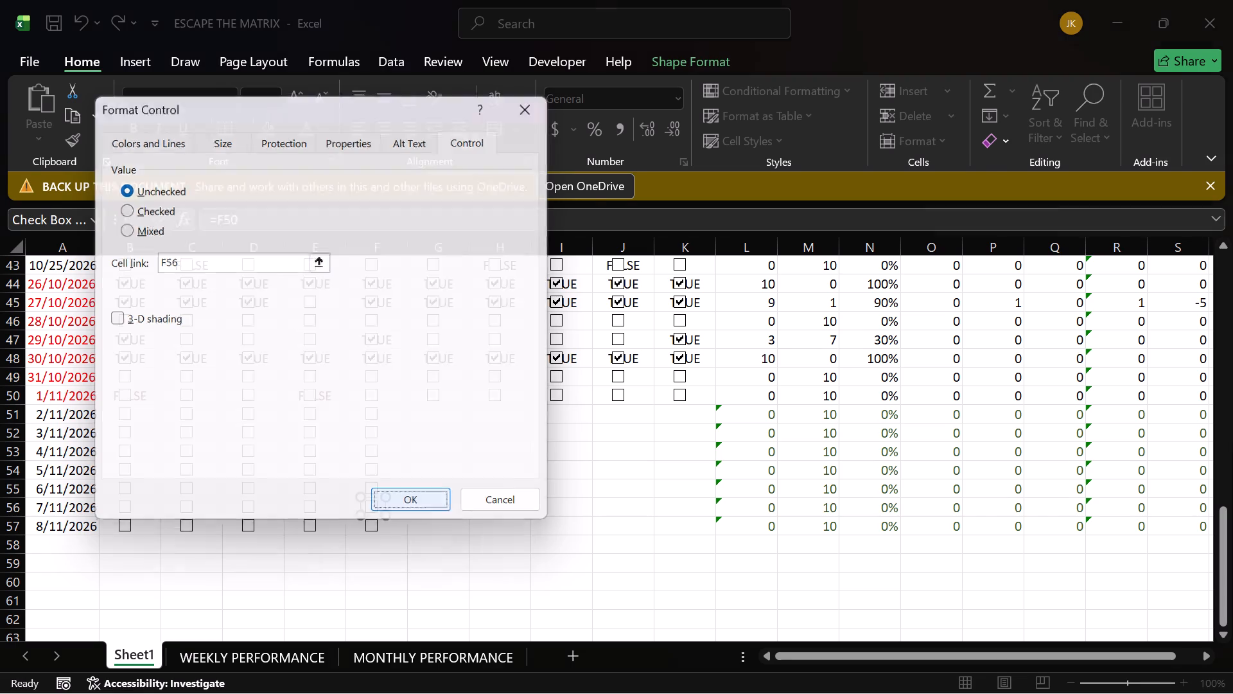
# Link the checkbox in the 8/11/2026 row of column F to cell F57.
pyautogui.rightClick(374, 528)
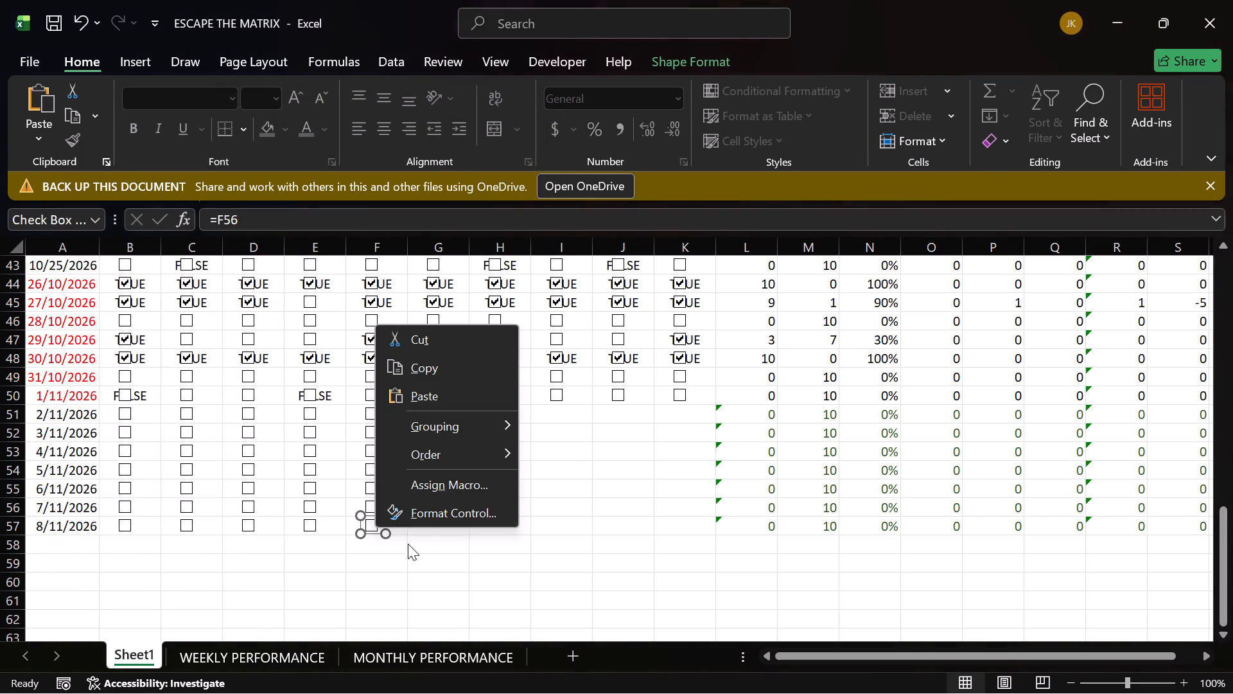
pyautogui.click(425, 516)
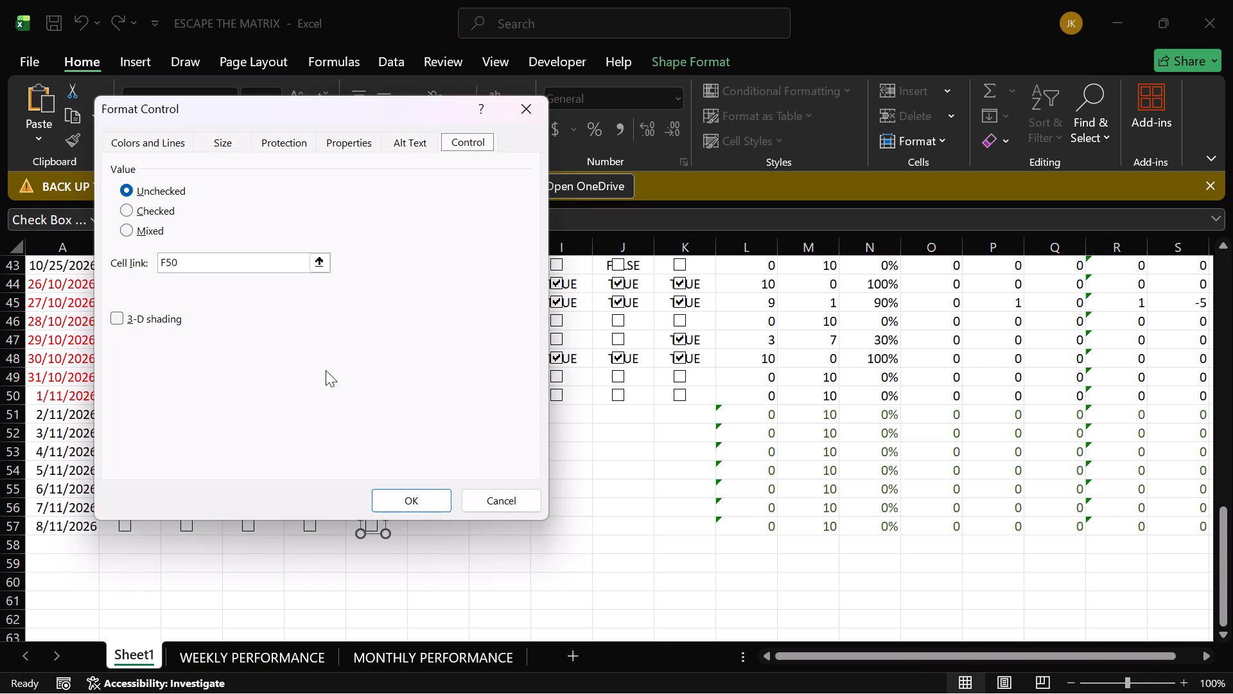
pyautogui.click(259, 262)
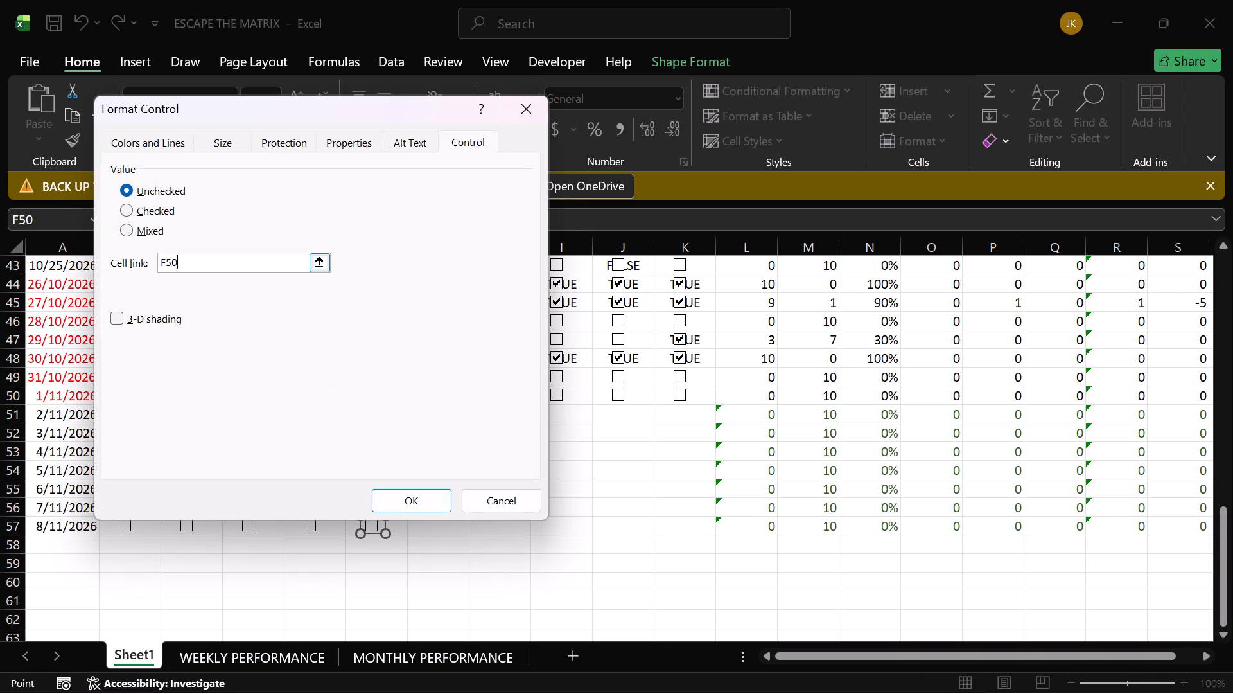
pyautogui.press('BackSpace')
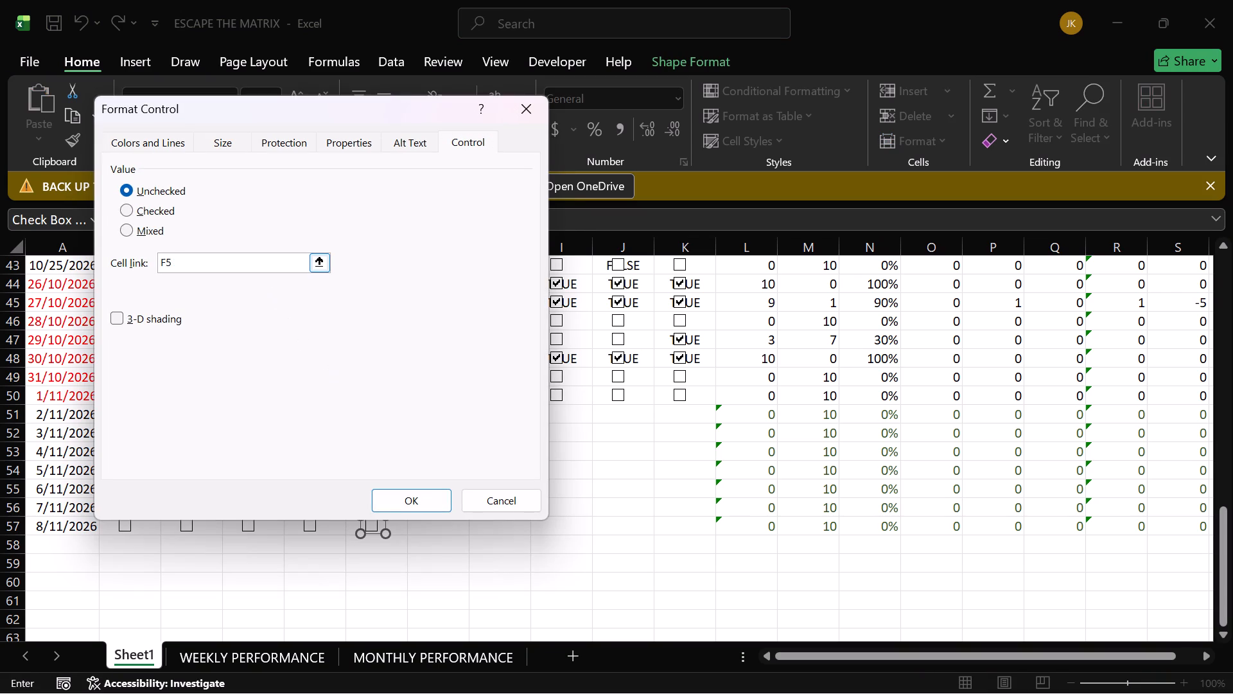
pyautogui.press('7')
pyautogui.click(424, 499)
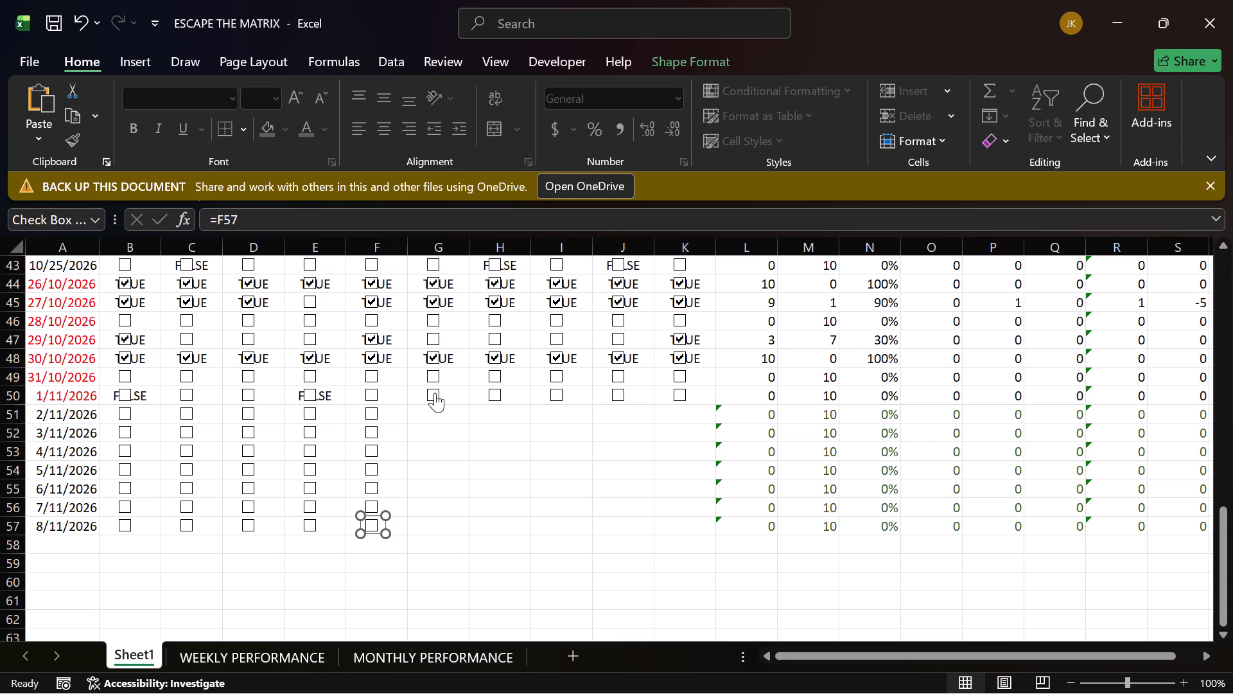
# Save the ESCAPE THE MATRIX workbook.
pyautogui.click(58, 19)
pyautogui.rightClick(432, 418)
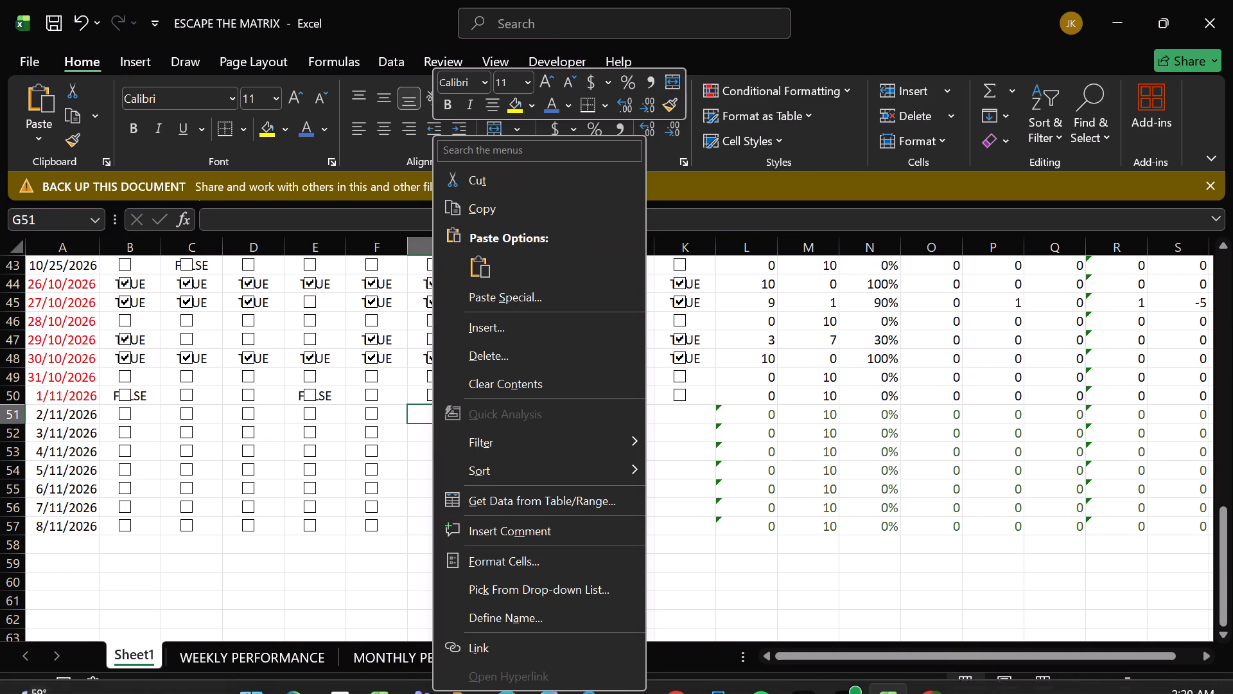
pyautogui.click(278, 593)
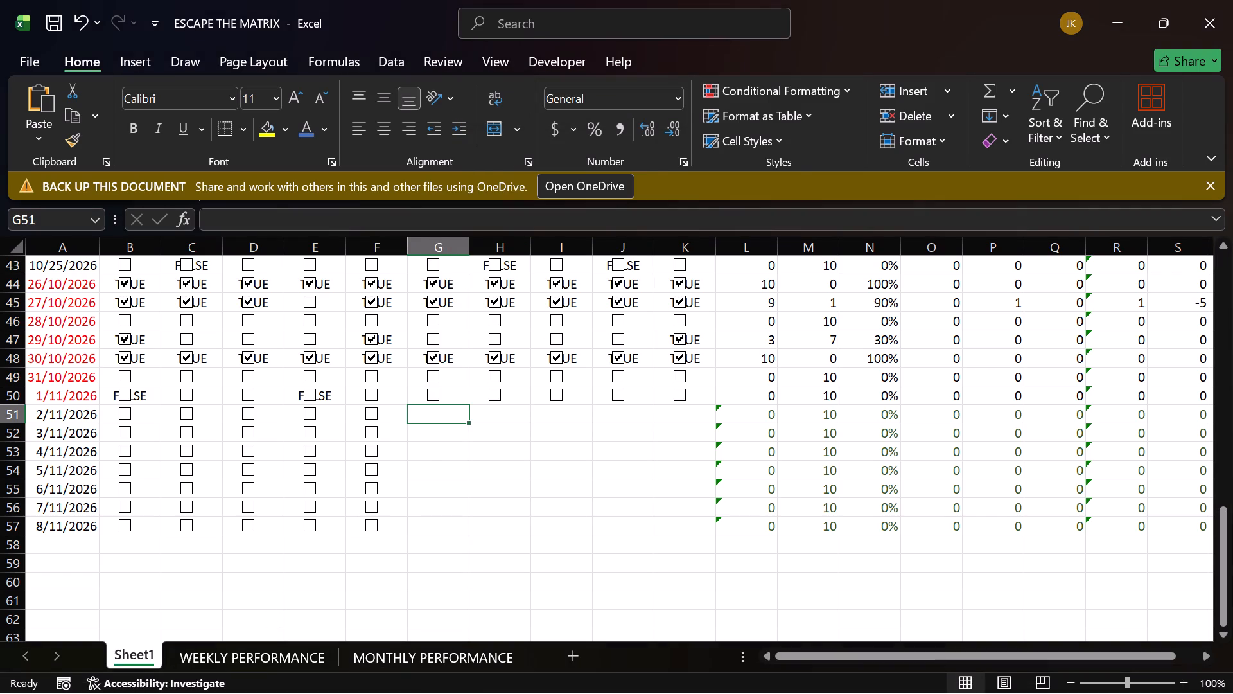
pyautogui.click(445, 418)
# Test the cell link of the checkbox in the 2/11/2026 row of column F by ticking and clearing it.
pyautogui.keyDown('ctrl'); pyautogui.scroll(-1, 447, 452); pyautogui.keyUp('ctrl')
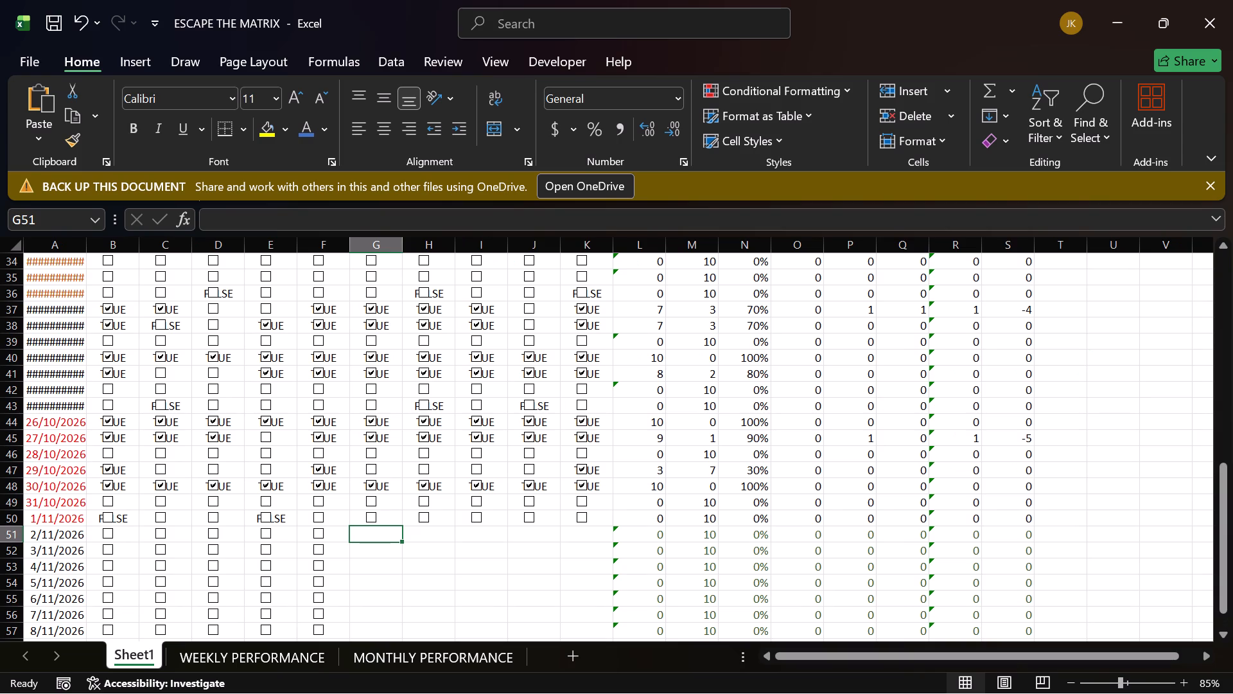
pyautogui.hotkey('ctrl', '=')
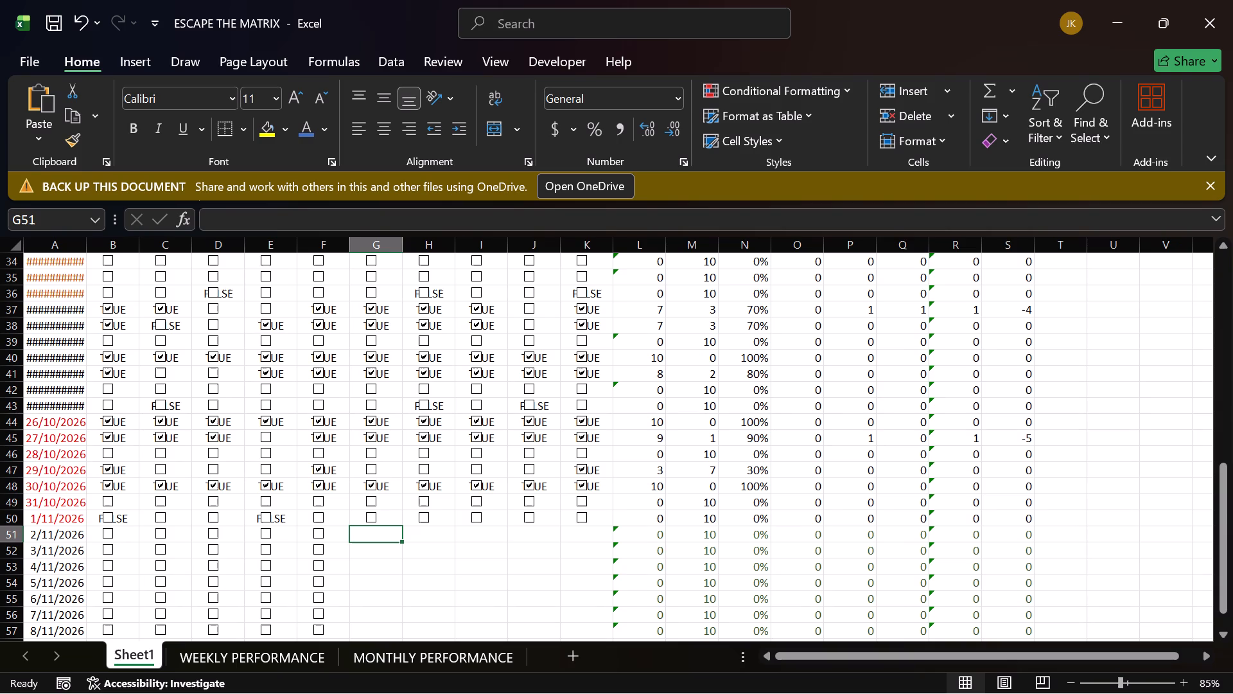
pyautogui.hotkey('ctrl', '=')
pyautogui.hotkey('ctrl', '=')
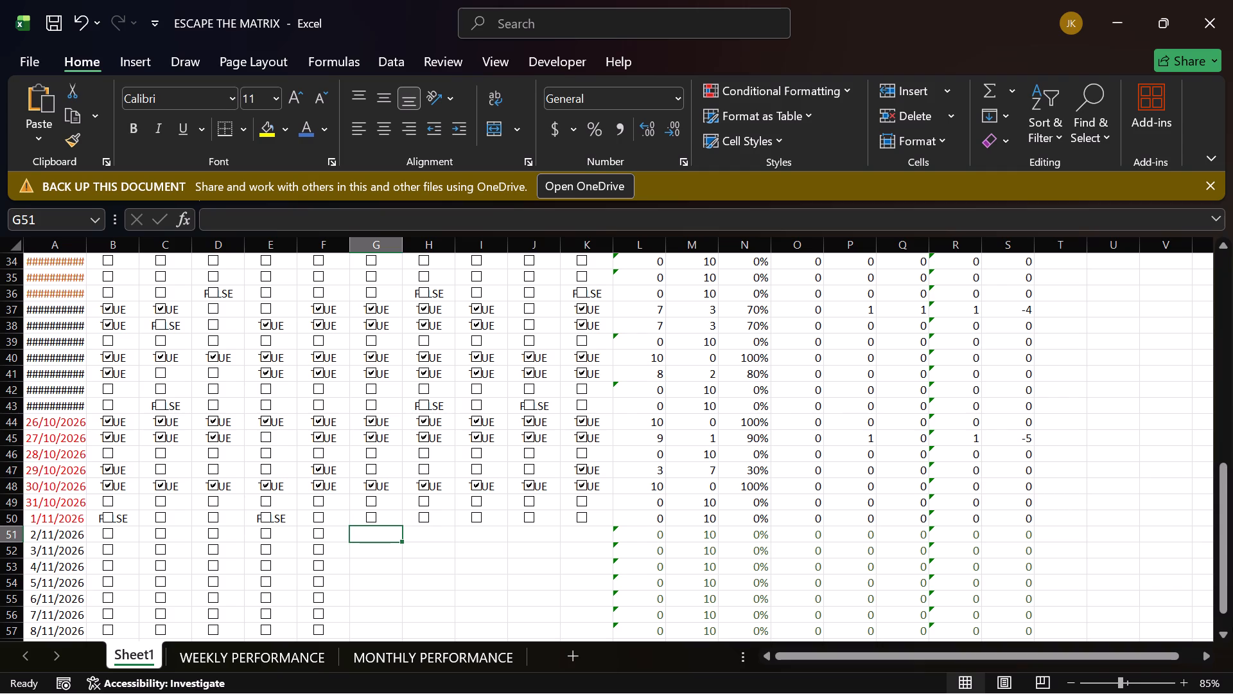
pyautogui.click(1185, 683)
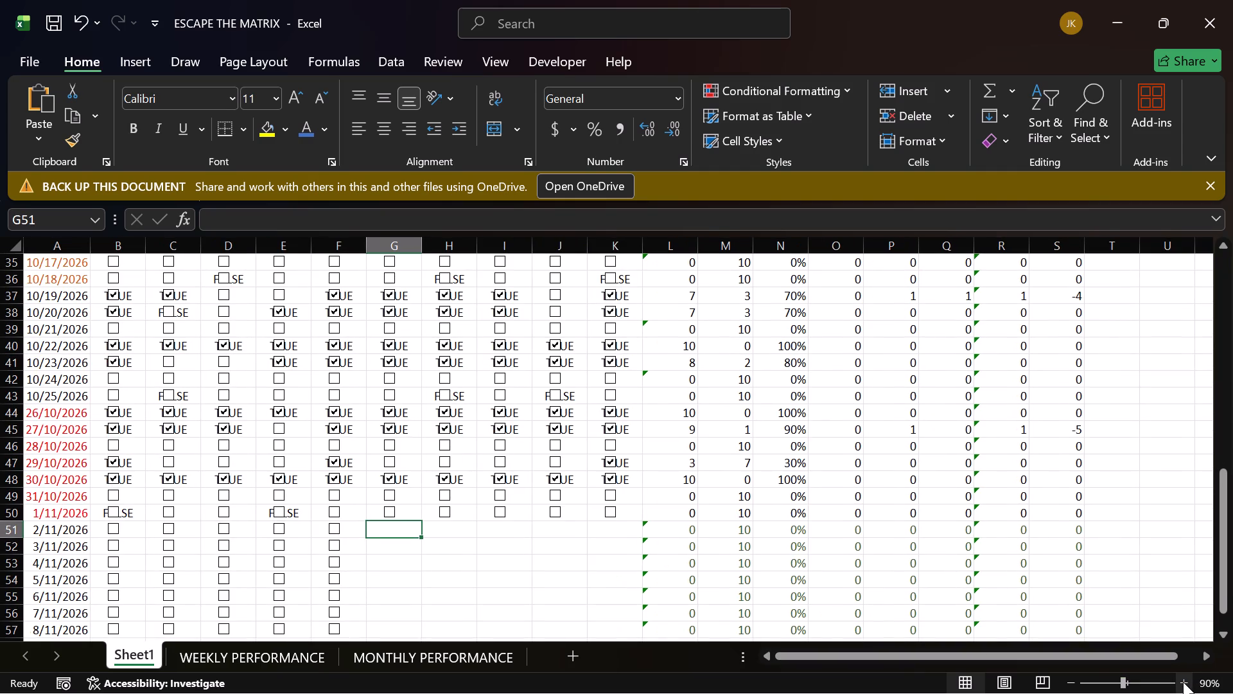
pyautogui.click(1182, 682)
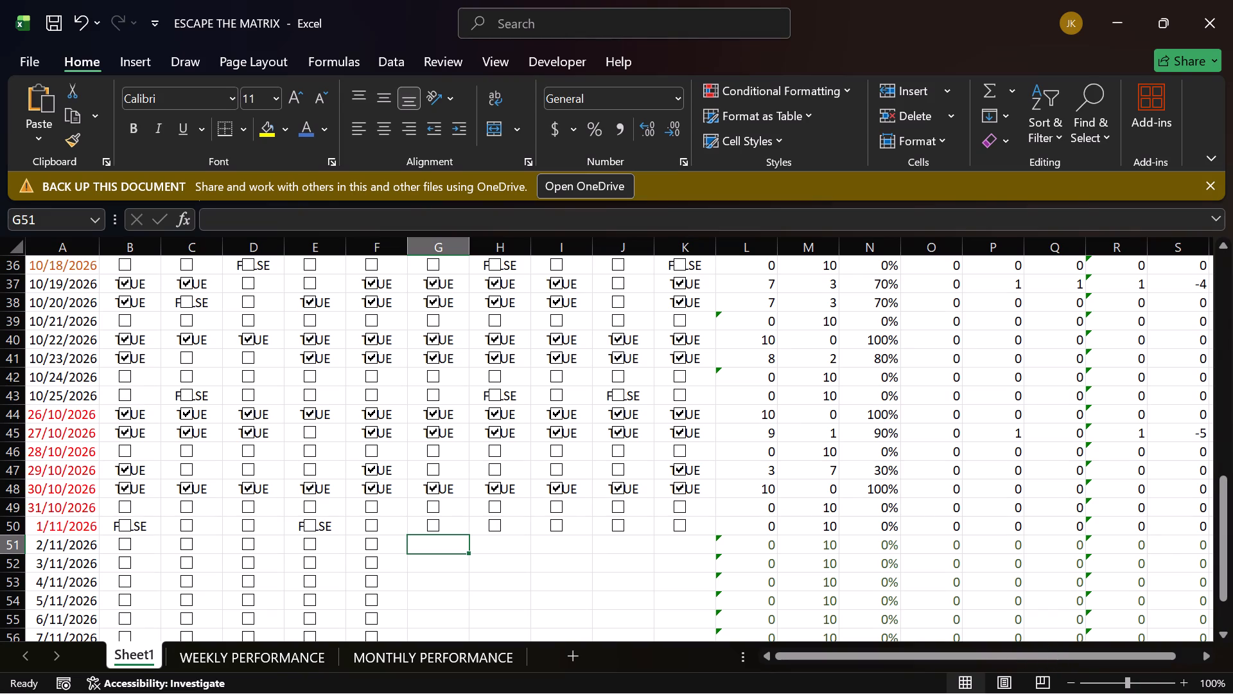
pyautogui.scroll(-4, 462, 563)
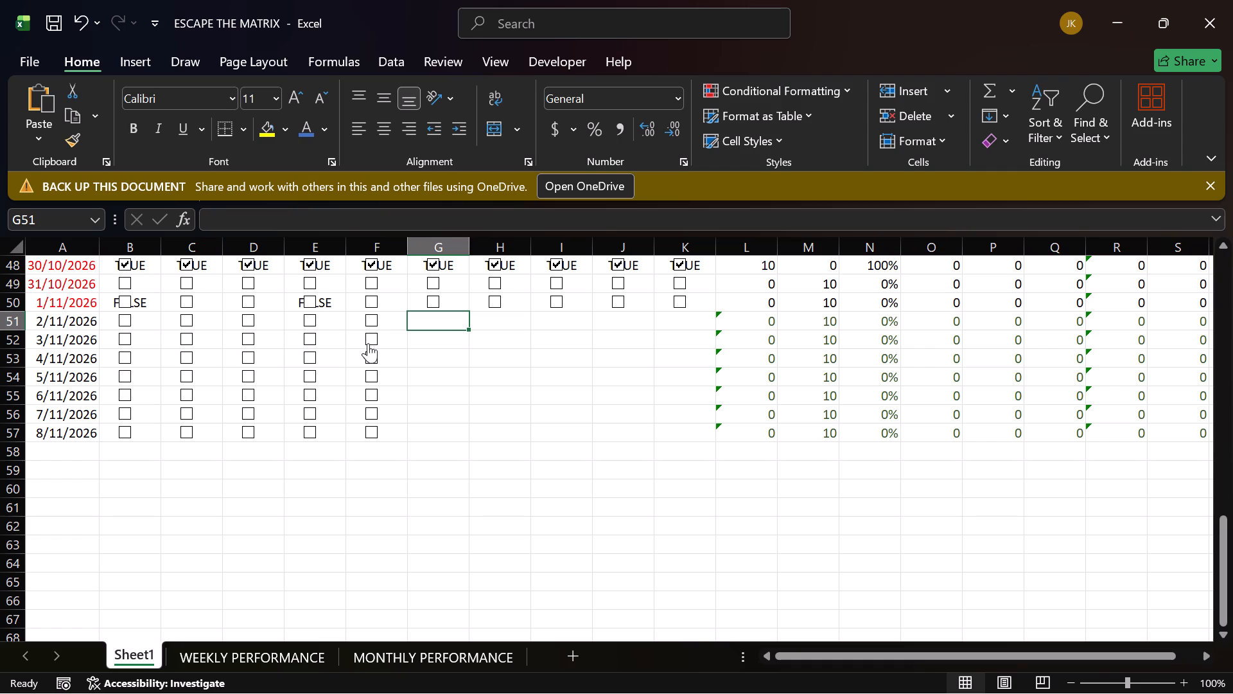
pyautogui.click(373, 320)
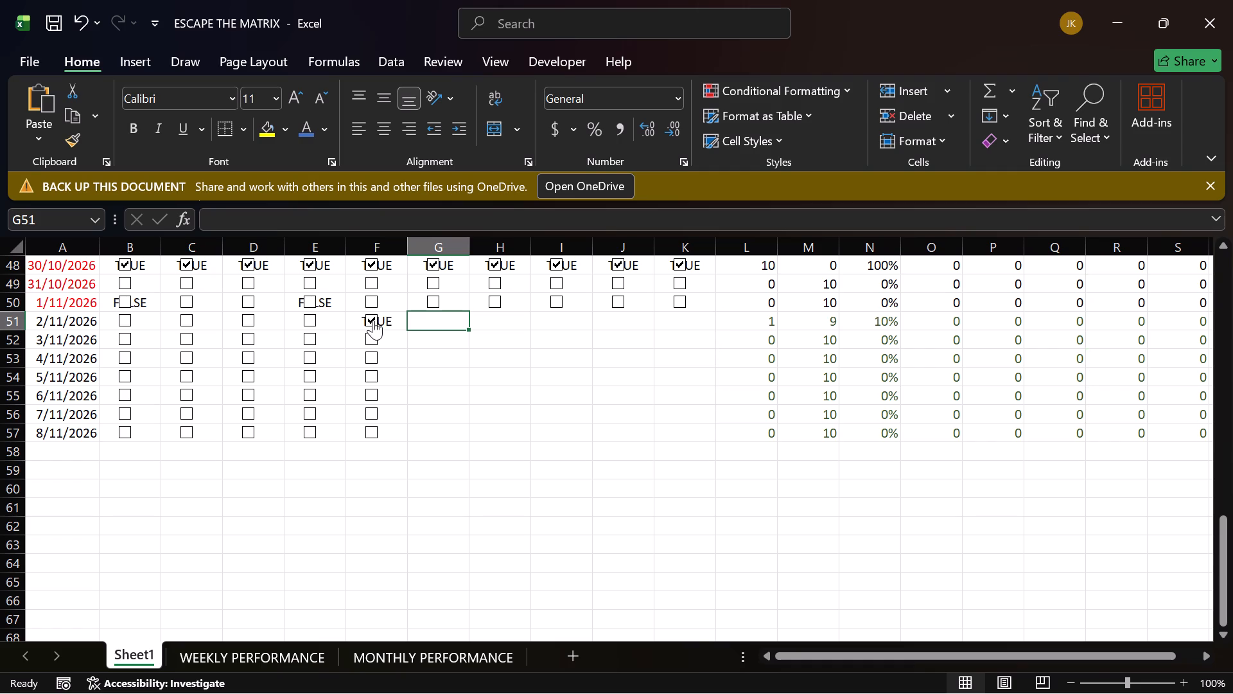
pyautogui.click(373, 321)
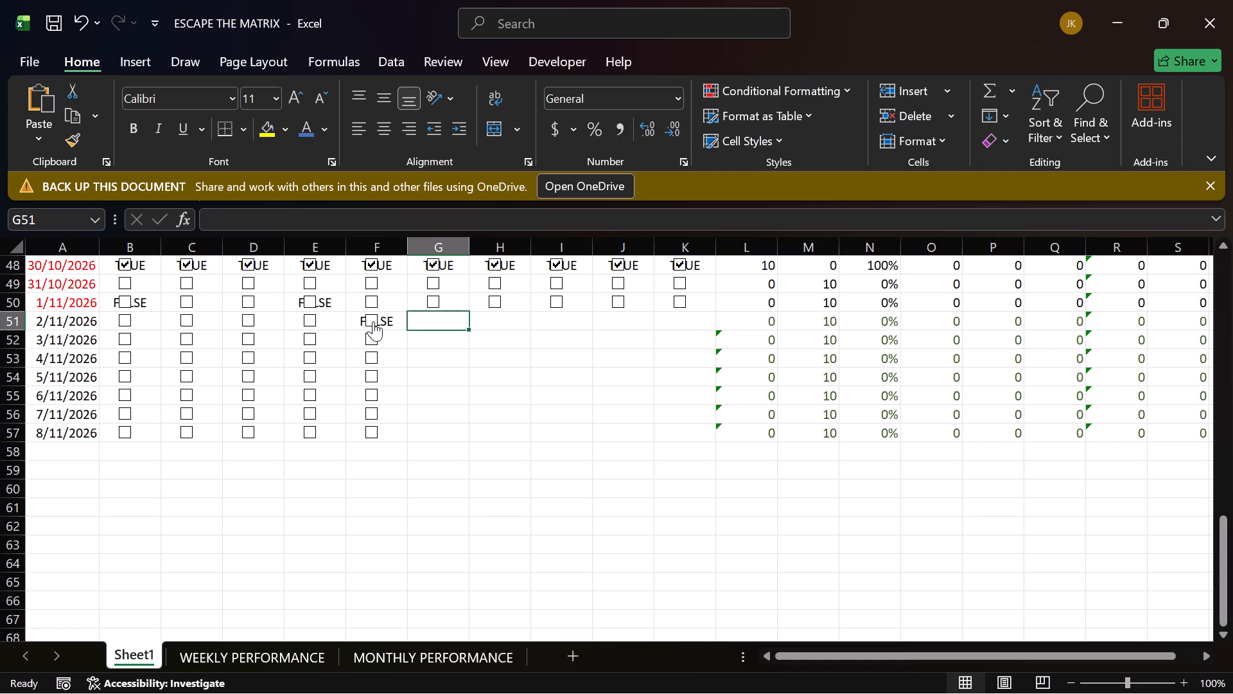
# Test the checkbox in the 2/11/2026 row of column F again by ticking and clearing it.
pyautogui.click(373, 321)
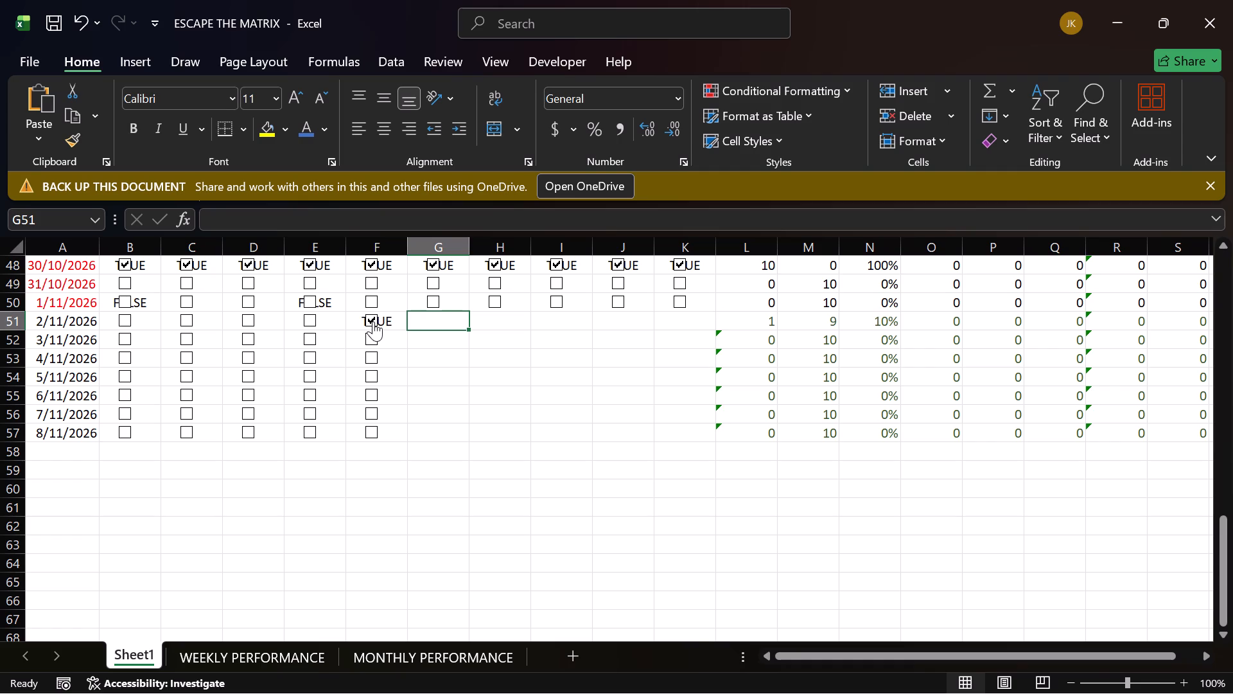
pyautogui.click(373, 321)
# Copy the checkbox in the 1/11/2026 row of column G and paste it into cells G51, G52 and G53.
pyautogui.rightClick(432, 301)
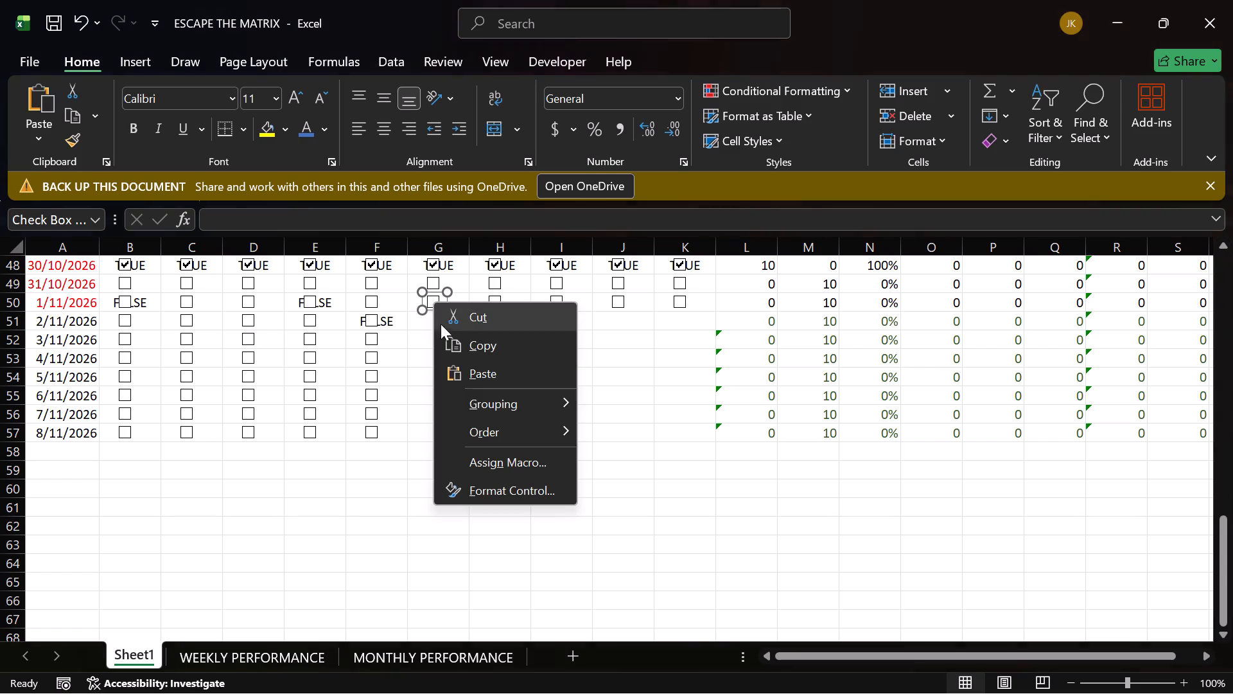
pyautogui.click(487, 346)
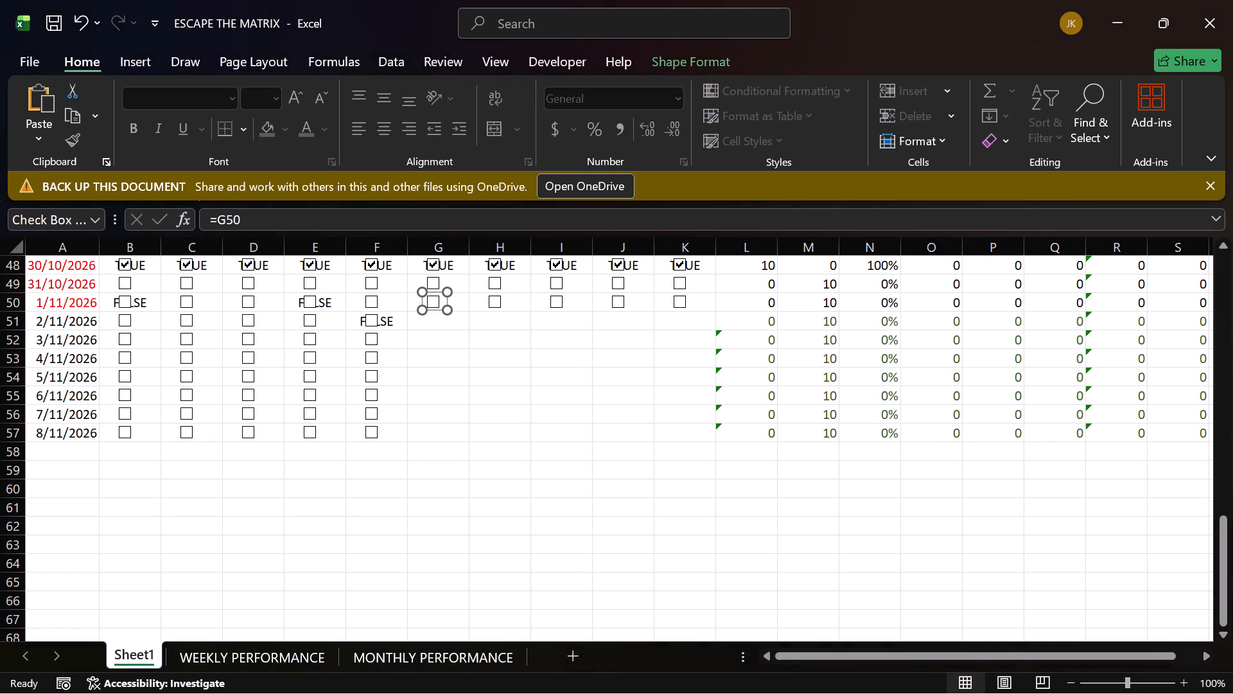
pyautogui.click(451, 328)
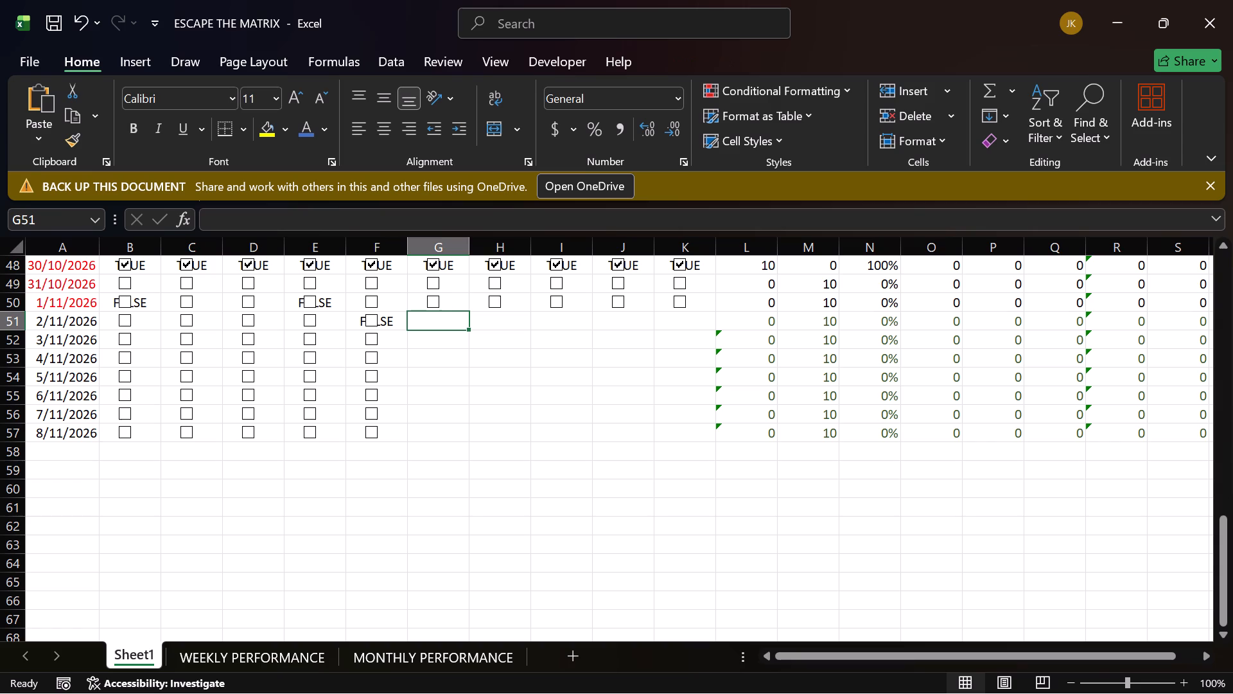
pyautogui.hotkey('ctrl', 'v')
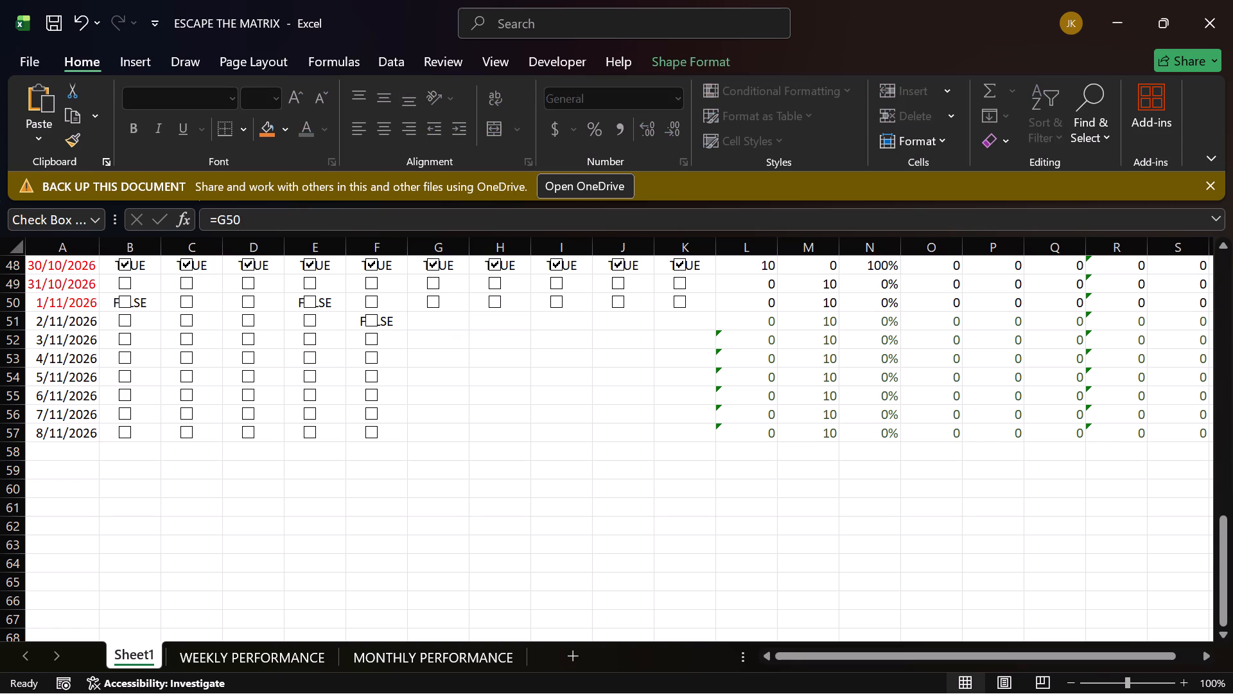
pyautogui.click(449, 346)
pyautogui.press('v')
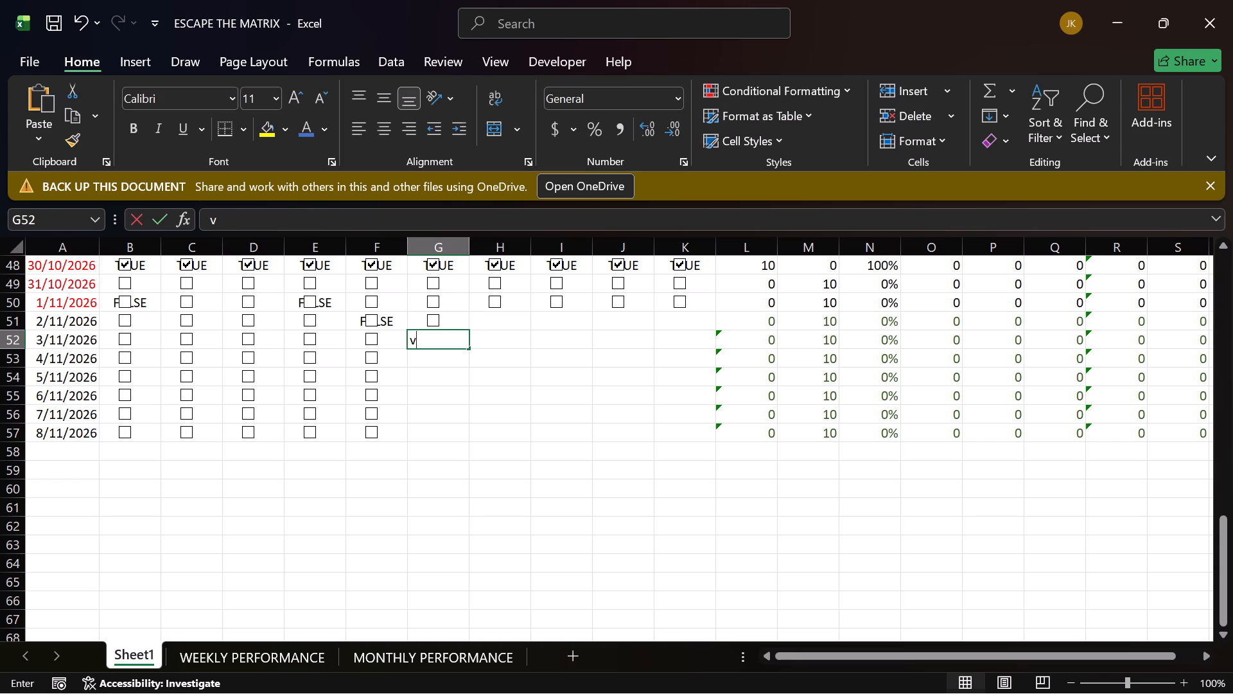
pyautogui.press('BackSpace')
pyautogui.click(448, 363)
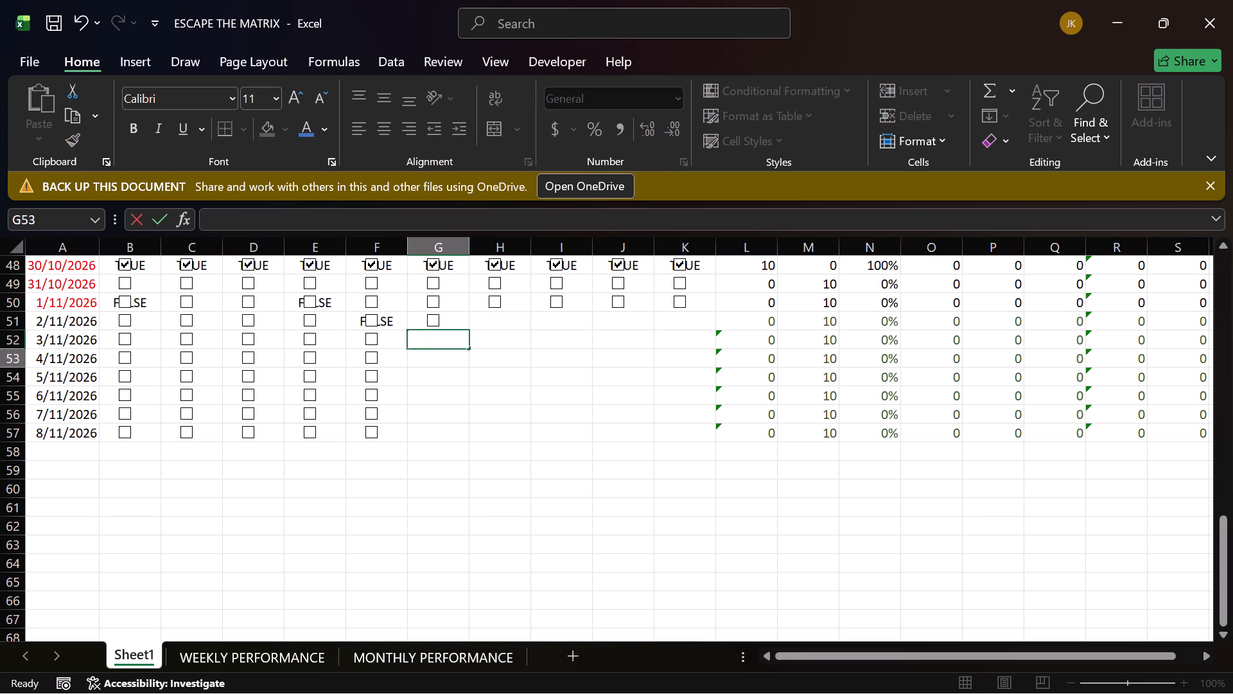
pyautogui.hotkey('ctrl', 'v')
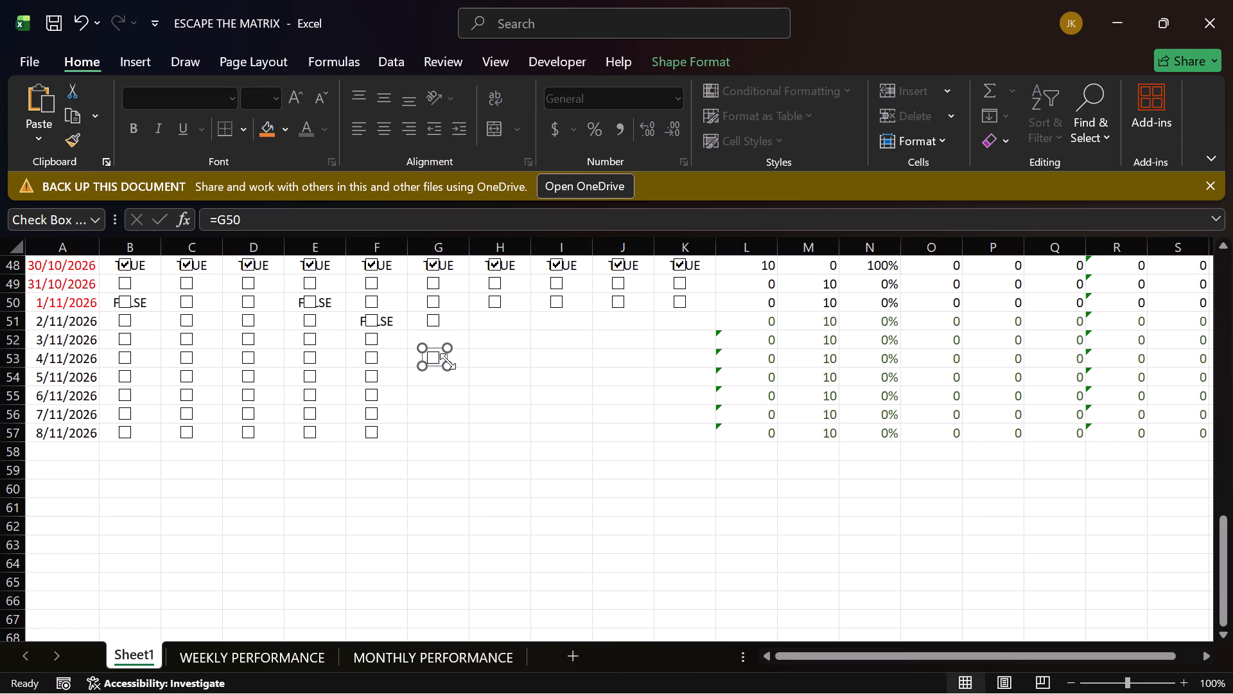
pyautogui.click(448, 337)
pyautogui.hotkey('ctrl', 'v')
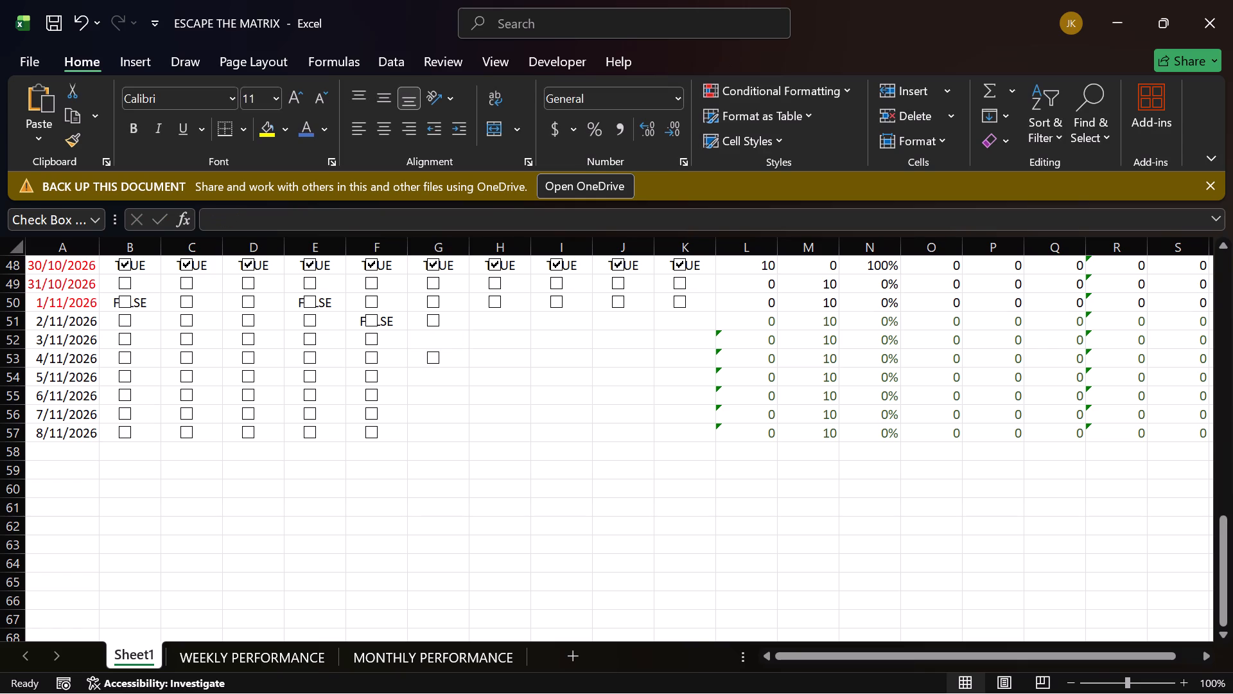
# Paste the copied checkbox into cells G54 to G57, completing the 5/11/2026 to 8/11/2026 rows of column G.
pyautogui.click(442, 378)
pyautogui.press('v')
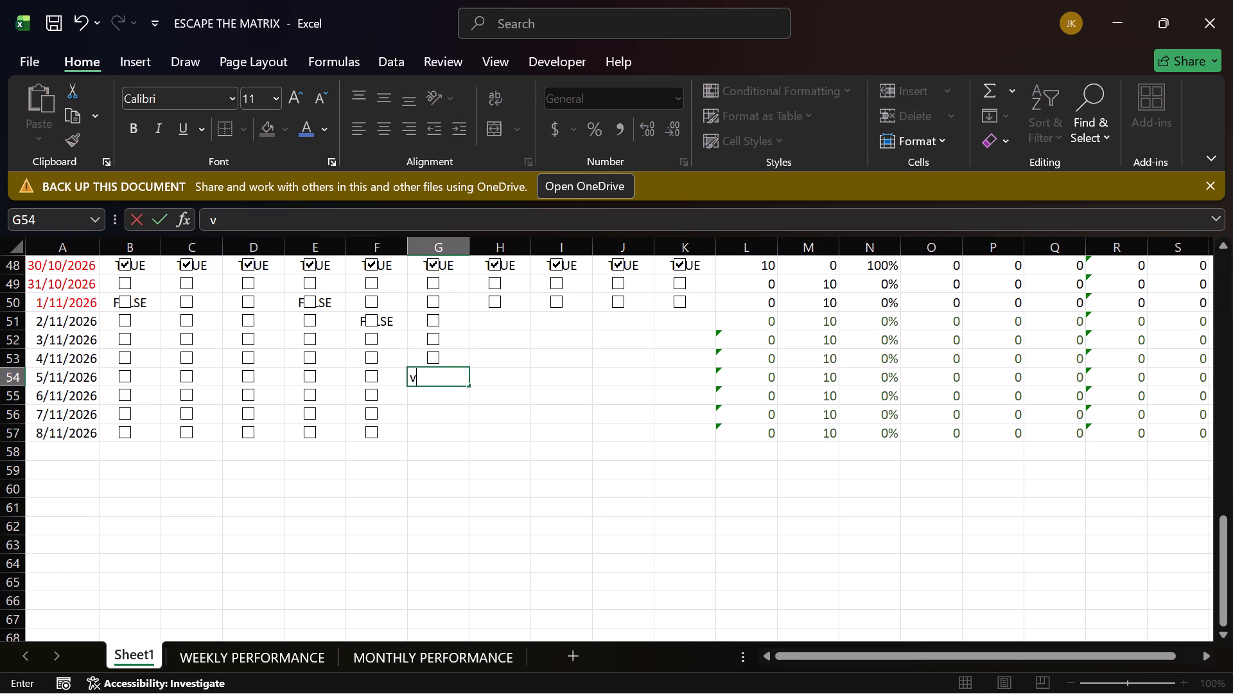
pyautogui.press('BackSpace')
pyautogui.hotkey('ctrl', 'v')
pyautogui.click(454, 406)
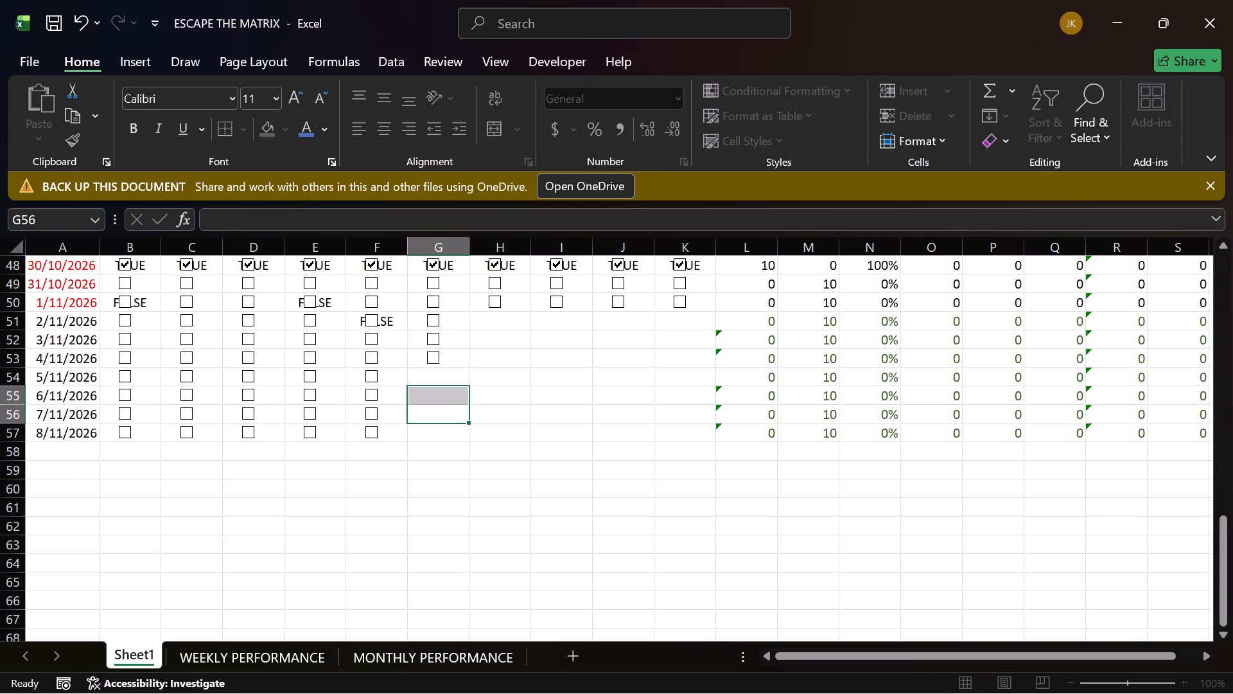
pyautogui.click(446, 440)
pyautogui.hotkey('ctrl', 'v')
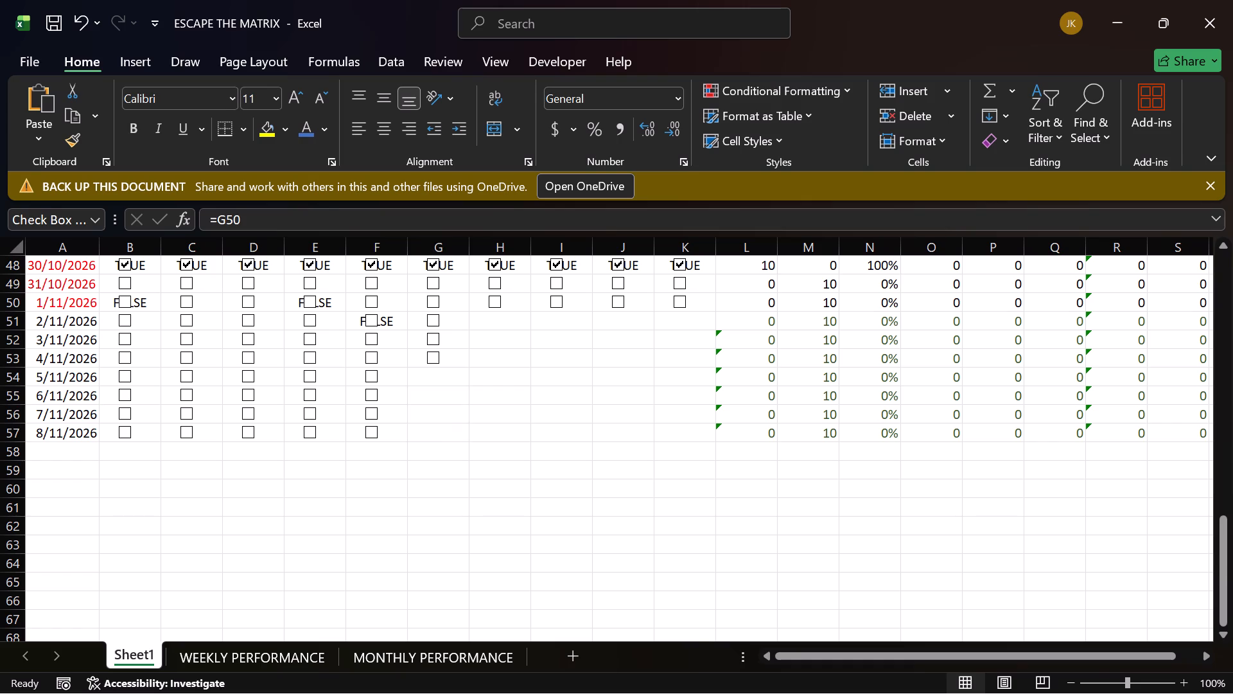
pyautogui.click(442, 413)
pyautogui.hotkey('ctrl', 'v')
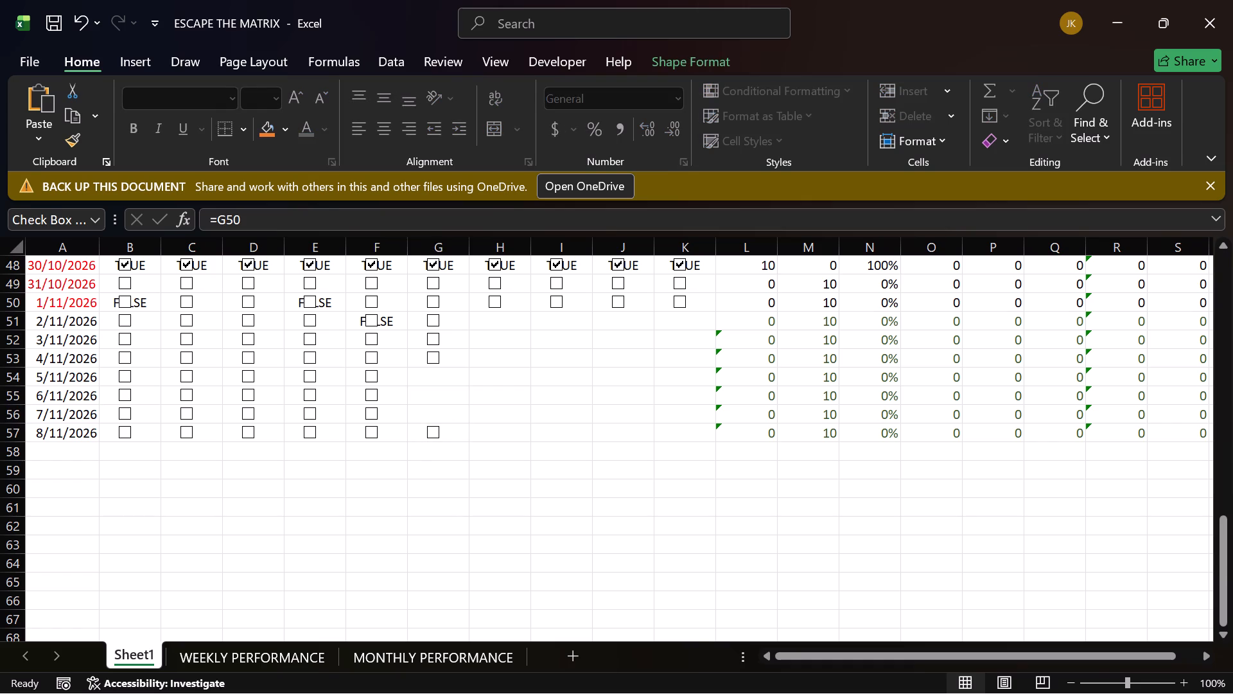
pyautogui.click(446, 382)
pyautogui.hotkey('ctrl', 'v')
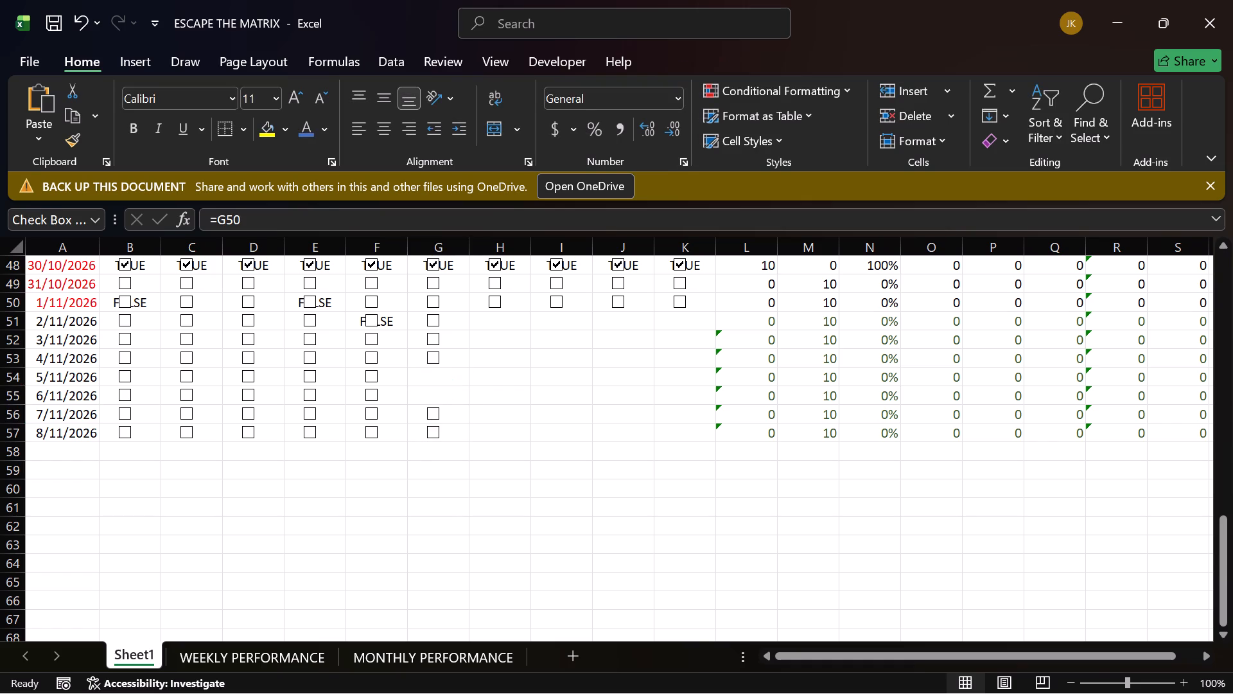
pyautogui.click(448, 399)
pyautogui.hotkey('ctrl', 'v')
# Link the checkbox in the 2/11/2026 row of column G to cell G51.
pyautogui.rightClick(437, 326)
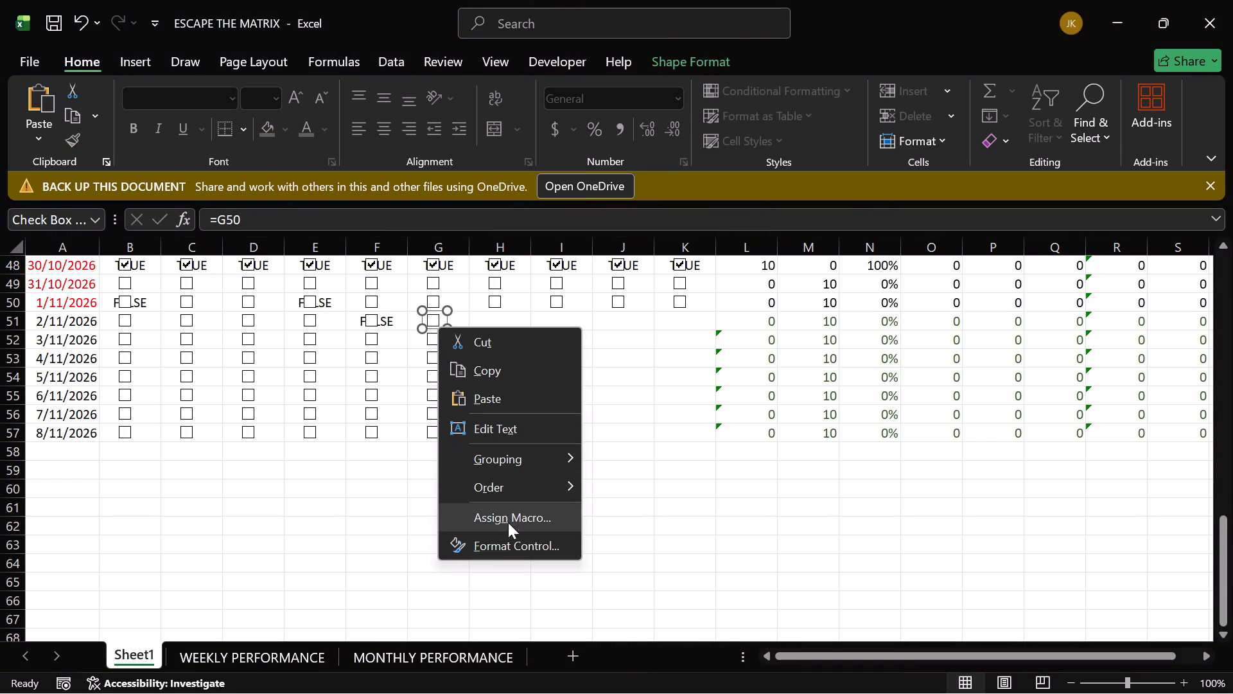
pyautogui.click(508, 540)
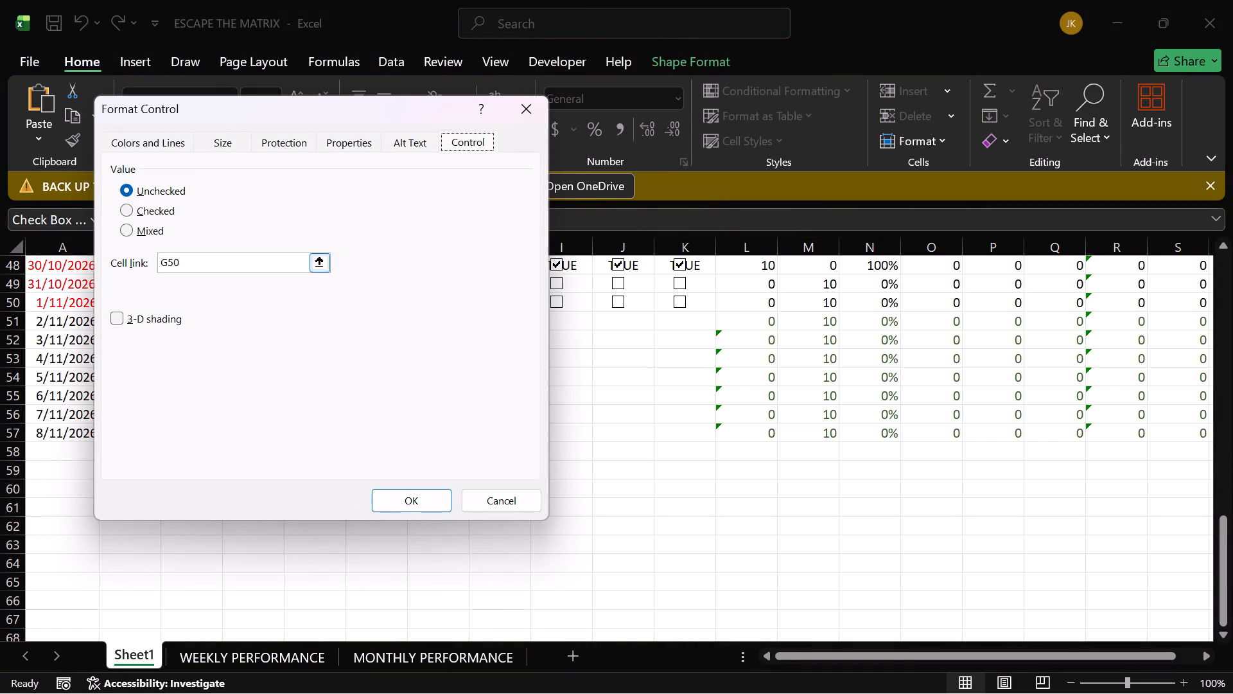
pyautogui.click(258, 267)
pyautogui.press('BackSpace')
pyautogui.press('1')
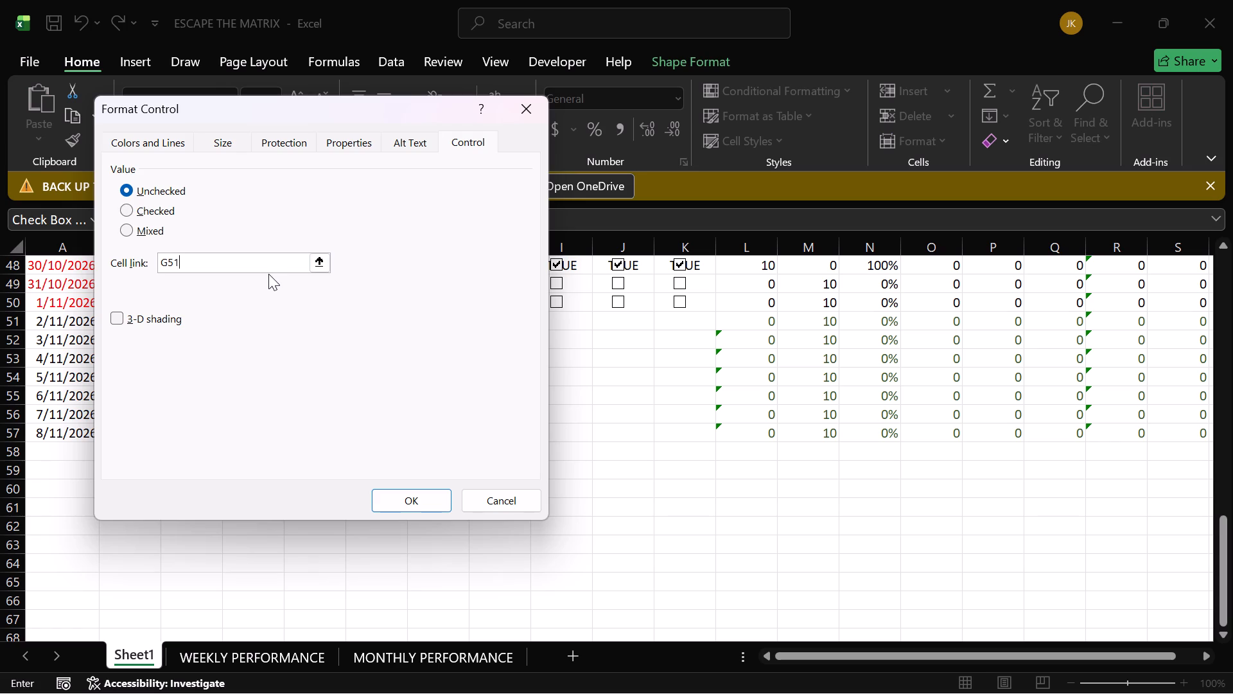
pyautogui.click(417, 496)
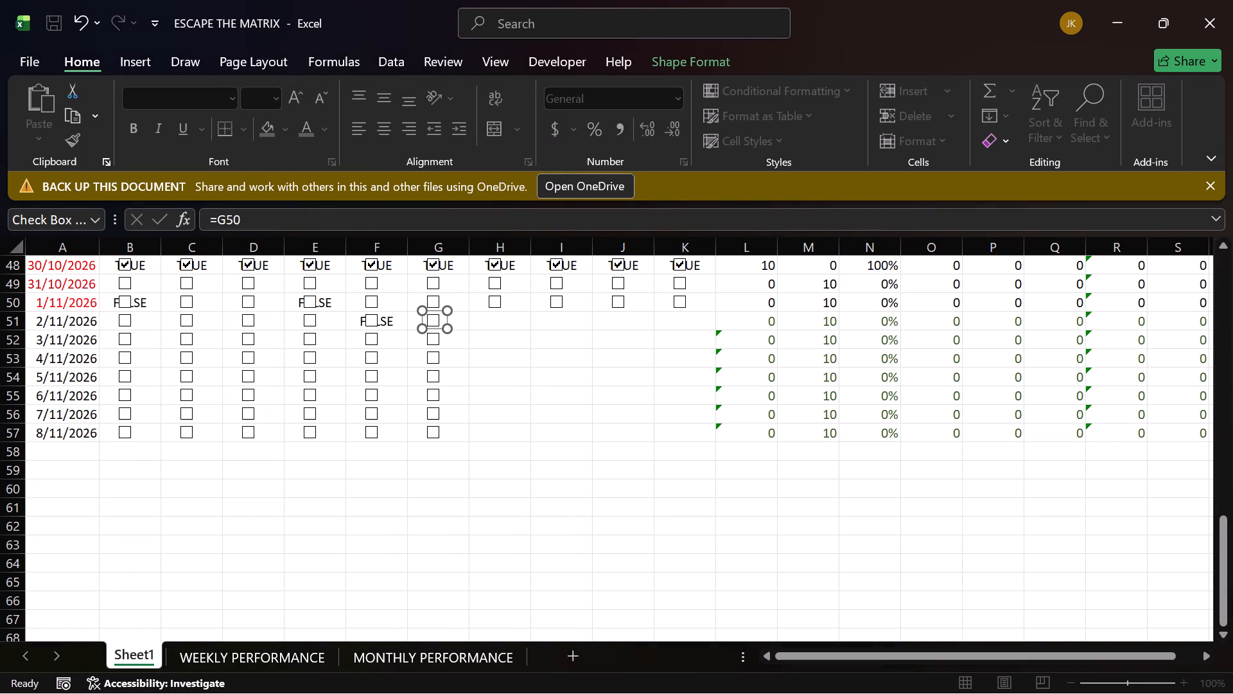
# Link the checkbox in the 3/11/2026 row of column G to cell G52.
pyautogui.rightClick(439, 336)
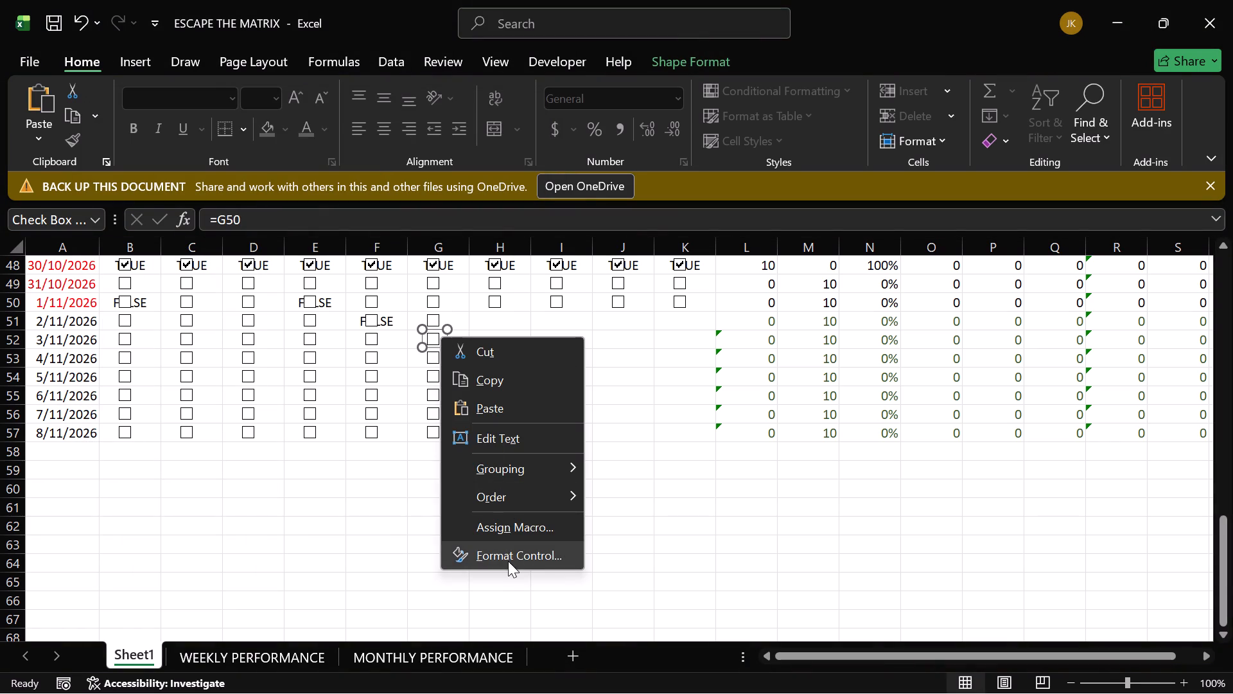
pyautogui.click(508, 561)
pyautogui.click(241, 262)
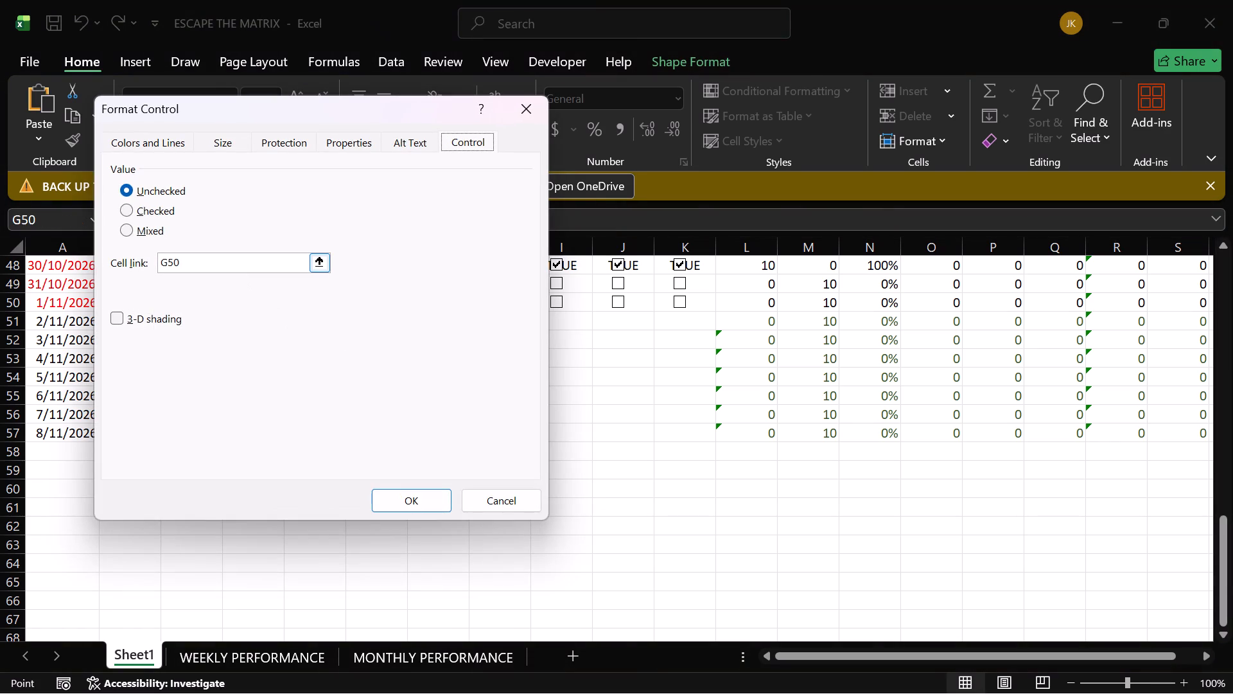
pyautogui.press('BackSpace')
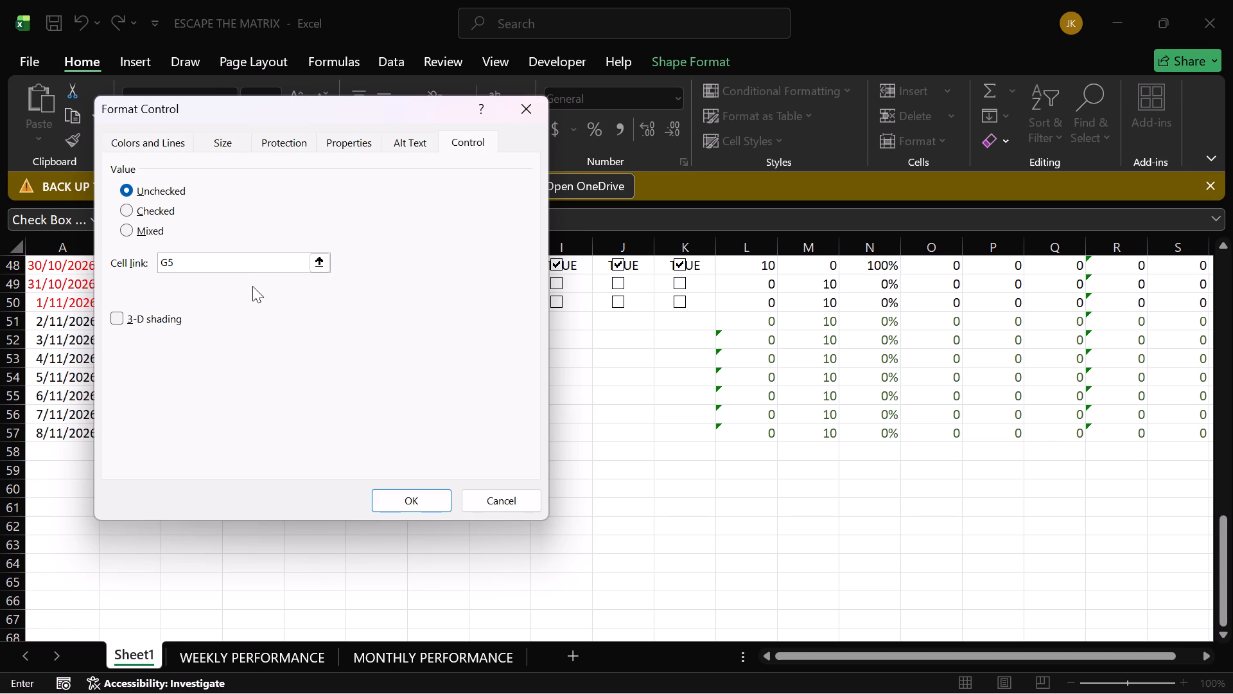
pyautogui.press('2')
pyautogui.click(391, 492)
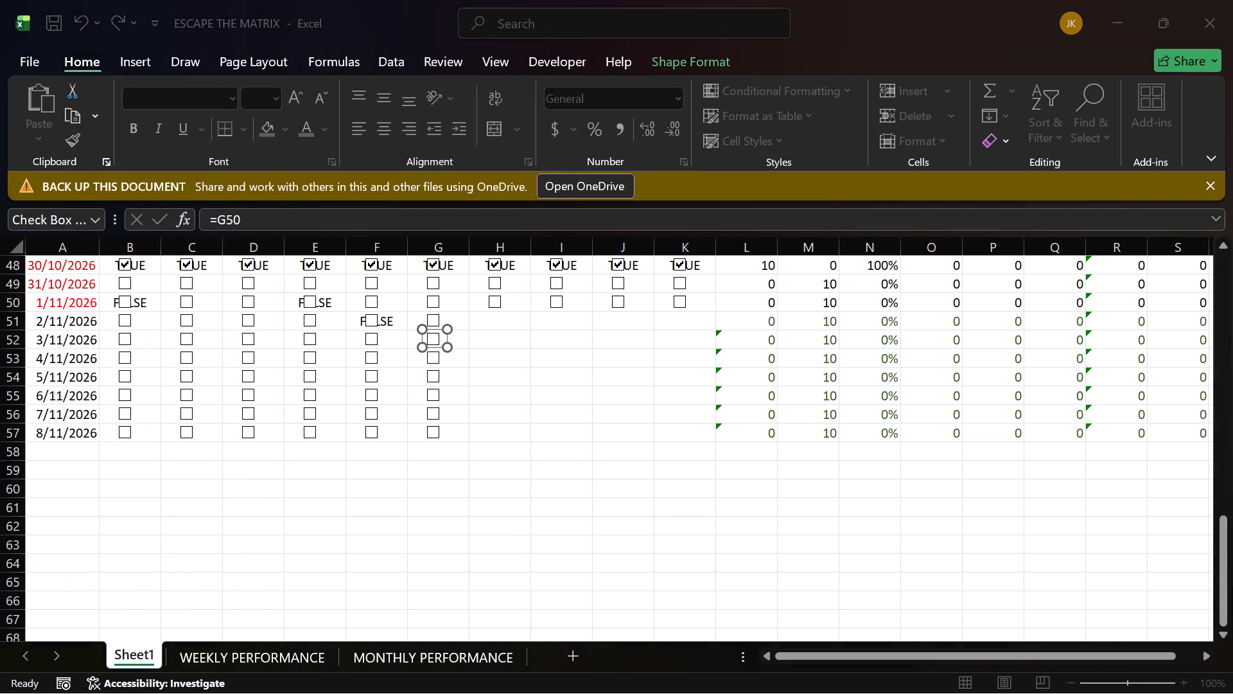
# Link the checkbox in the 4/11/2026 row of column G to cell G53.
pyautogui.rightClick(430, 359)
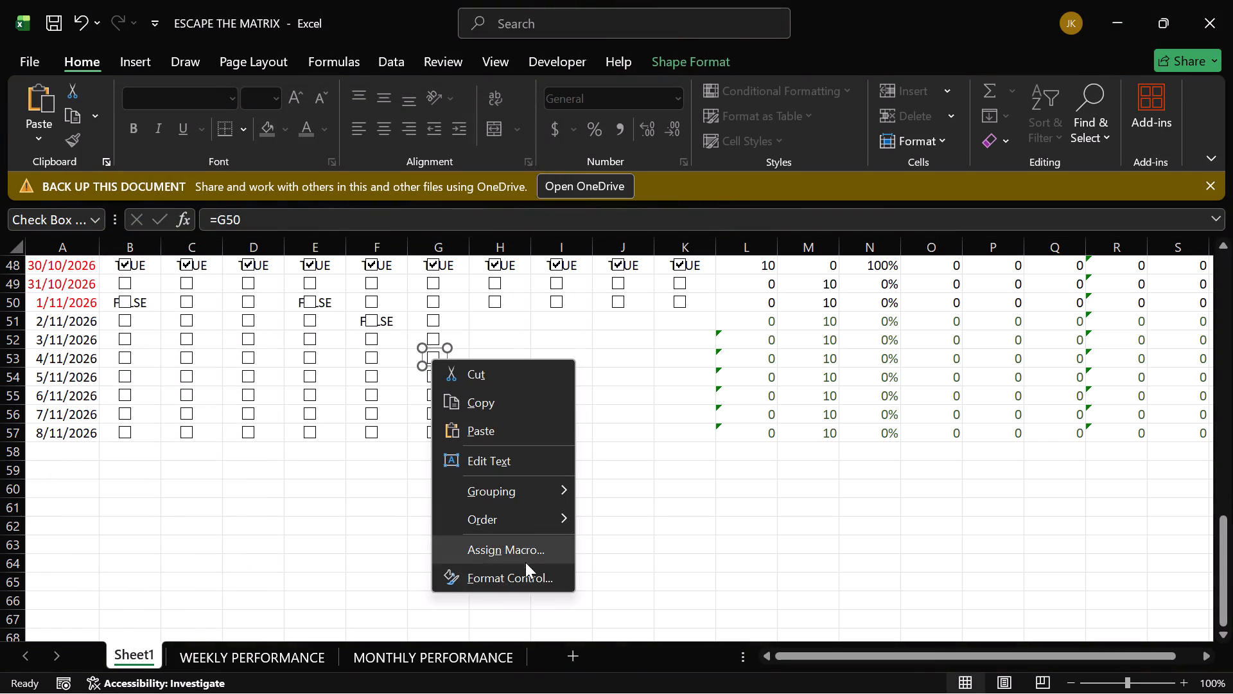
pyautogui.click(523, 569)
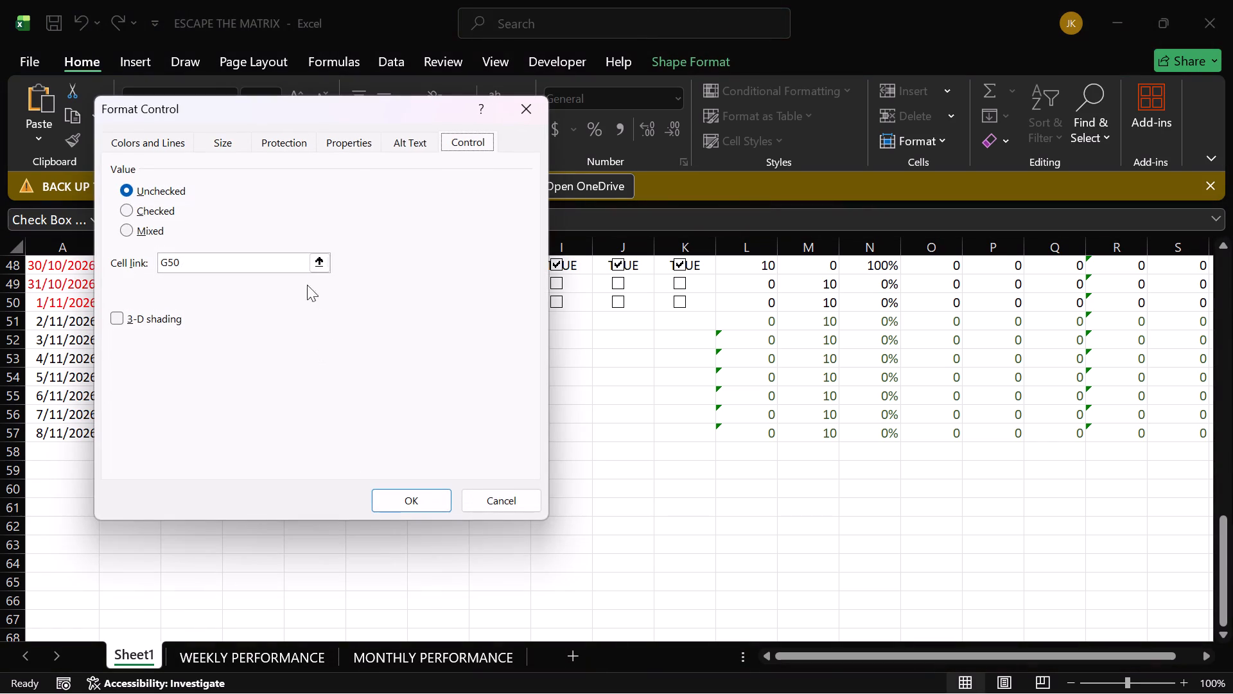
pyautogui.click(254, 267)
pyautogui.press('BackSpace')
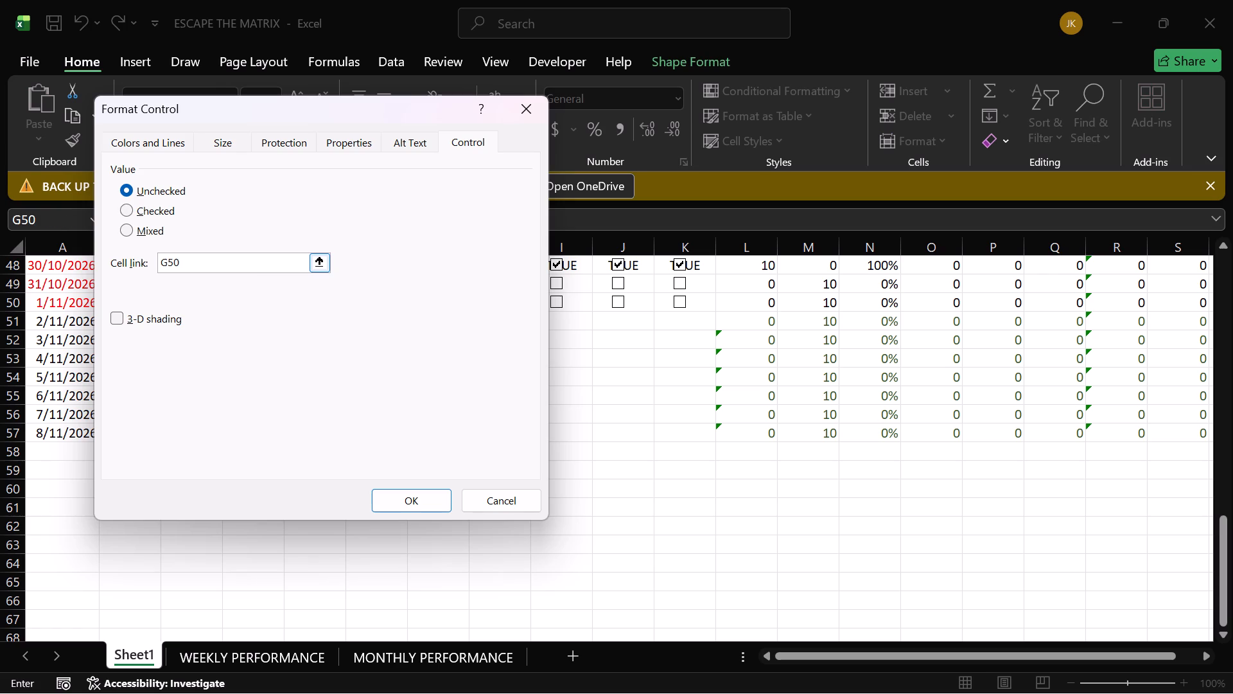
pyautogui.press('3')
pyautogui.click(437, 499)
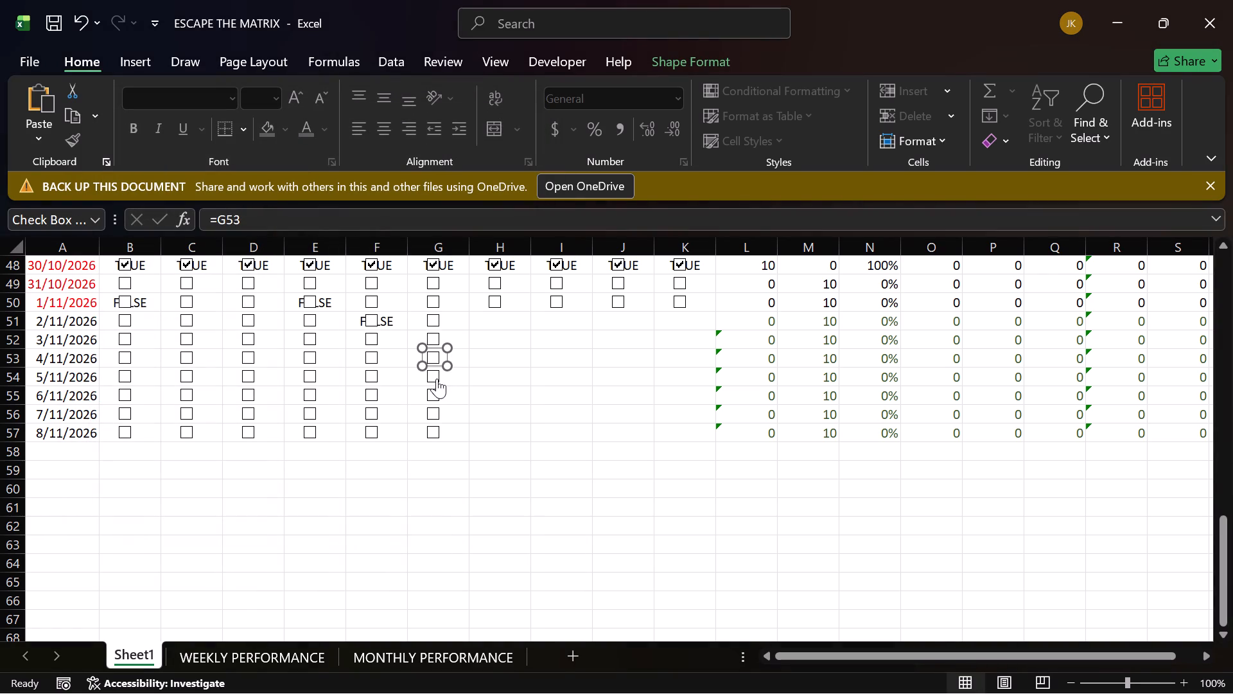
# Link the checkbox in the 5/11/2026 row of column G to cell G54.
pyautogui.rightClick(437, 378)
pyautogui.click(496, 596)
pyautogui.click(250, 265)
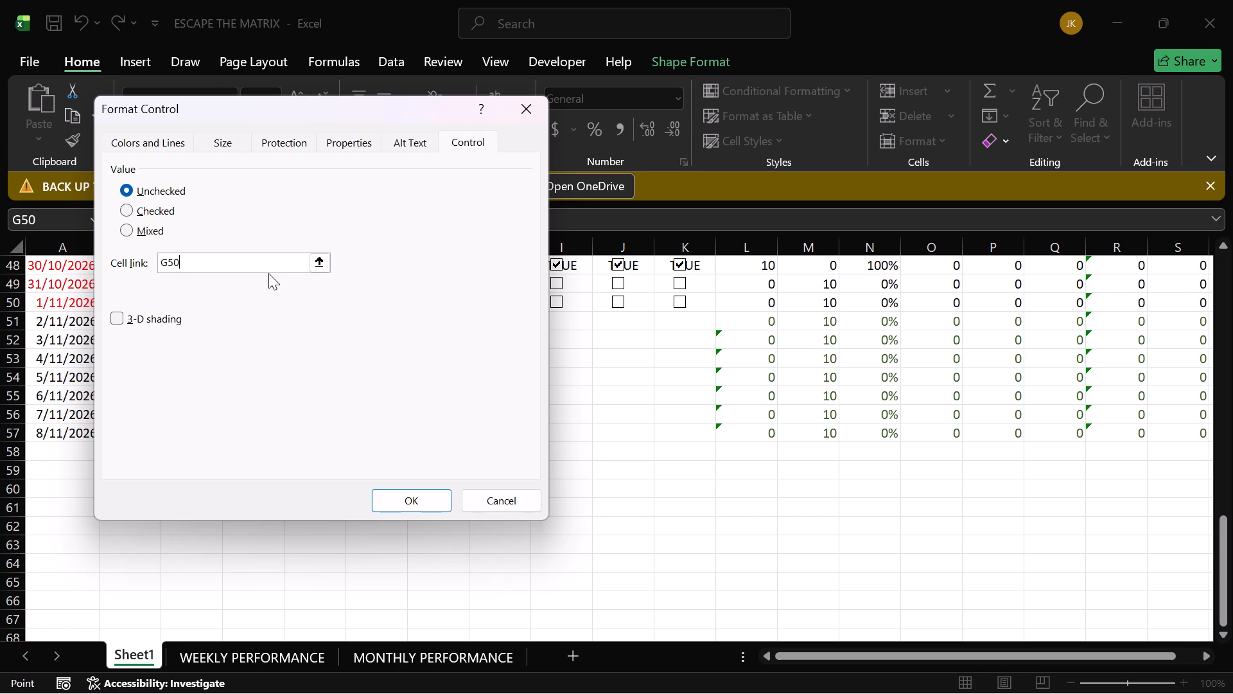
pyautogui.press('BackSpace')
pyautogui.press('4')
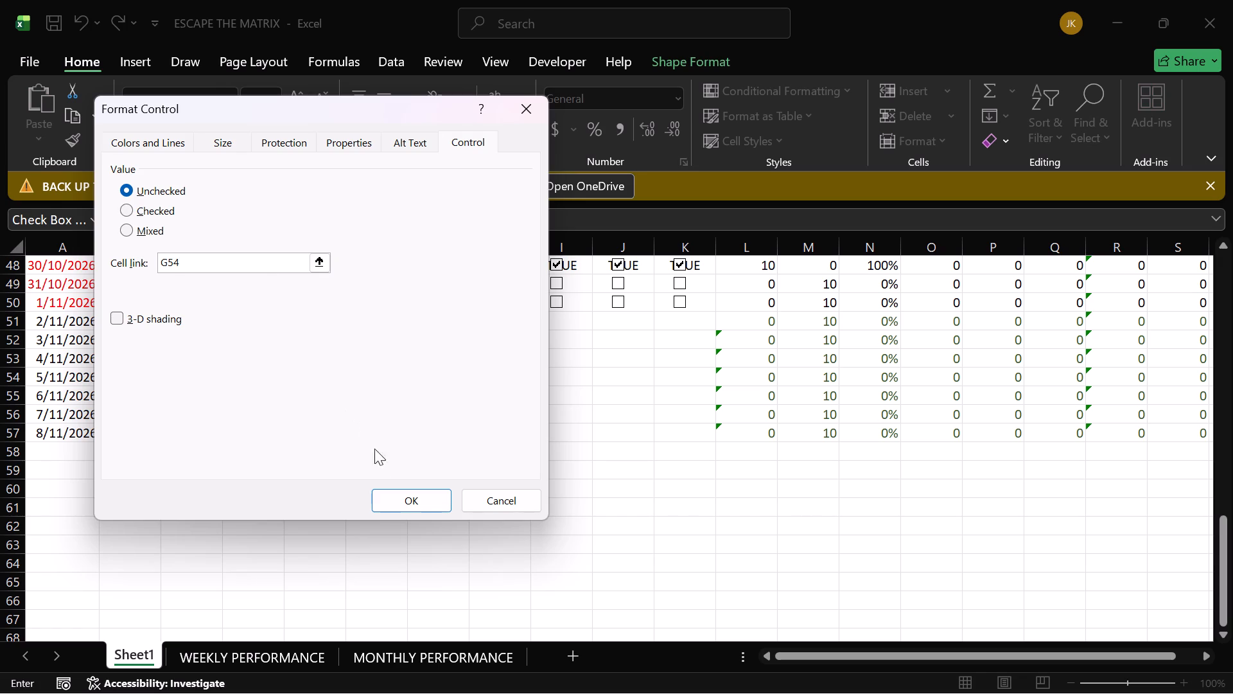
pyautogui.click(398, 494)
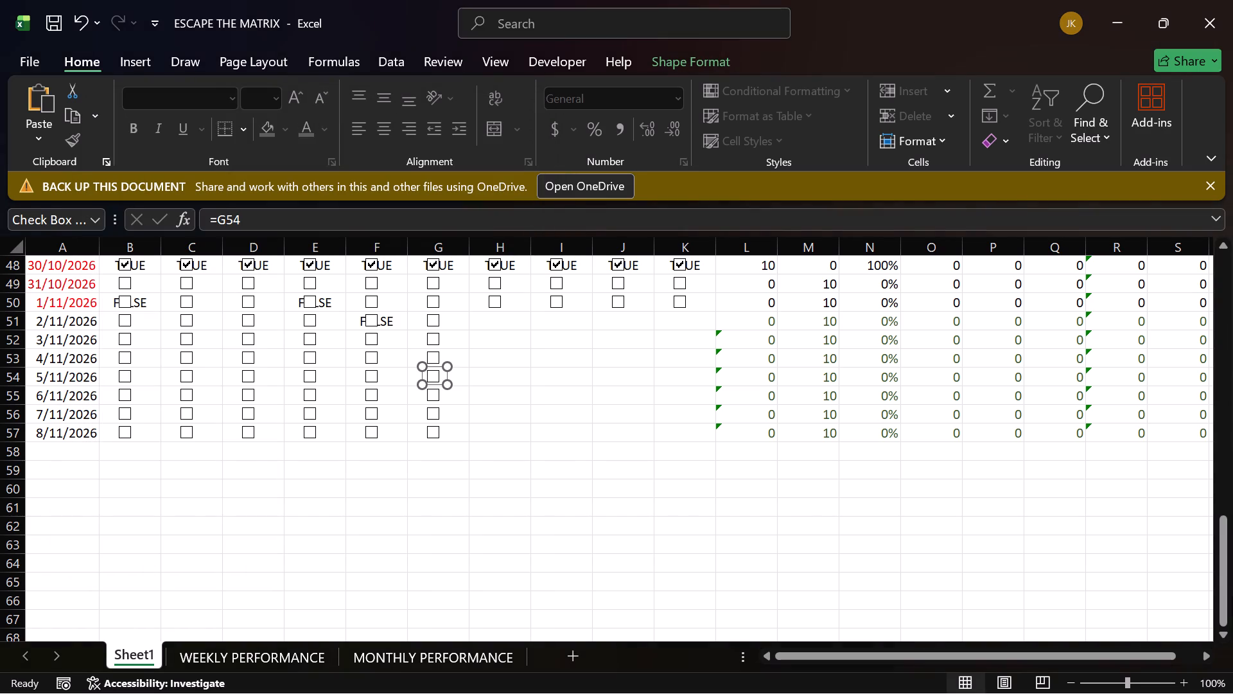
# Link the checkbox in the 6/11/2026 row of column G to cell G55.
pyautogui.rightClick(431, 398)
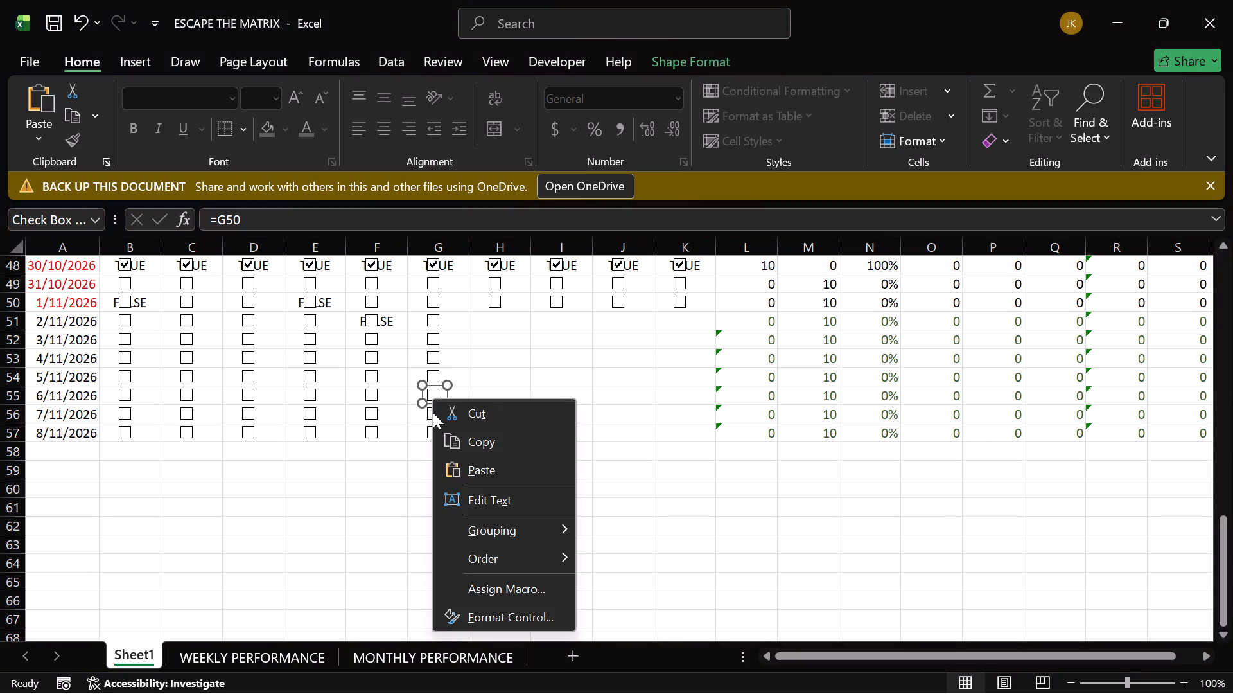
pyautogui.click(489, 618)
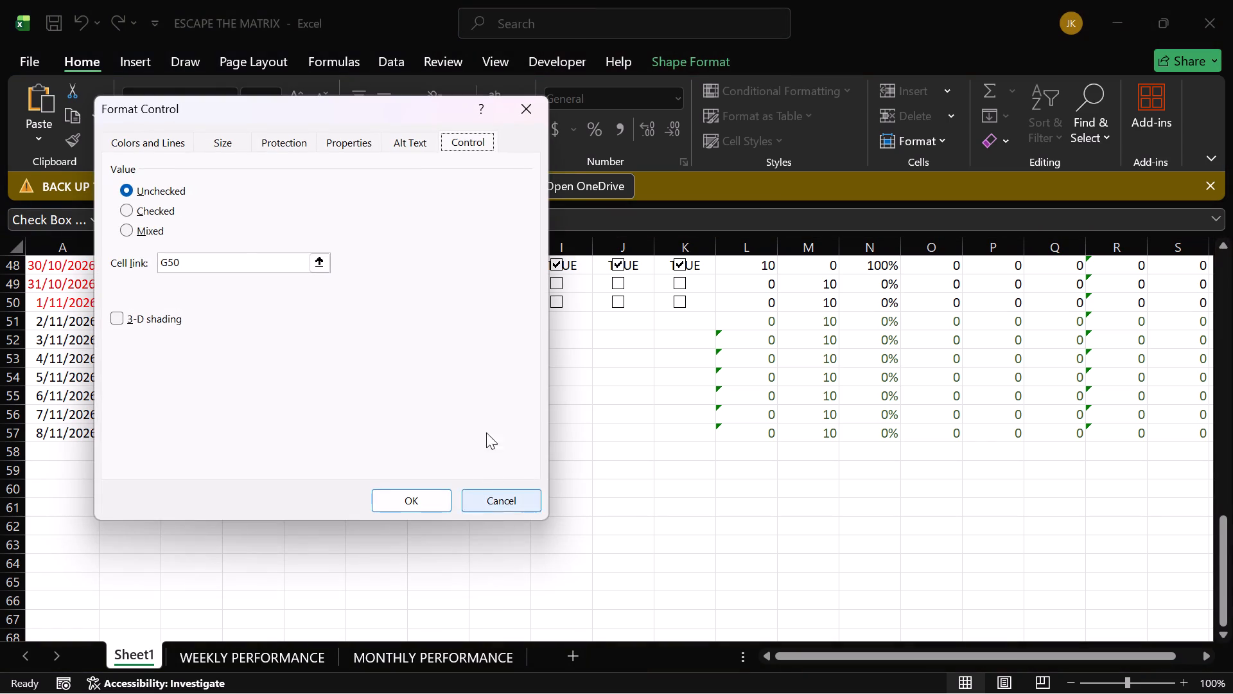
pyautogui.click(232, 262)
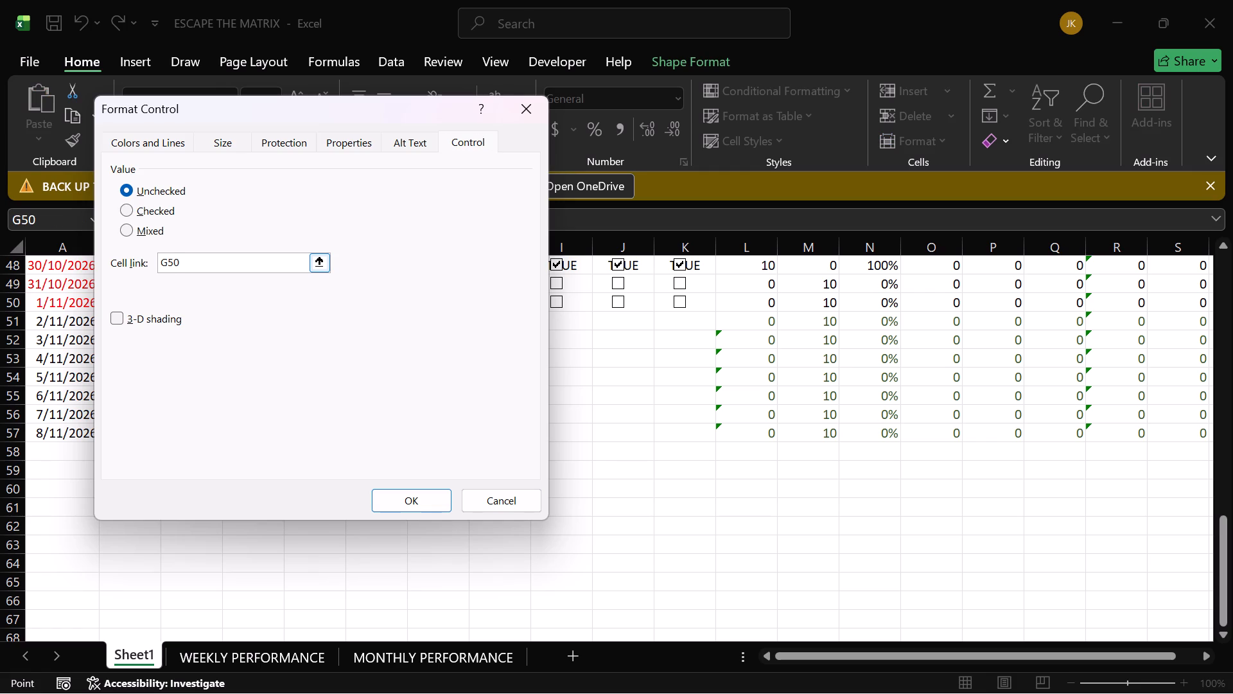
pyautogui.press('BackSpace')
pyautogui.press('5')
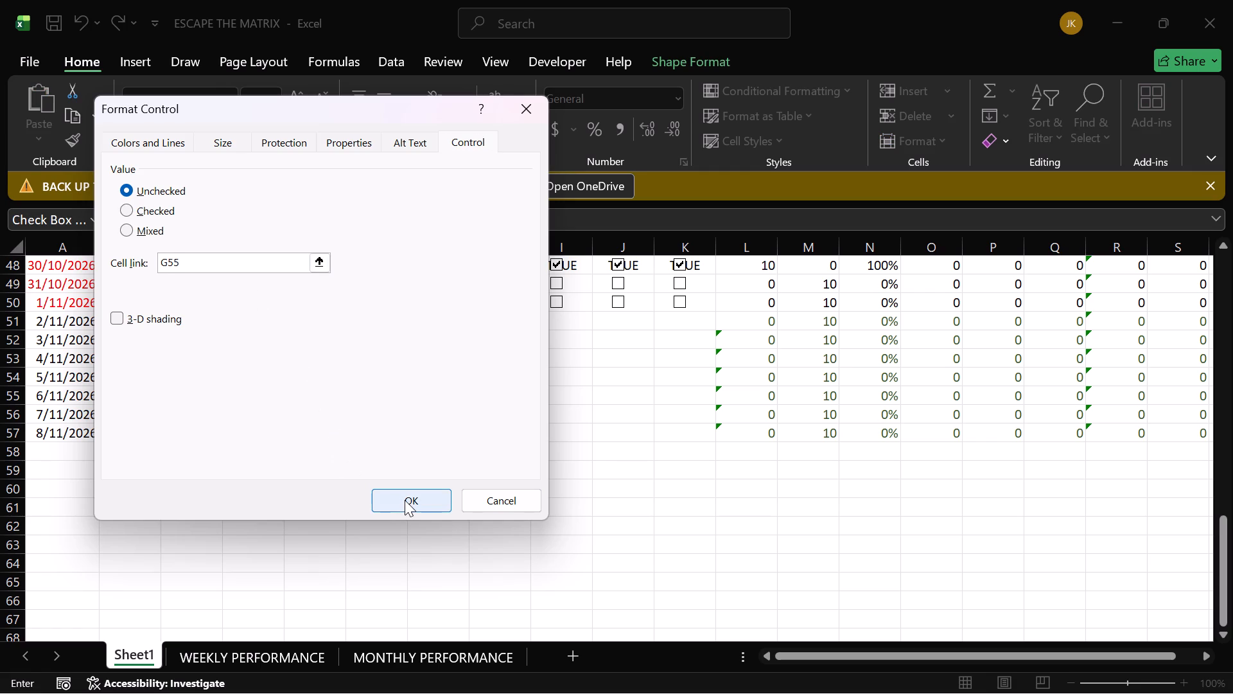
pyautogui.click(405, 500)
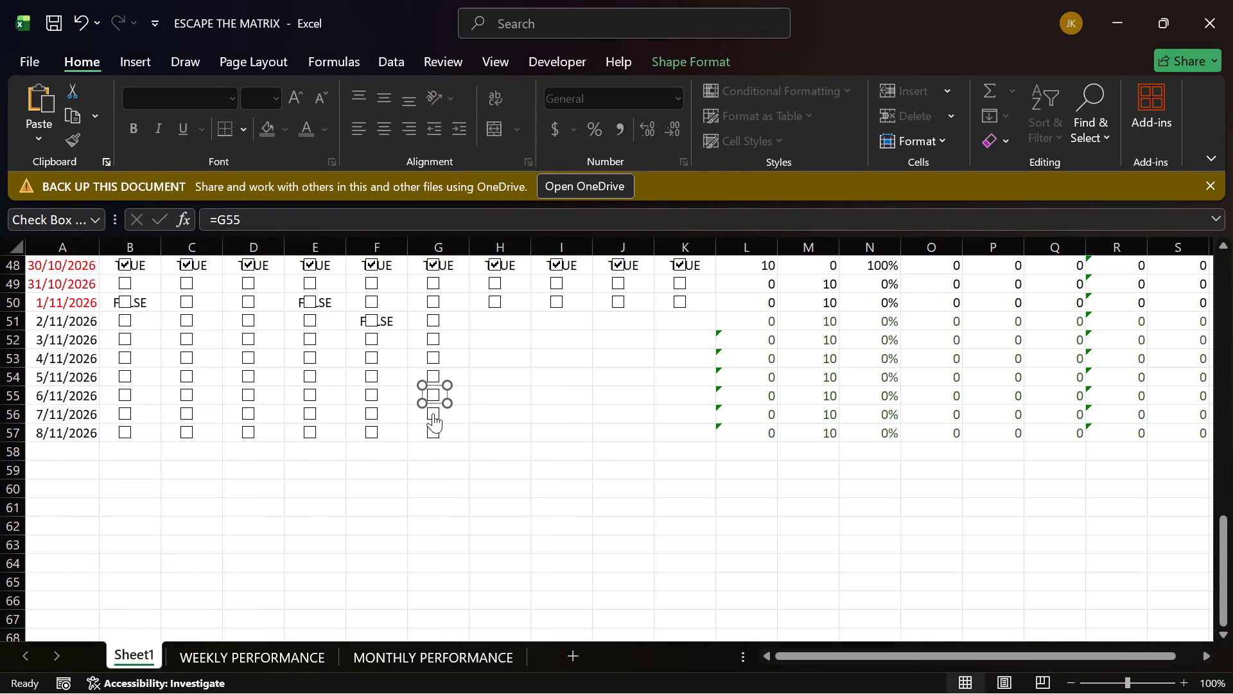
# Link the checkbox in the 7/11/2026 row of column G to cell G56.
pyautogui.rightClick(433, 415)
pyautogui.click(501, 626)
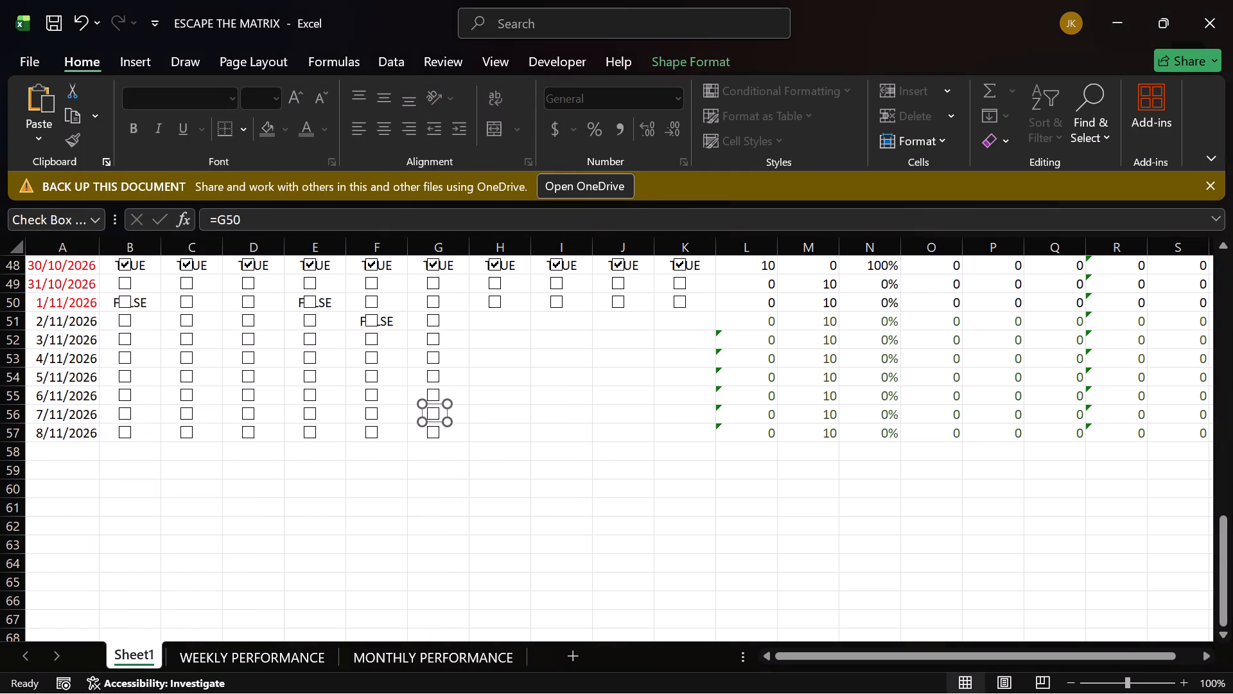
pyautogui.click(186, 265)
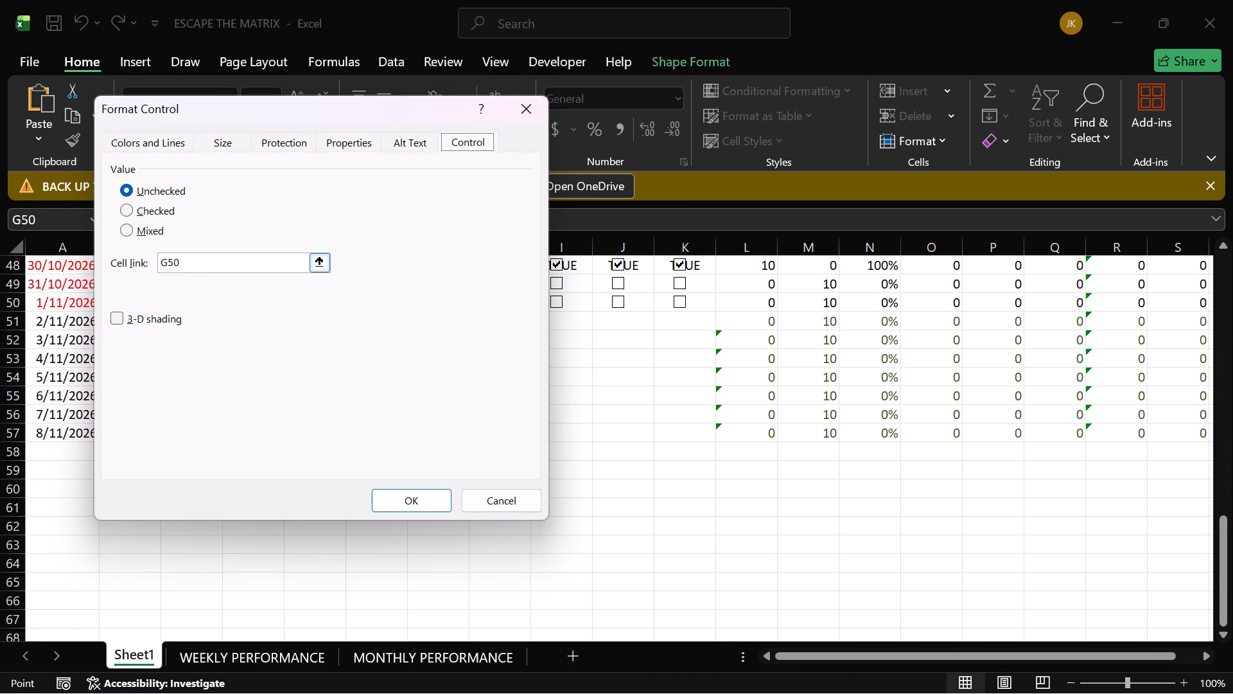
pyautogui.press('BackSpace')
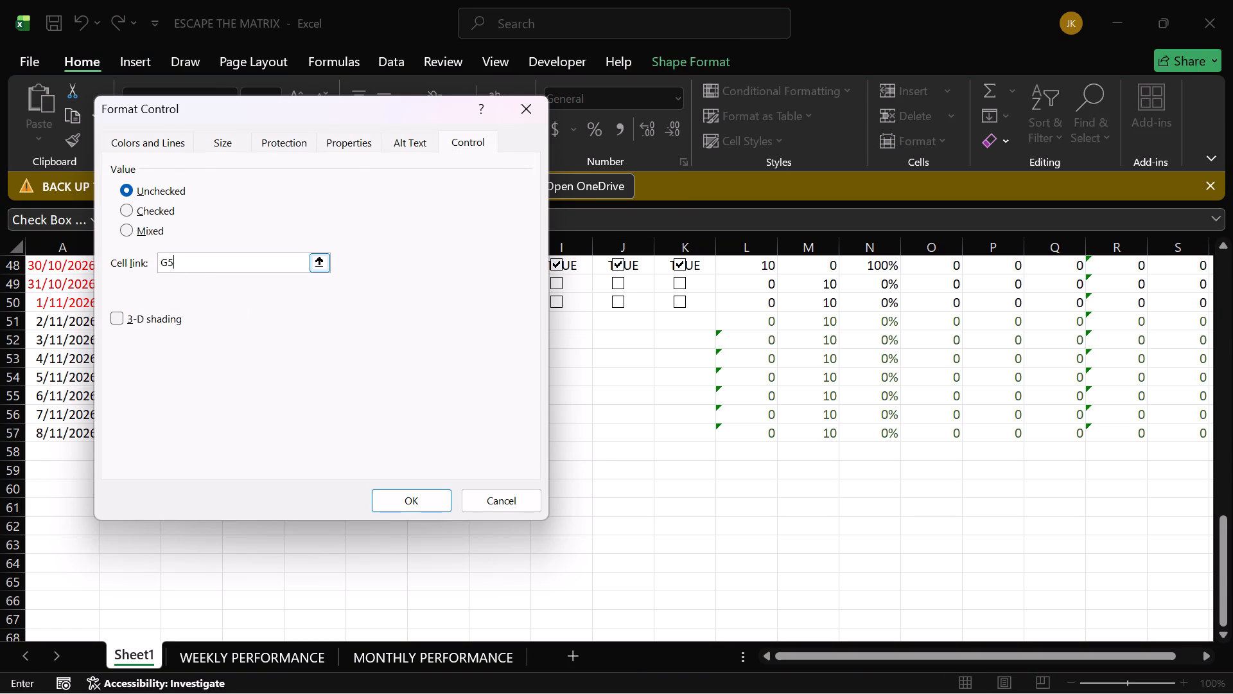
pyautogui.press('6')
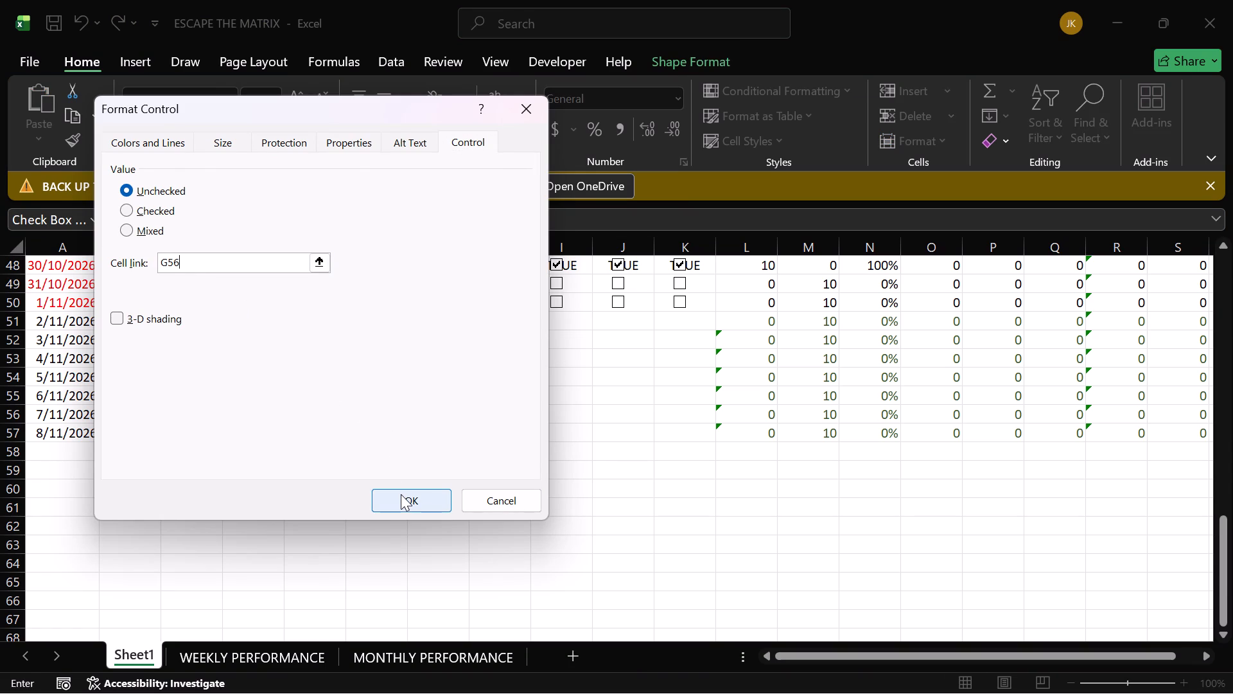
pyautogui.click(401, 494)
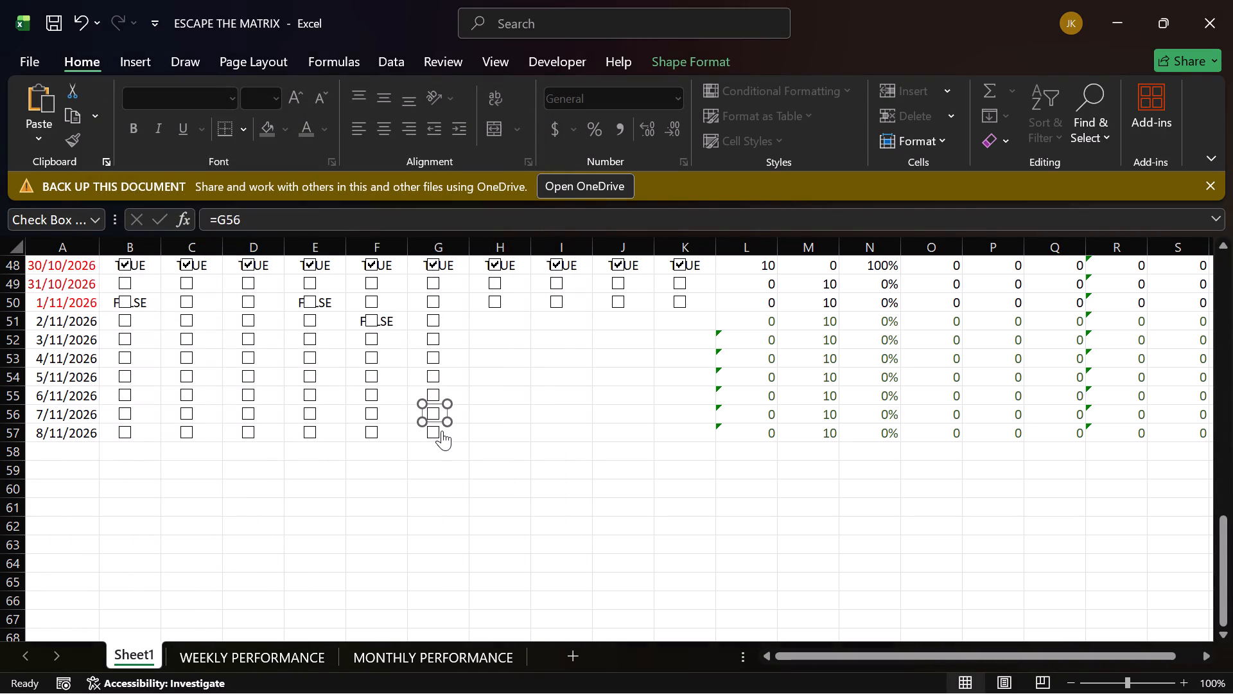
# Link the checkbox in the 8/11/2026 row of column G to cell G57.
pyautogui.rightClick(432, 435)
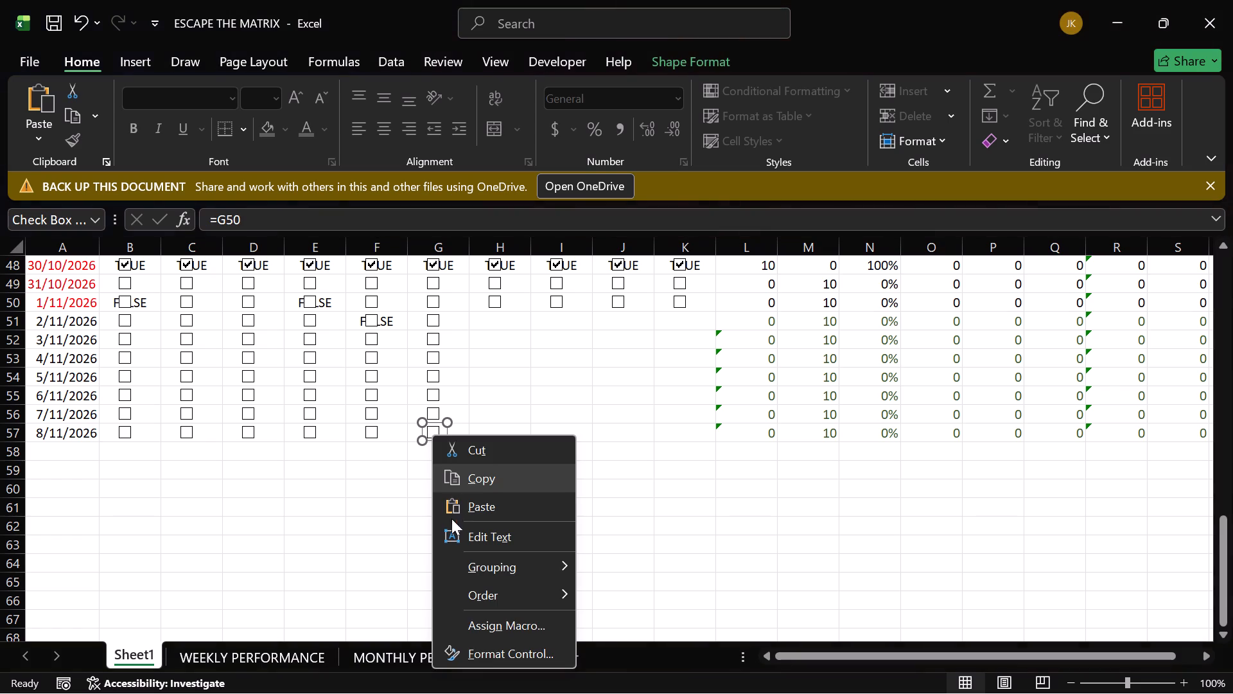
pyautogui.click(481, 652)
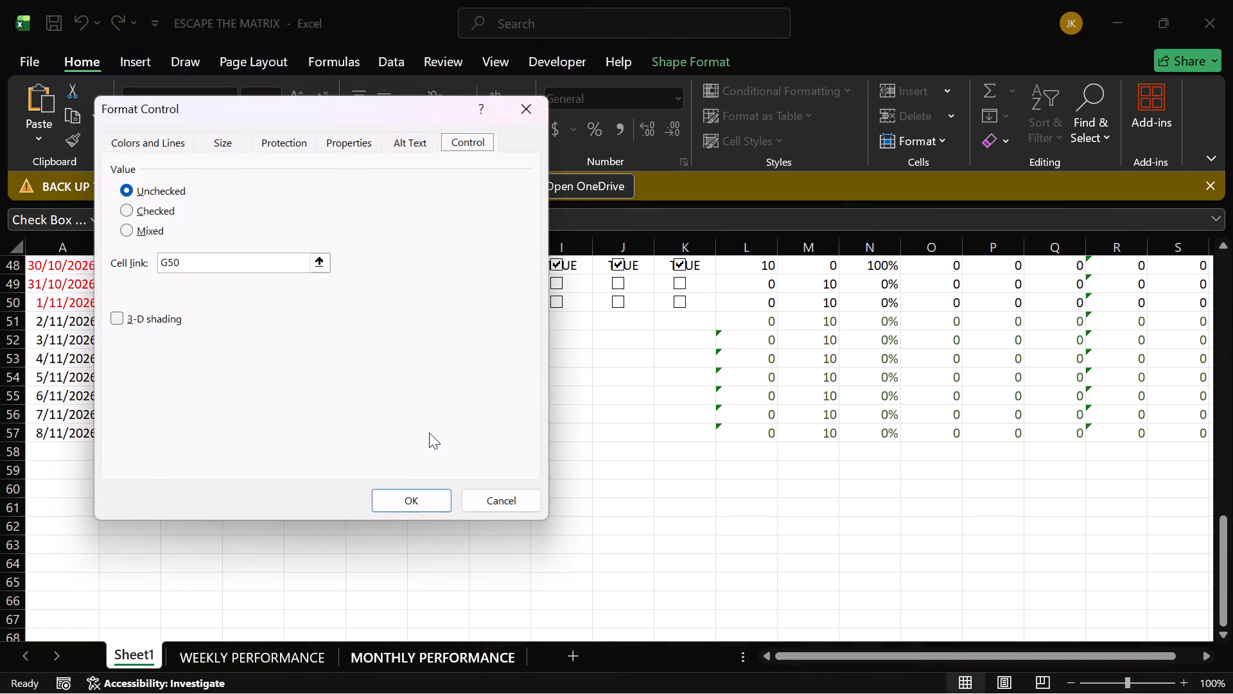
pyautogui.click(253, 258)
pyautogui.press('BackSpace')
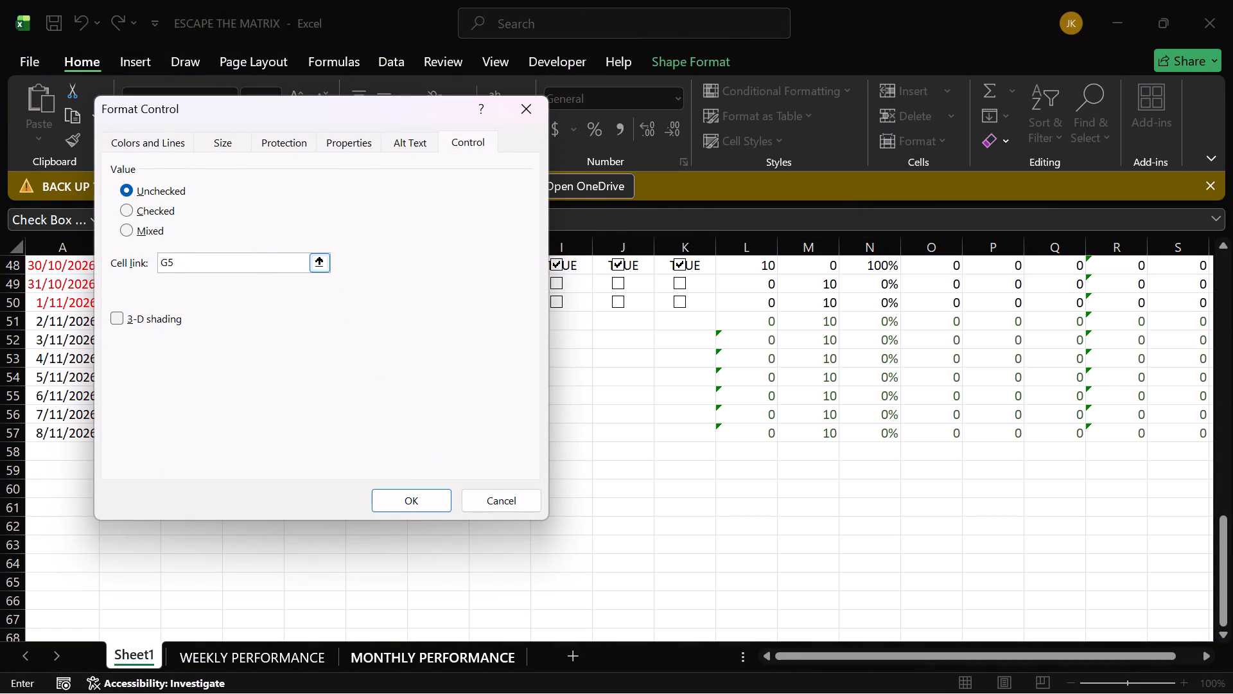
pyautogui.press('7')
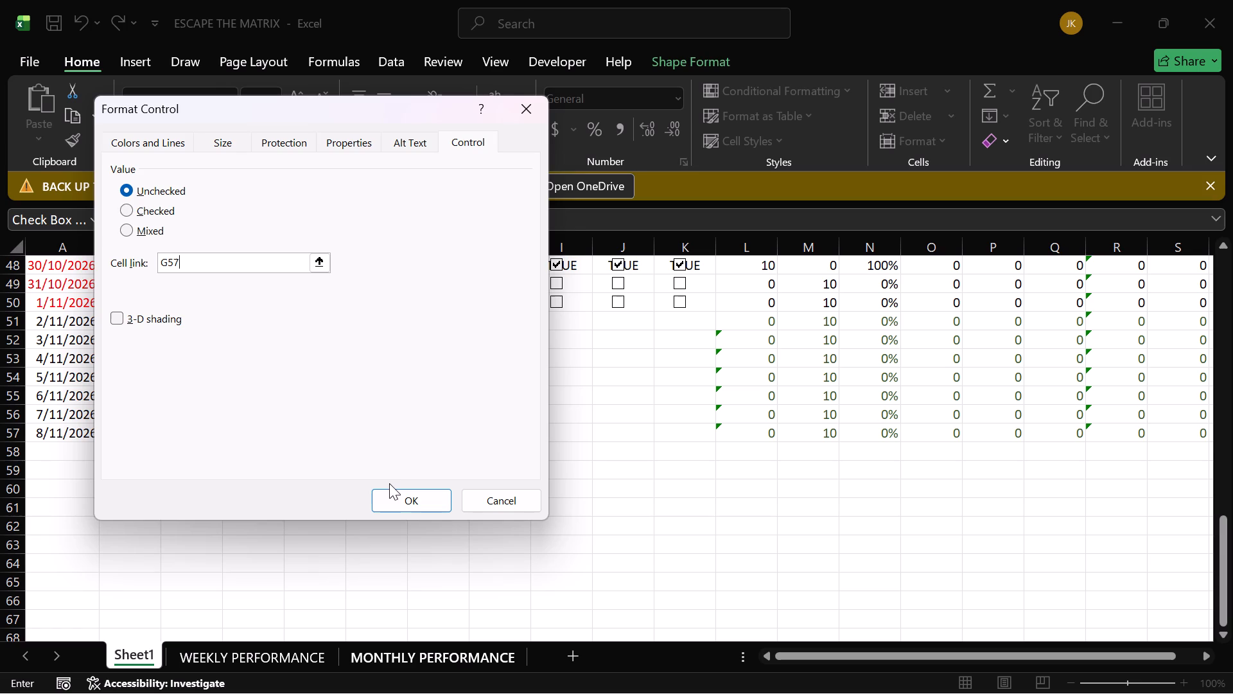
pyautogui.click(395, 497)
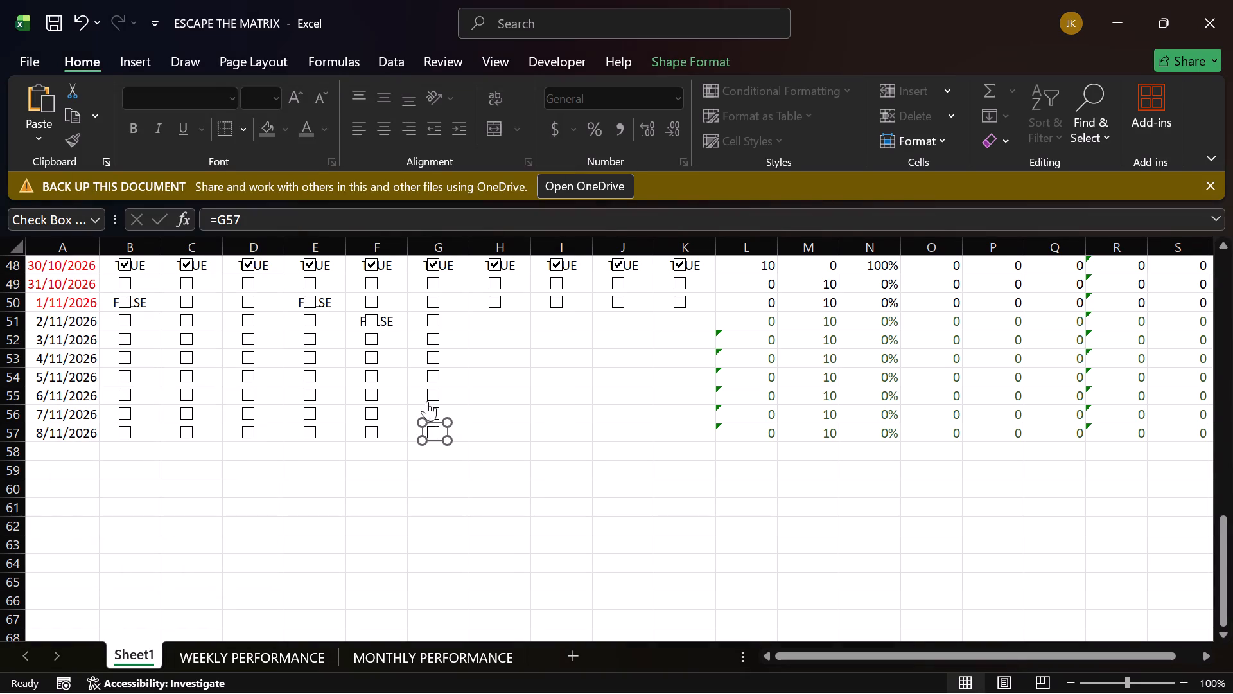
# Check the linked cells of the column G checkboxes in the Week 9 rows, 2/11/2026 to 8/11/2026.
pyautogui.rightClick(428, 415)
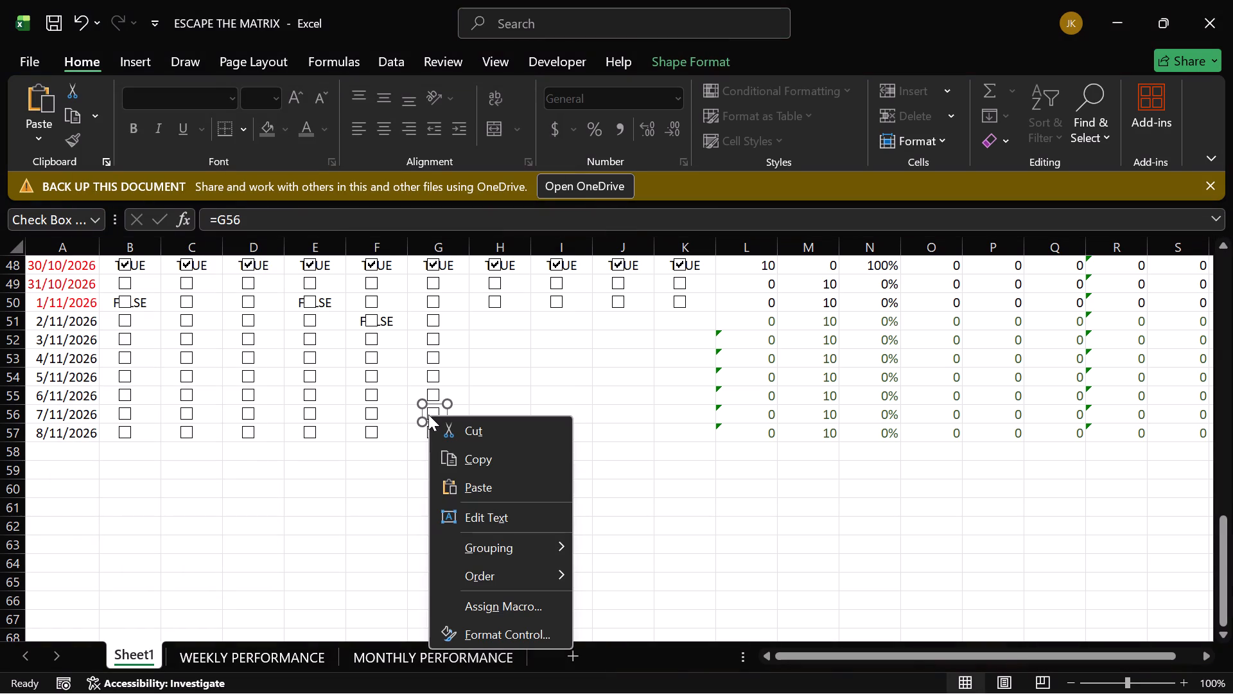
pyautogui.rightClick(431, 393)
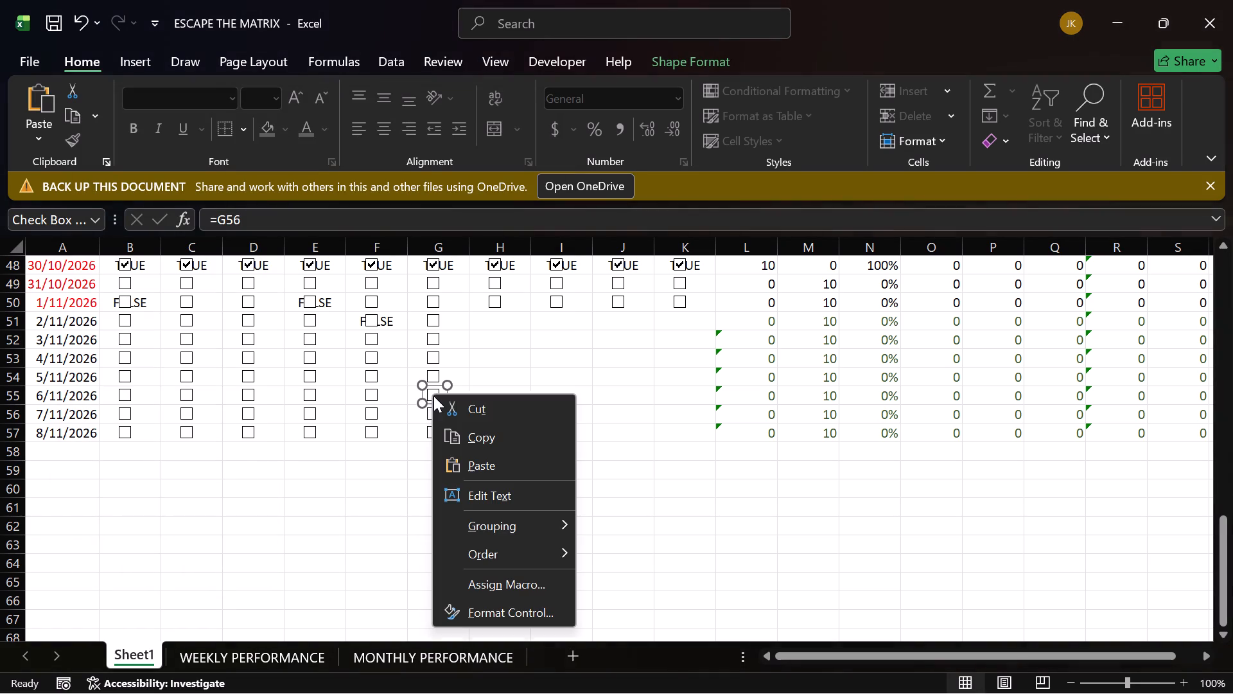
pyautogui.rightClick(433, 369)
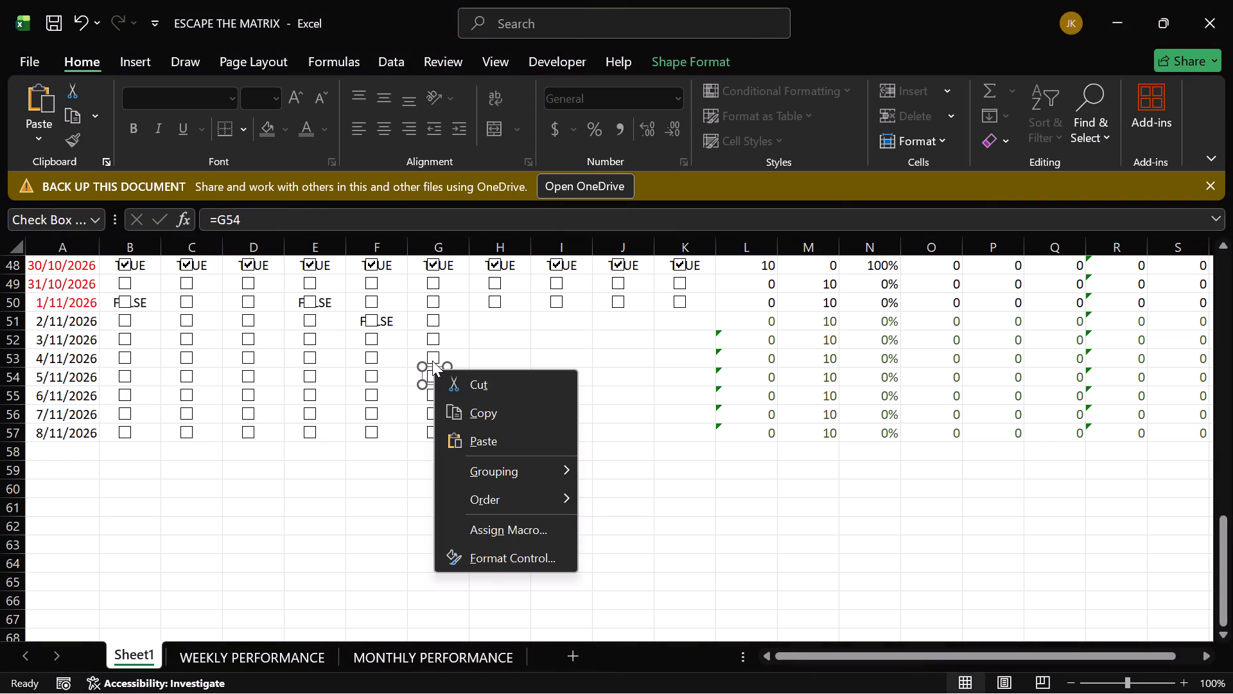
pyautogui.scroll(1, 435, 350)
pyautogui.rightClick(435, 350)
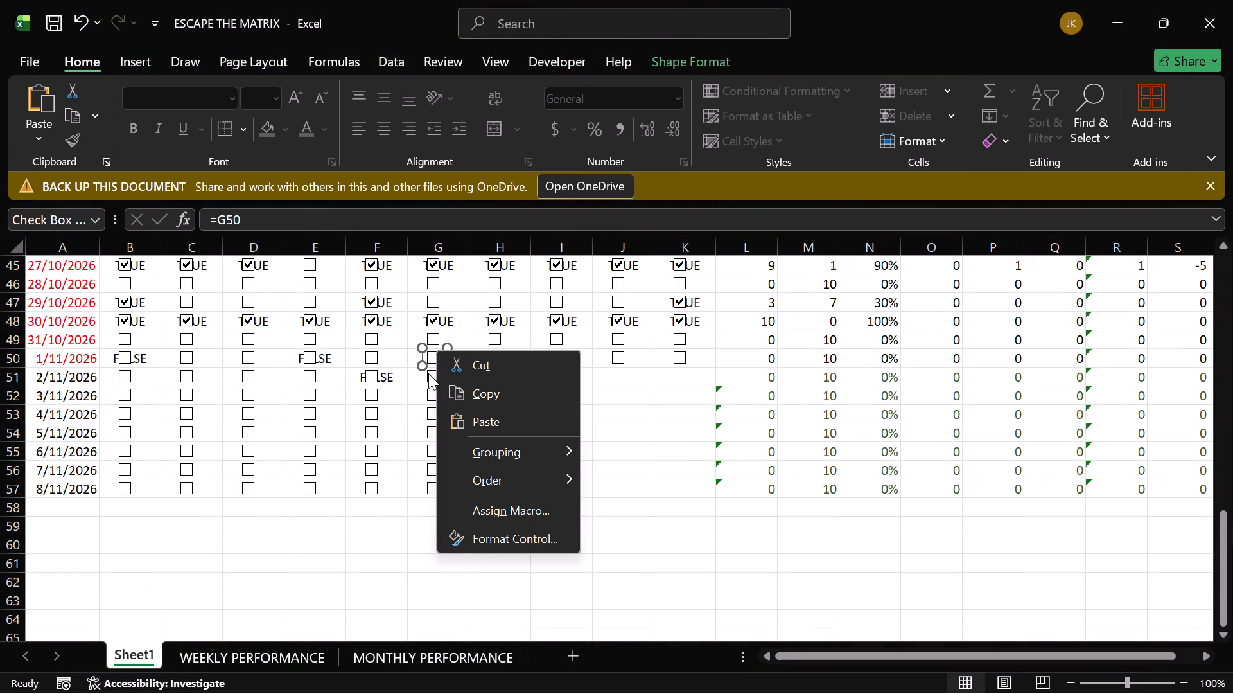
pyautogui.rightClick(428, 378)
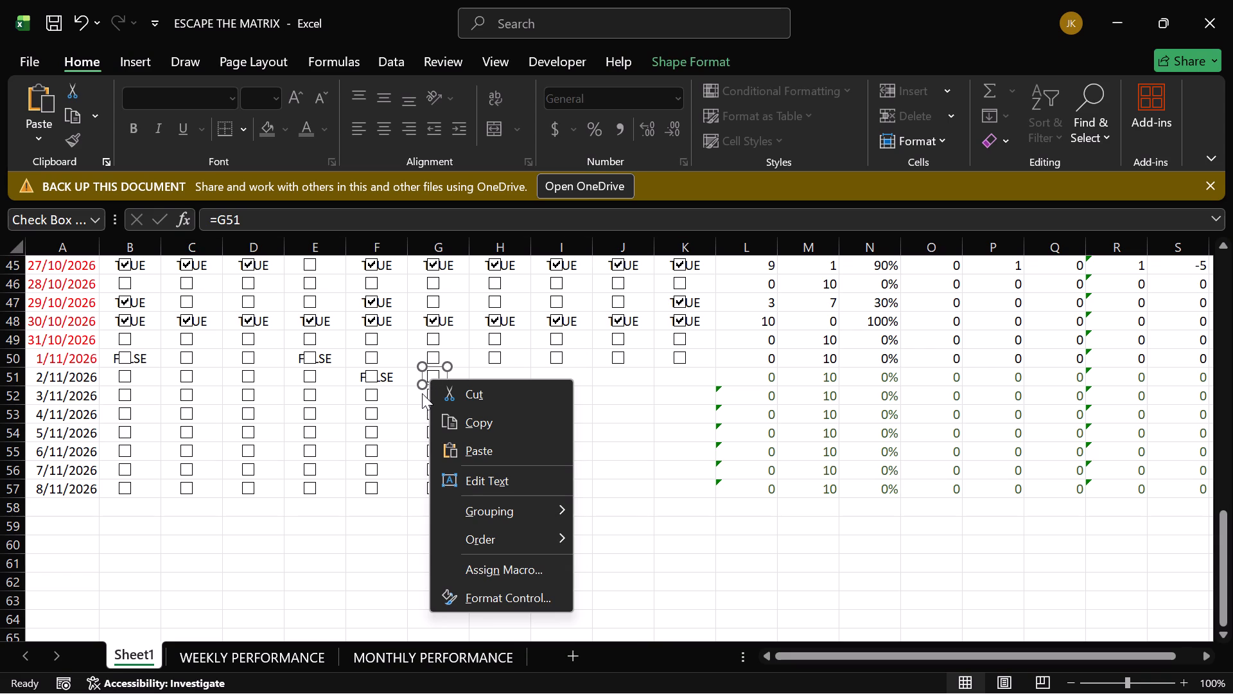
pyautogui.rightClick(421, 394)
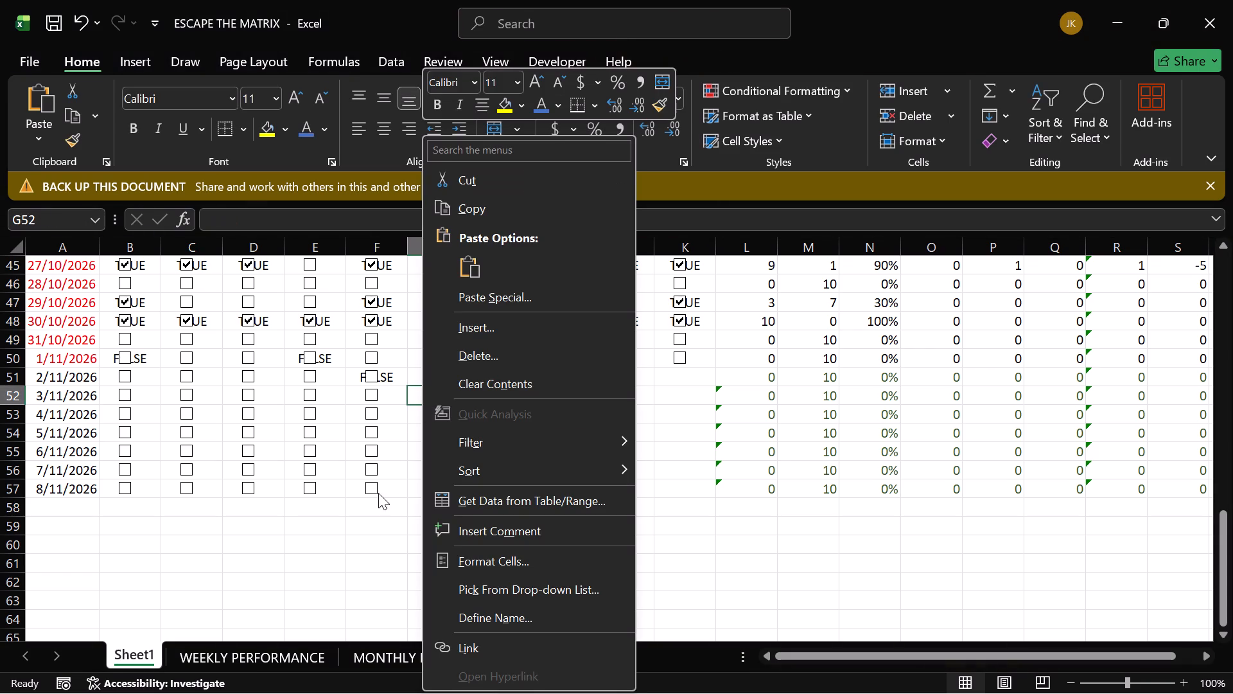
pyautogui.click(367, 531)
pyautogui.rightClick(435, 398)
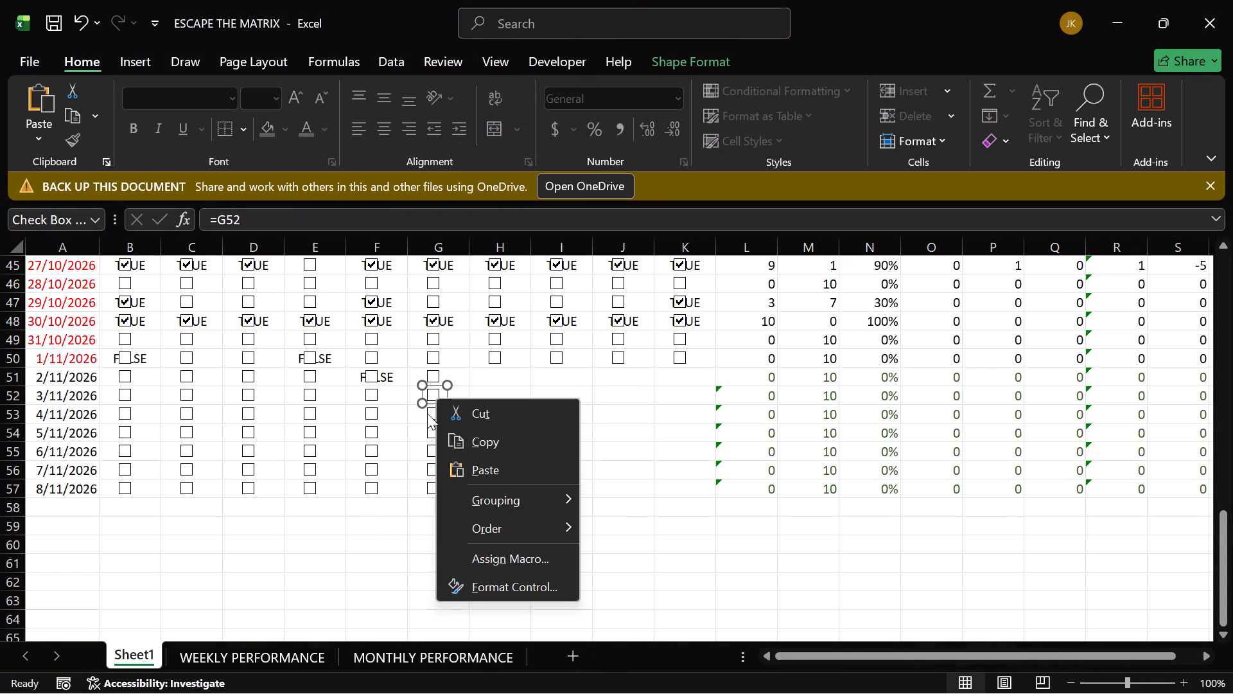
pyautogui.rightClick(426, 416)
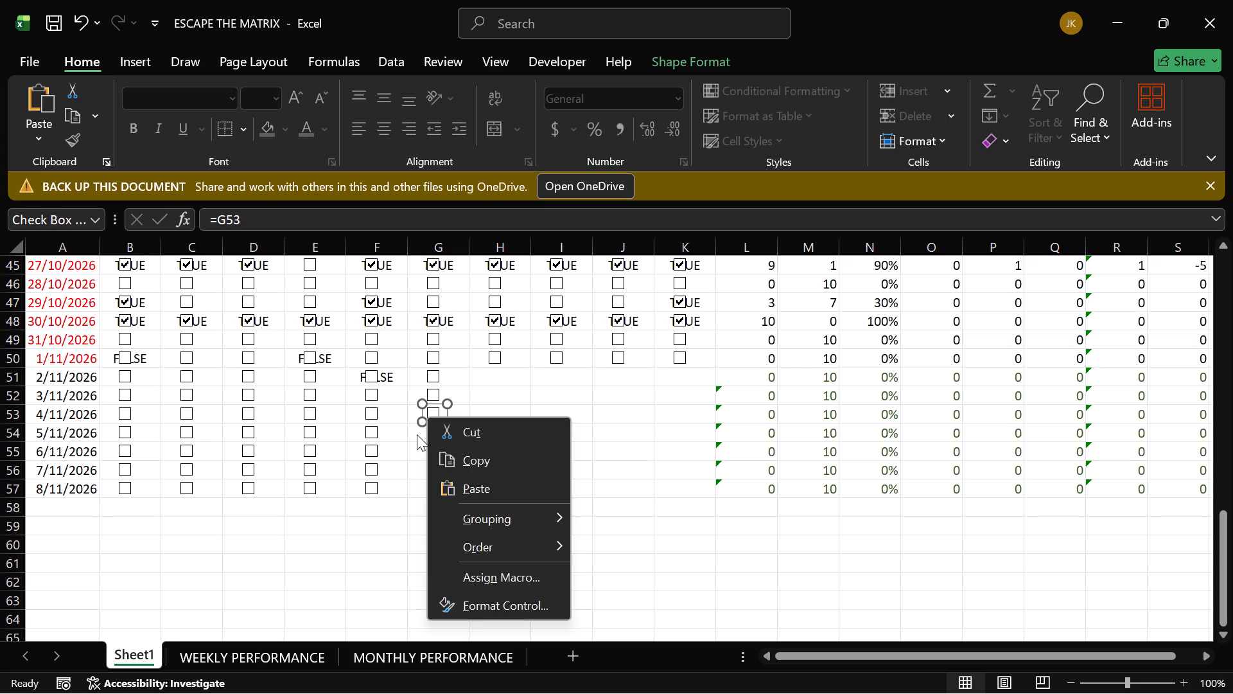
pyautogui.click(387, 549)
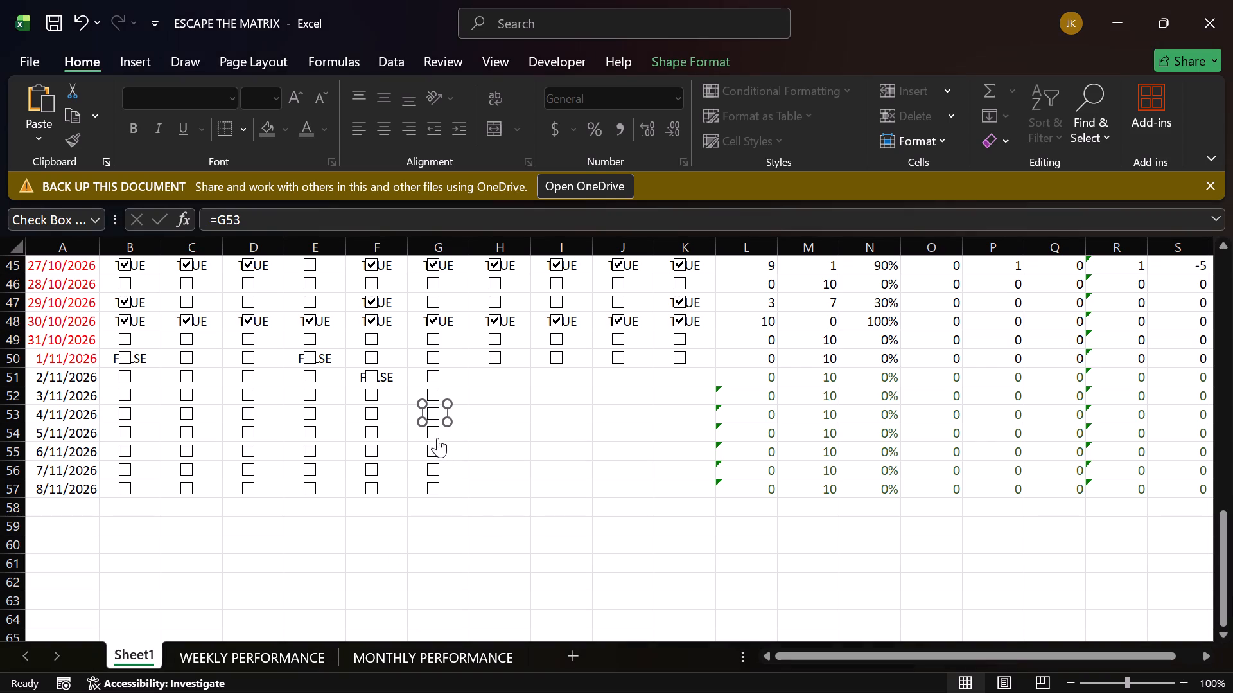
pyautogui.rightClick(437, 438)
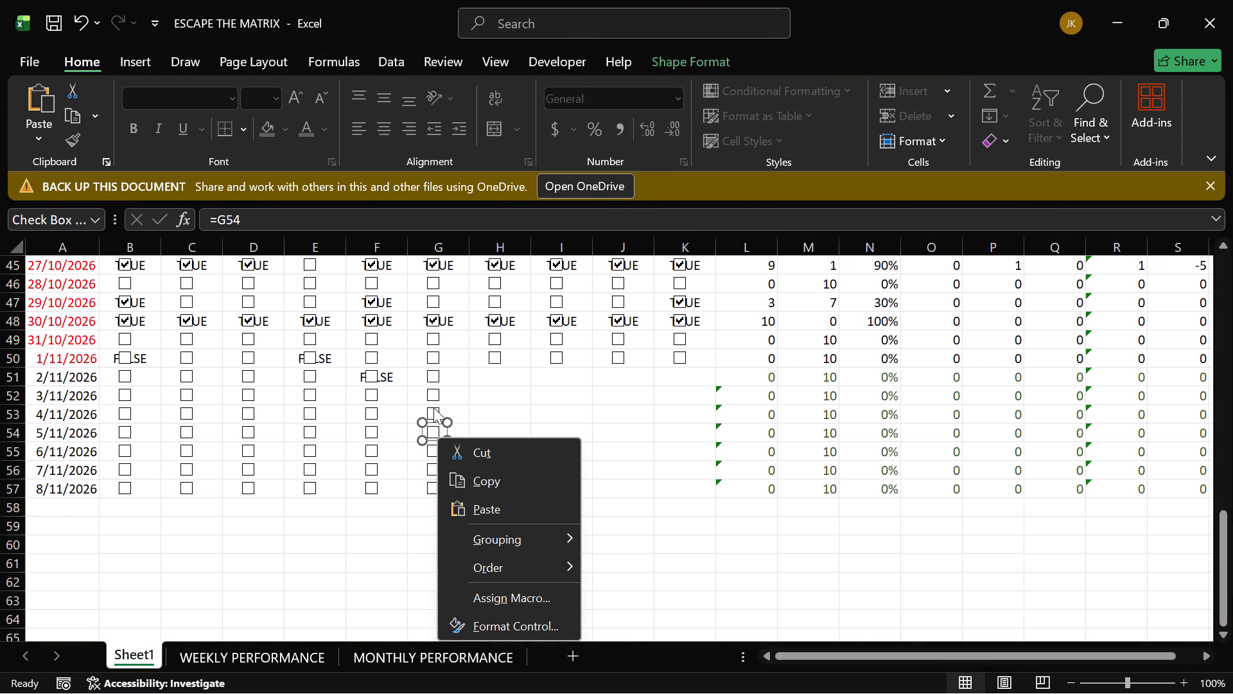
pyautogui.rightClick(433, 407)
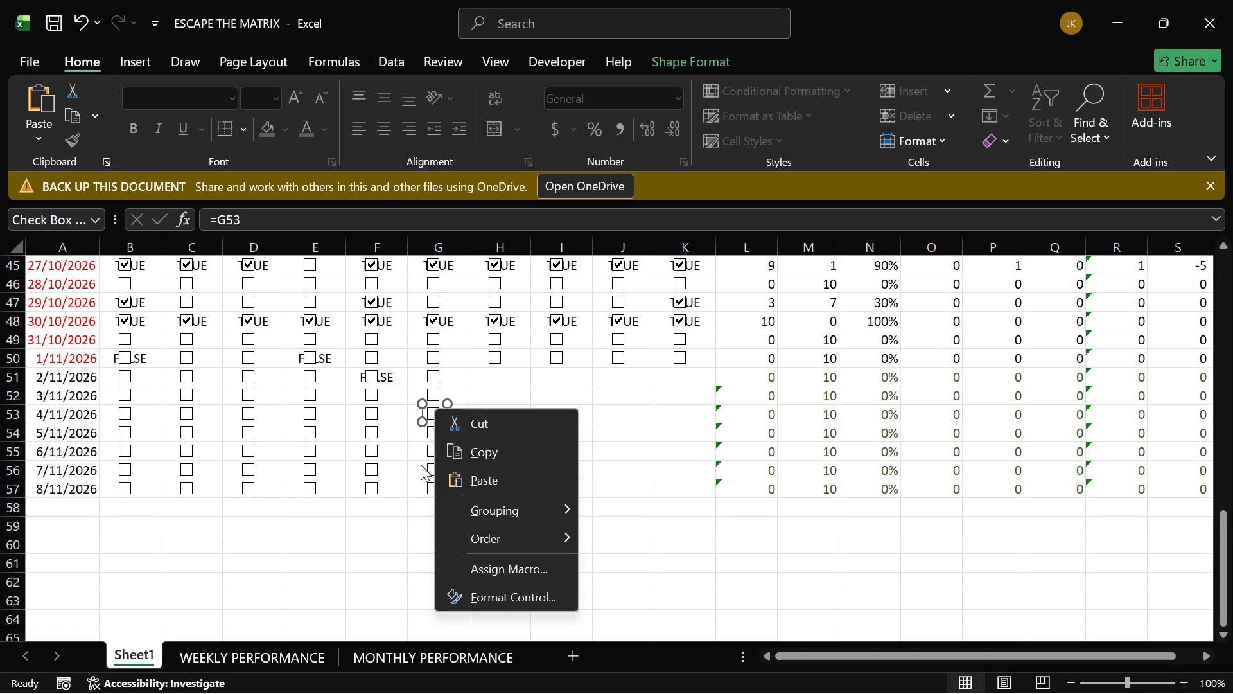
pyautogui.rightClick(426, 486)
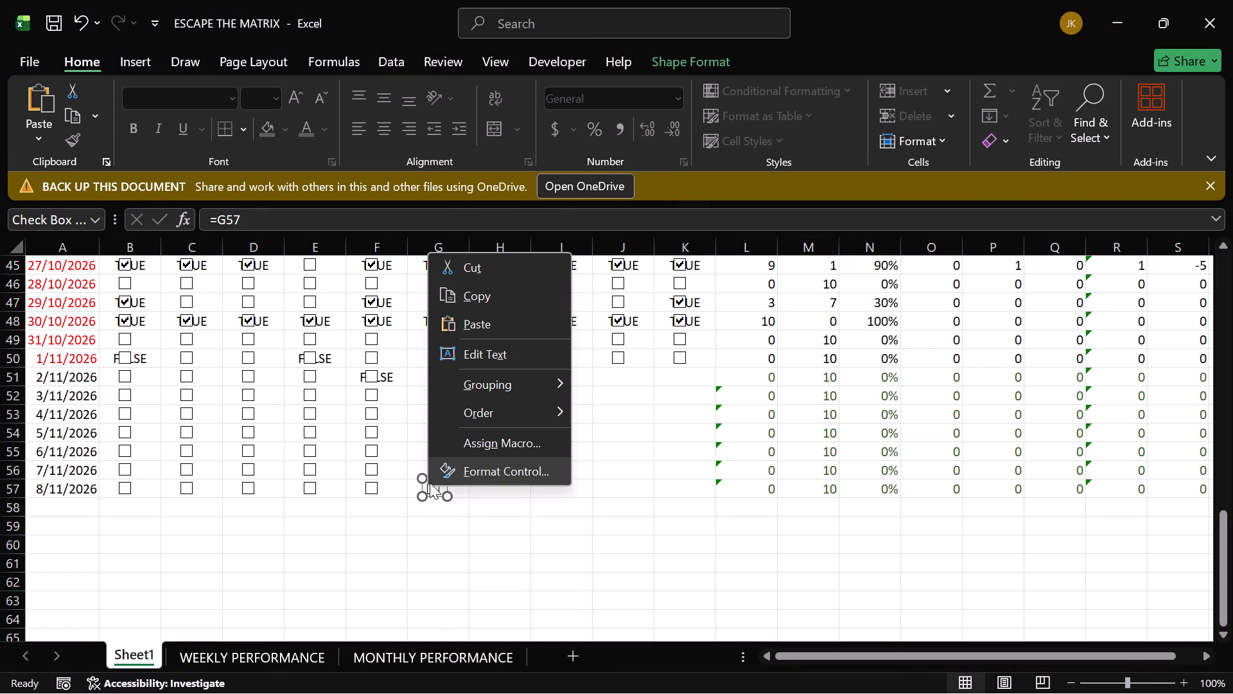
pyautogui.click(435, 515)
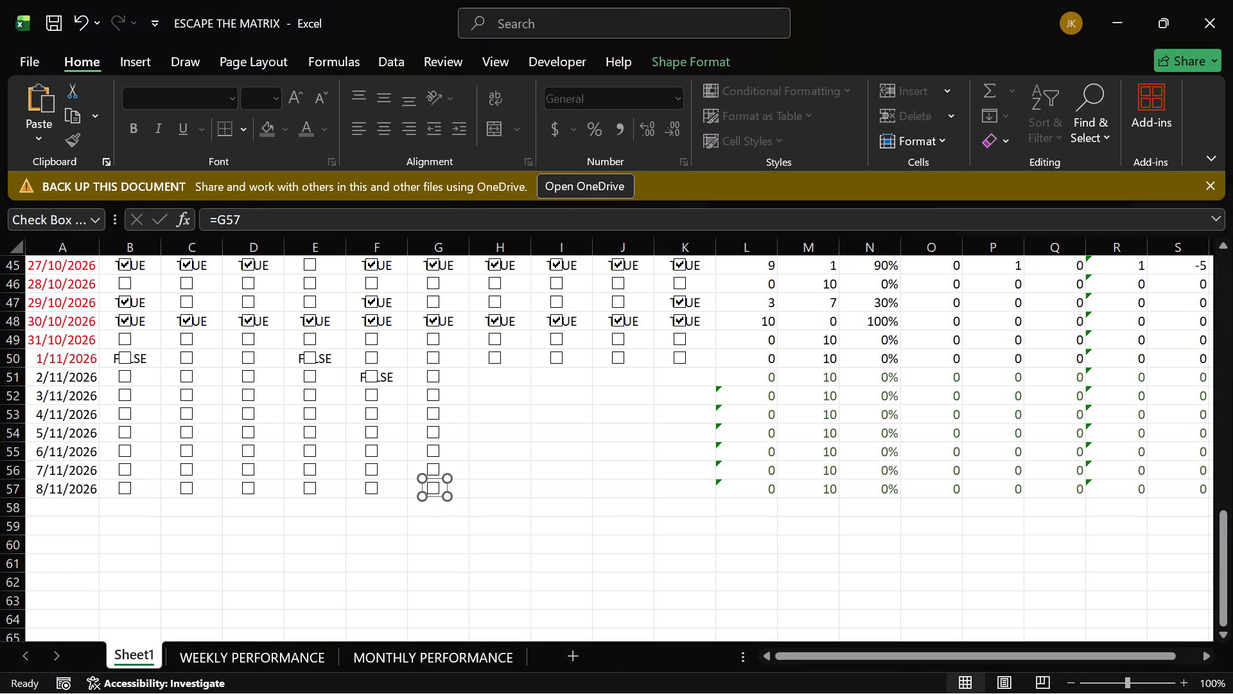
# Copy the column H checkbox from the 1/11/2026 row into cells H51 through H57, the 2/11/2026 to 8/11/2026 rows.
pyautogui.click(487, 379)
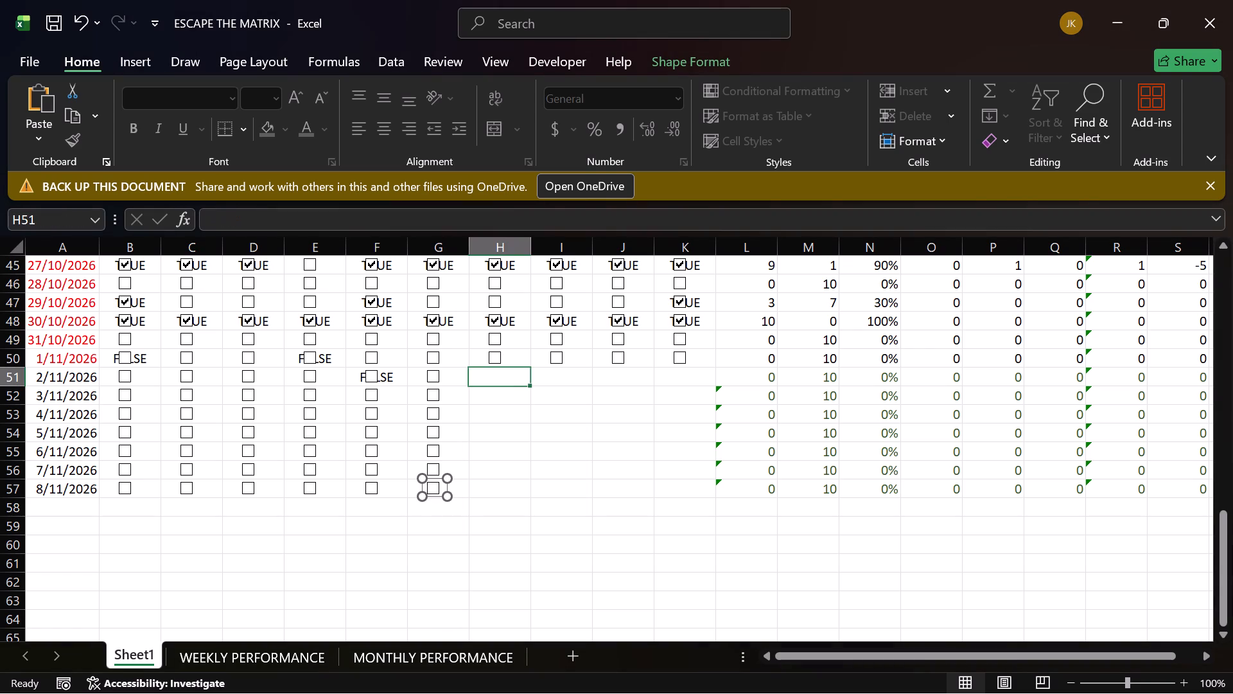
pyautogui.rightClick(497, 354)
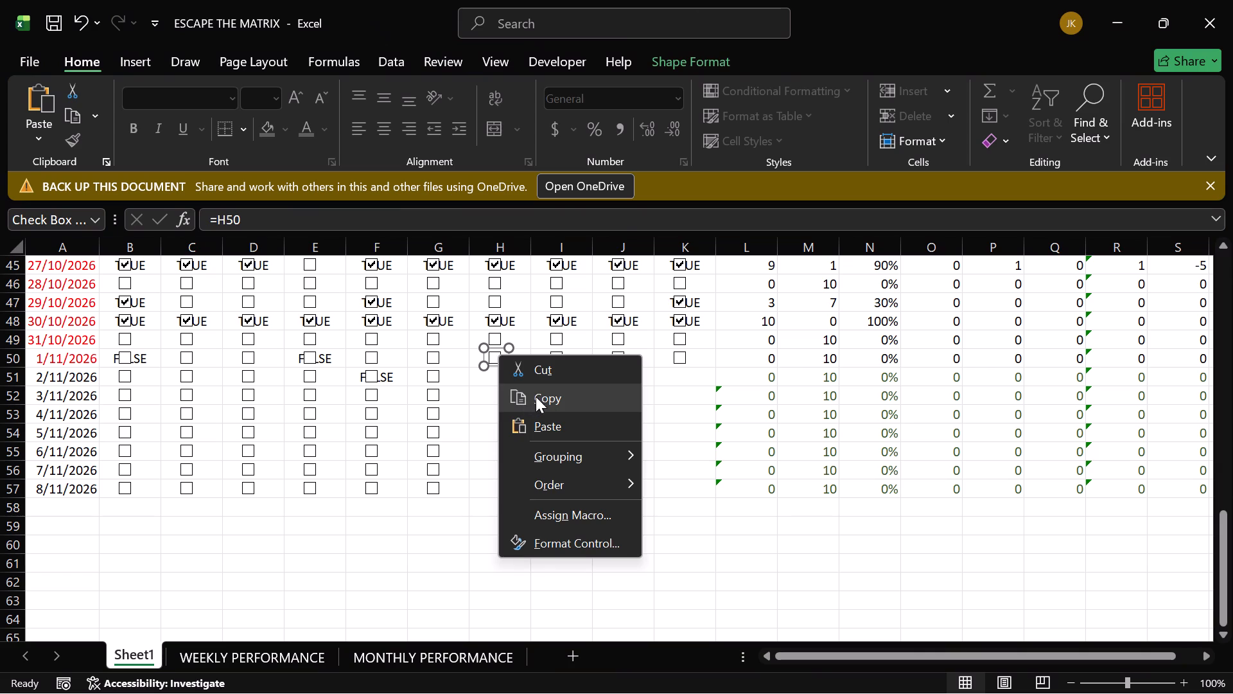
pyautogui.click(537, 397)
pyautogui.click(485, 381)
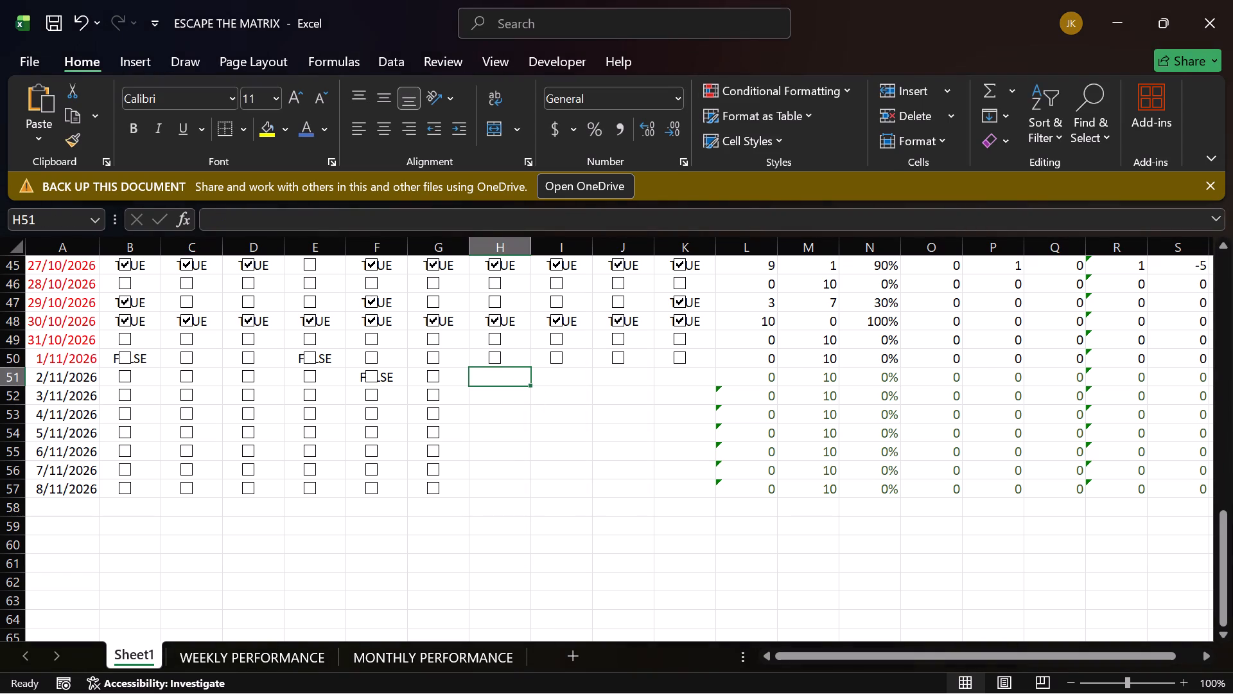
pyautogui.hotkey('ctrl', 'v')
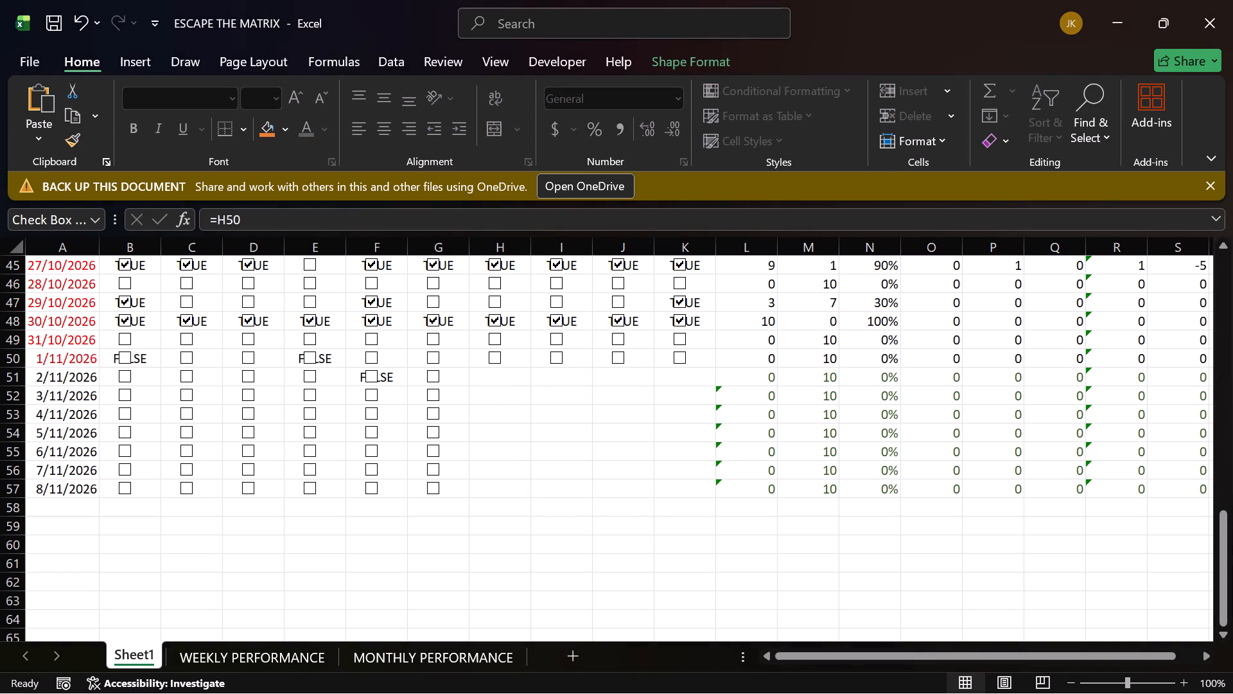
pyautogui.click(500, 400)
pyautogui.hotkey('ctrl', 'v')
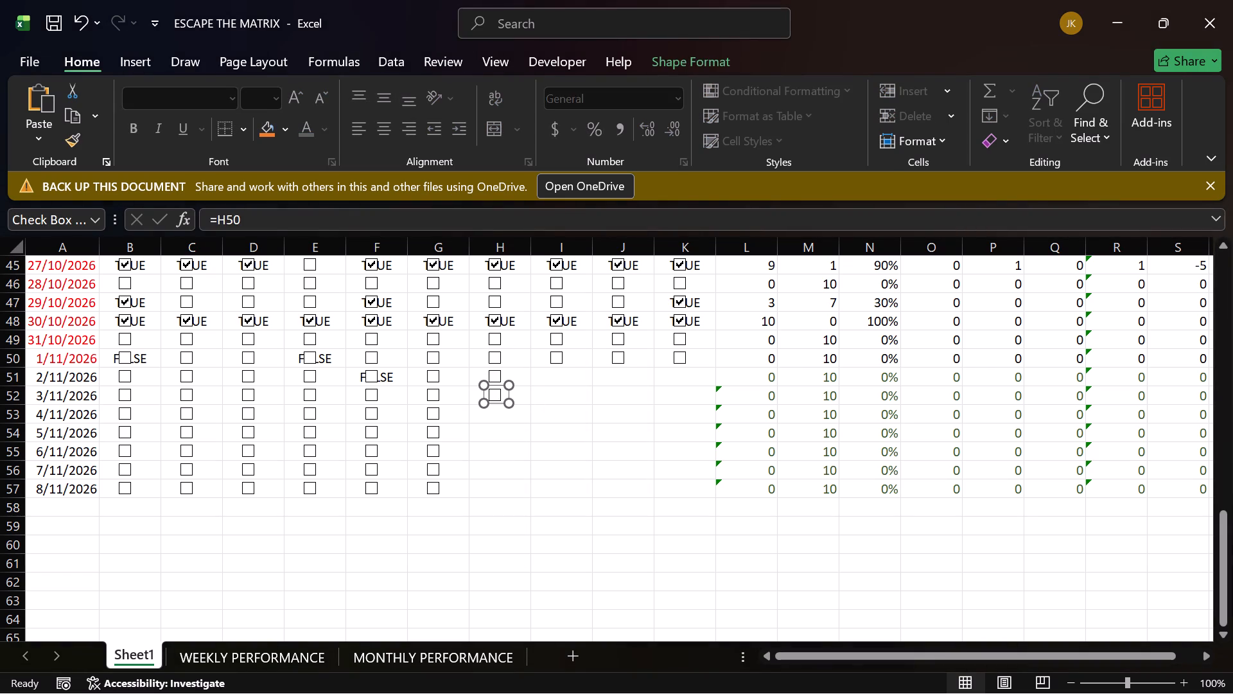
pyautogui.click(509, 422)
pyautogui.hotkey('ctrl', 'v')
pyautogui.click(511, 437)
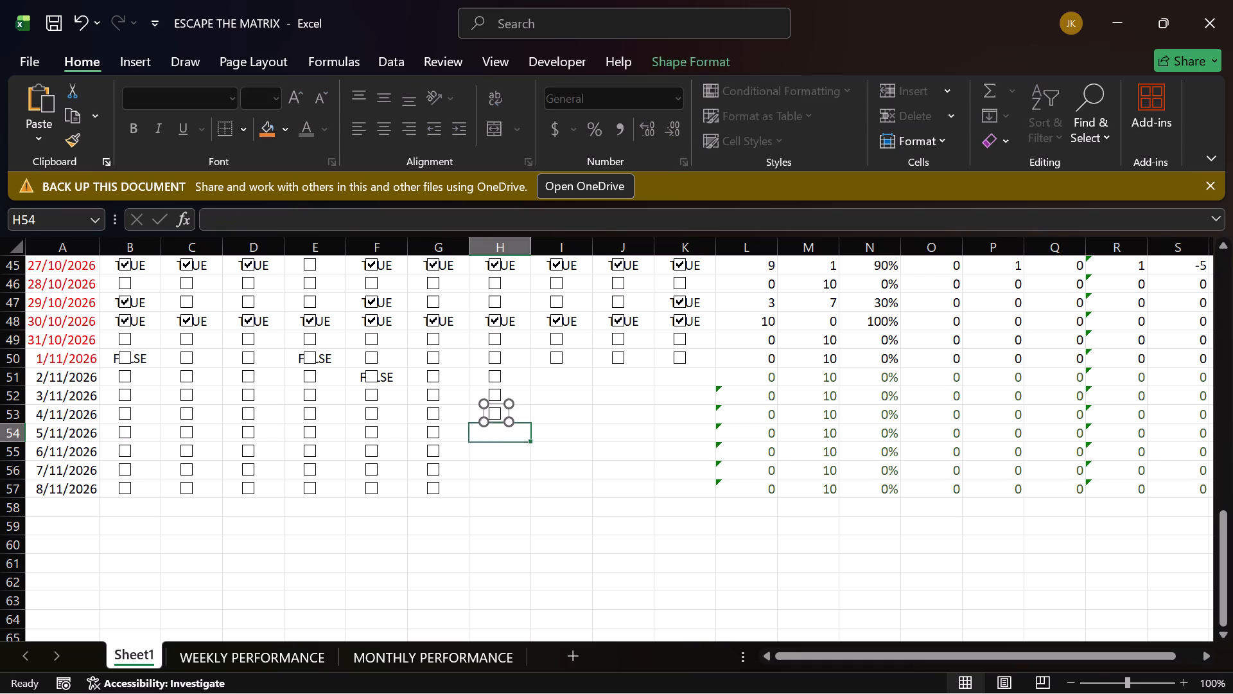
pyautogui.hotkey('ctrl', 'v')
pyautogui.click(507, 459)
pyautogui.hotkey('ctrl', 'v')
pyautogui.click(503, 475)
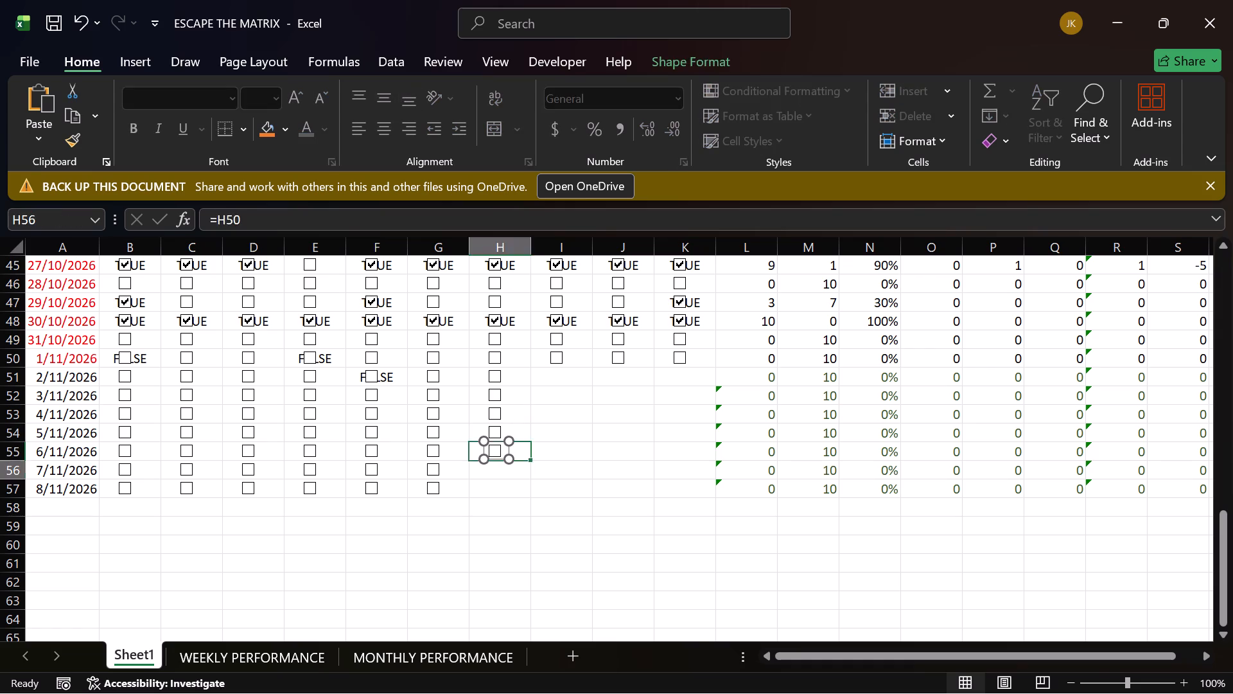
pyautogui.hotkey('ctrl', 'v')
pyautogui.click(512, 496)
pyautogui.hotkey('ctrl', 'v')
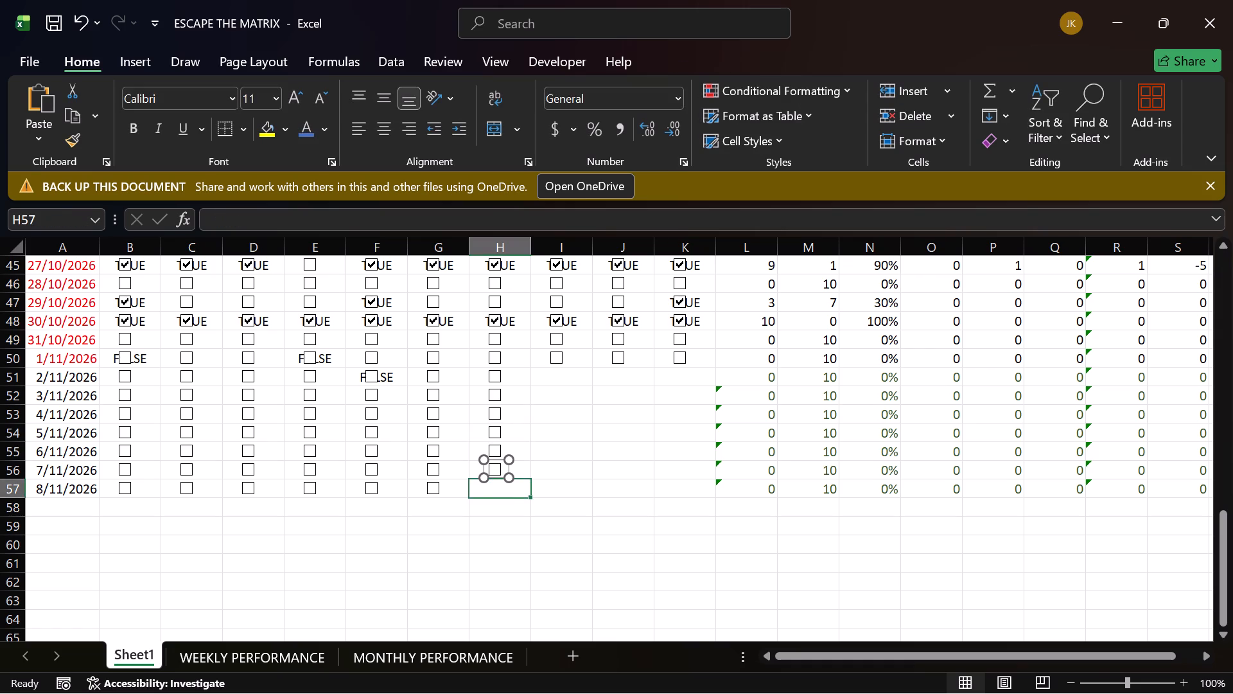
# Link the checkbox in the 2/11/2026 row of column H to cell H51.
pyautogui.rightClick(498, 378)
pyautogui.click(557, 594)
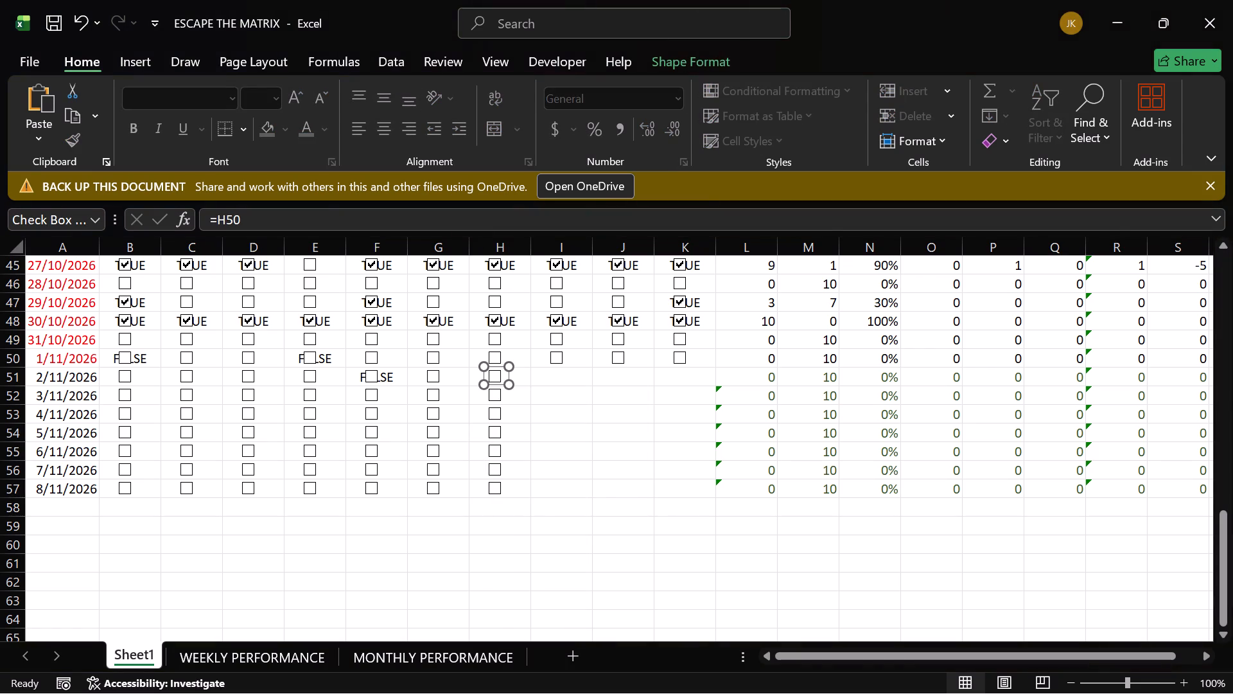
pyautogui.click(243, 267)
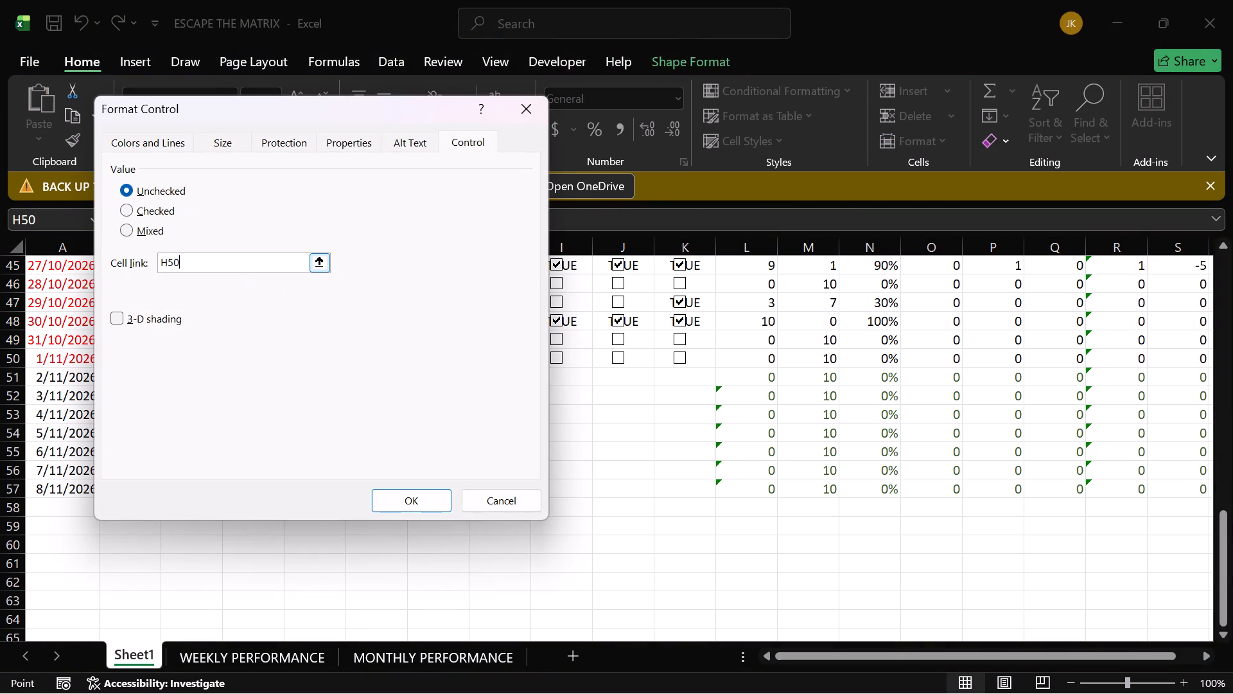
pyautogui.press('BackSpace')
pyautogui.press('1')
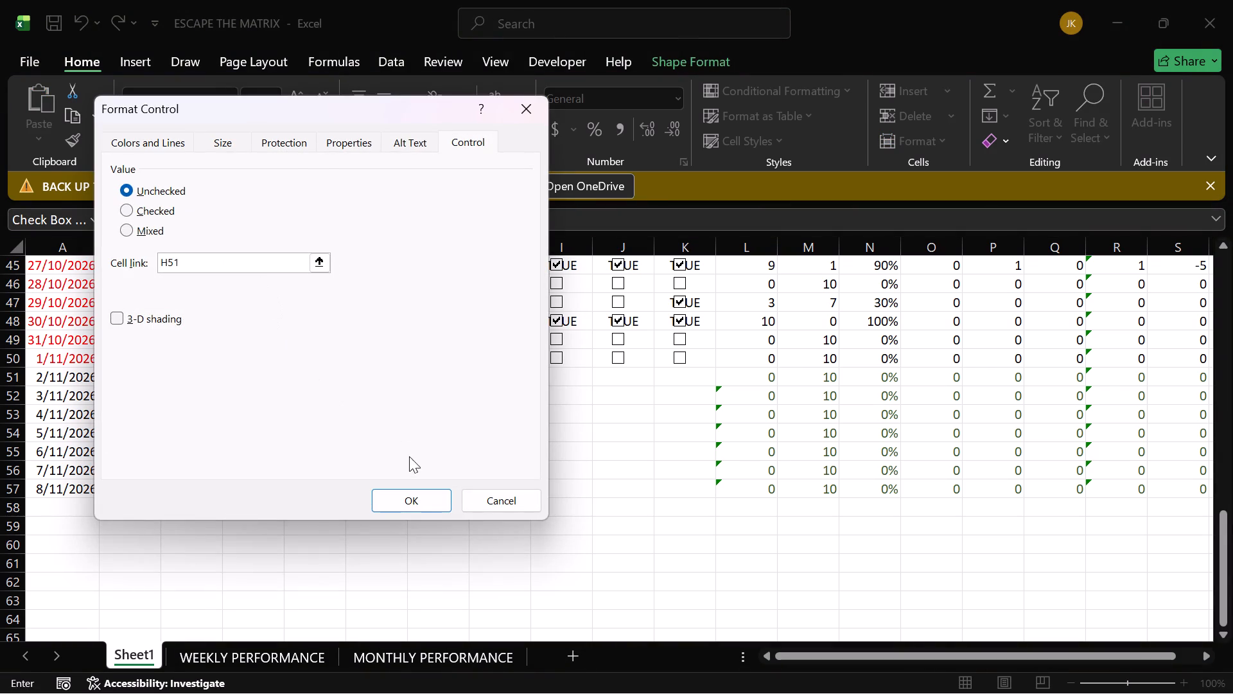
pyautogui.click(408, 493)
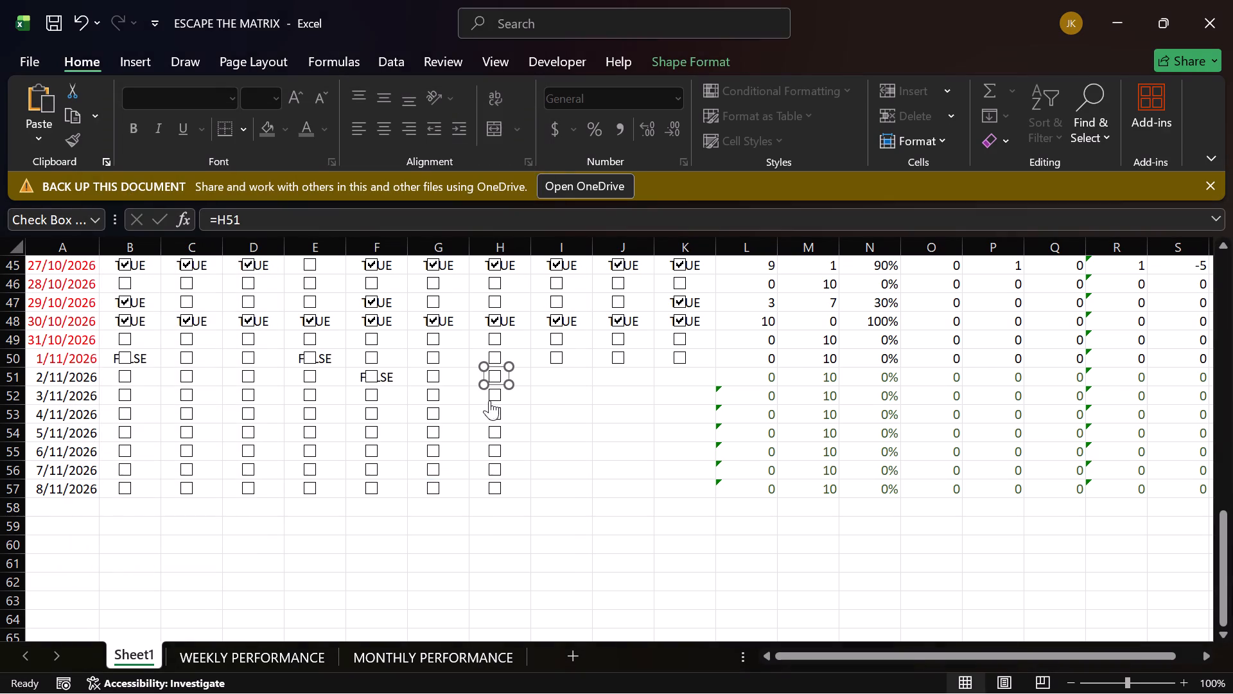
# Link the checkbox in the 3/11/2026 row of column H to cell H52.
pyautogui.rightClick(493, 396)
pyautogui.click(553, 613)
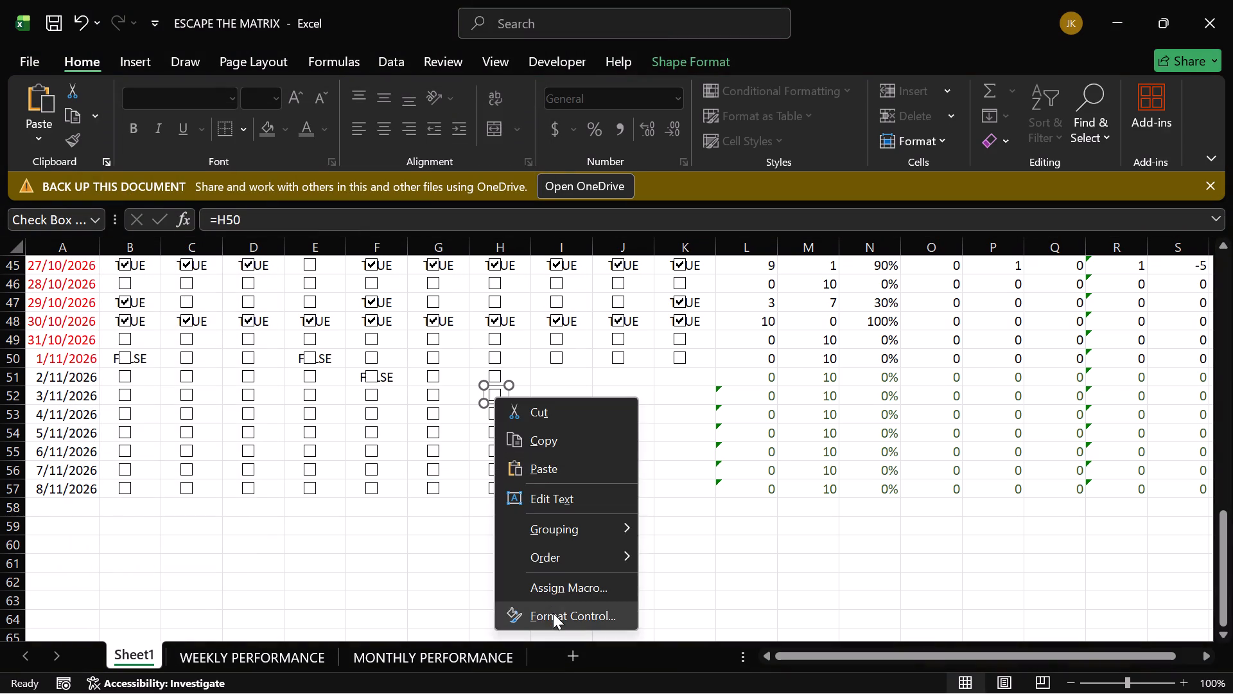
pyautogui.click(265, 262)
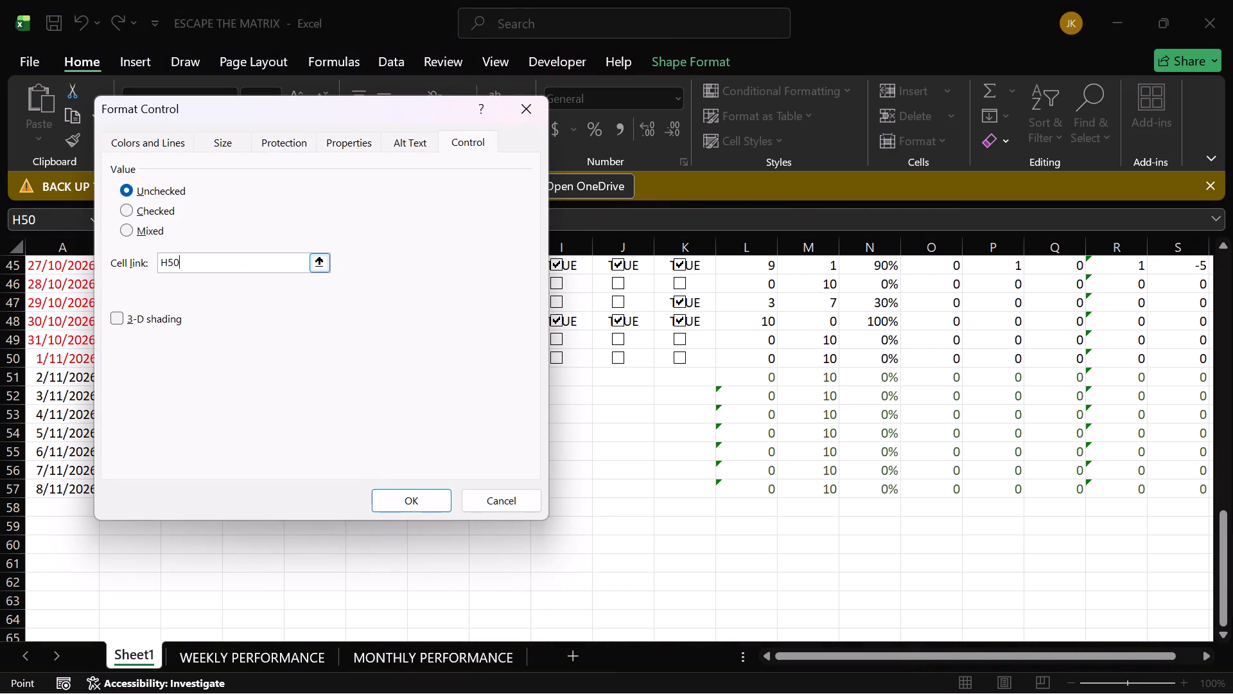
pyautogui.press('BackSpace')
pyautogui.press('2')
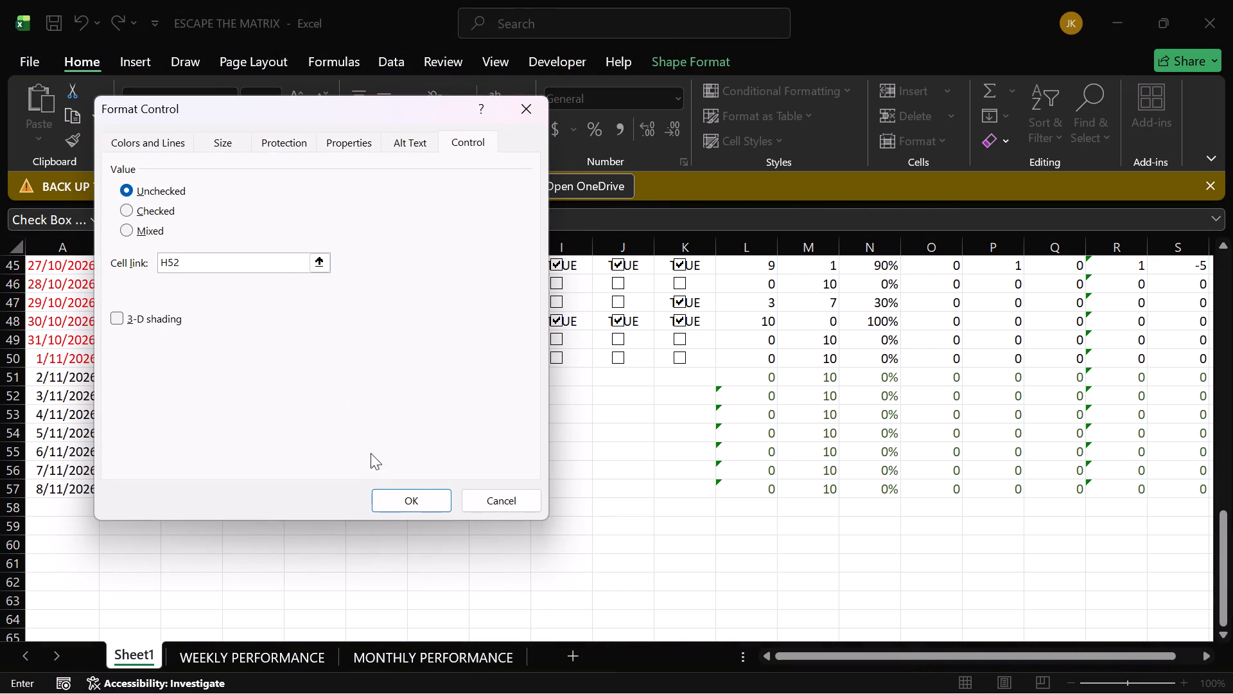
pyautogui.click(418, 494)
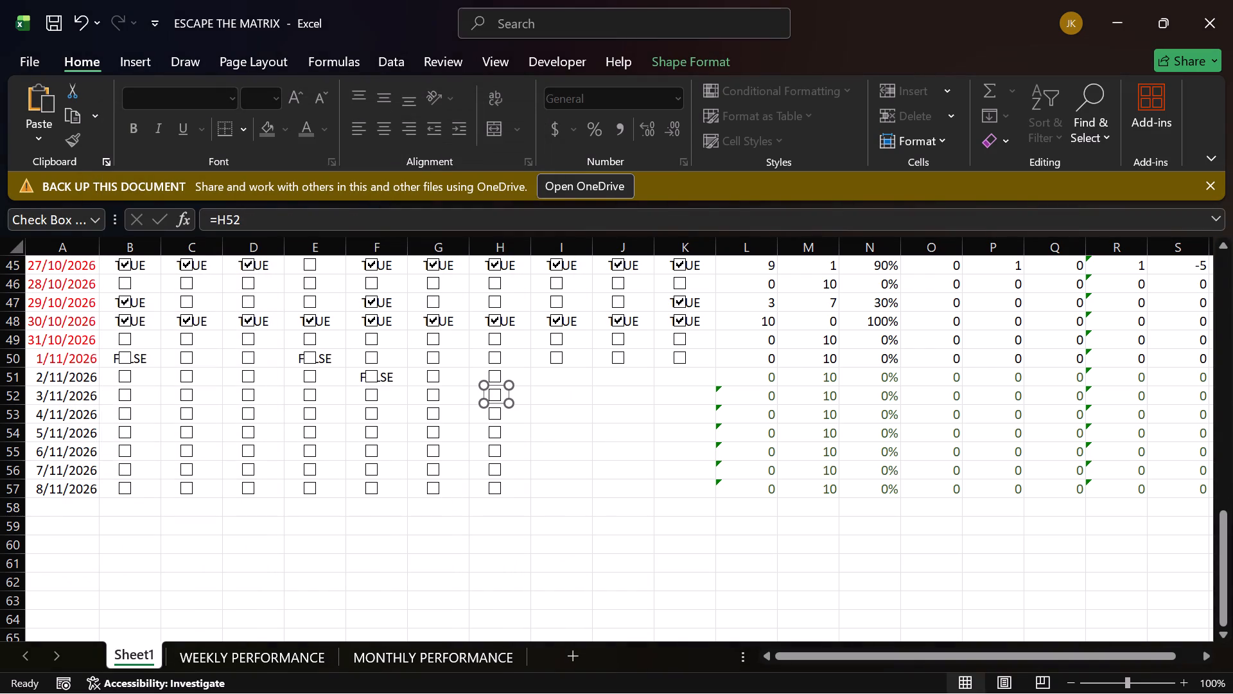
# Link the checkbox in the 4/11/2026 row of column H to cell H53.
pyautogui.rightClick(499, 413)
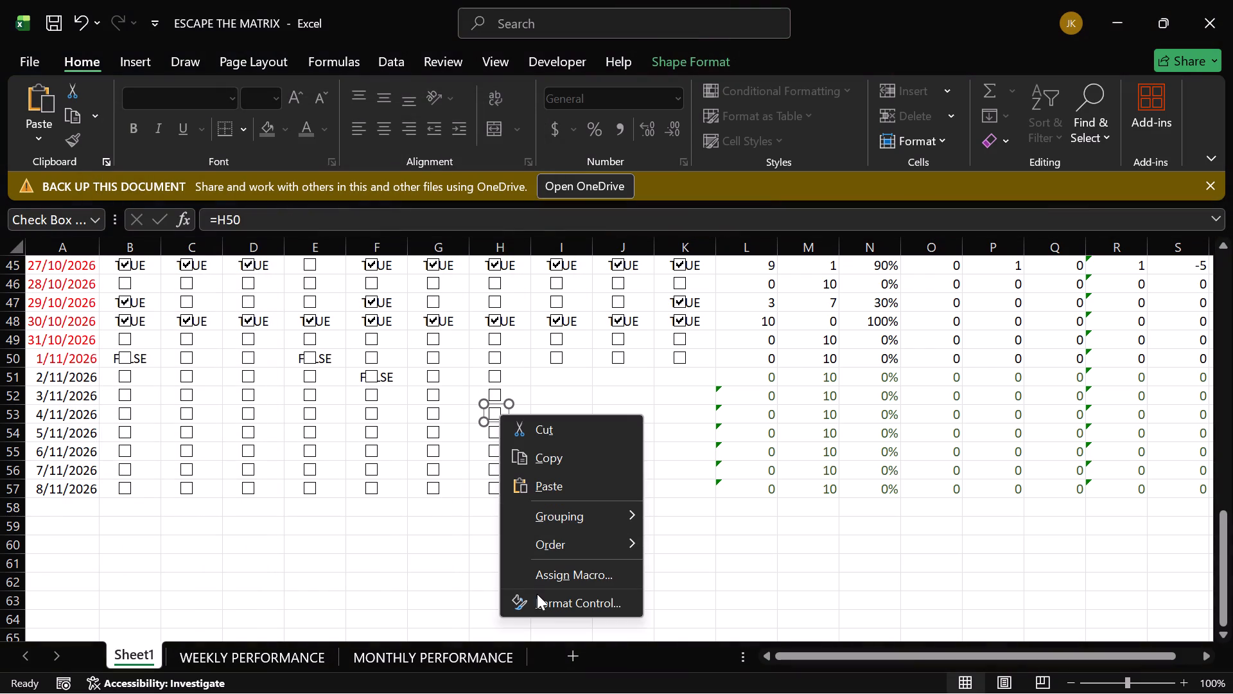
pyautogui.click(539, 596)
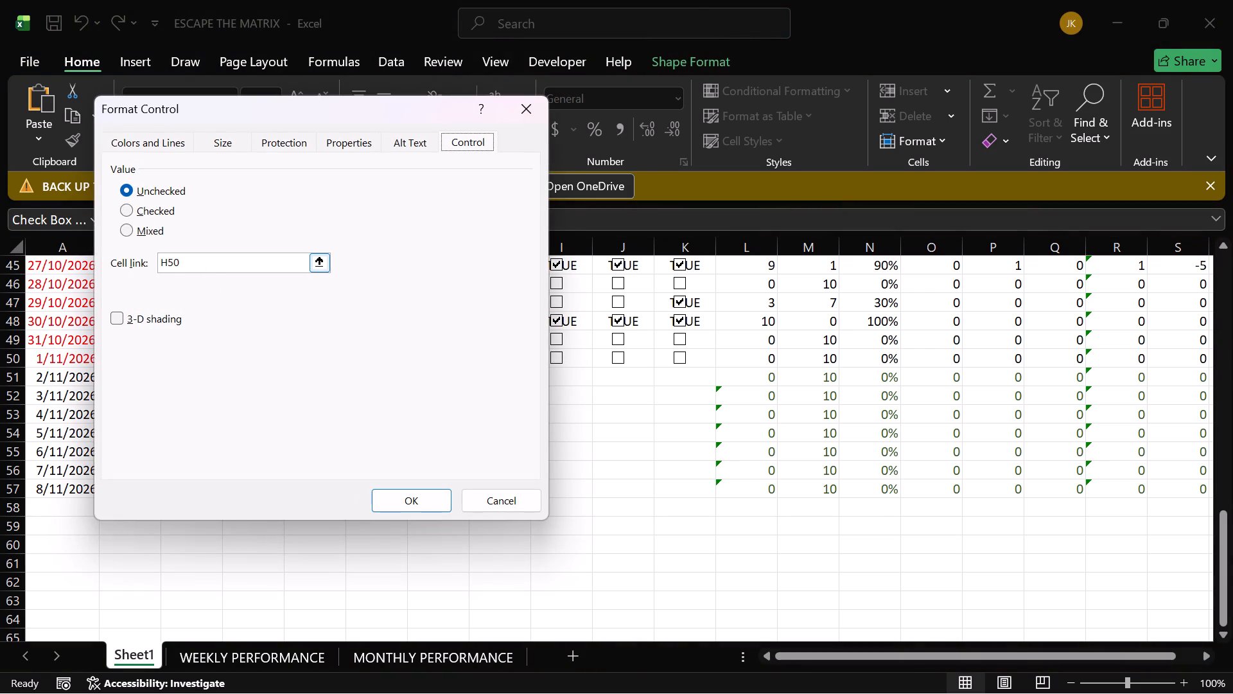
pyautogui.click(211, 255)
pyautogui.press('BackSpace')
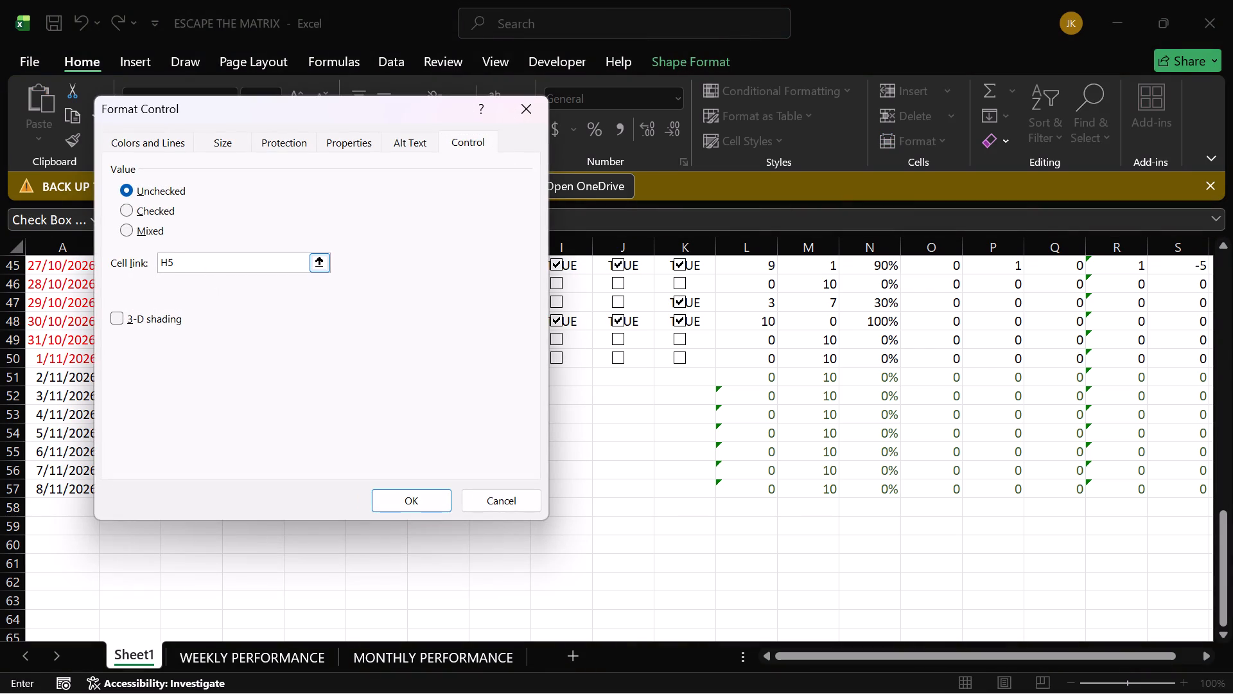
pyautogui.press('3')
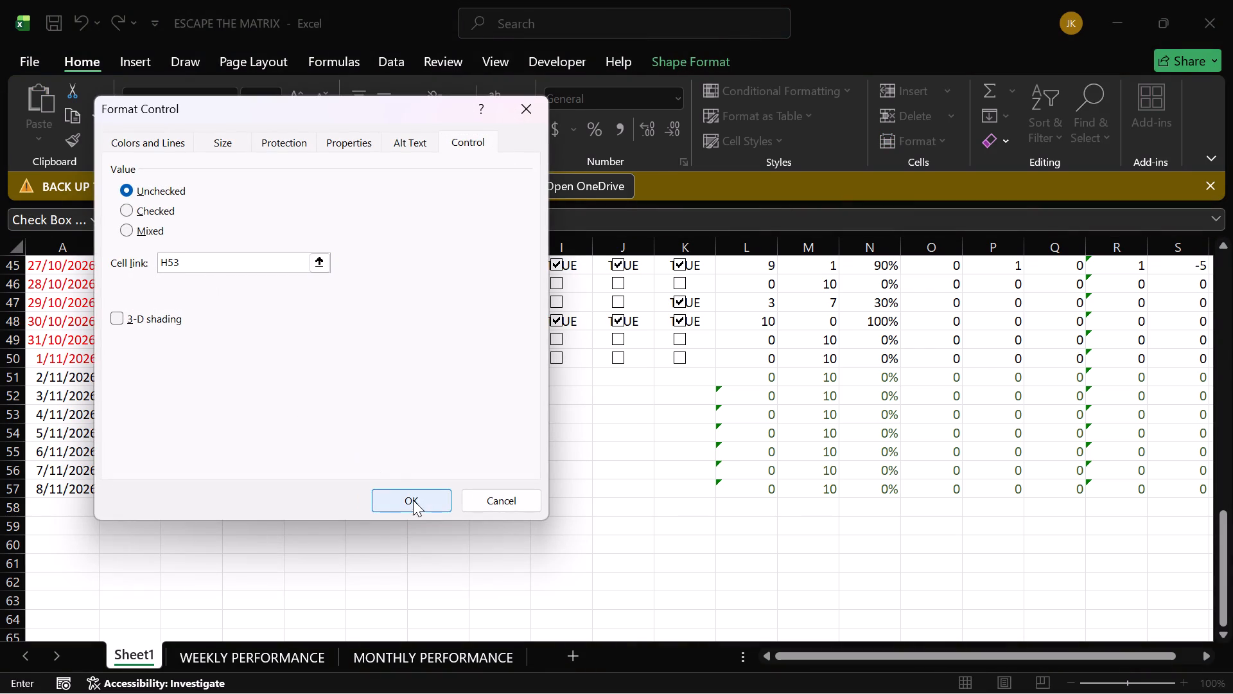
pyautogui.click(413, 500)
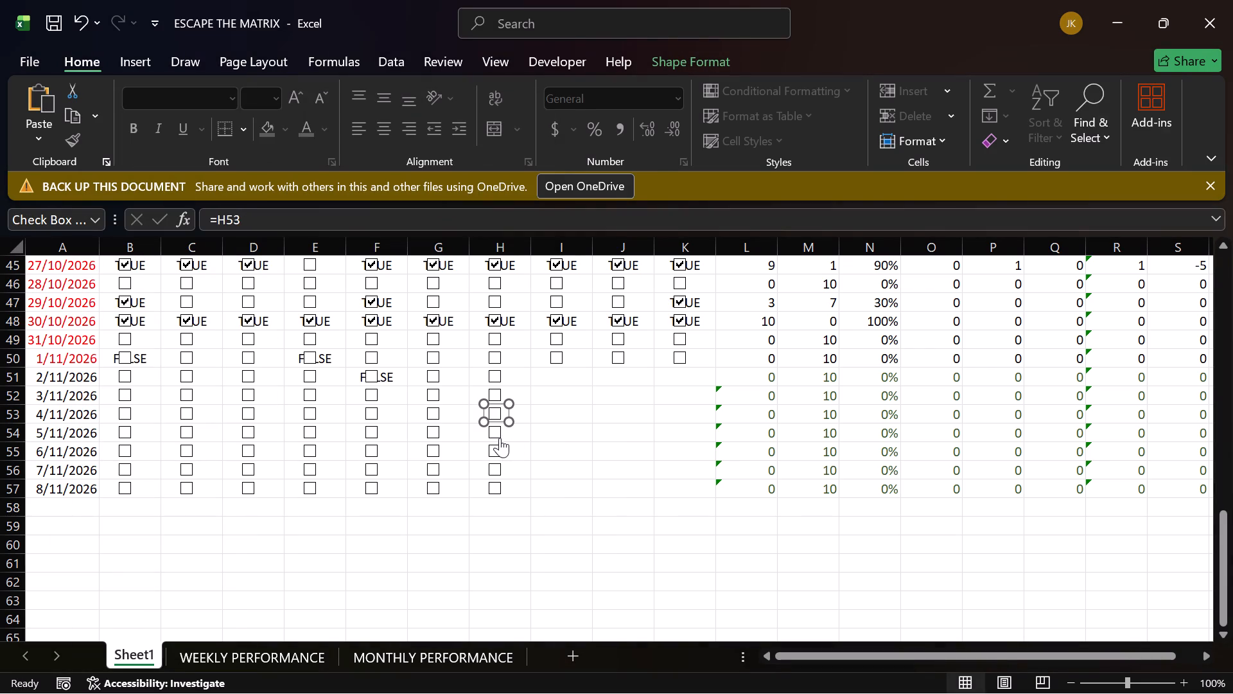
# Link the checkbox in the 5/11/2026 row of column H to cell H54.
pyautogui.rightClick(500, 438)
pyautogui.click(554, 652)
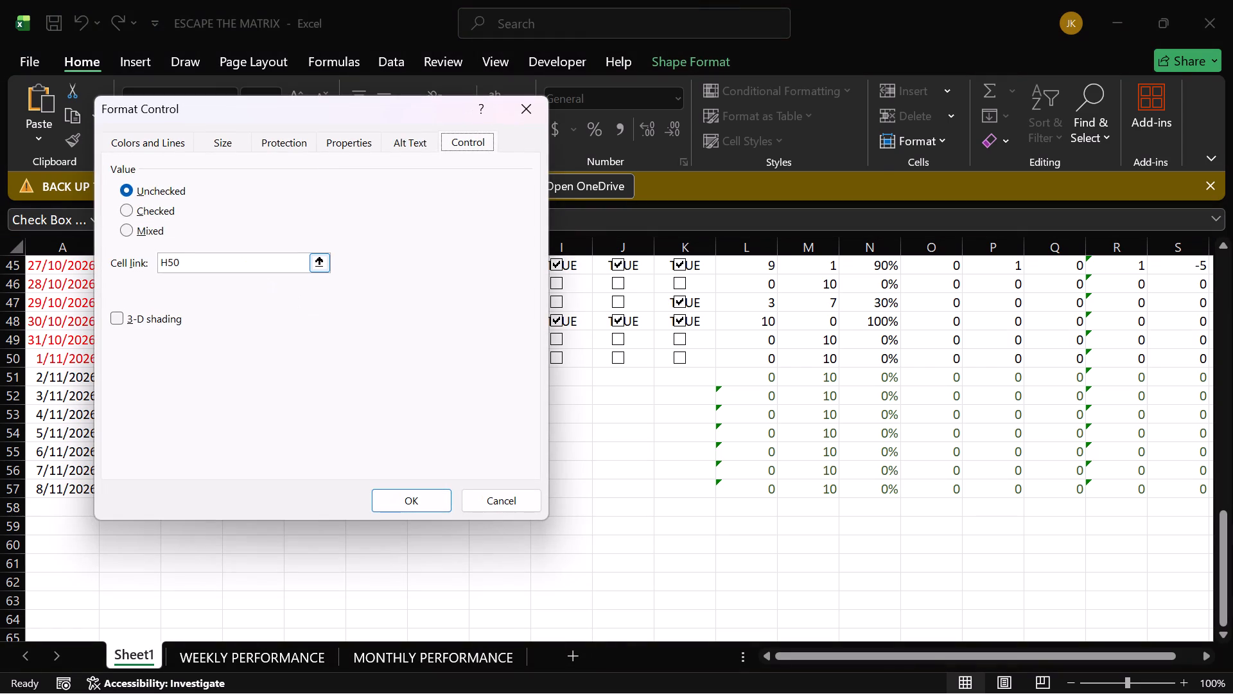
pyautogui.click(253, 266)
pyautogui.press('BackSpace')
pyautogui.press('4')
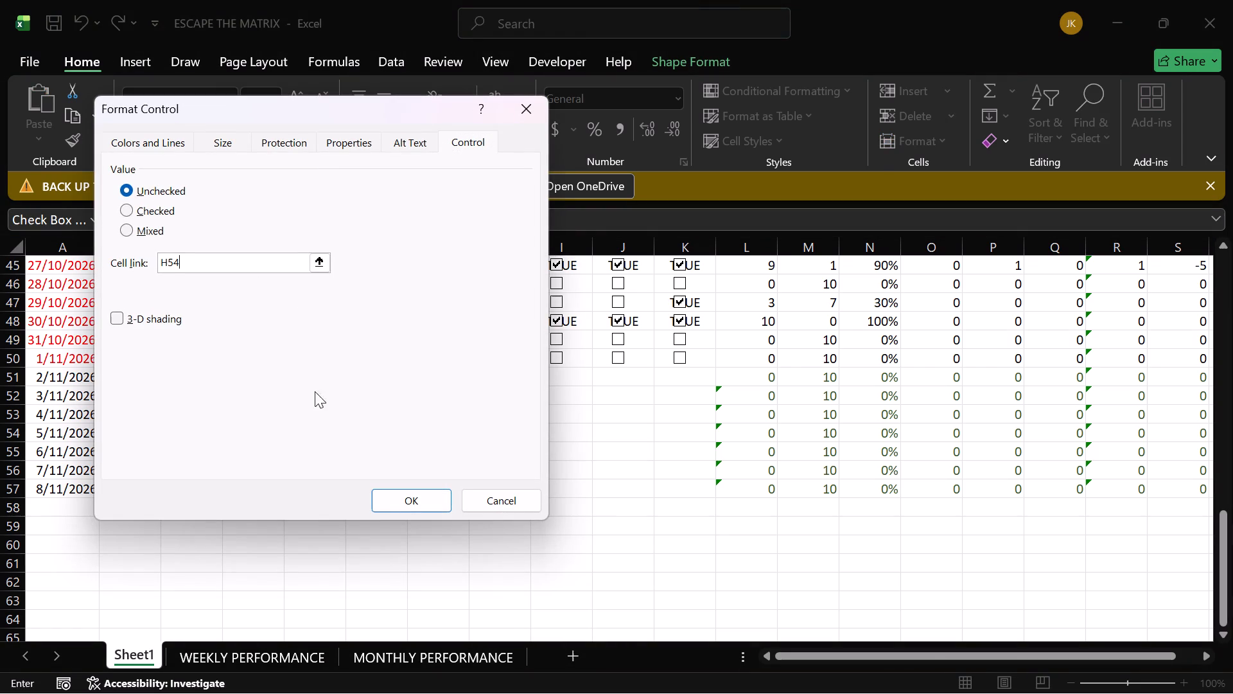
pyautogui.click(402, 501)
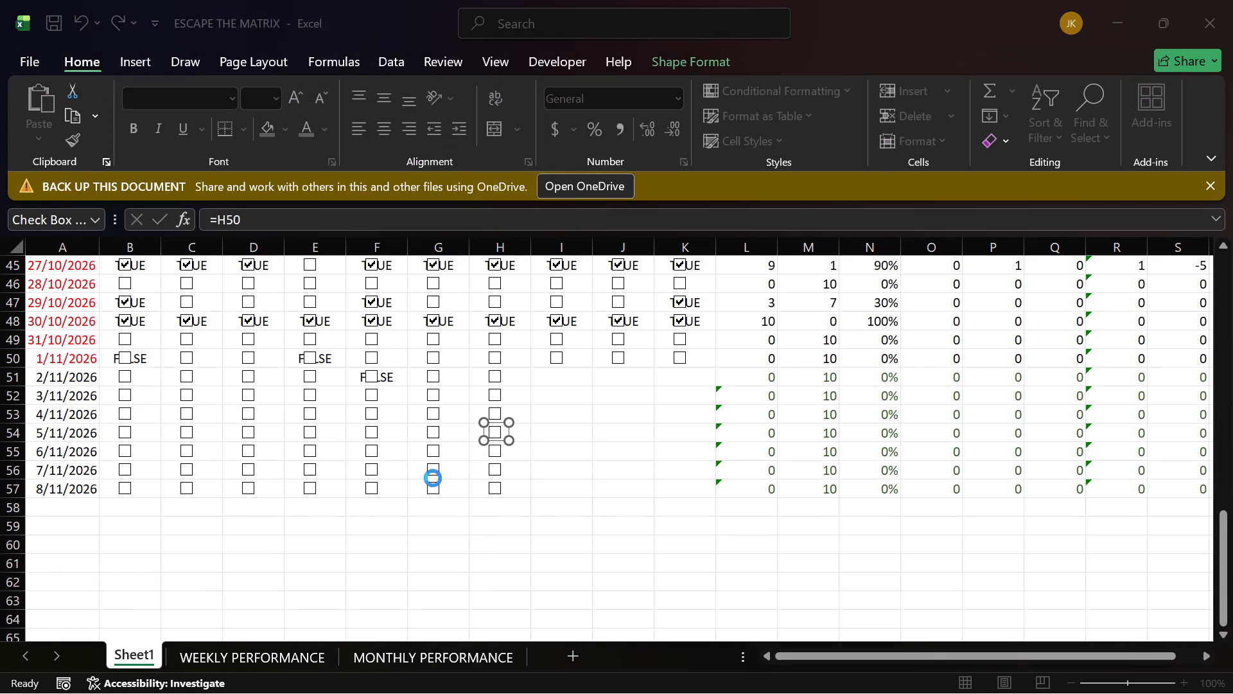
# Link the checkbox in the 6/11/2026 row of column H to cell H55.
pyautogui.rightClick(498, 450)
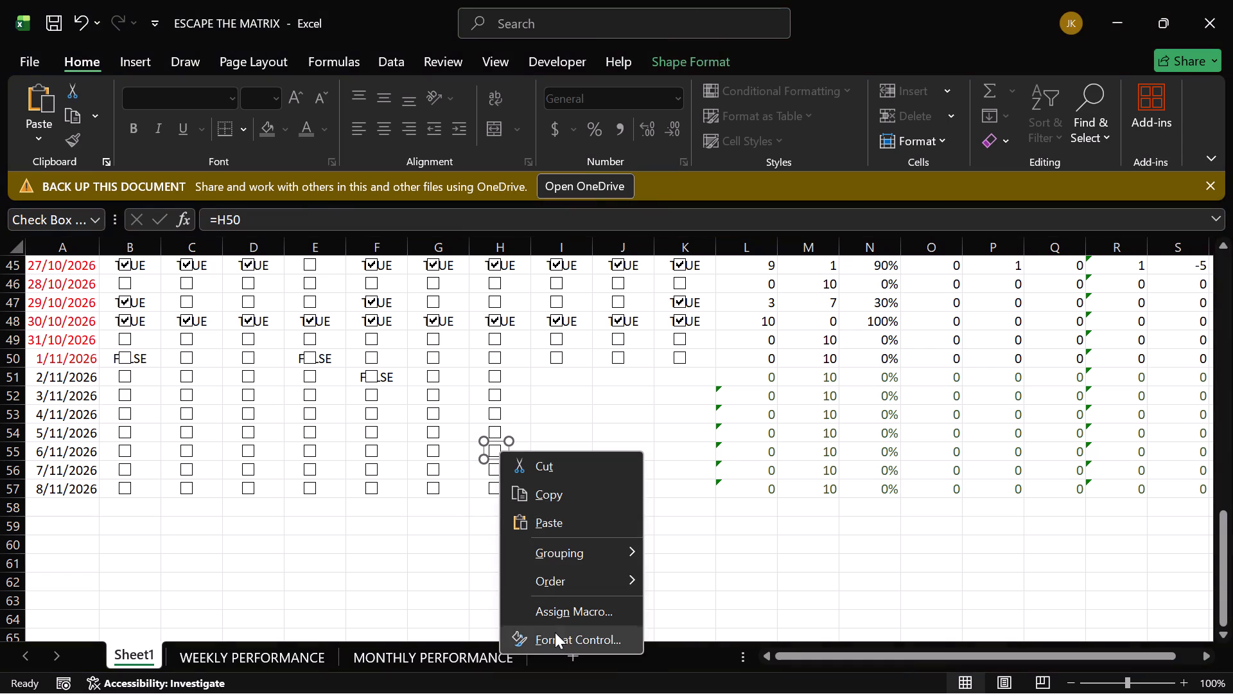
pyautogui.click(557, 637)
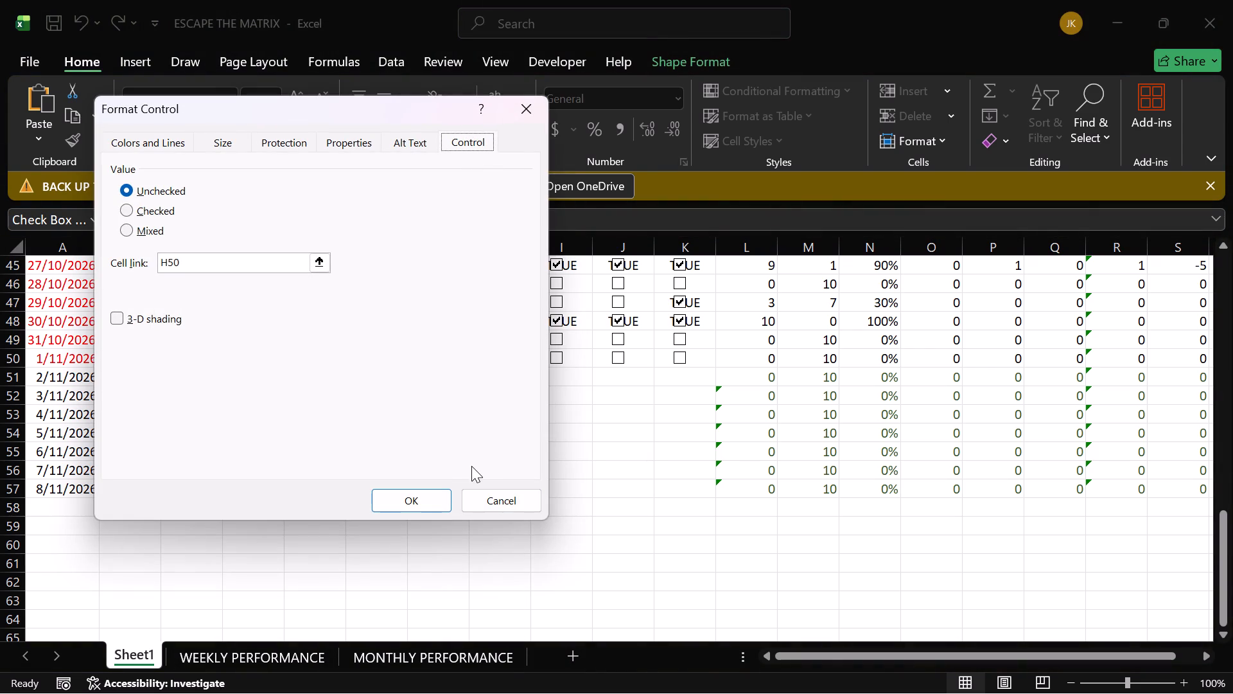
pyautogui.click(259, 266)
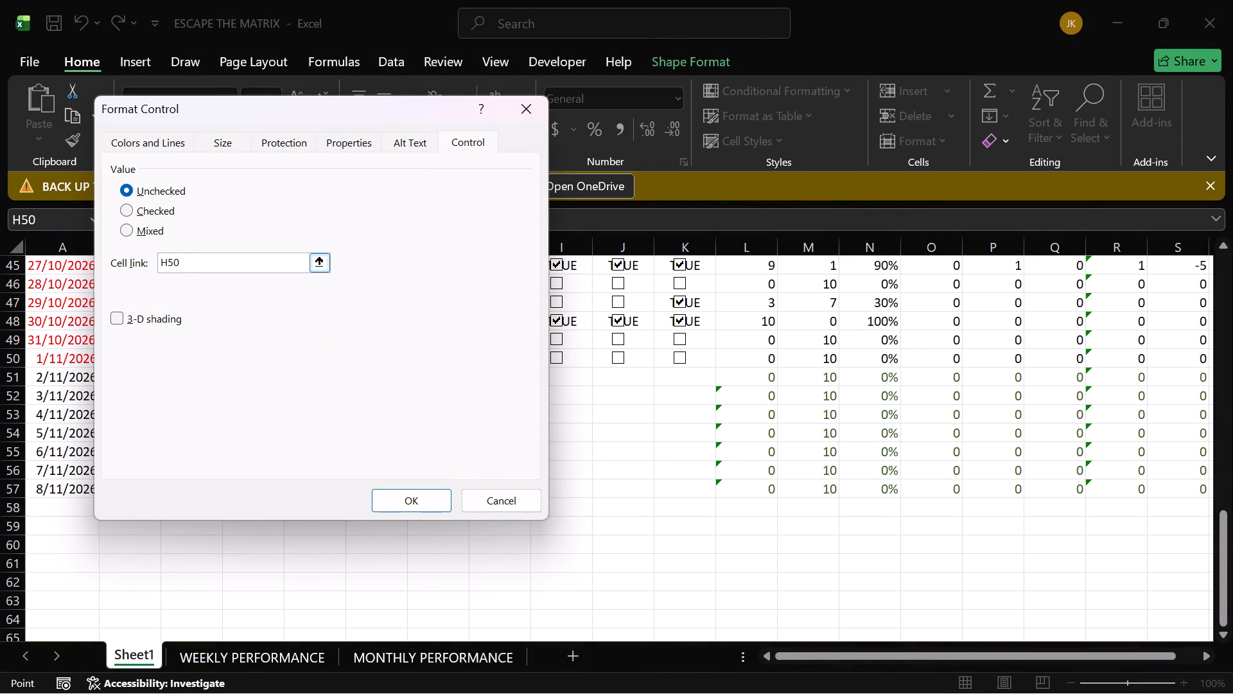
pyautogui.press('BackSpace')
pyautogui.press('BackSpace')
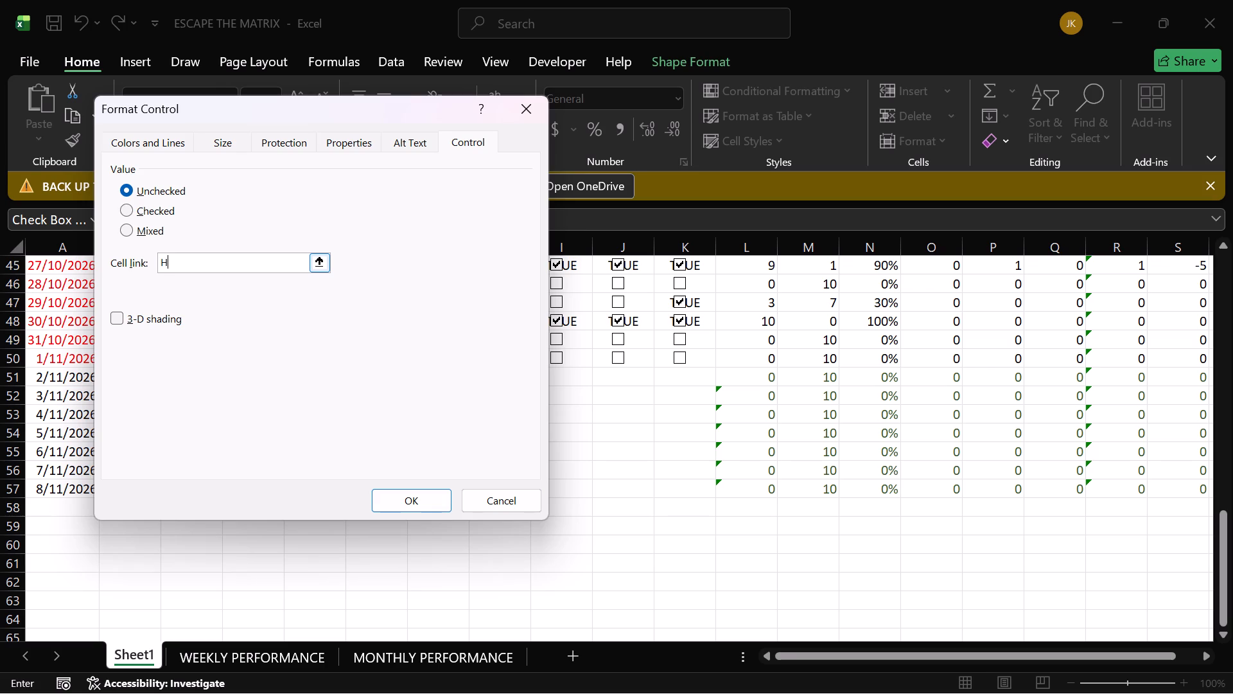
pyautogui.scroll(-1, 261, 264)
pyautogui.write('55')
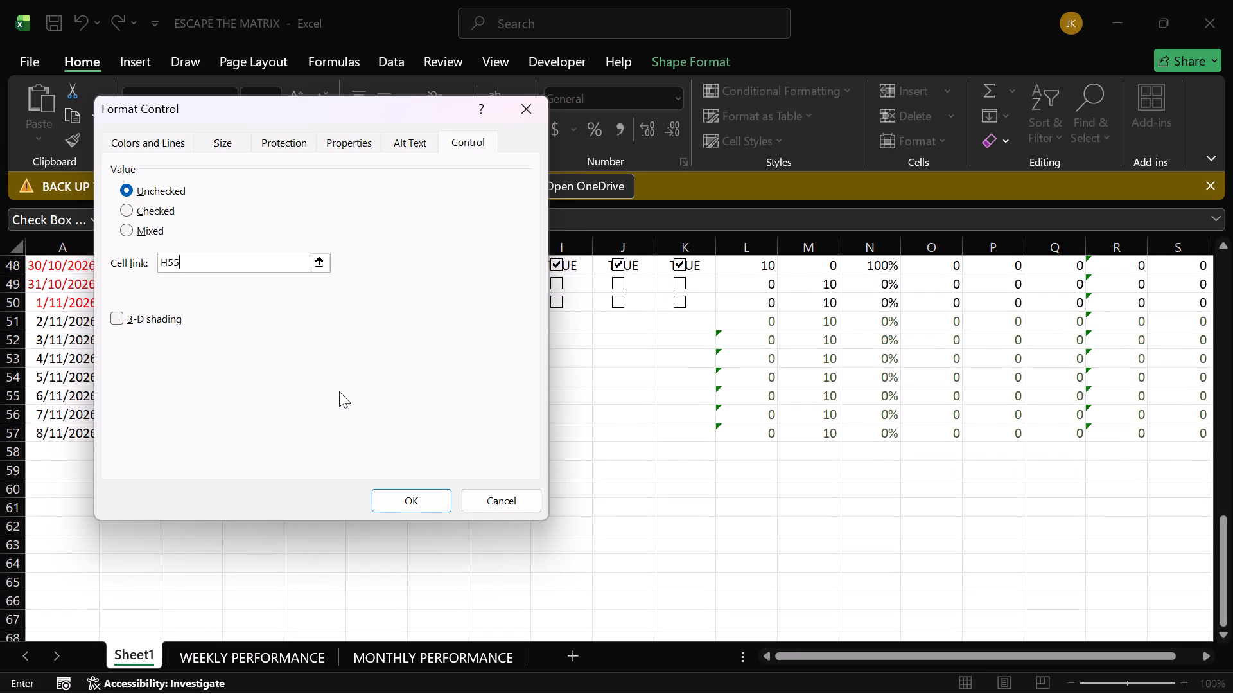
pyautogui.click(397, 499)
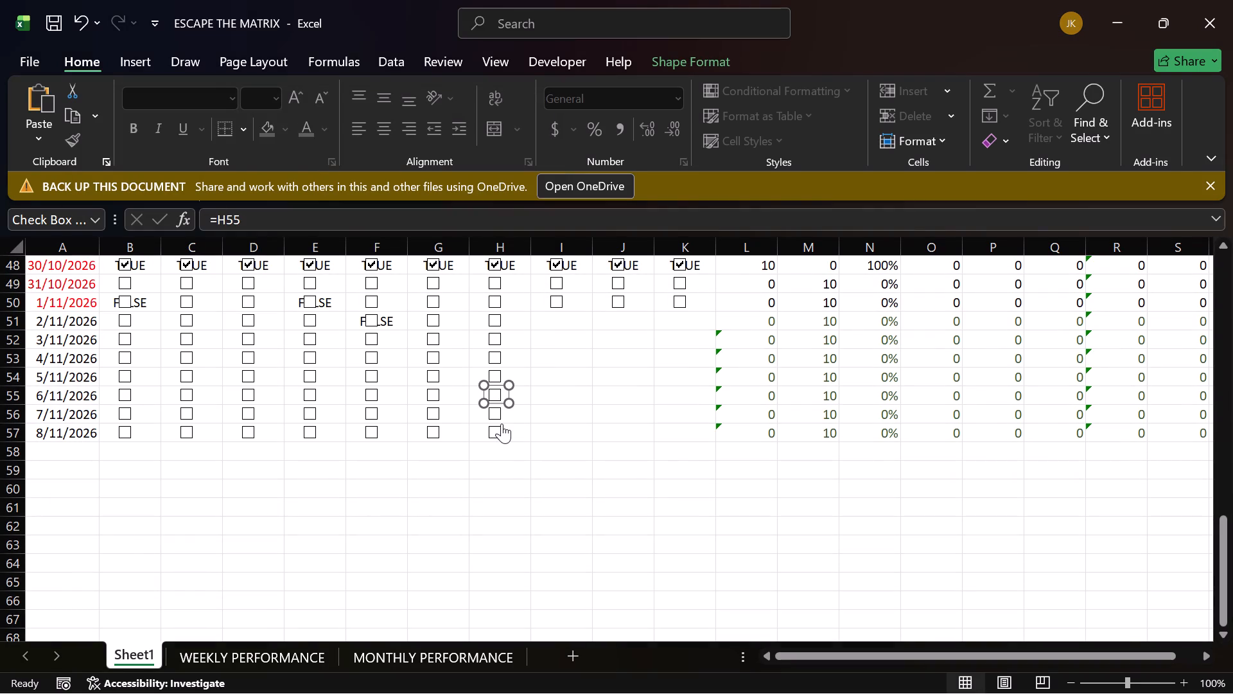
# Link the checkbox in the 7/11/2026 row of column H to cell H56.
pyautogui.rightClick(499, 413)
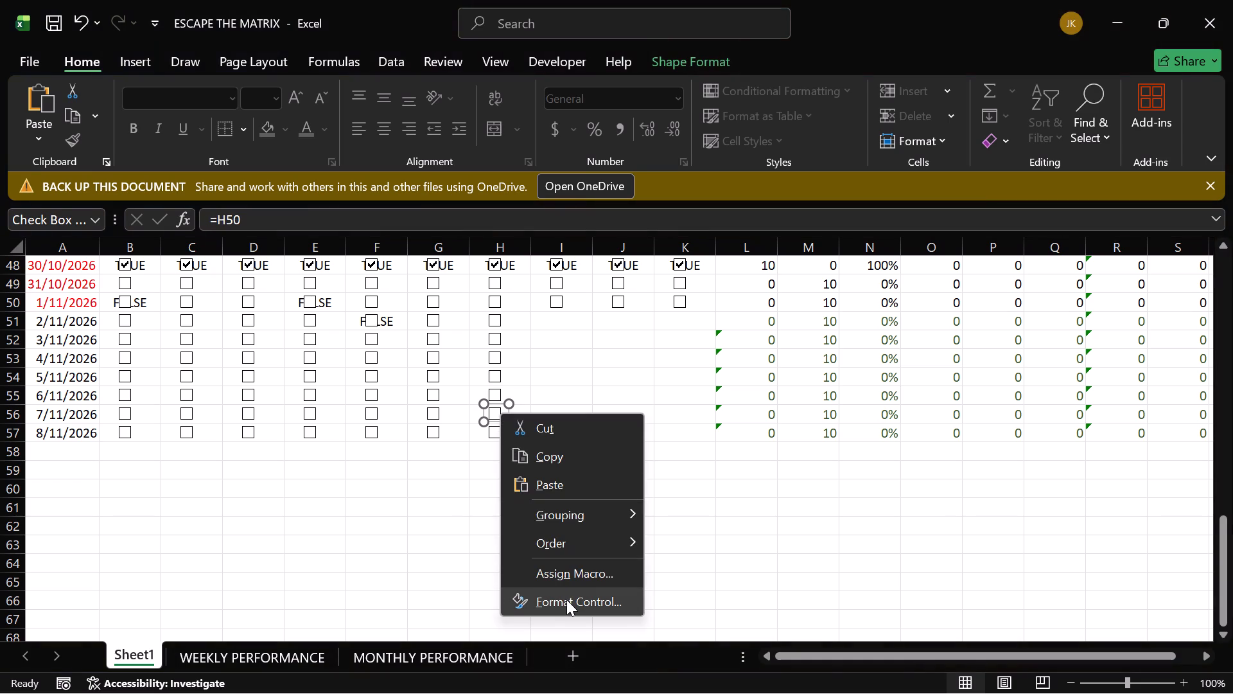
pyautogui.click(567, 600)
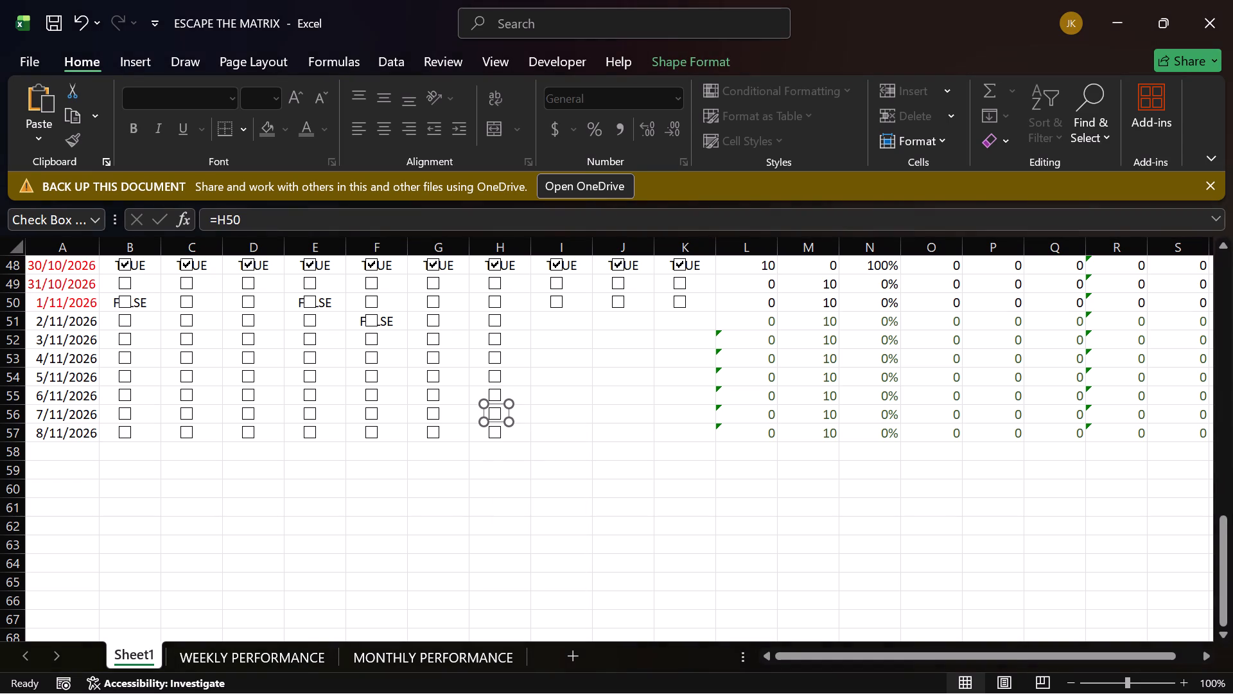
pyautogui.click(205, 265)
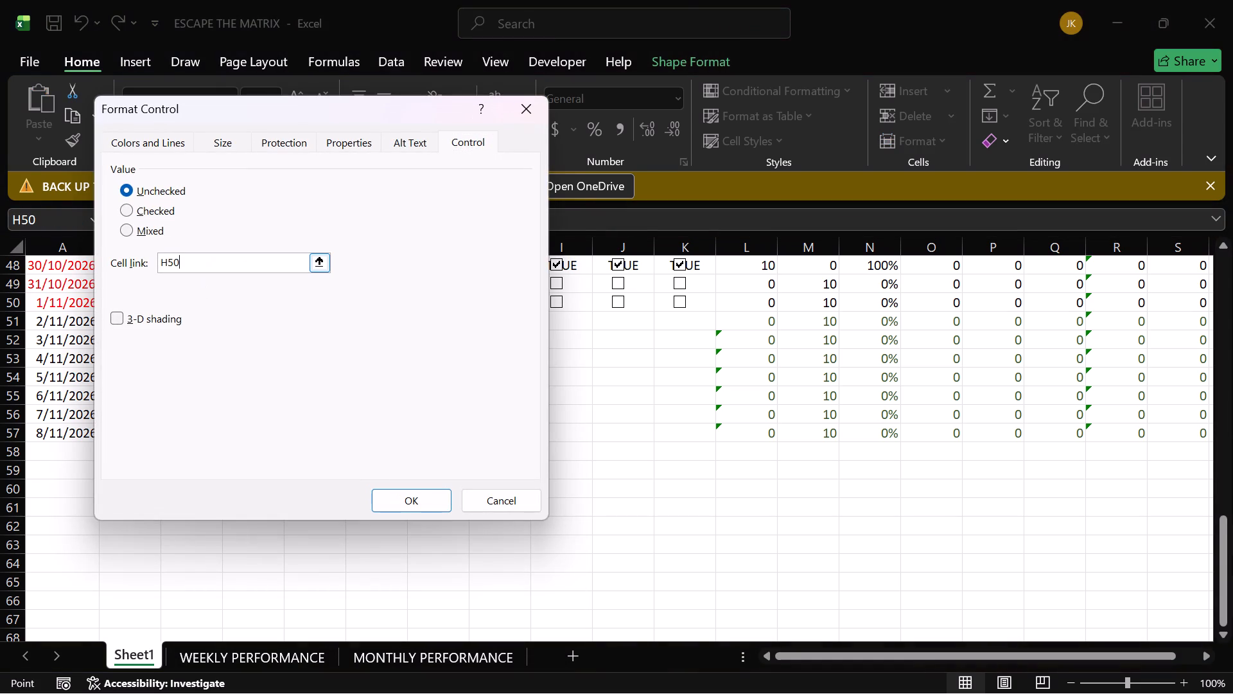
pyautogui.press('BackSpace')
pyautogui.press('6')
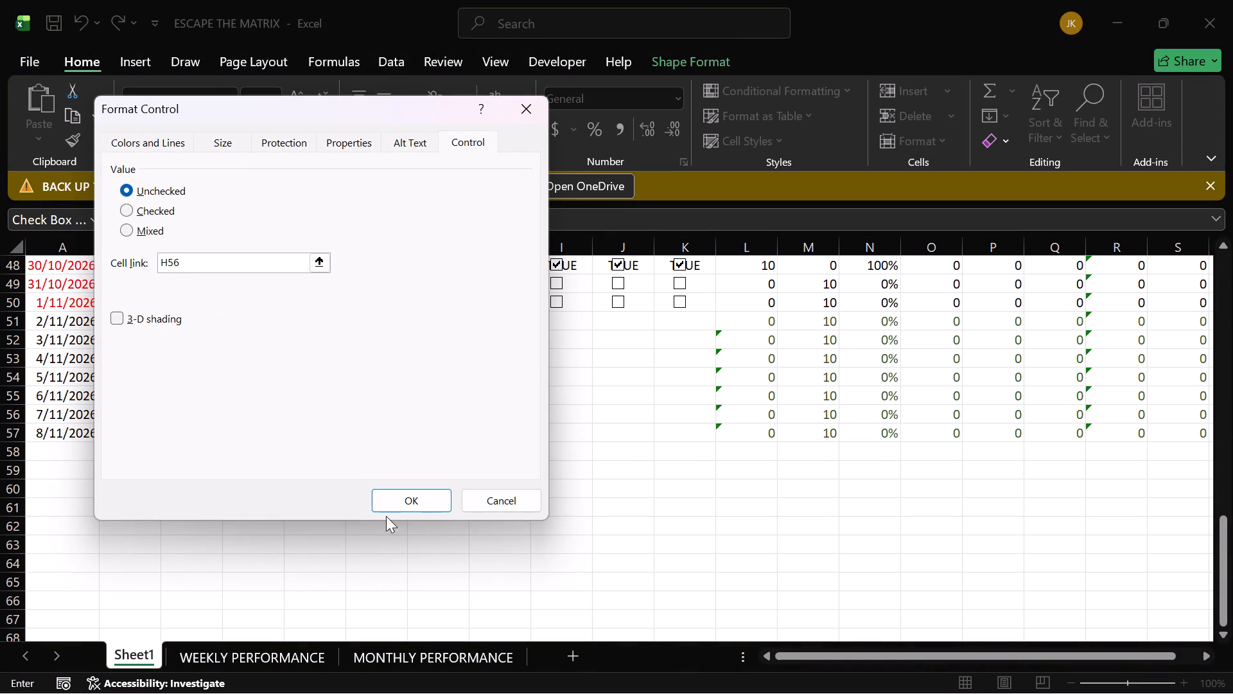
pyautogui.click(394, 504)
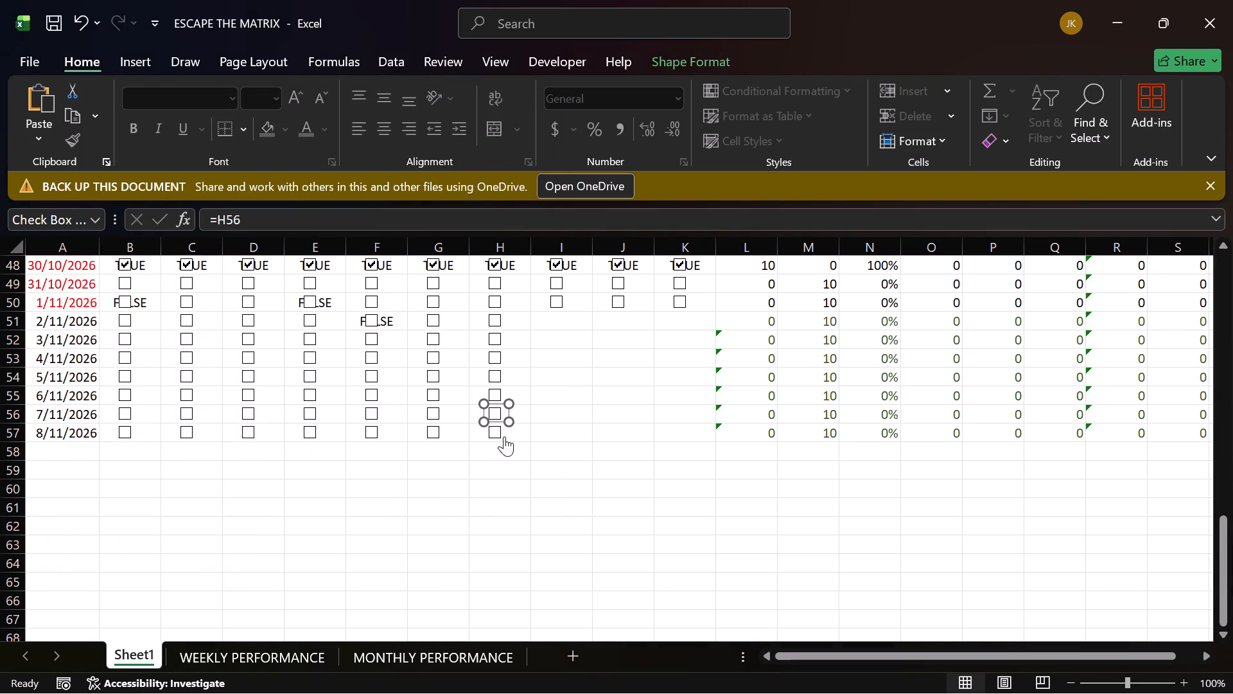
# Link the checkbox in the 8/11/2026 row of column H to cell H57.
pyautogui.rightClick(501, 438)
pyautogui.click(575, 658)
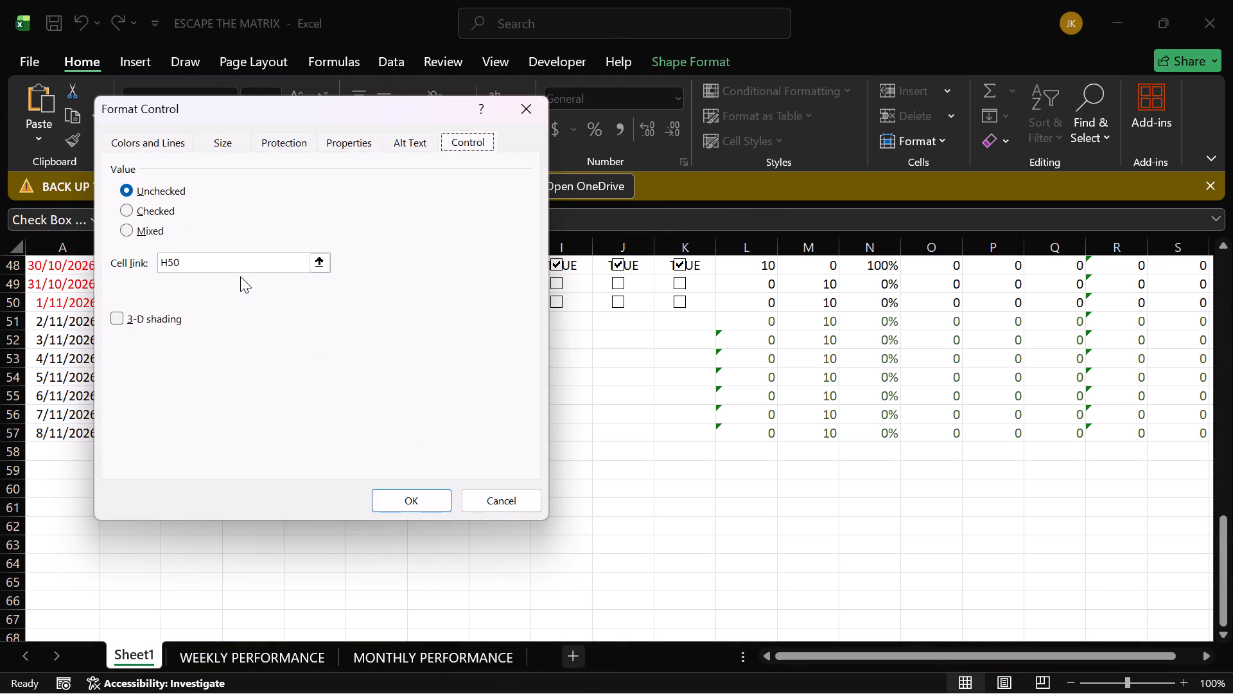
pyautogui.click(242, 264)
pyautogui.press('BackSpace')
pyautogui.press('7')
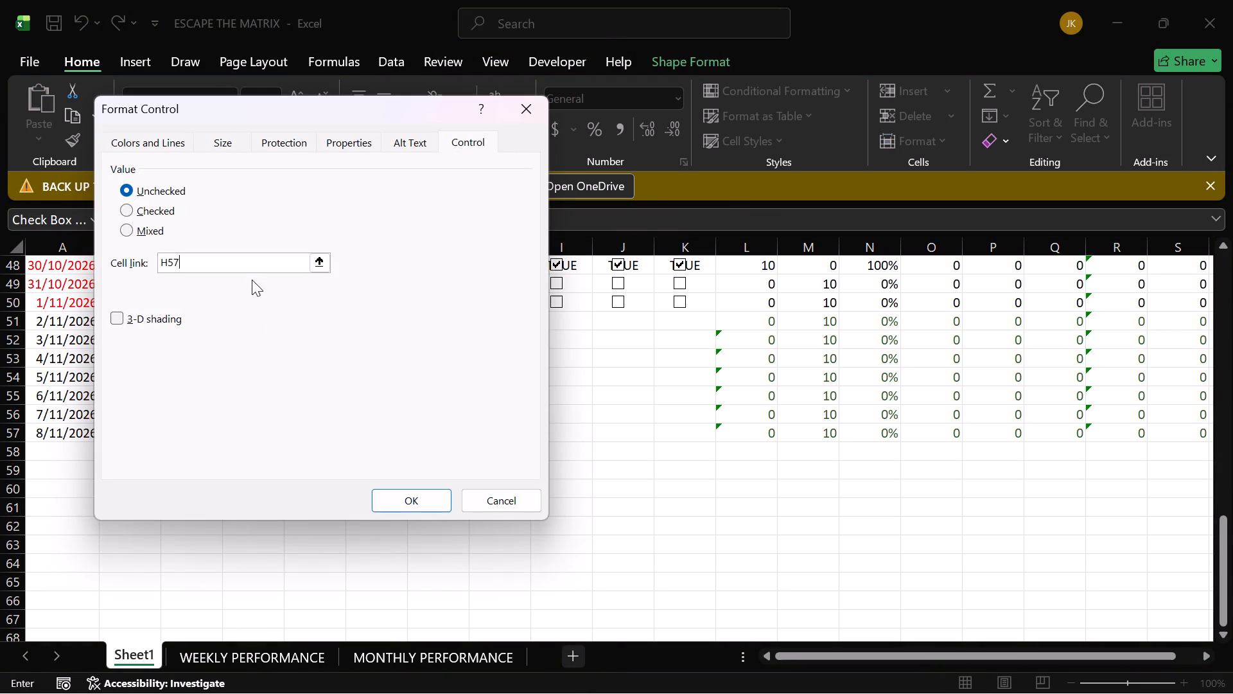
pyautogui.click(414, 496)
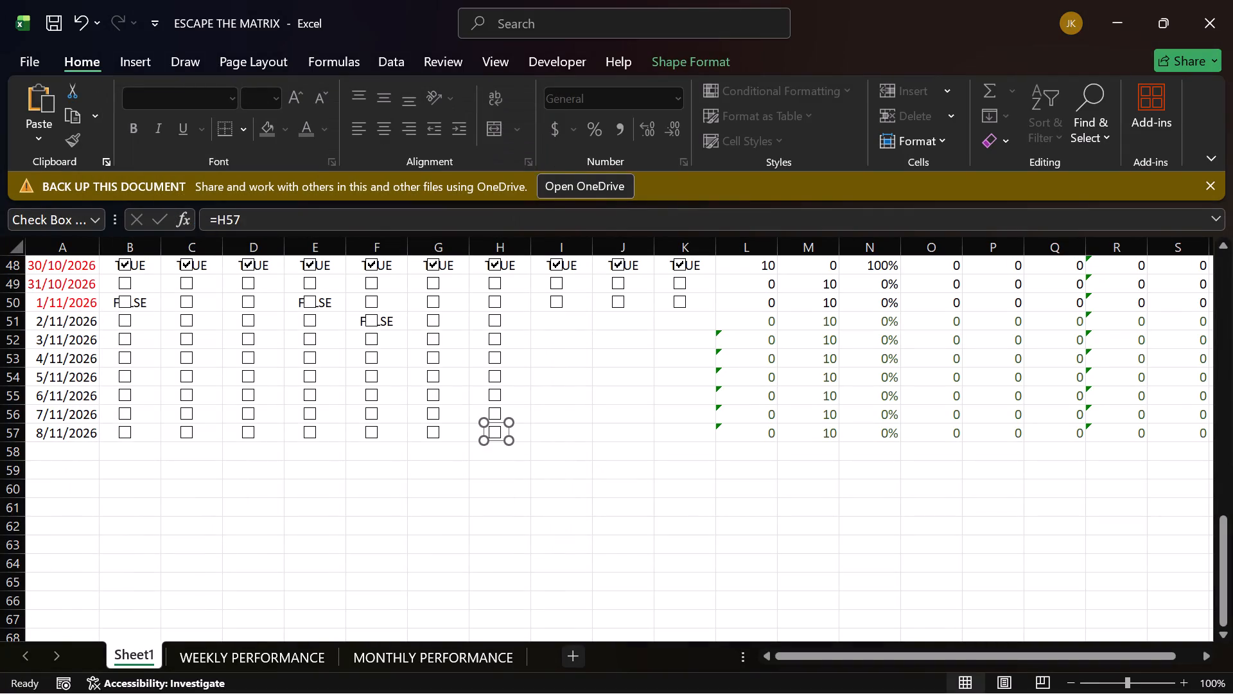
# Check the cell link of each column H checkbox, going from row 57 up to row 51.
pyautogui.rightClick(501, 435)
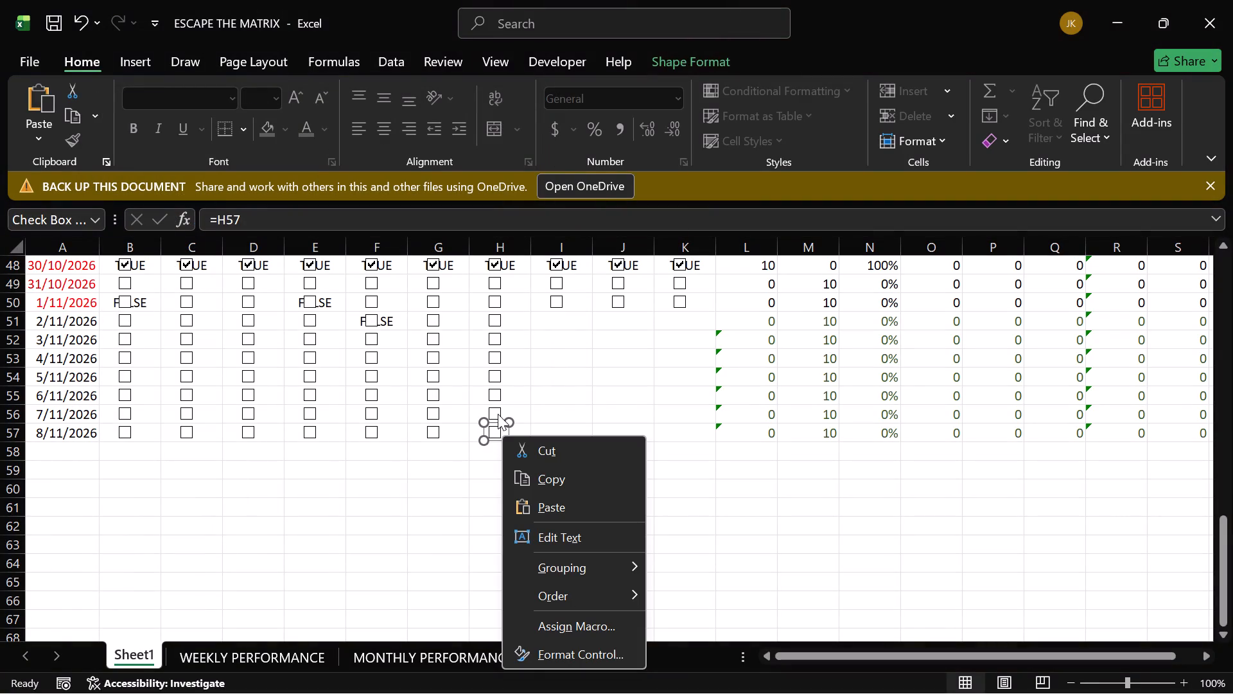
pyautogui.rightClick(496, 411)
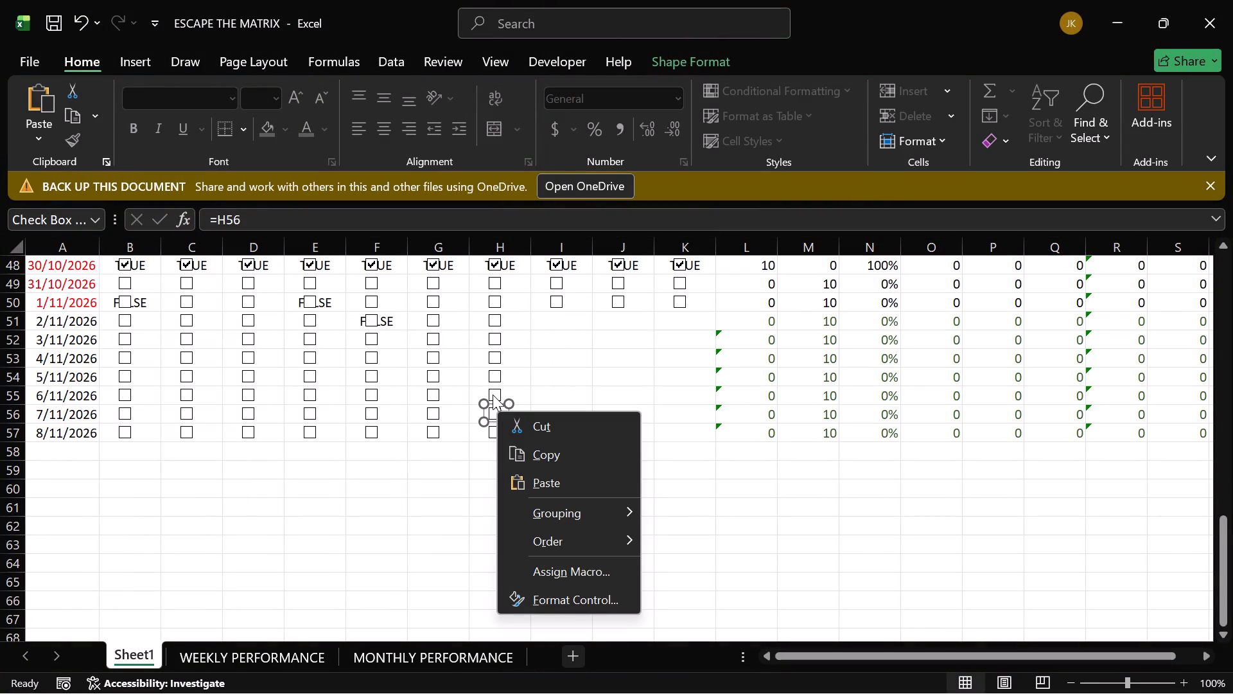
pyautogui.rightClick(492, 391)
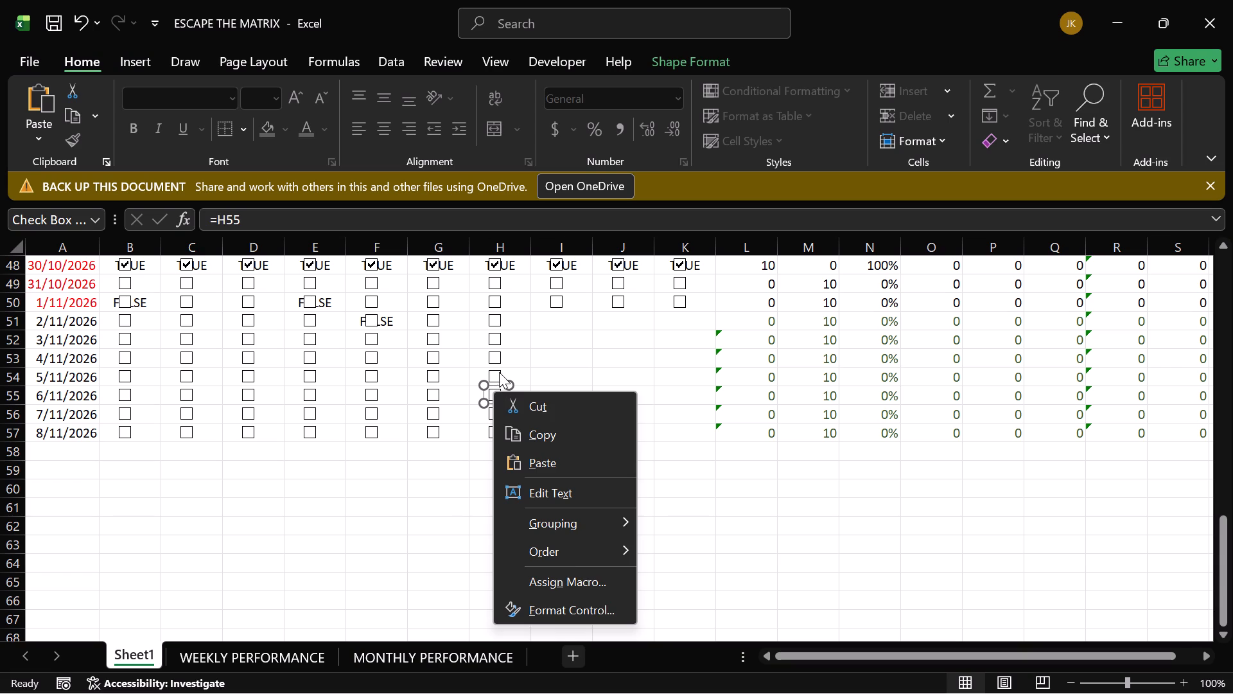
pyautogui.rightClick(499, 372)
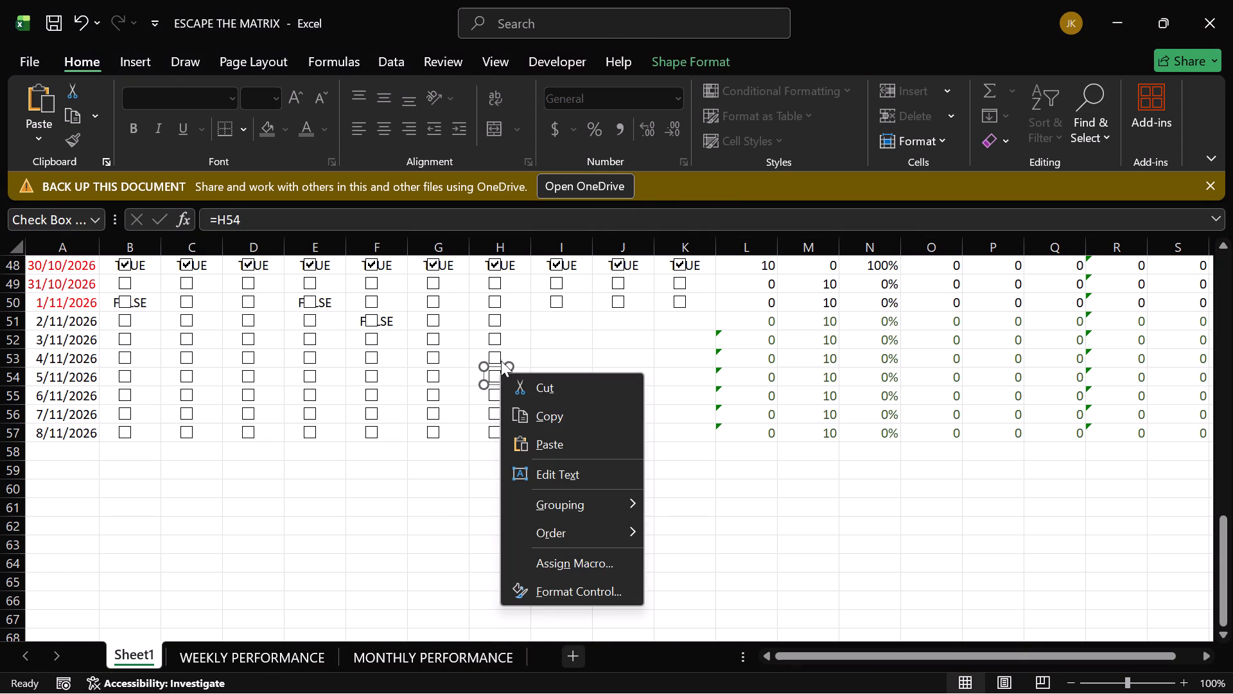
pyautogui.rightClick(498, 353)
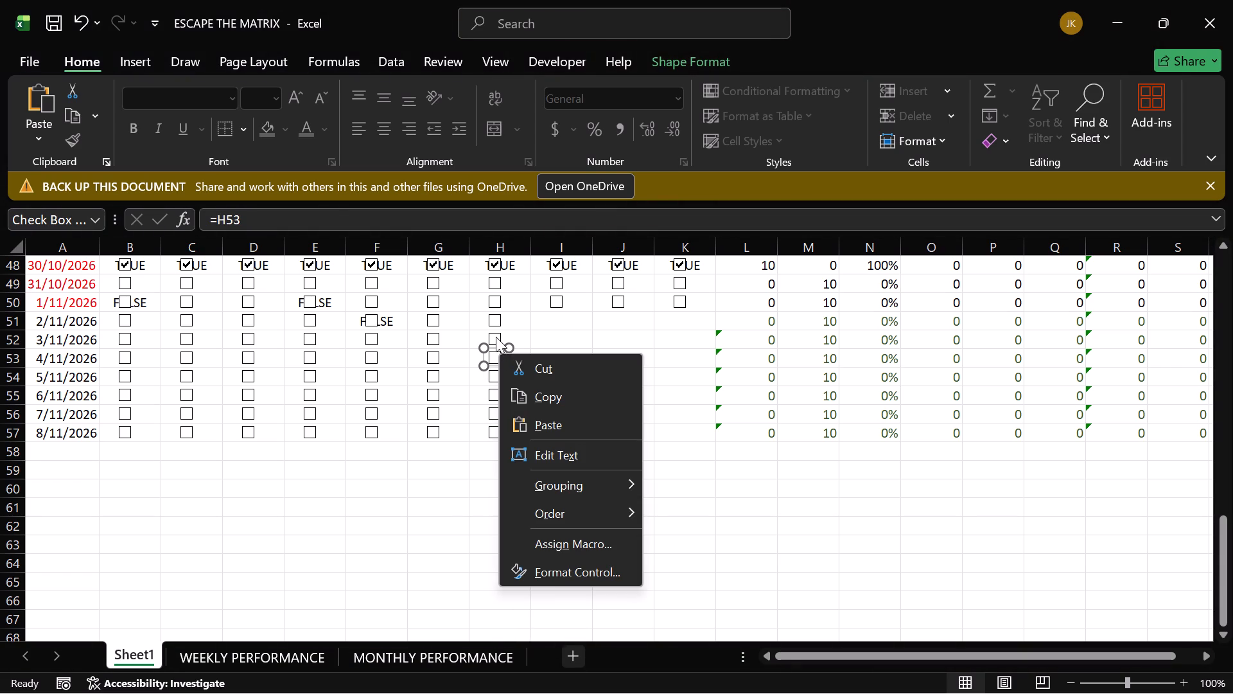
pyautogui.rightClick(496, 334)
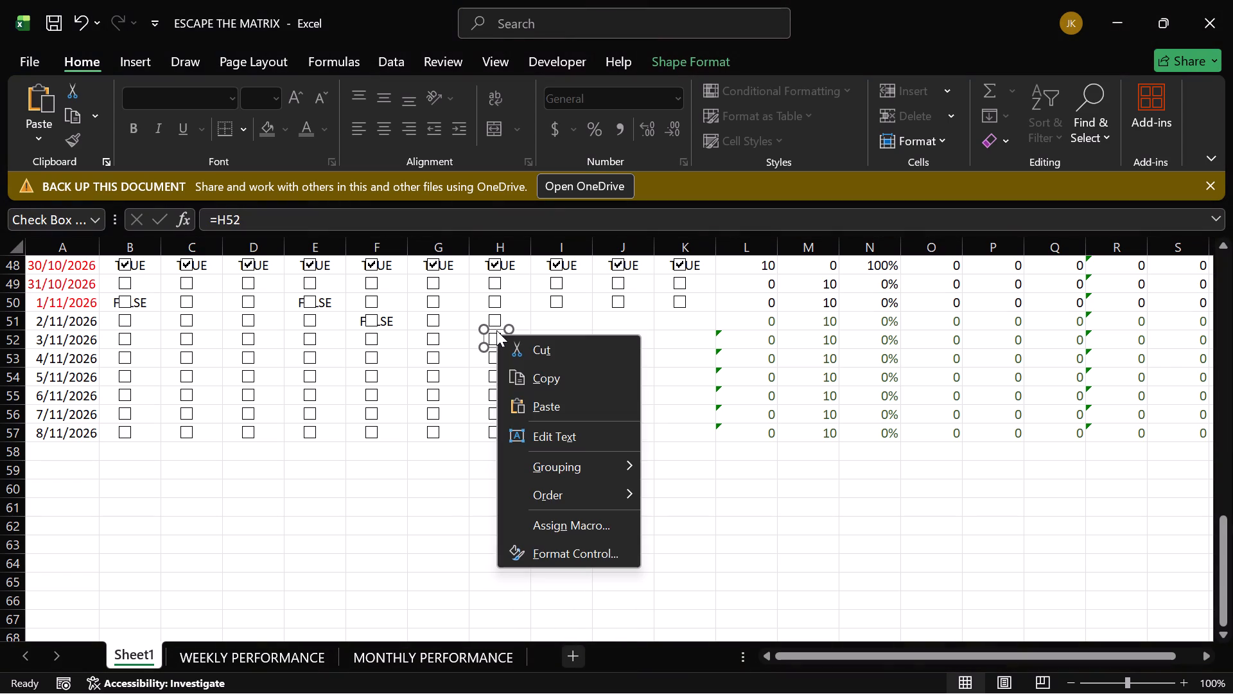
pyautogui.rightClick(494, 314)
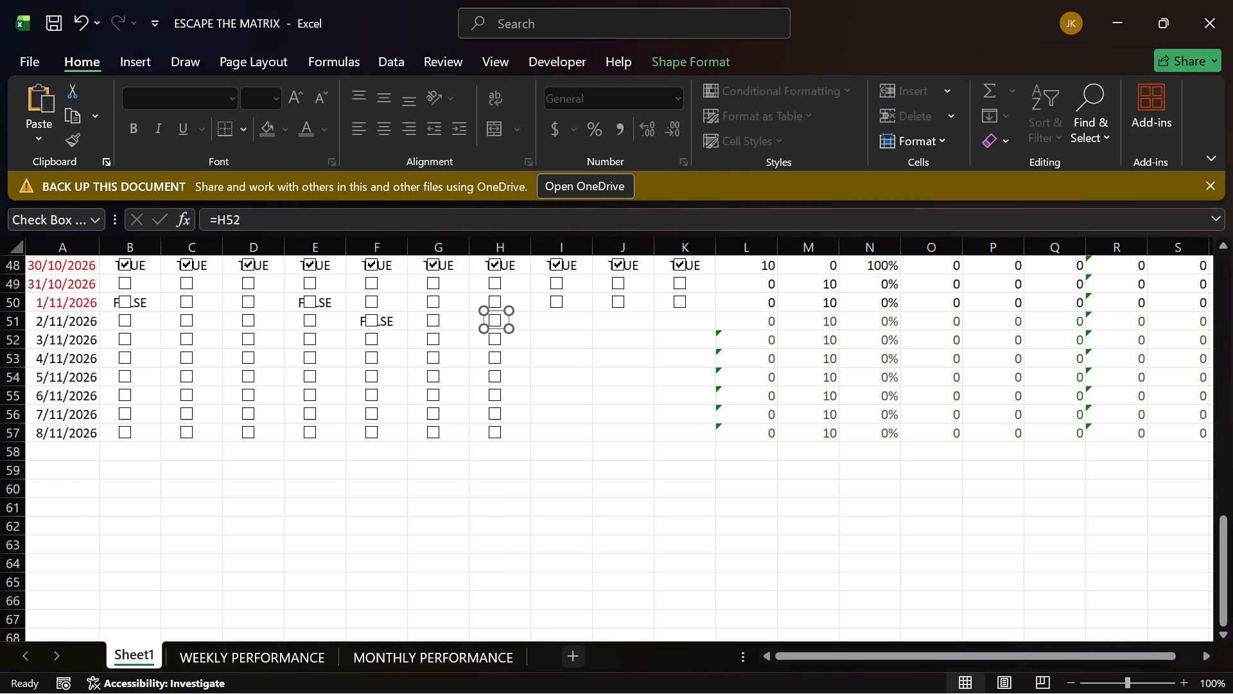
# Copy the checkbox in I50 and paste it into cells I51 through I54.
pyautogui.rightClick(553, 301)
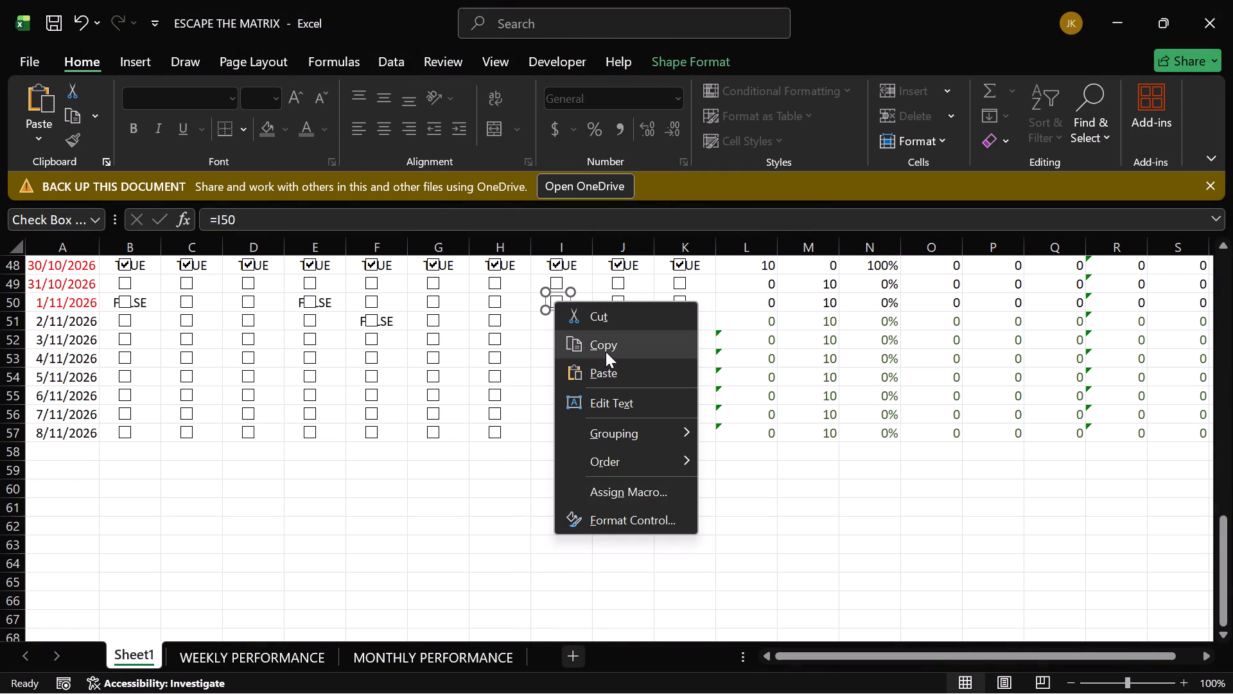
pyautogui.click(606, 351)
pyautogui.click(560, 326)
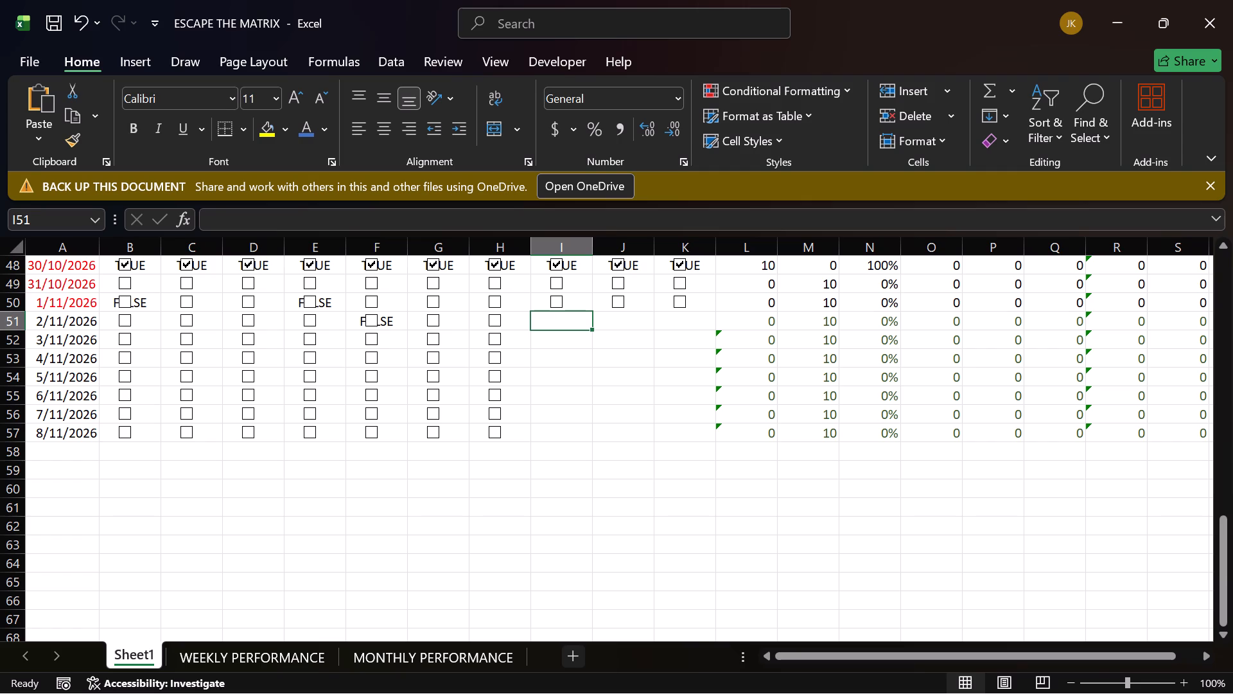
pyautogui.hotkey('ctrl', 'v')
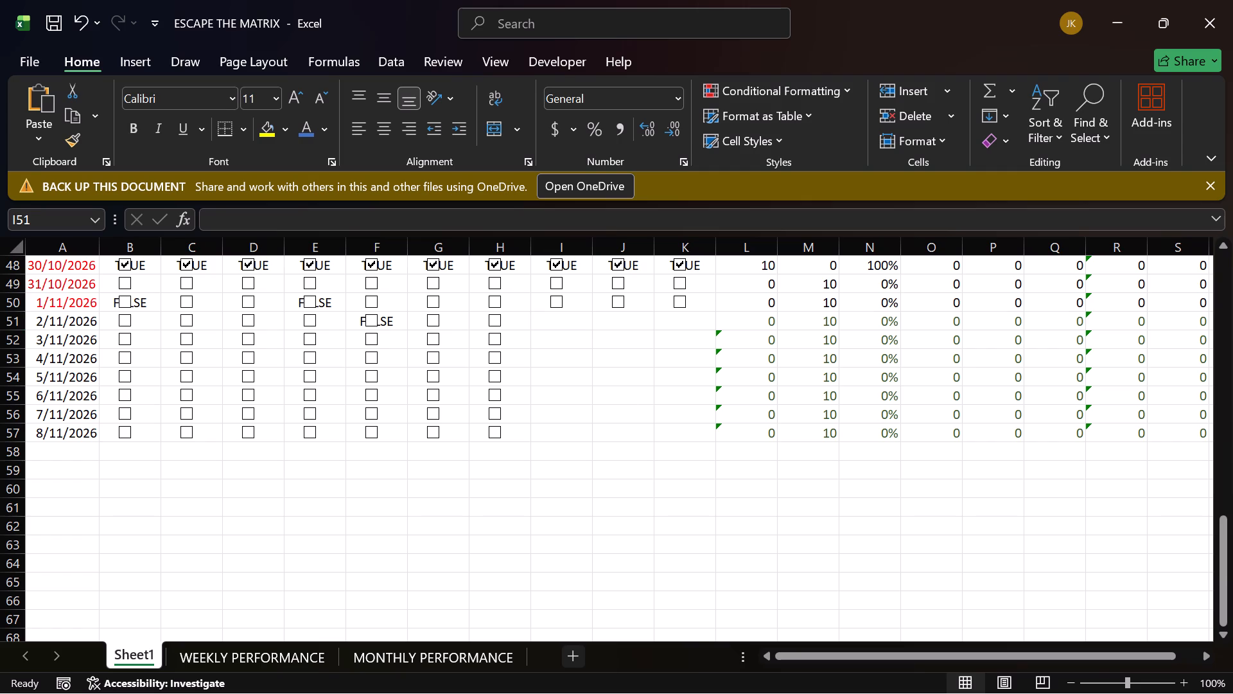
pyautogui.click(552, 344)
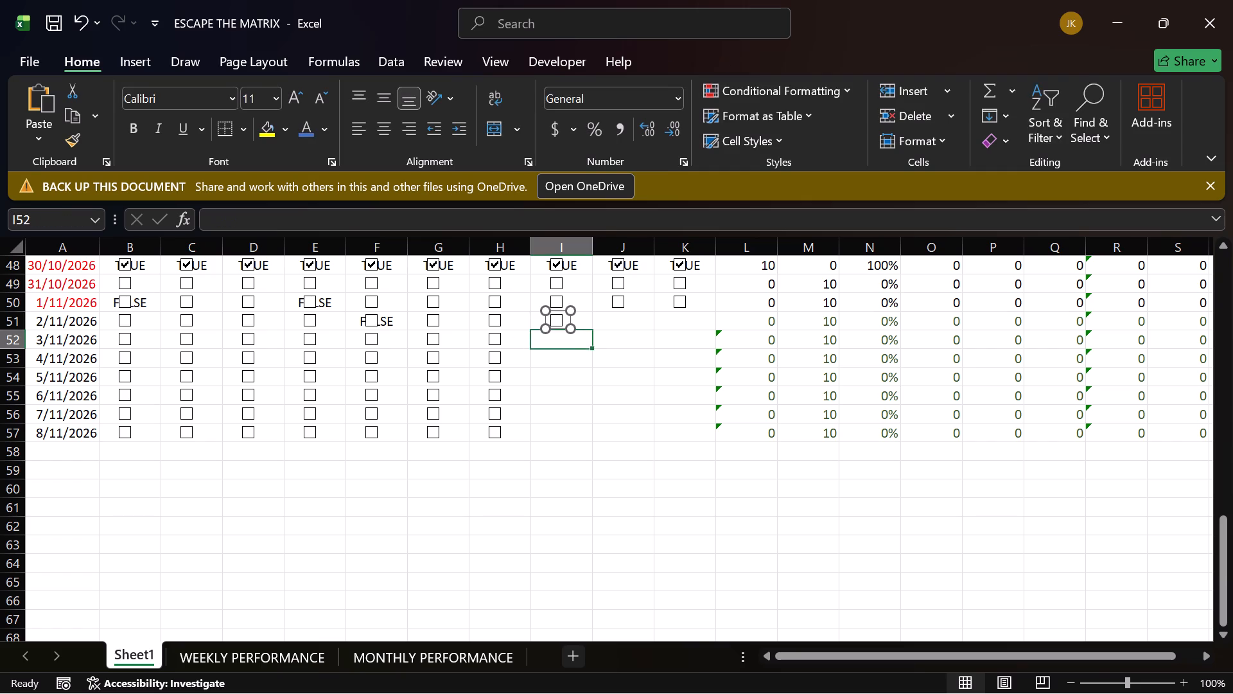
pyautogui.press('v')
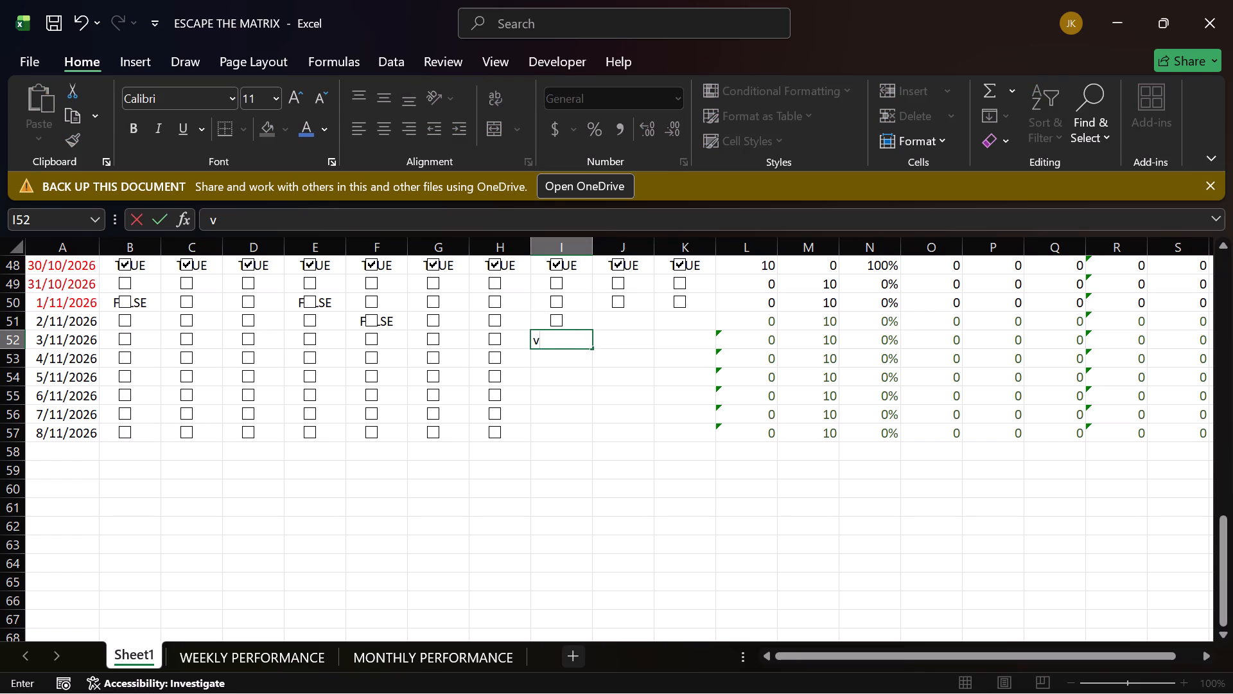
pyautogui.press('BackSpace')
pyautogui.click(577, 353)
pyautogui.hotkey('ctrl', 'v')
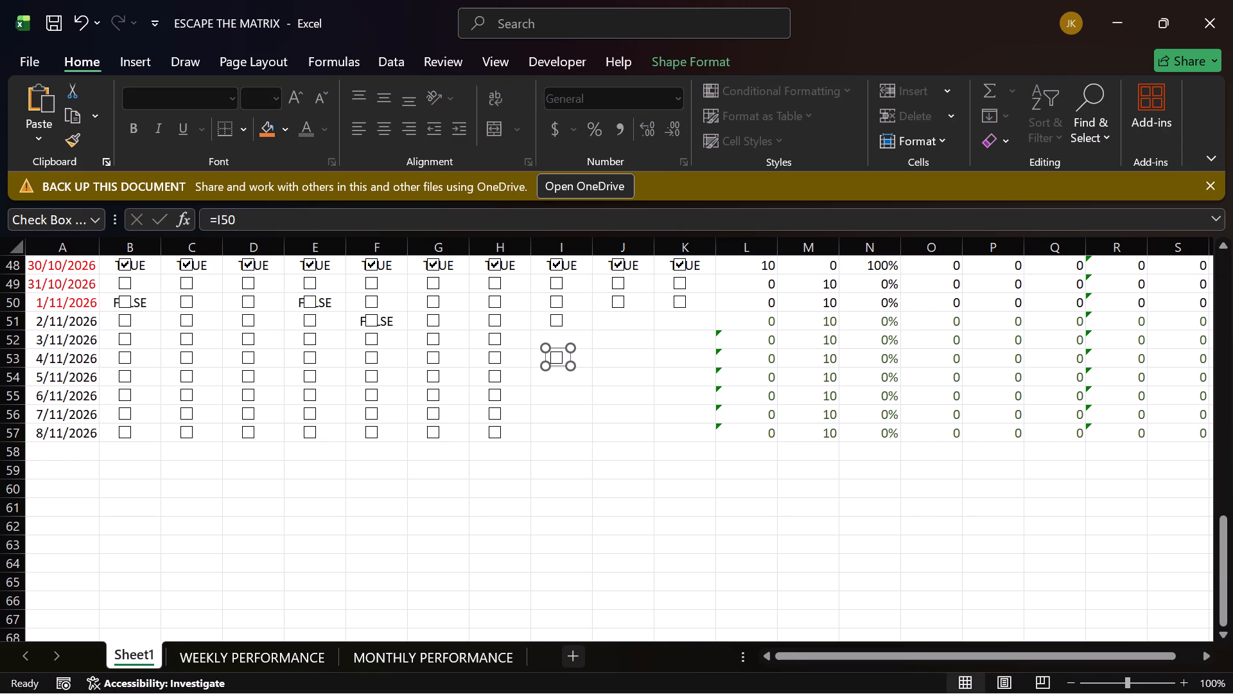
pyautogui.click(577, 340)
pyautogui.hotkey('ctrl', 'v')
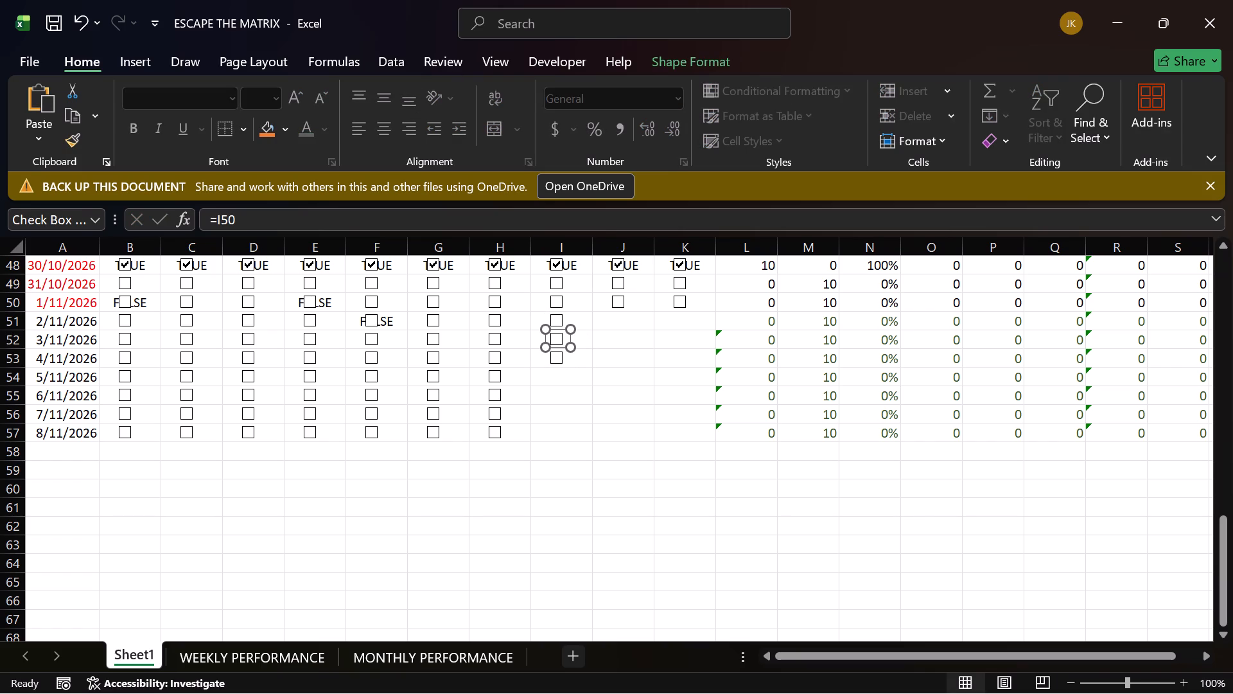
pyautogui.click(578, 371)
pyautogui.hotkey('ctrl', 'v')
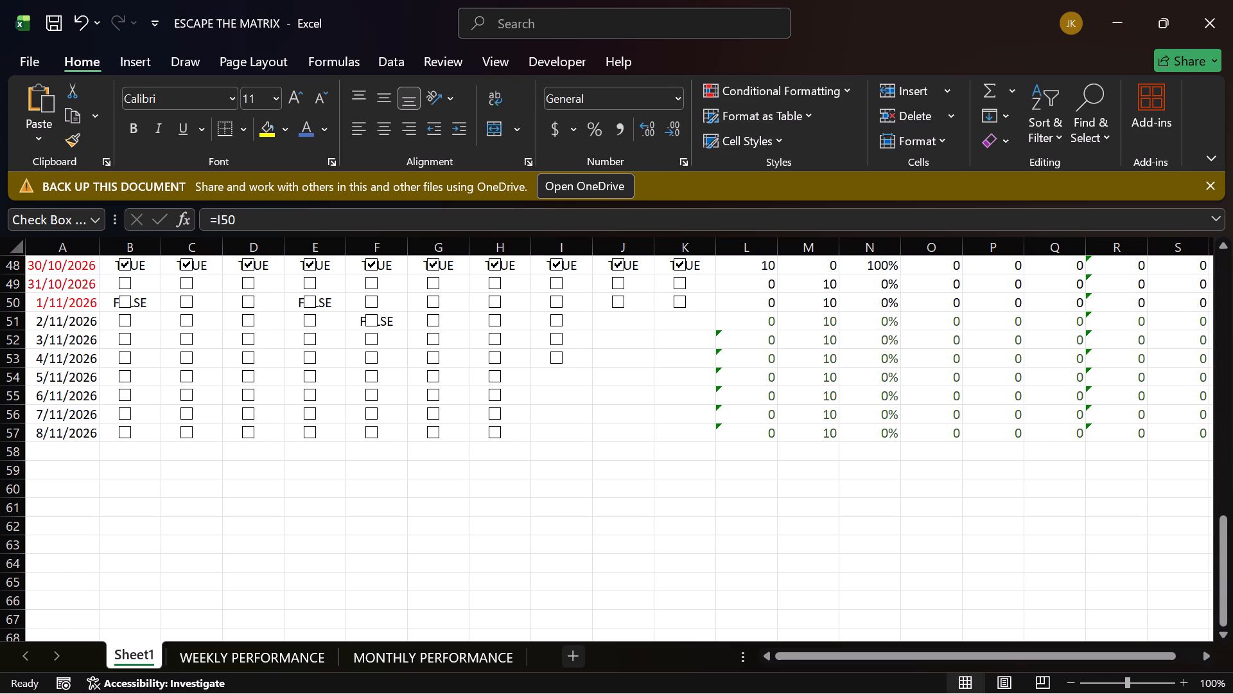
# Paste the copied checkbox into the remaining column I cells, I55 through I57.
pyautogui.click(574, 402)
pyautogui.press('v')
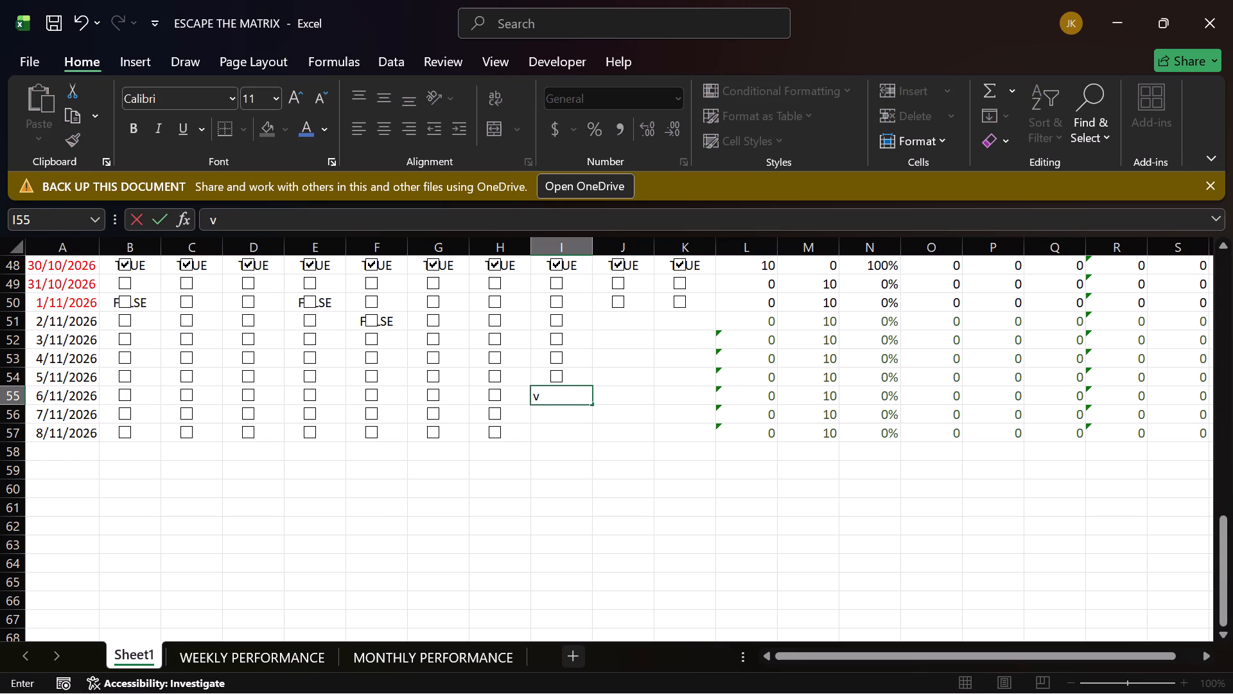
pyautogui.press('BackSpace')
pyautogui.click(567, 425)
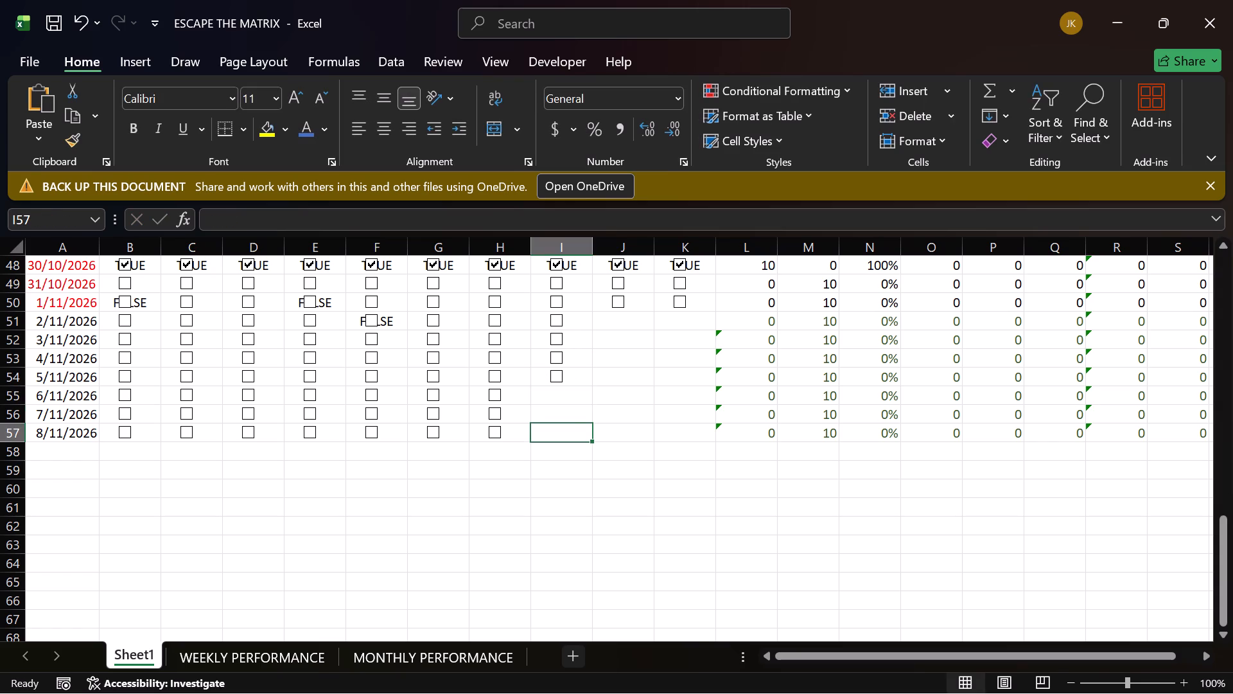
pyautogui.hotkey('ctrl', 'v')
pyautogui.click(576, 413)
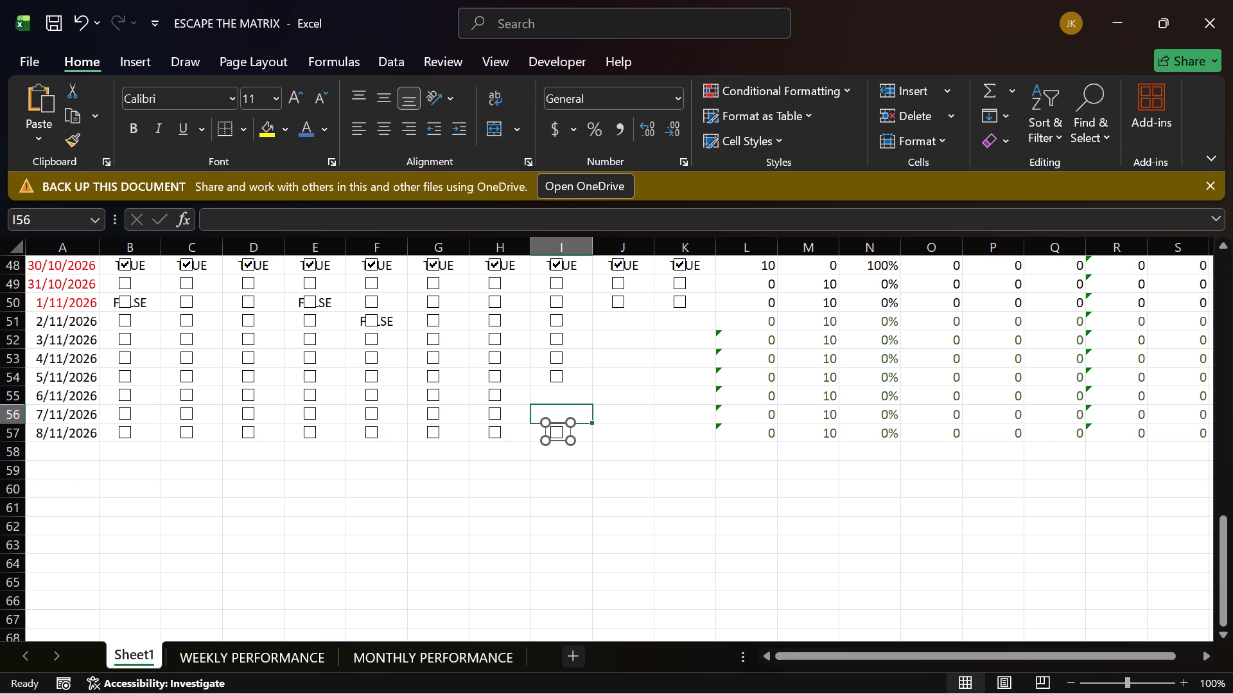
pyautogui.hotkey('ctrl', 'v')
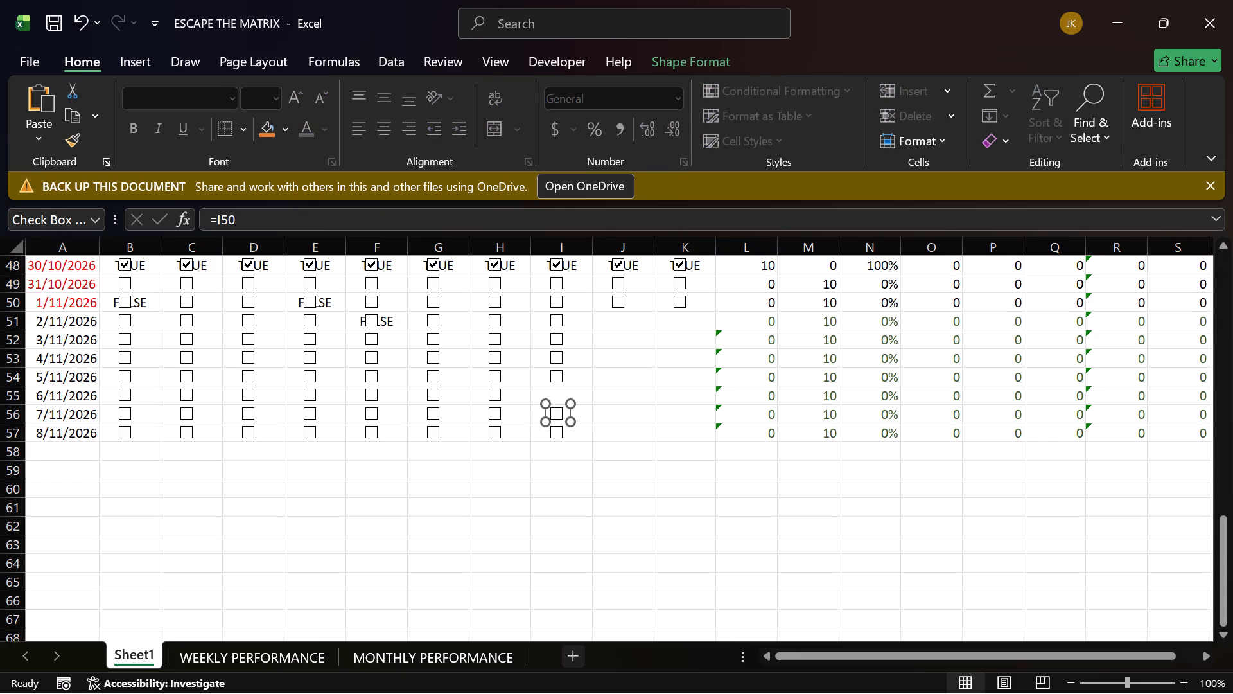
pyautogui.click(577, 393)
pyautogui.hotkey('ctrl', 'v')
# Link the checkbox in the 2/11/2026 row of column I to cell I51.
pyautogui.rightClick(563, 318)
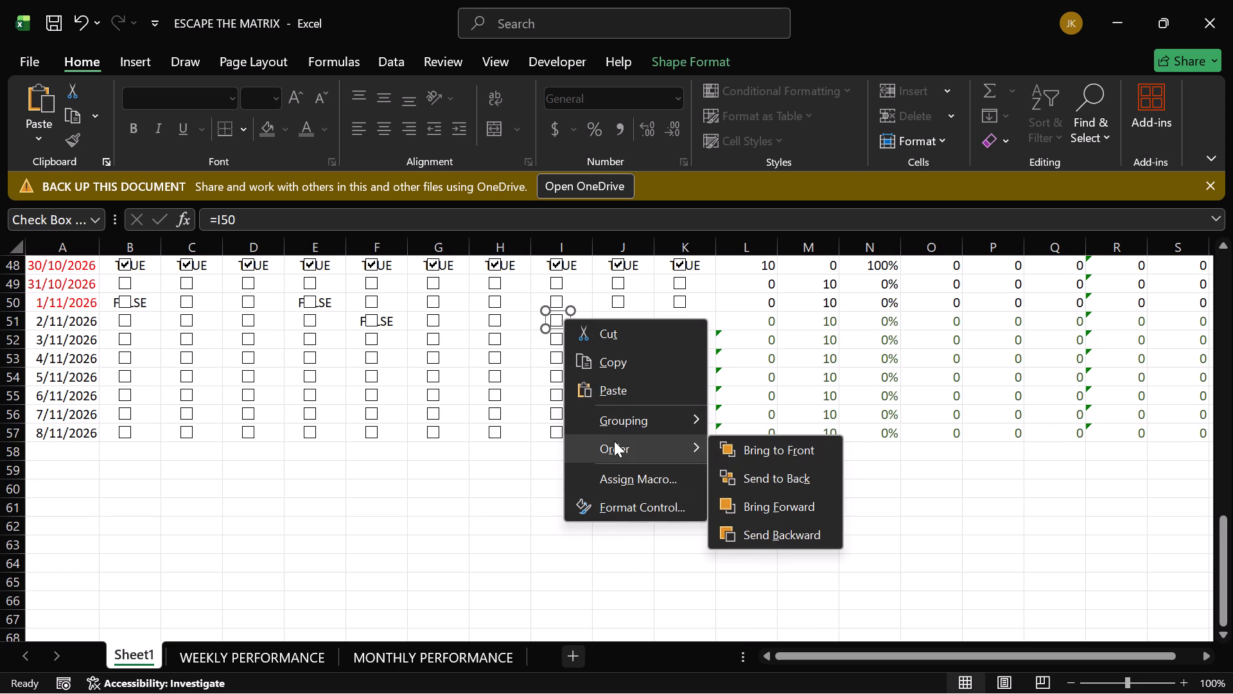
pyautogui.click(620, 510)
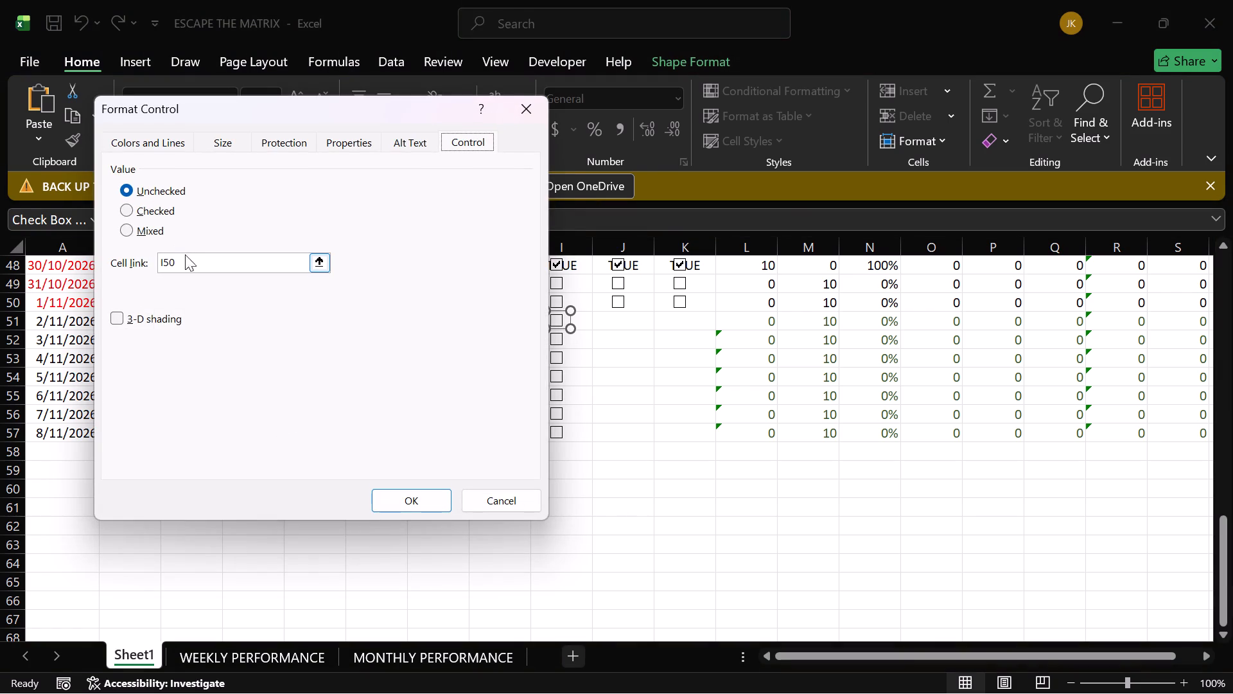
pyautogui.click(188, 260)
pyautogui.press('BackSpace')
pyautogui.press('1')
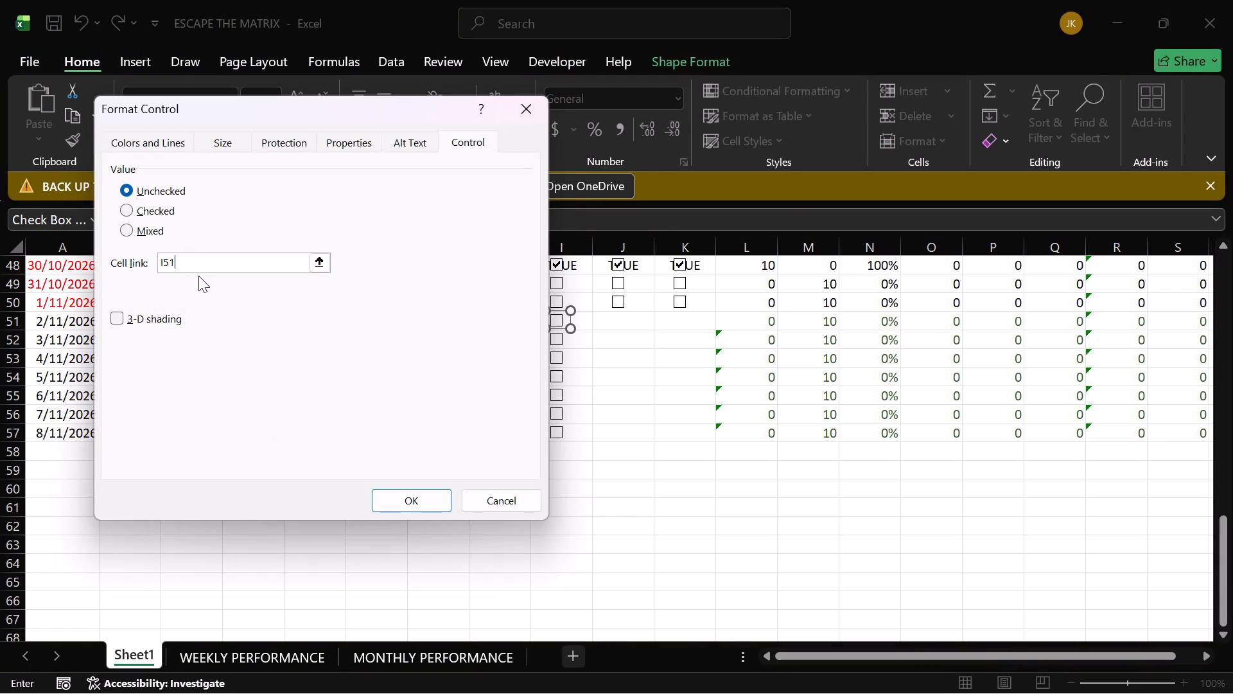
pyautogui.click(405, 498)
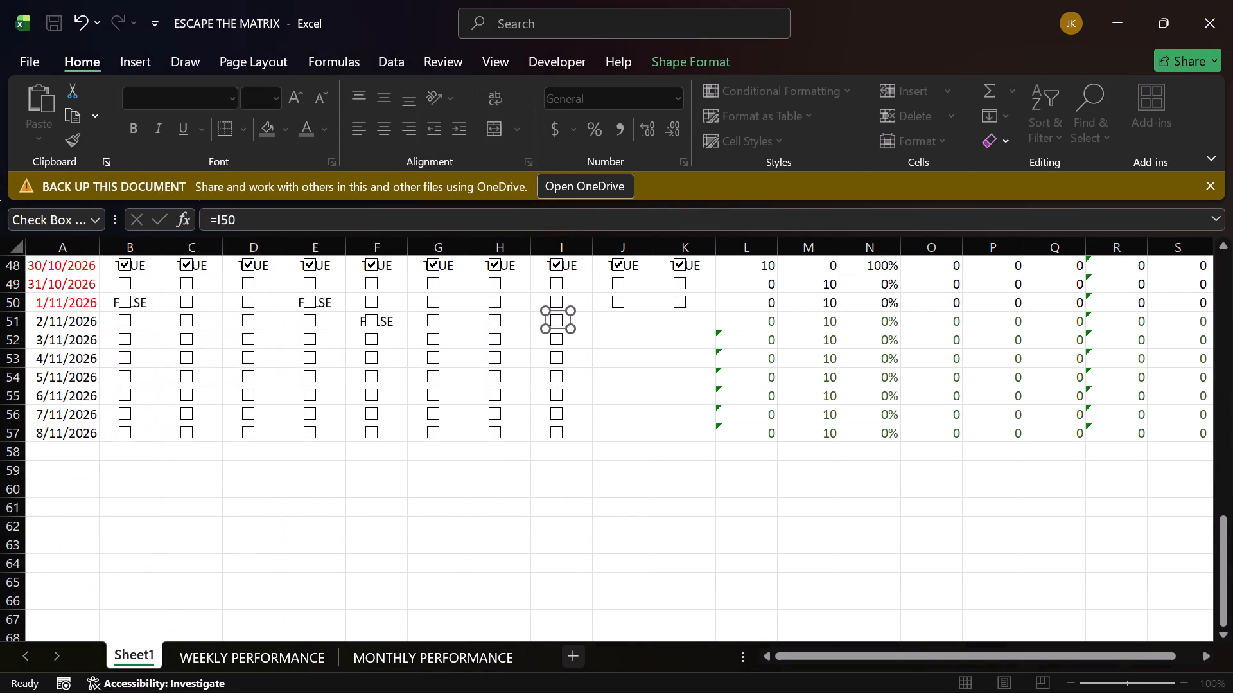
# Link the checkbox in the 3/11/2026 row of column I to cell I52.
pyautogui.rightClick(558, 339)
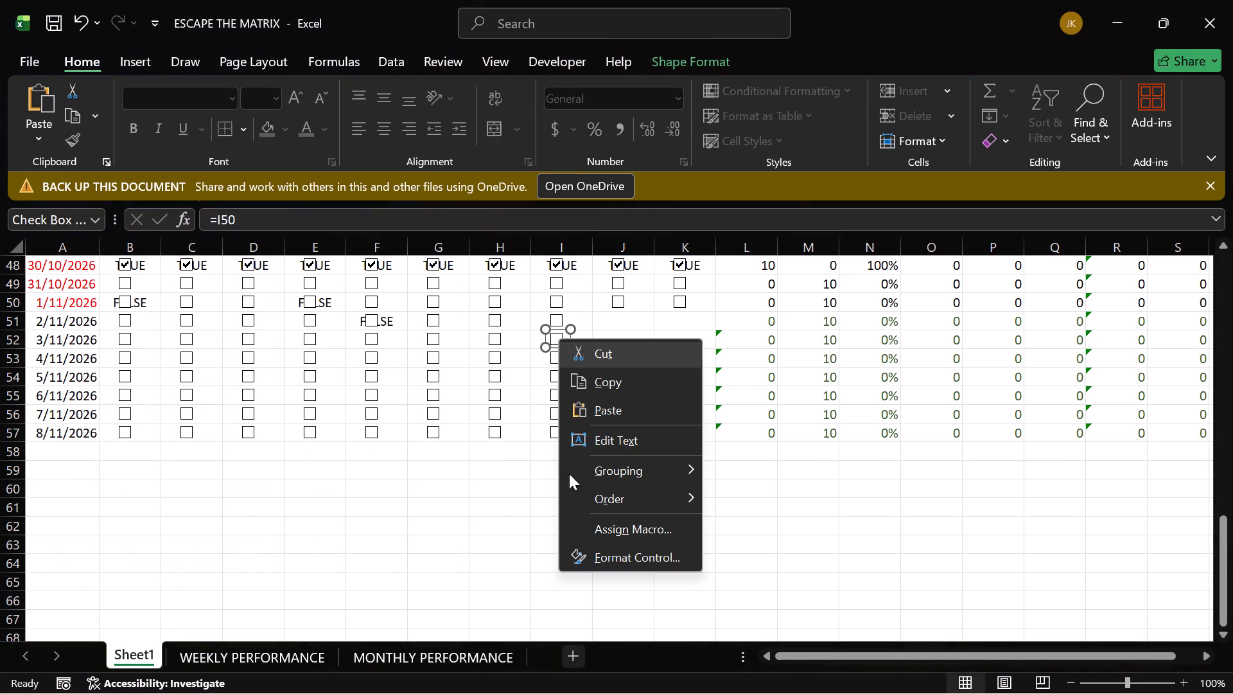
pyautogui.click(604, 547)
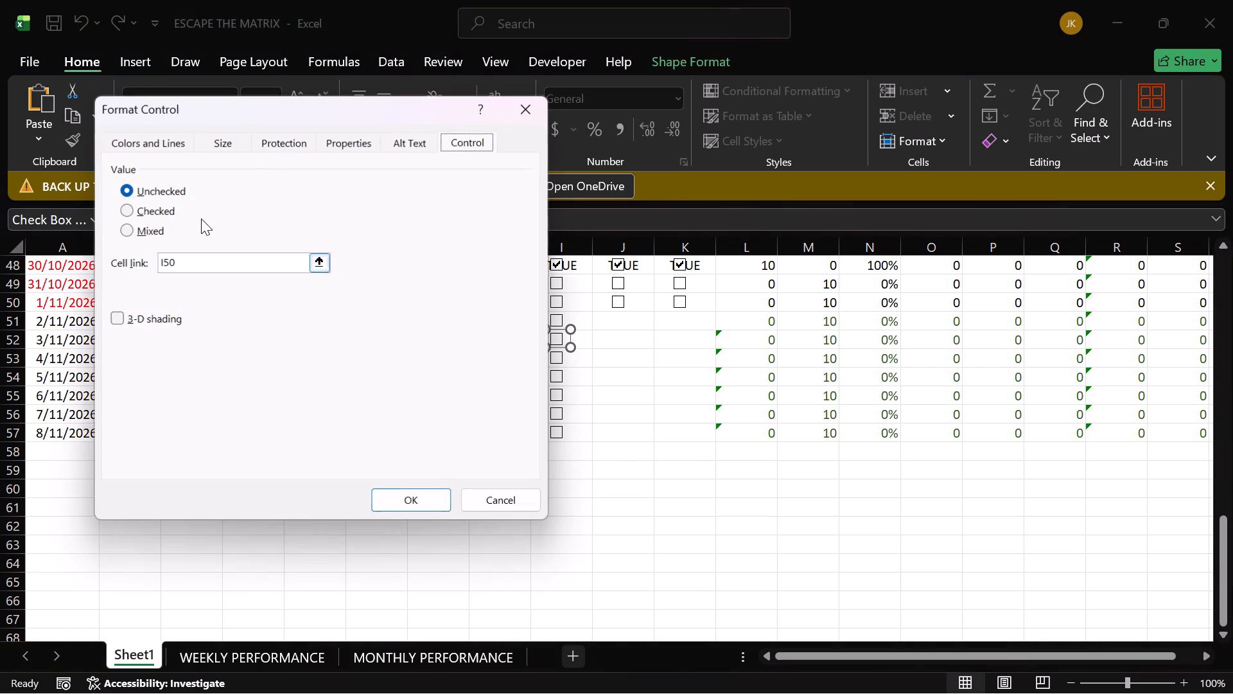
pyautogui.click(215, 264)
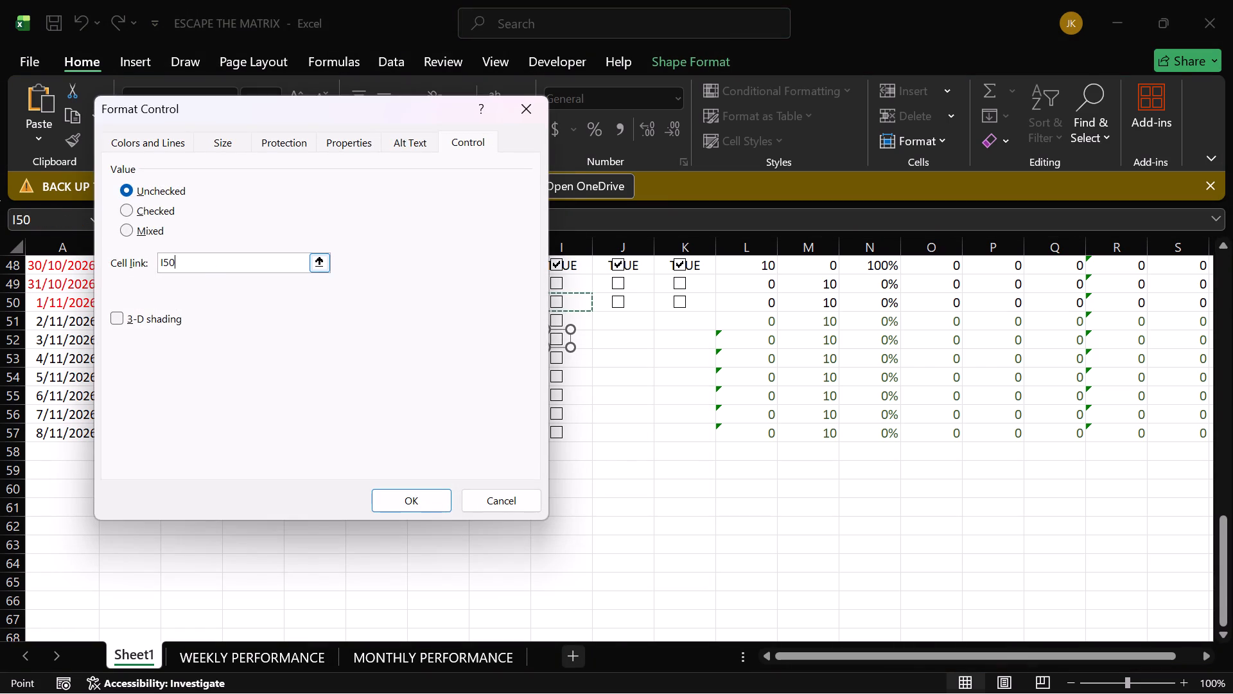
pyautogui.press('BackSpace')
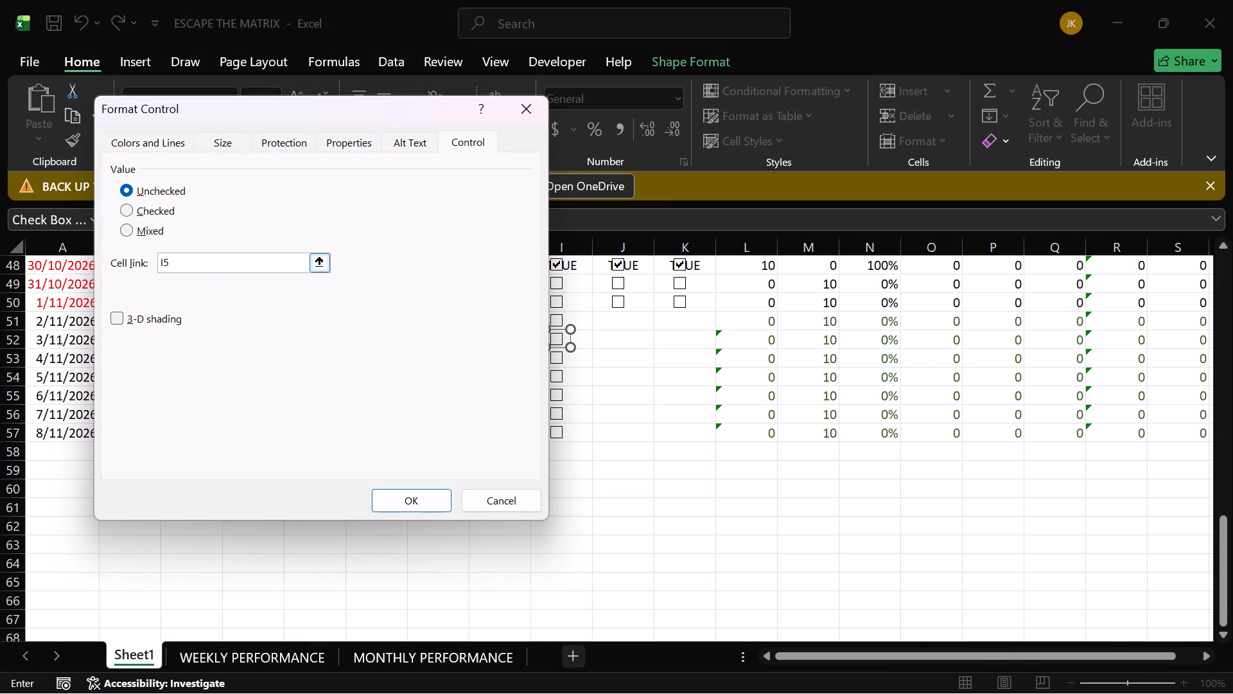
pyautogui.press('2')
pyautogui.click(422, 505)
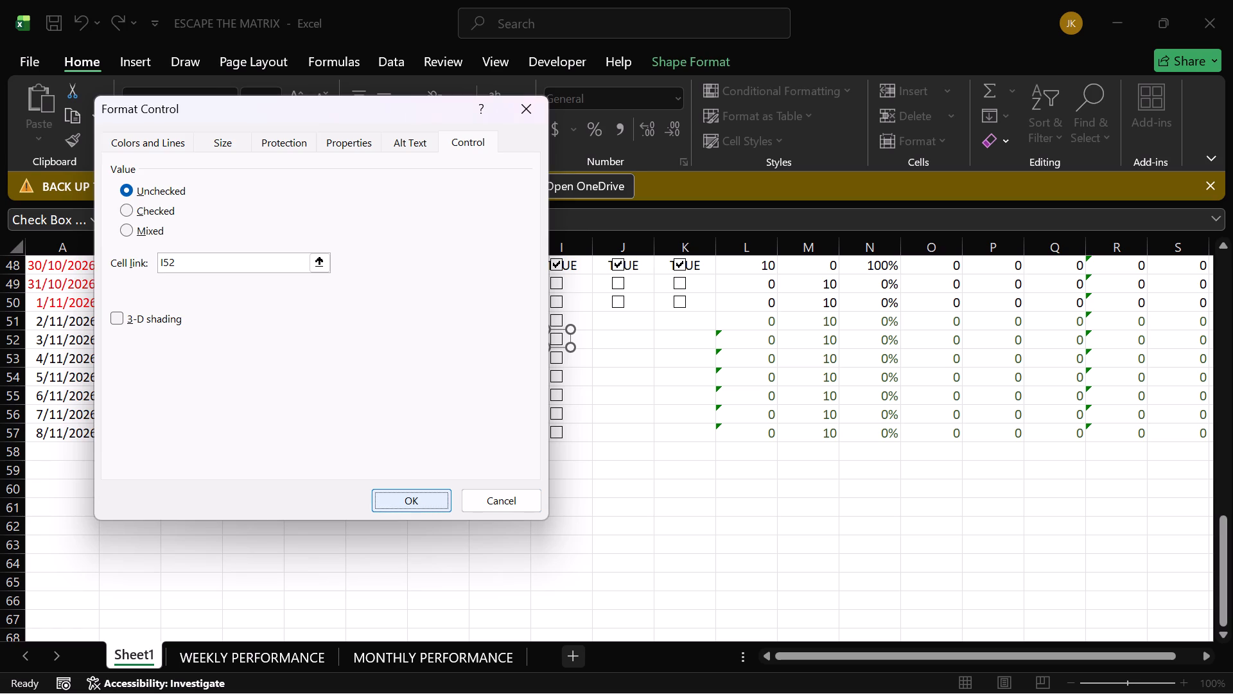
# Link the checkbox in the 4/11/2026 row of column I to cell I53.
pyautogui.rightClick(558, 359)
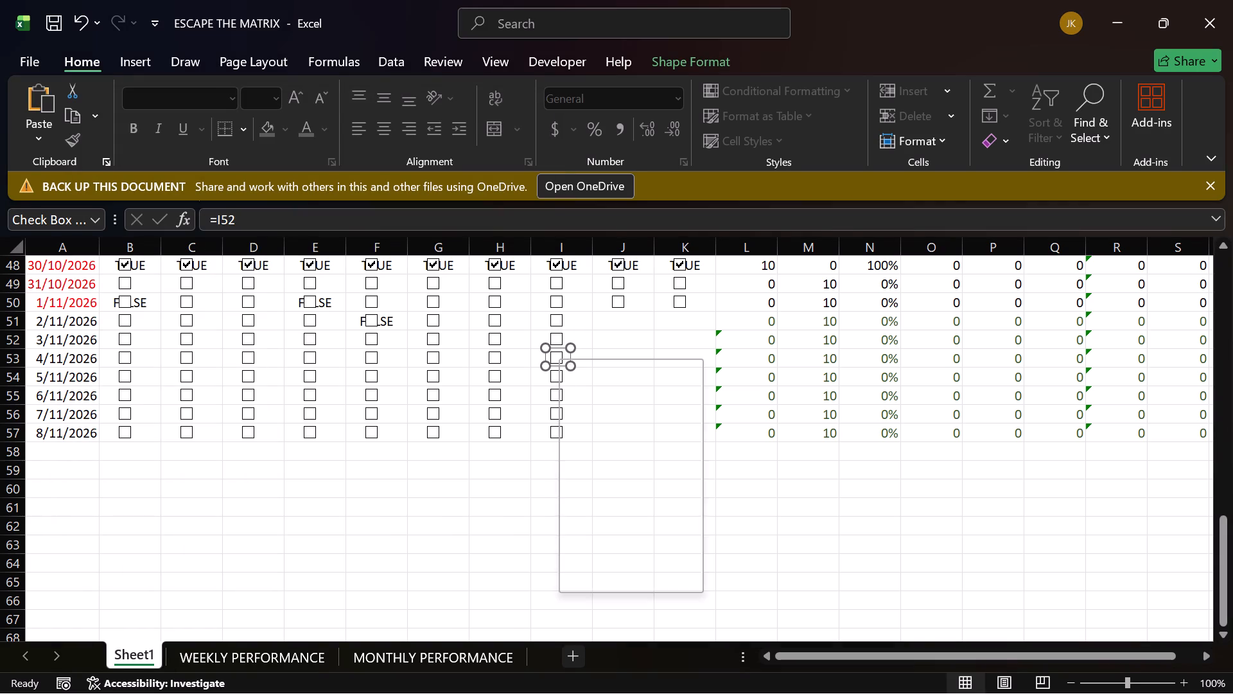
pyautogui.click(624, 568)
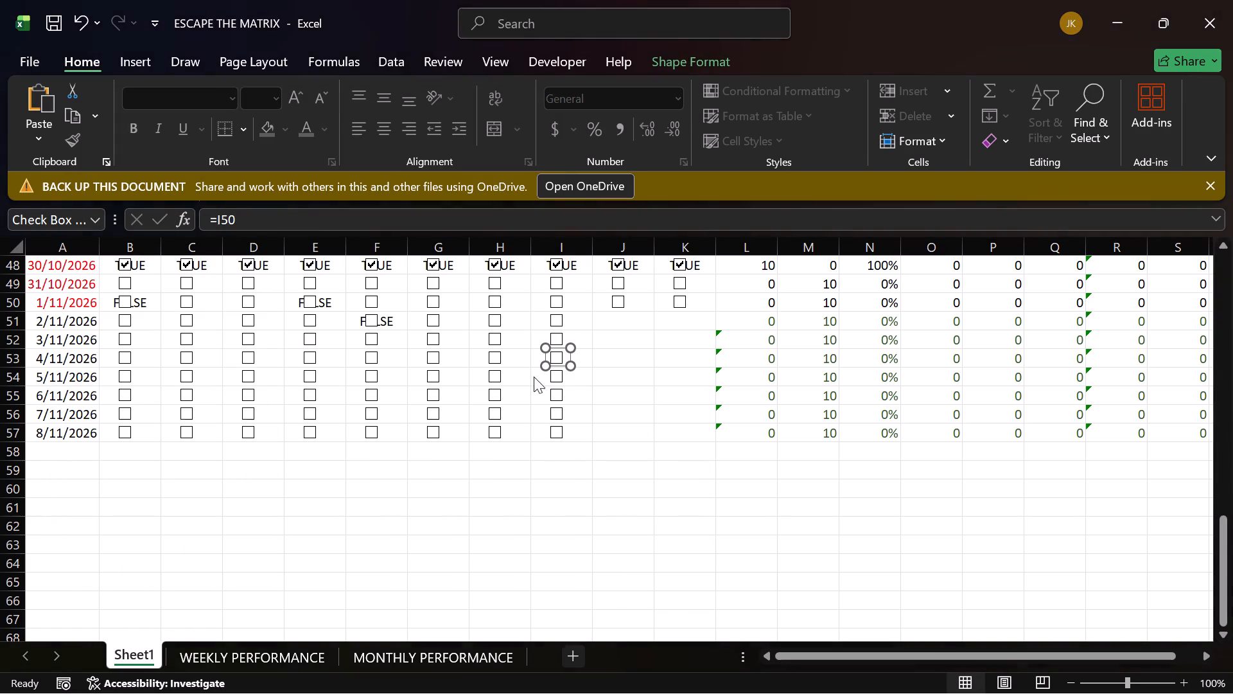
pyautogui.click(226, 256)
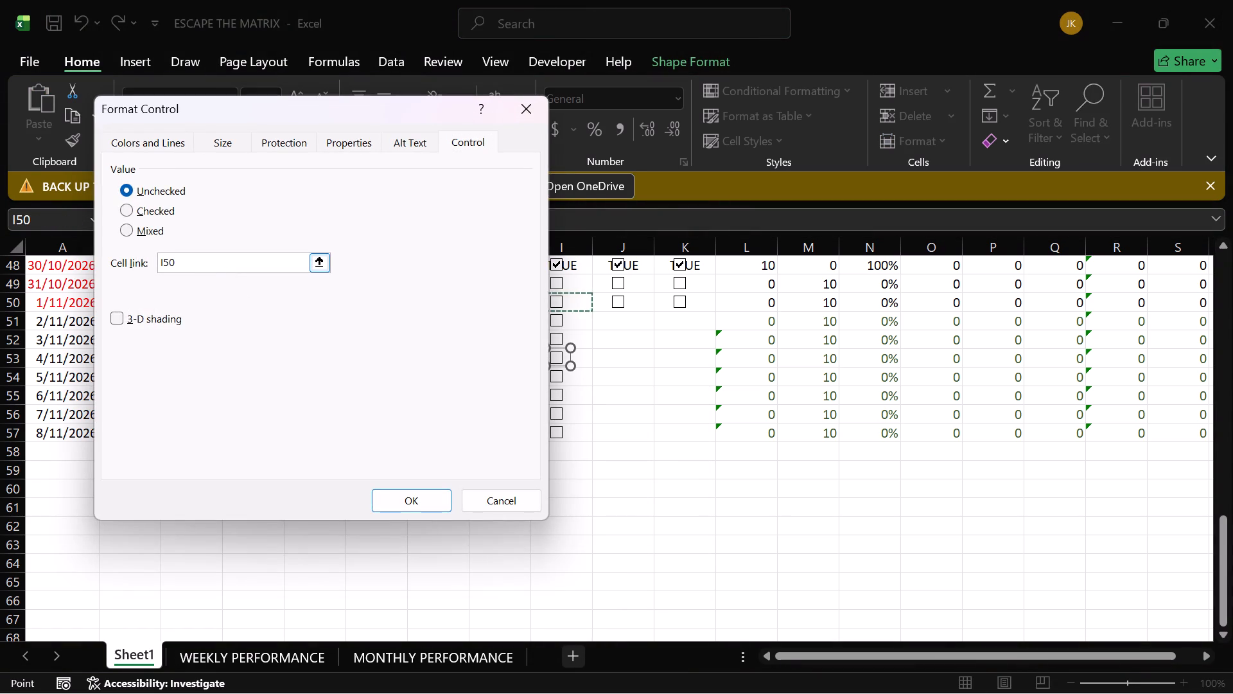
pyautogui.press('BackSpace')
pyautogui.press('3')
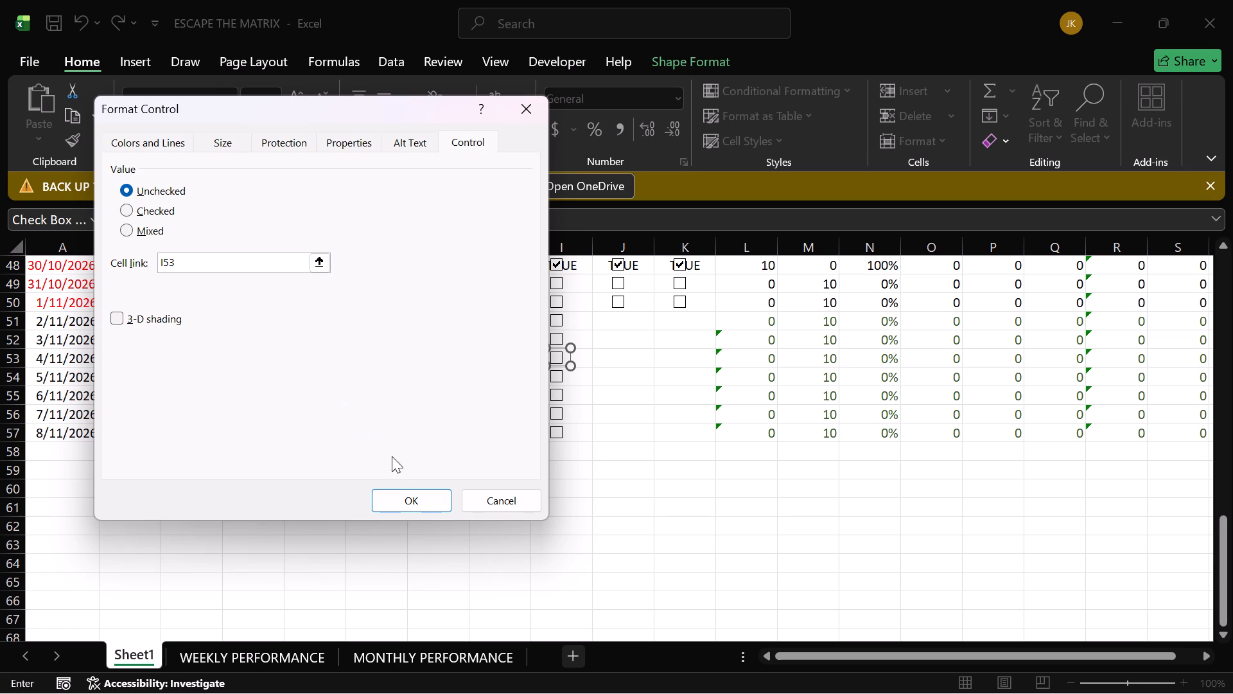
pyautogui.click(407, 501)
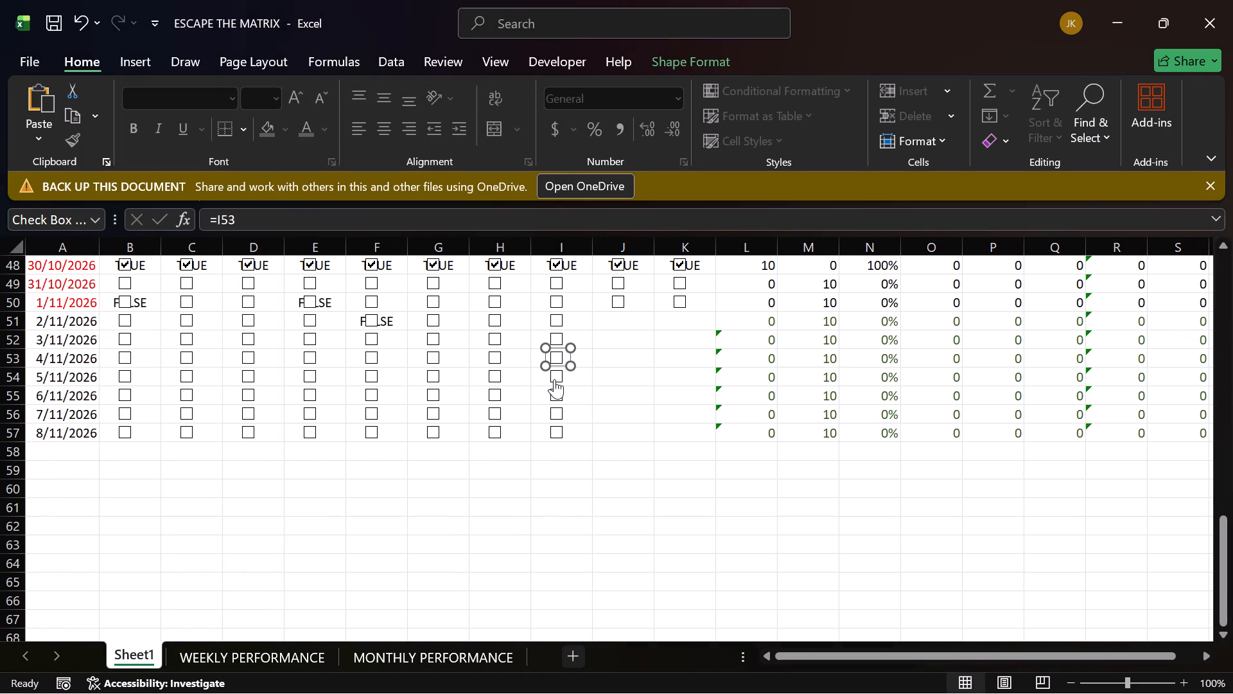
# Link the checkbox in the 5/11/2026 row of column I to cell I54.
pyautogui.rightClick(554, 379)
pyautogui.click(620, 594)
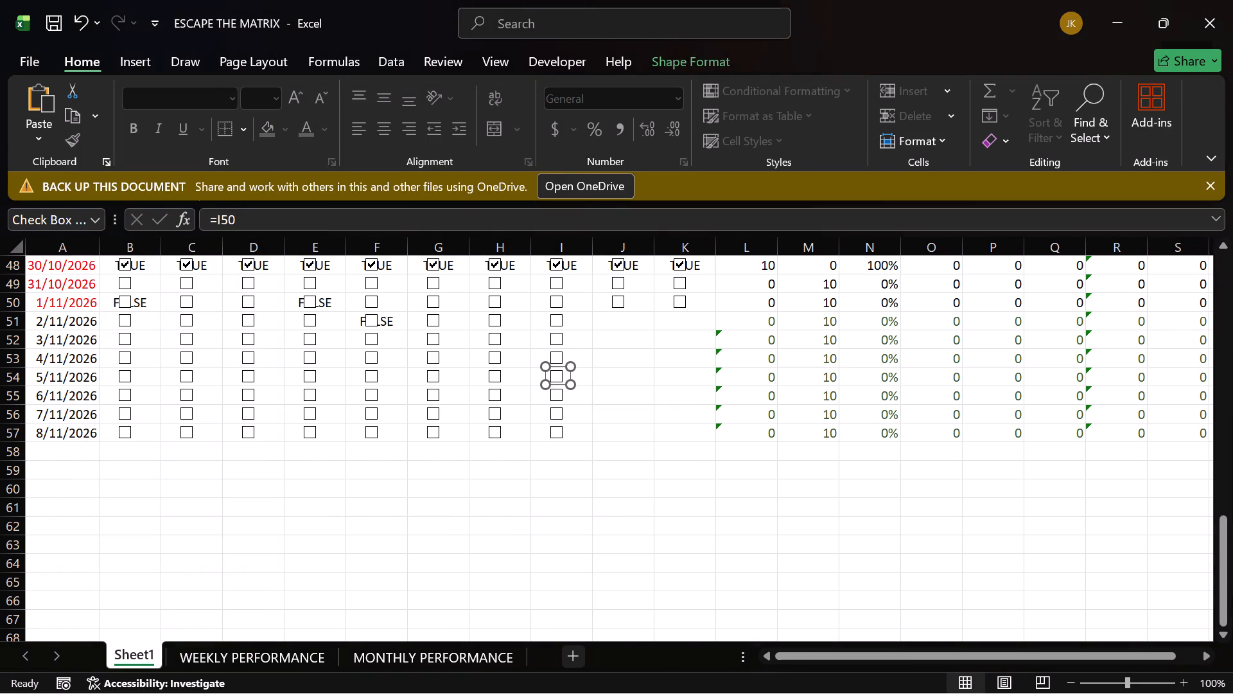
pyautogui.click(254, 253)
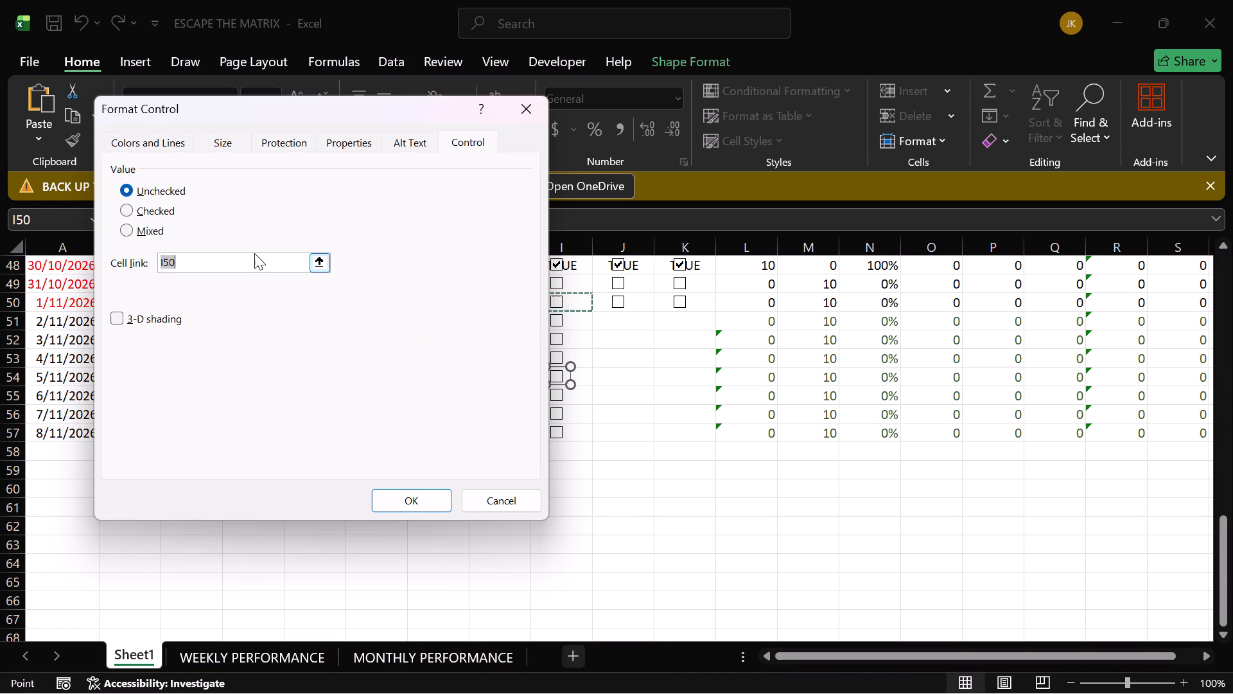
pyautogui.click(254, 256)
pyautogui.press('BackSpace')
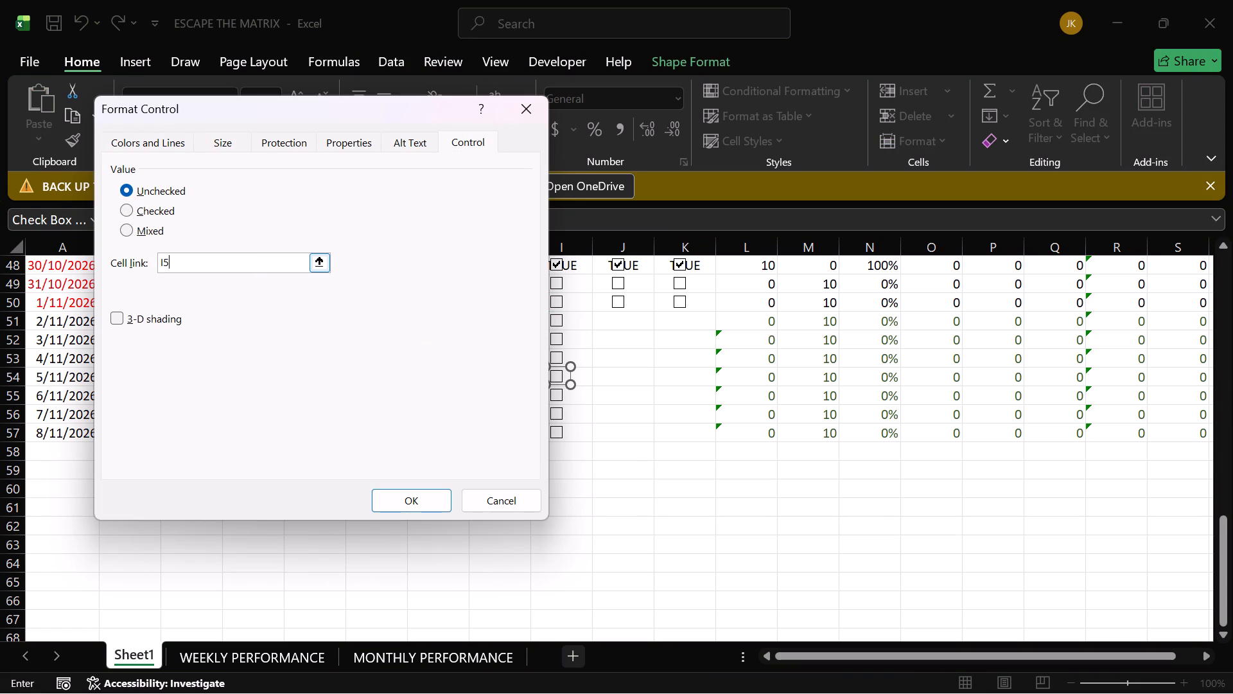
pyautogui.press('4')
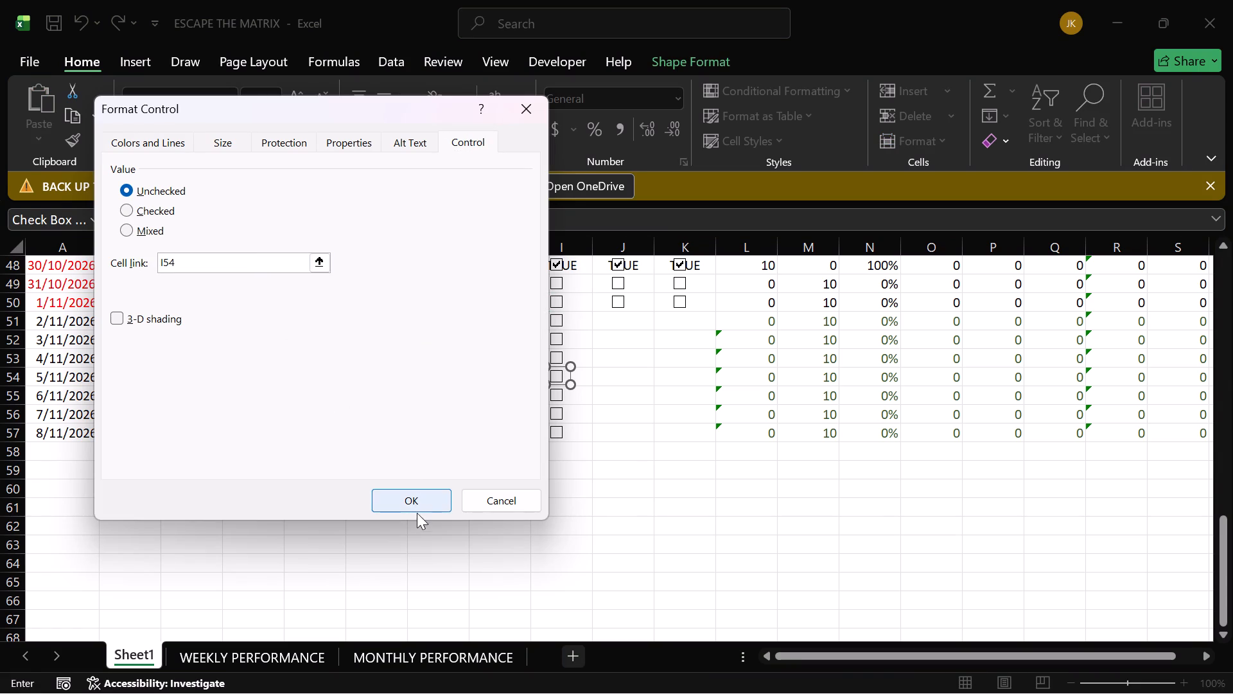
pyautogui.doubleClick(412, 514)
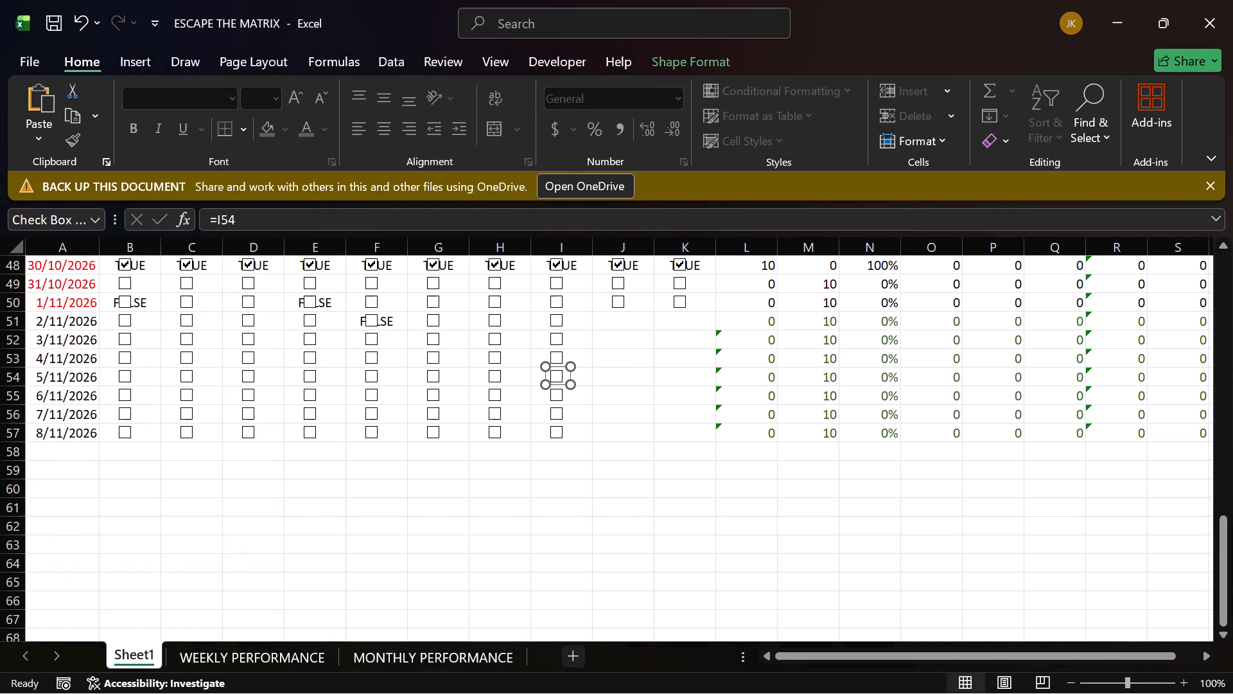
# Link the checkbox in the 6/11/2026 row of column I to cell I55.
pyautogui.rightClick(560, 395)
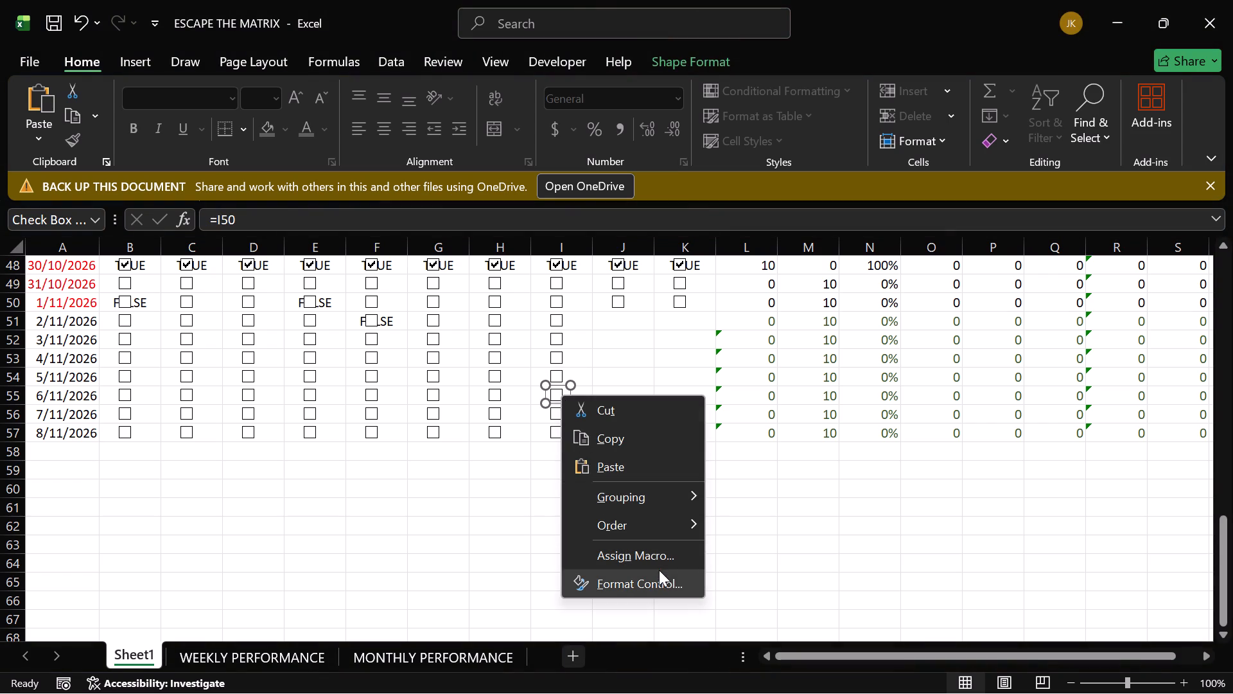
pyautogui.click(660, 576)
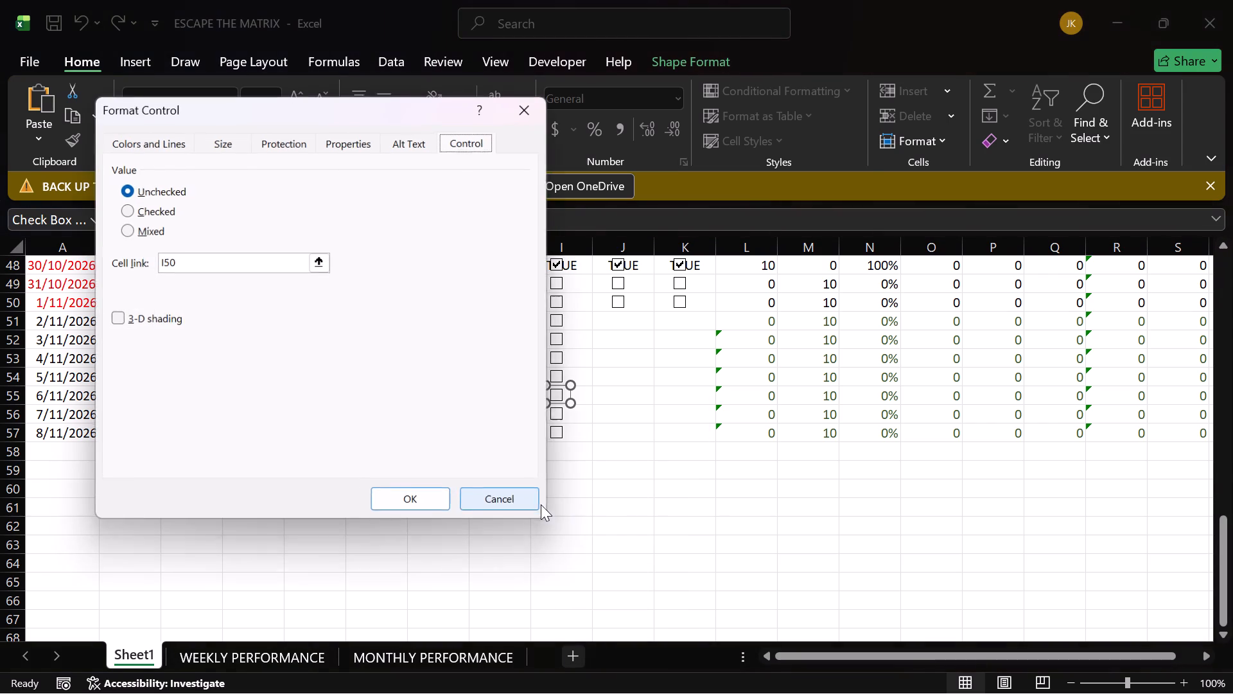
pyautogui.click(241, 264)
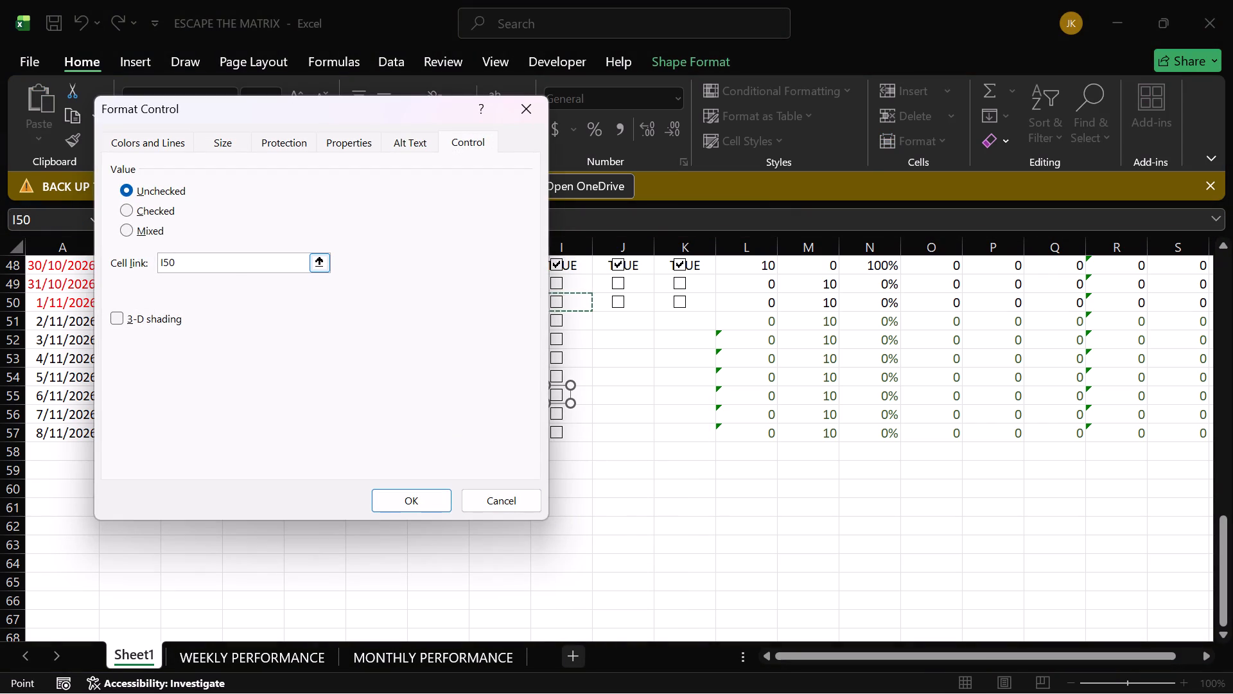
pyautogui.press('BackSpace')
pyautogui.press('5')
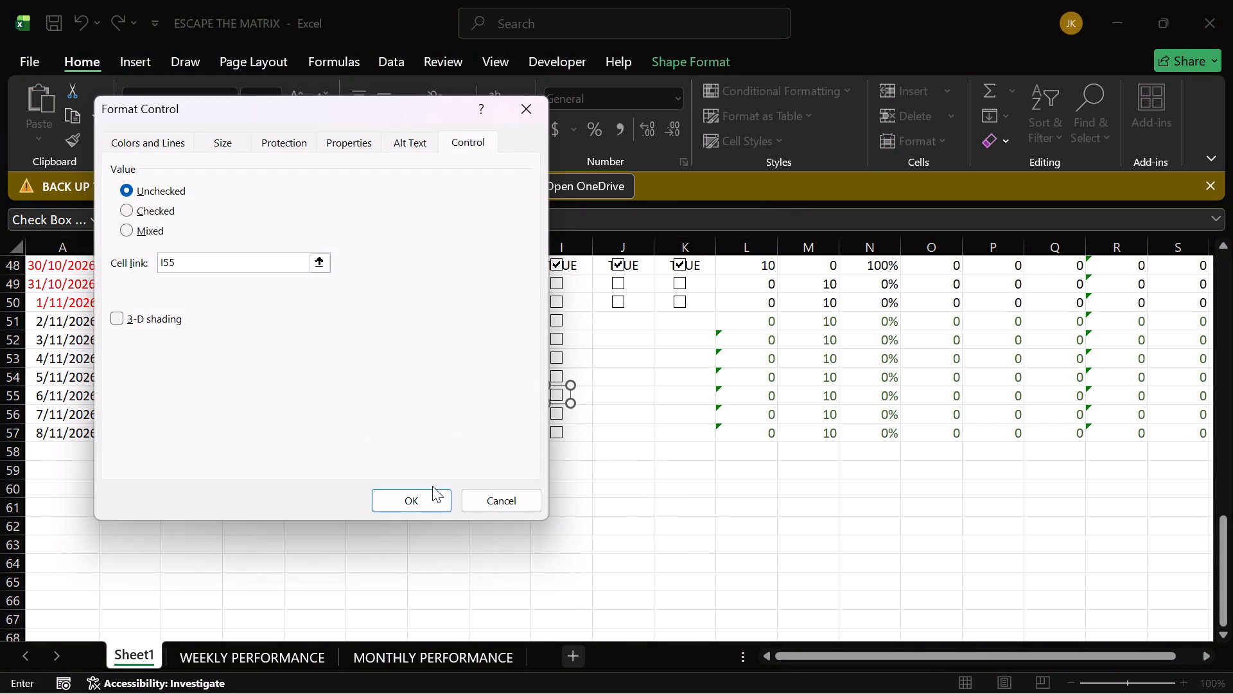
pyautogui.click(429, 504)
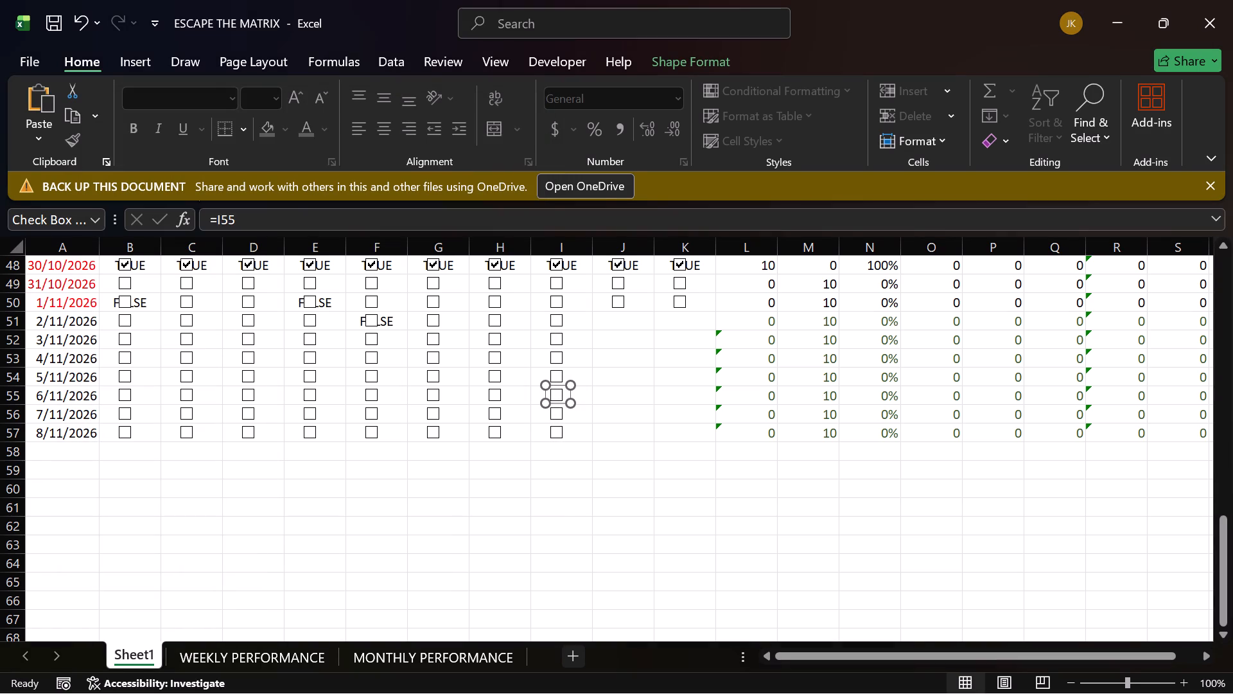
# Link the checkbox in the 7/11/2026 row of column I to cell I56.
pyautogui.rightClick(558, 416)
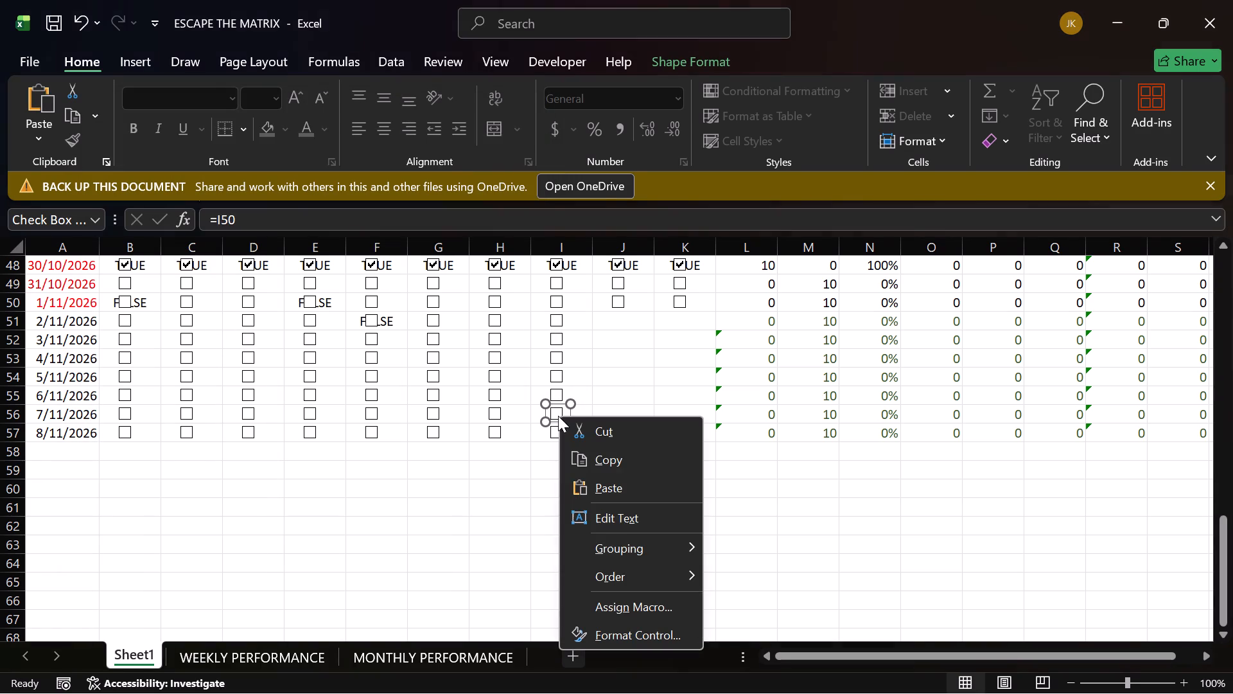
pyautogui.click(619, 632)
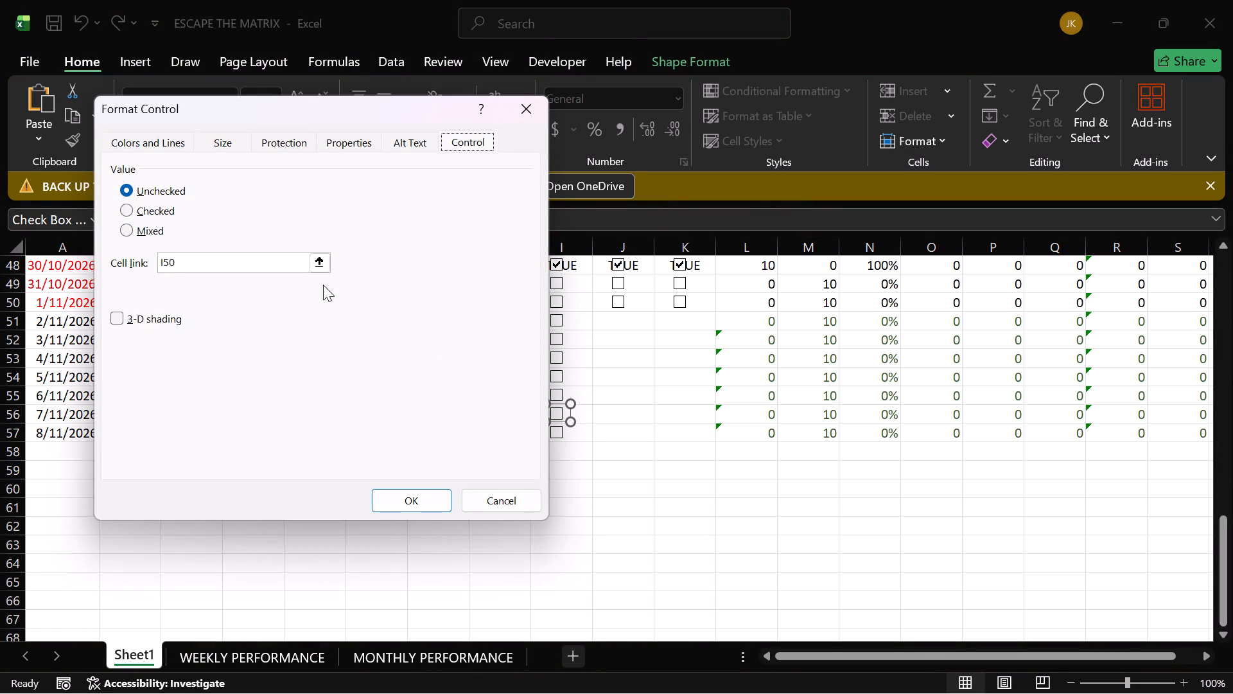
pyautogui.click(233, 259)
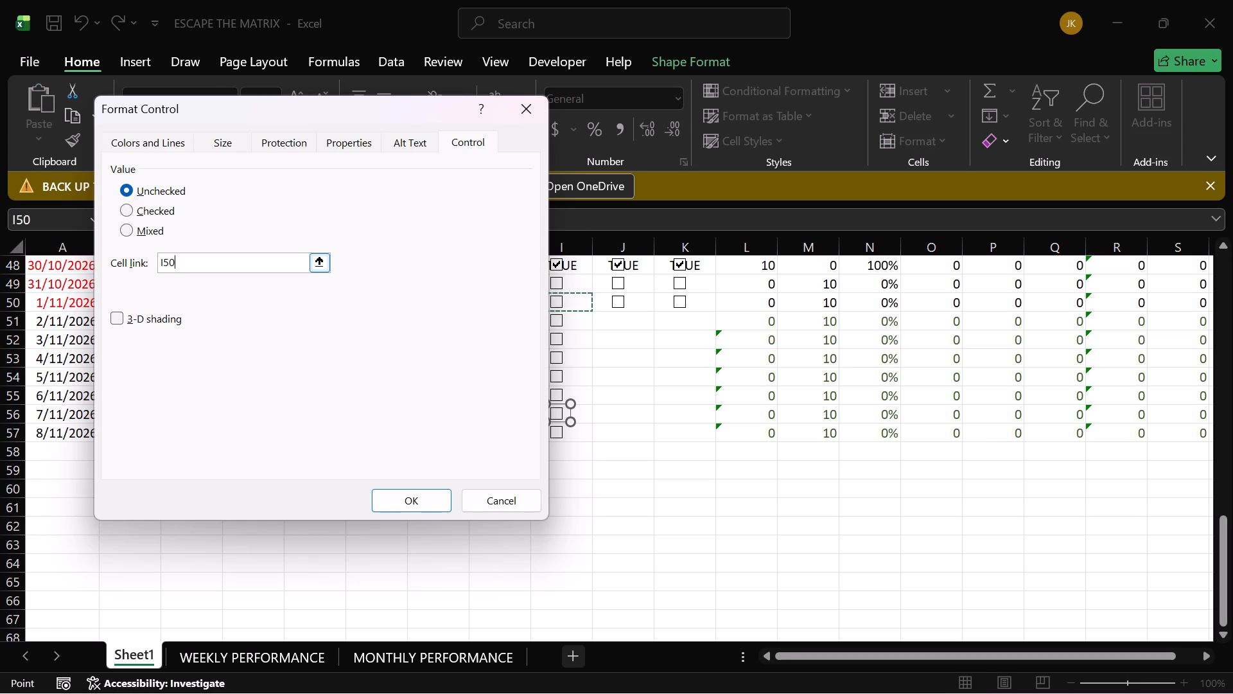
pyautogui.press('BackSpace')
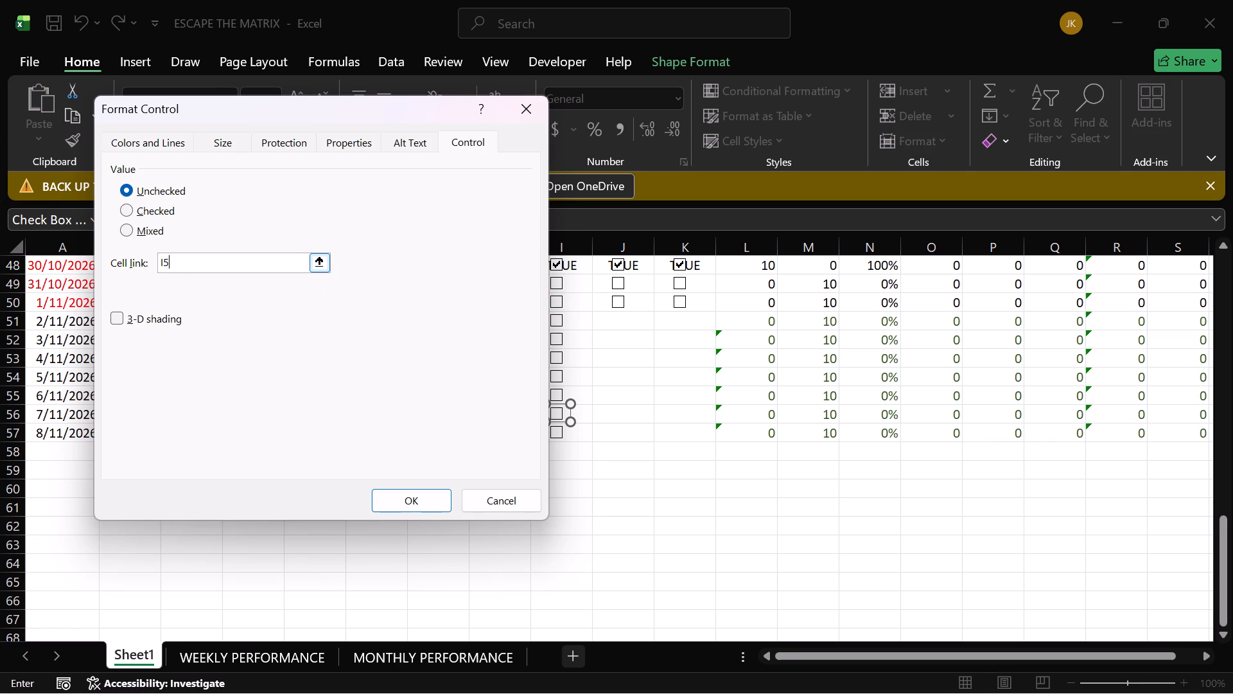
pyautogui.press('6')
pyautogui.click(386, 501)
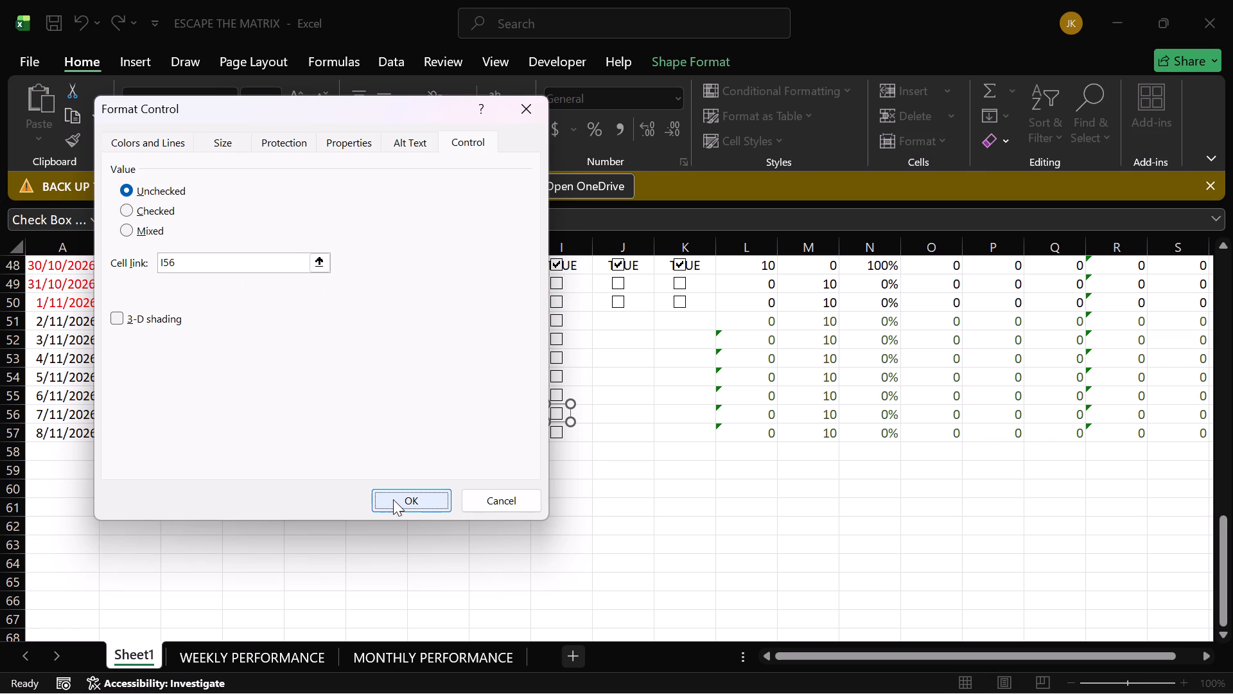
# Link the checkbox in the 8/11/2026 row of column I to cell I57.
pyautogui.rightClick(561, 435)
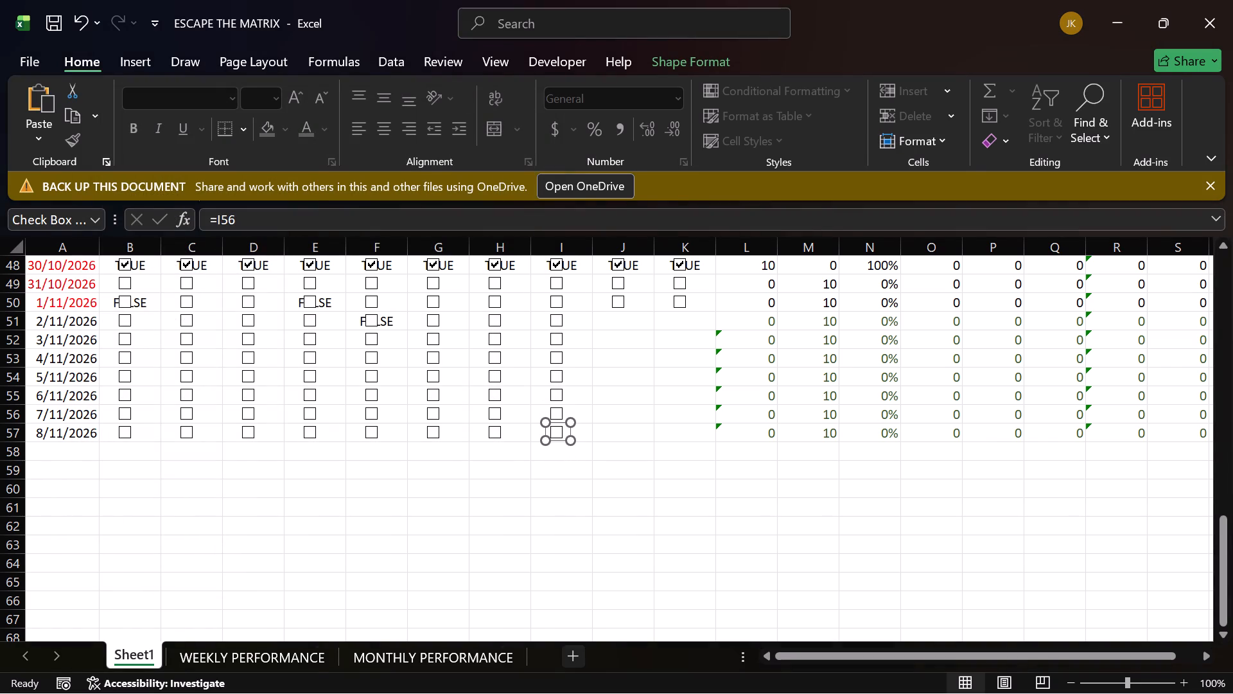
pyautogui.click(636, 662)
pyautogui.click(195, 255)
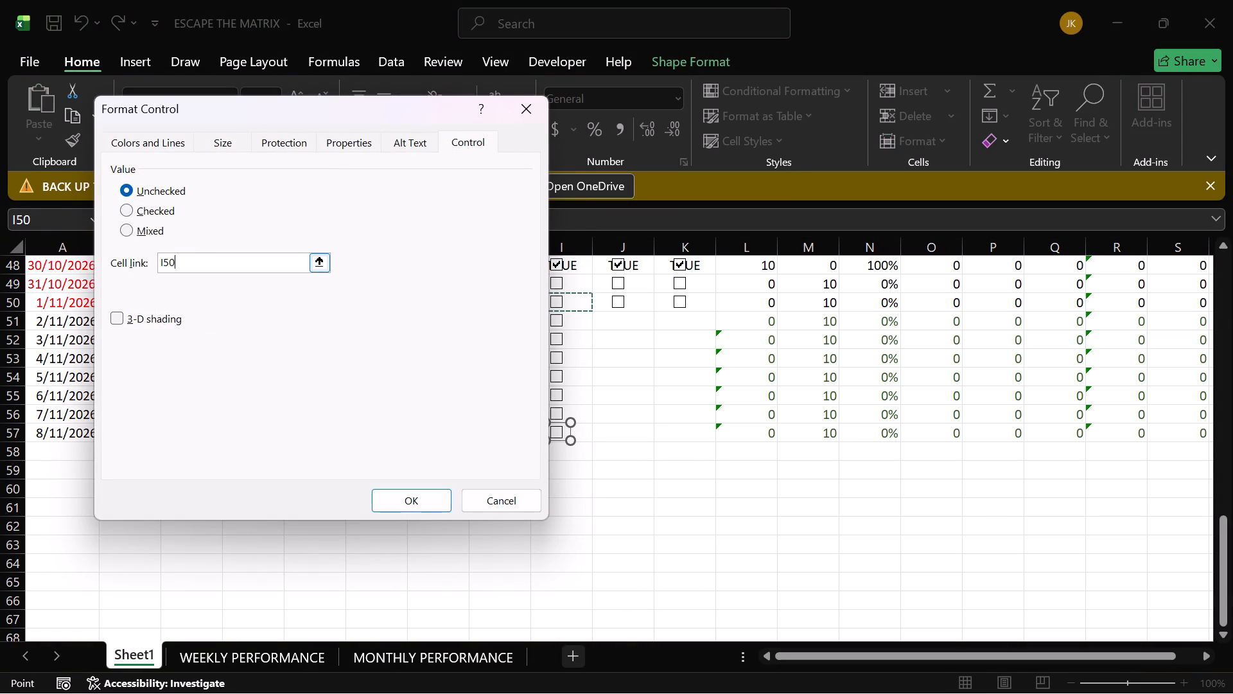
pyautogui.press('BackSpace')
pyautogui.press('7')
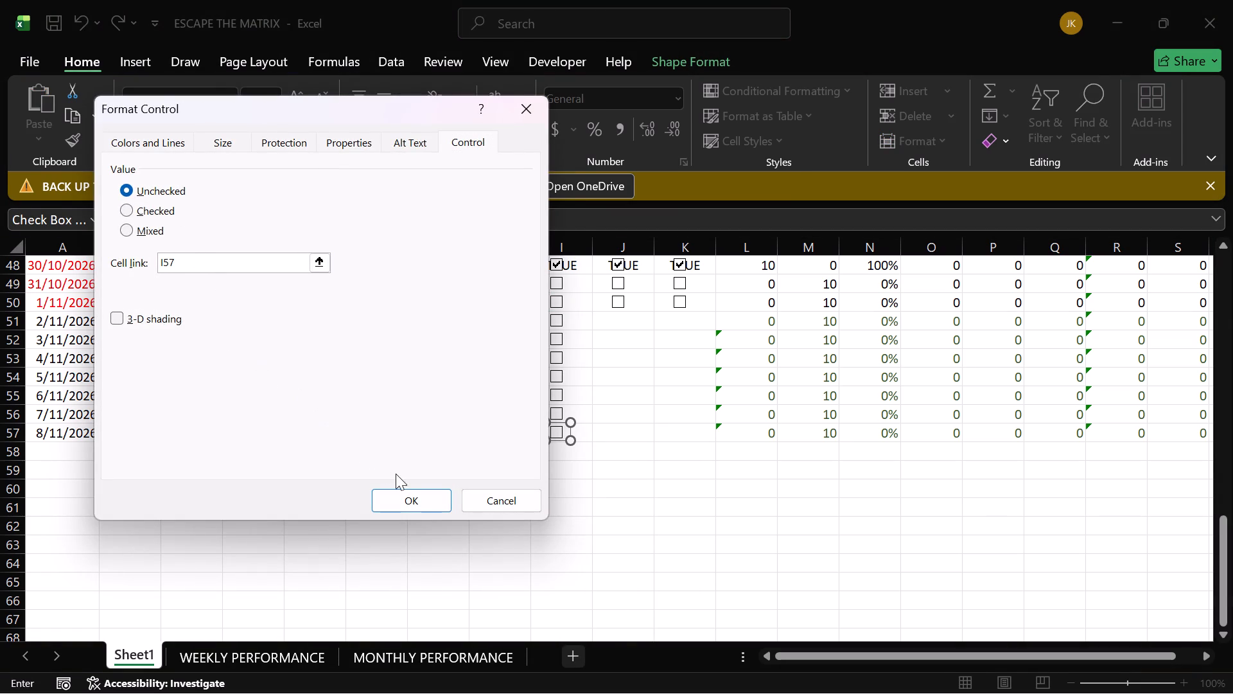
pyautogui.click(415, 504)
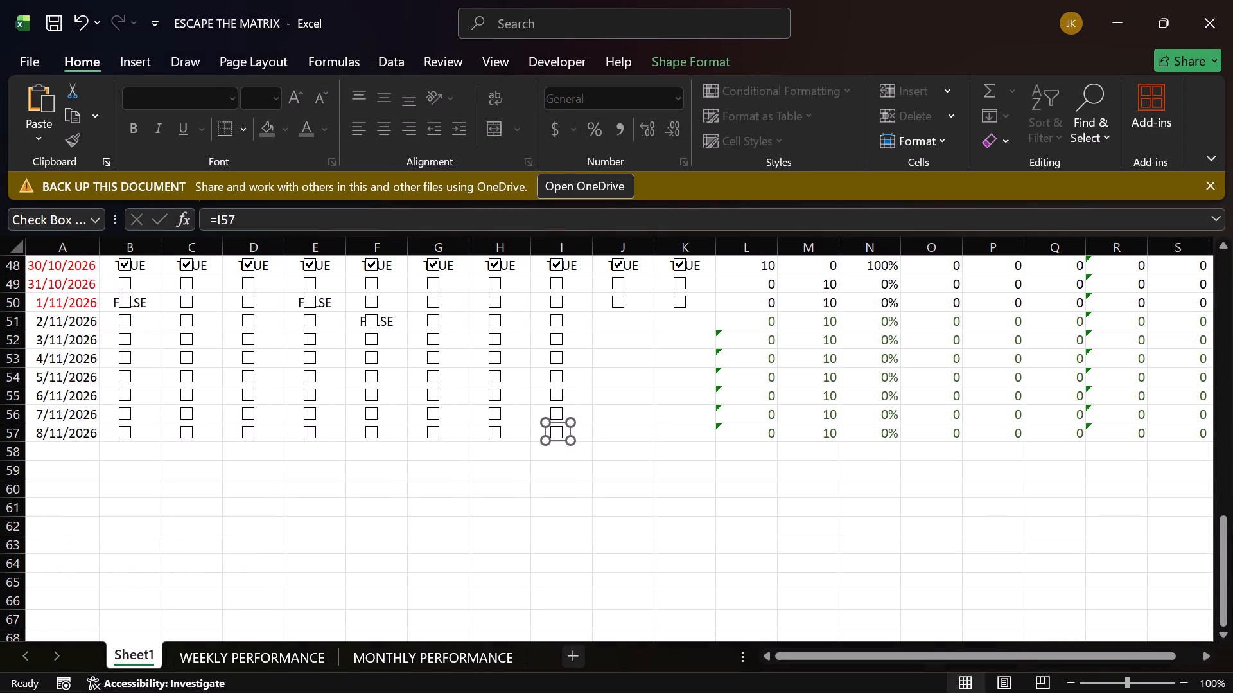
# Check the cell links of the column I checkboxes in rows 52, 51 and 54.
pyautogui.rightClick(559, 340)
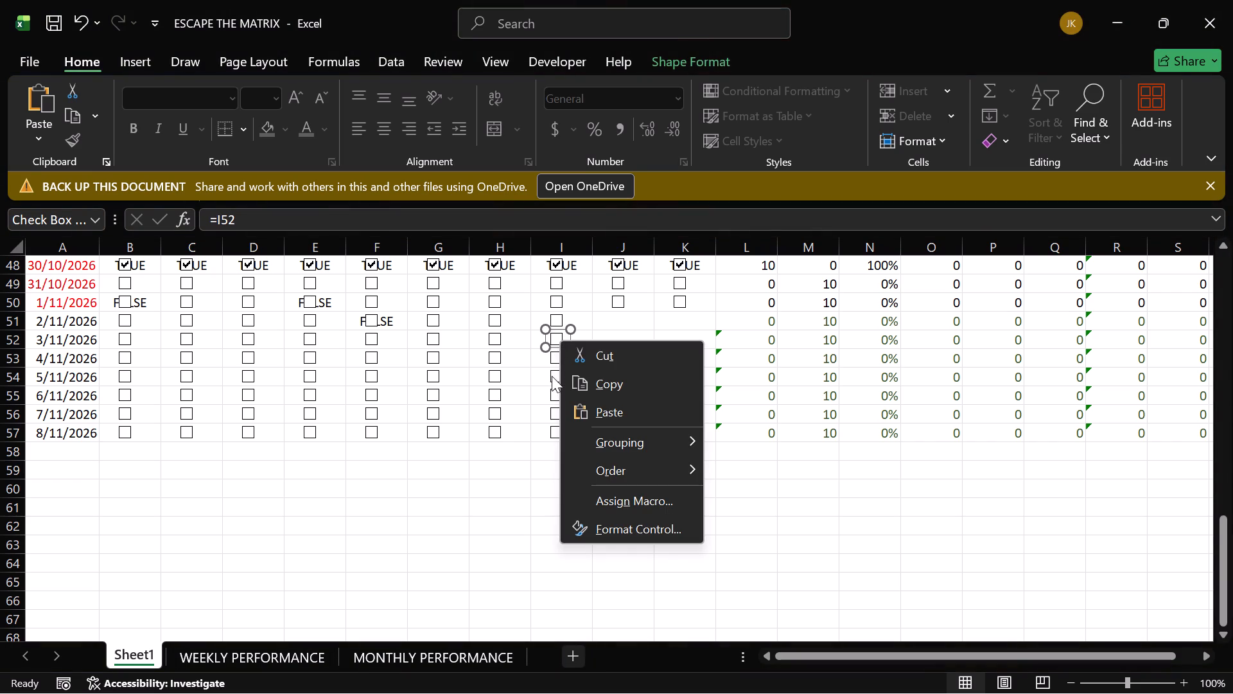
pyautogui.rightClick(554, 316)
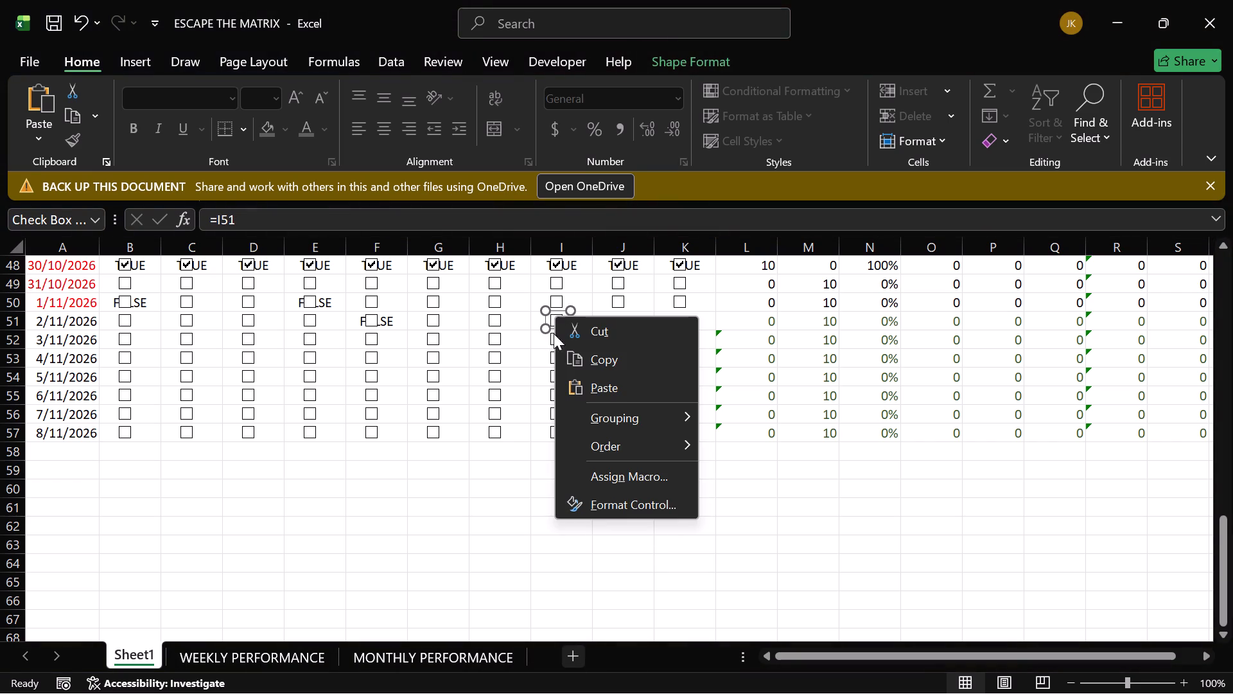
pyautogui.rightClick(547, 374)
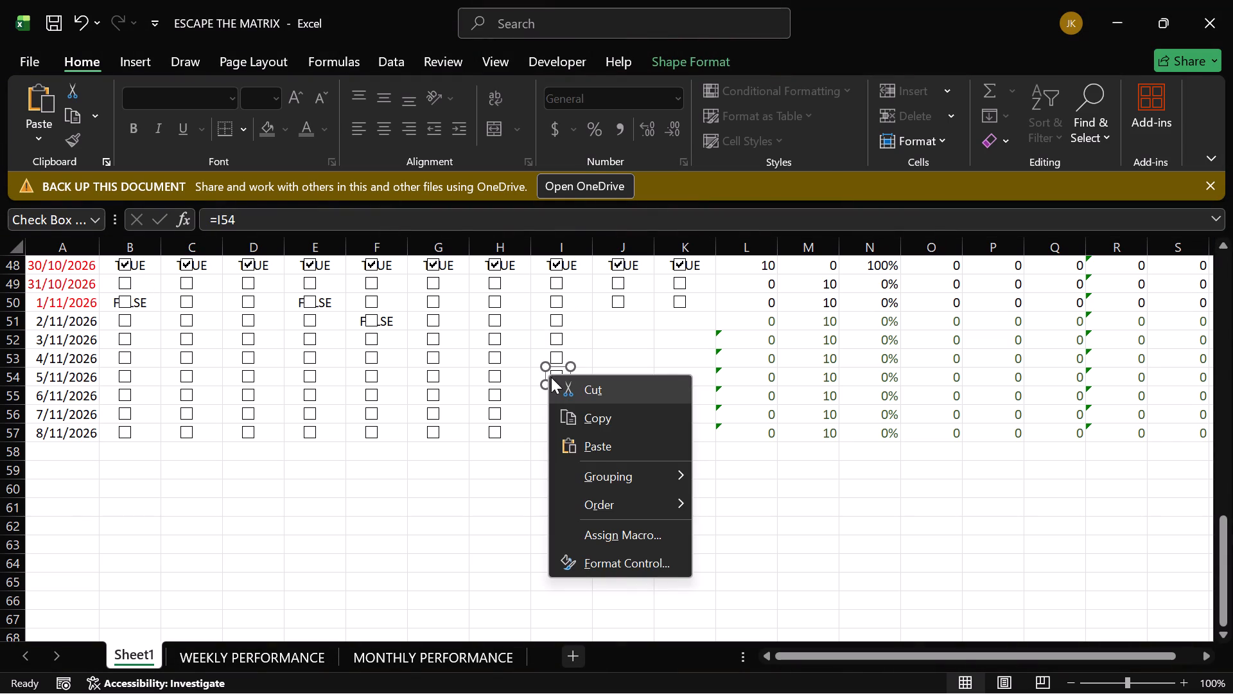
pyautogui.click(600, 314)
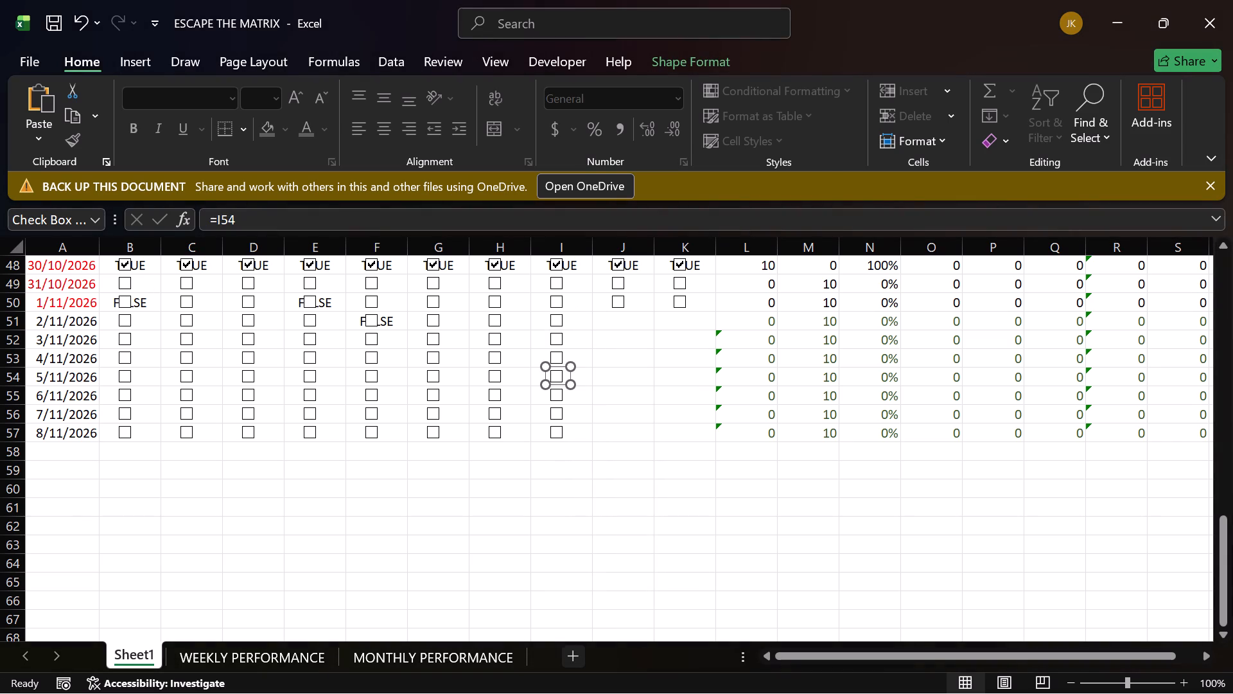
# Copy the 1/11/2026 checkbox in column J and paste it into each cell from J51 to J57.
pyautogui.click(609, 325)
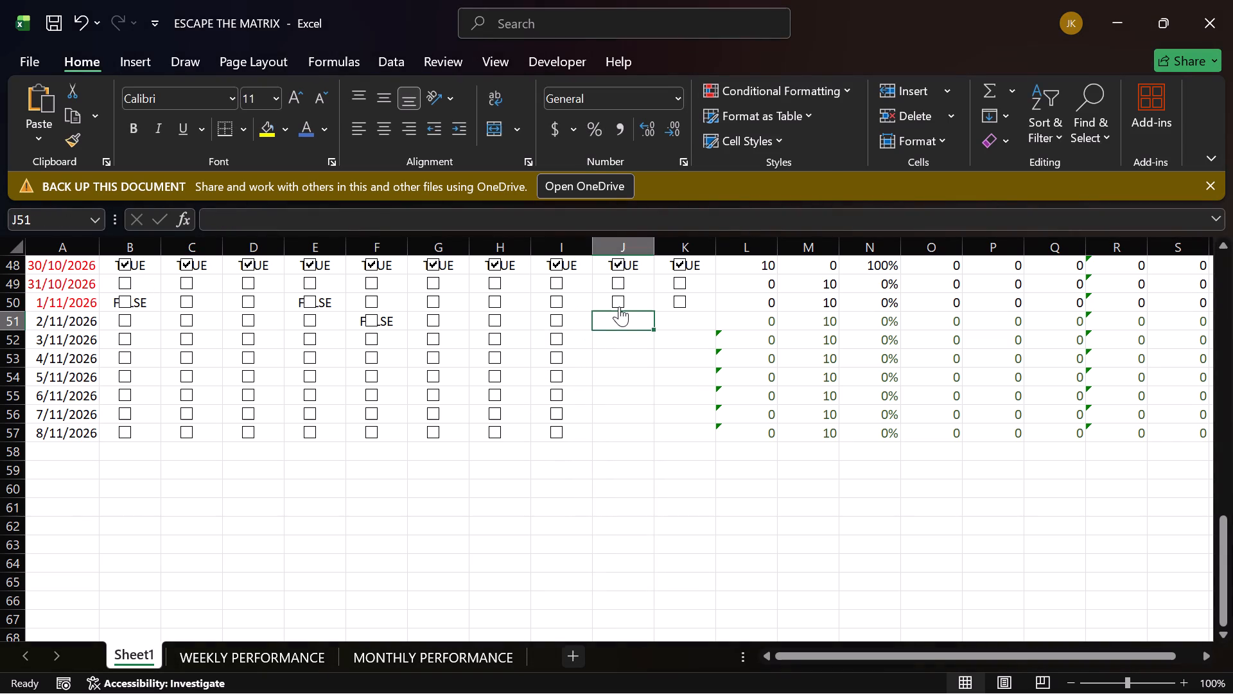
pyautogui.rightClick(619, 303)
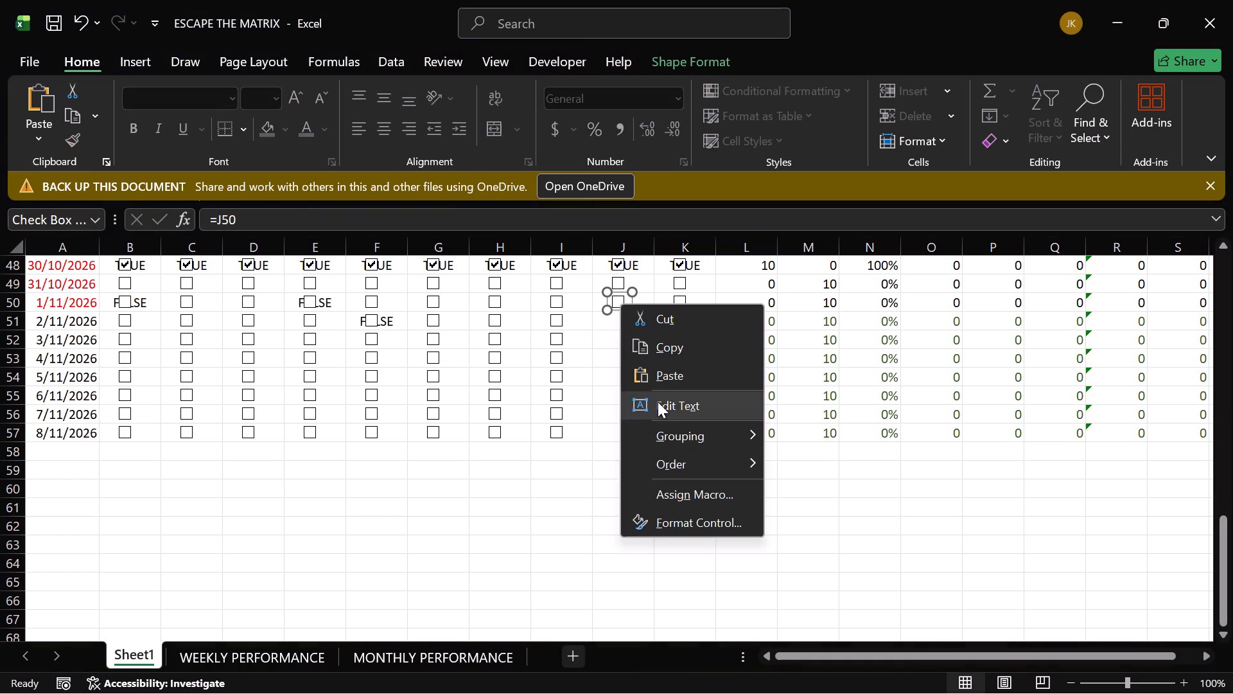
pyautogui.click(684, 342)
pyautogui.click(636, 329)
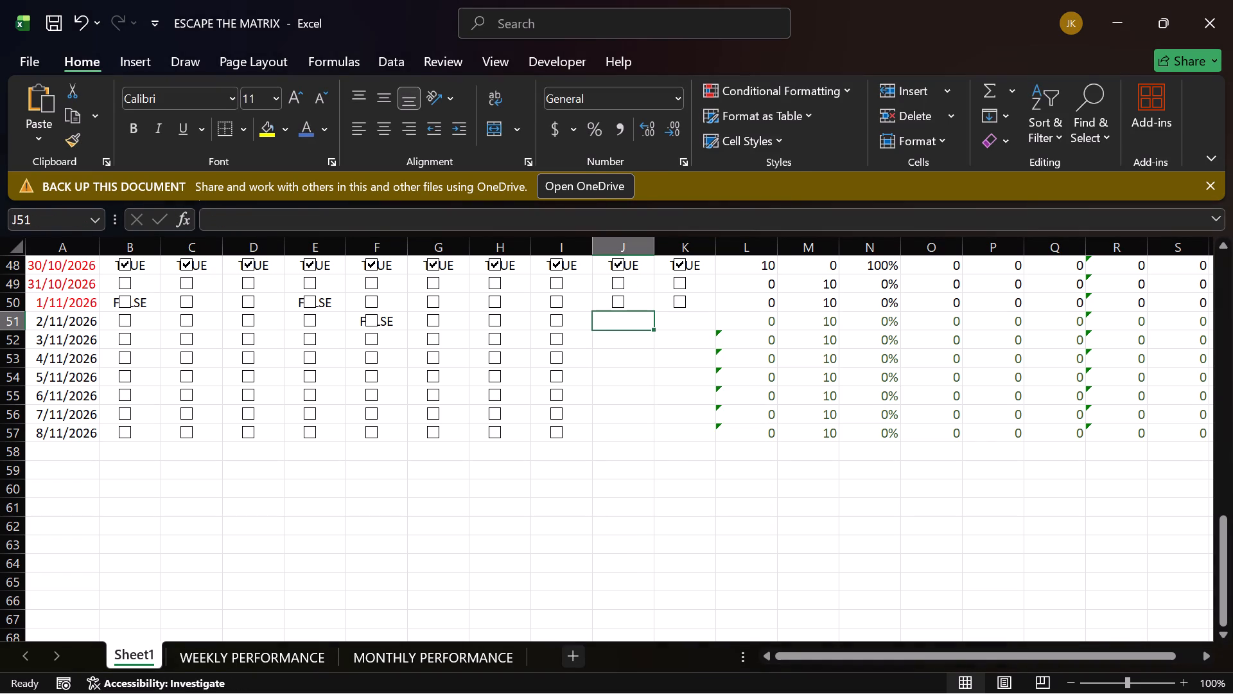
pyautogui.hotkey('ctrl', 'v')
pyautogui.click(636, 340)
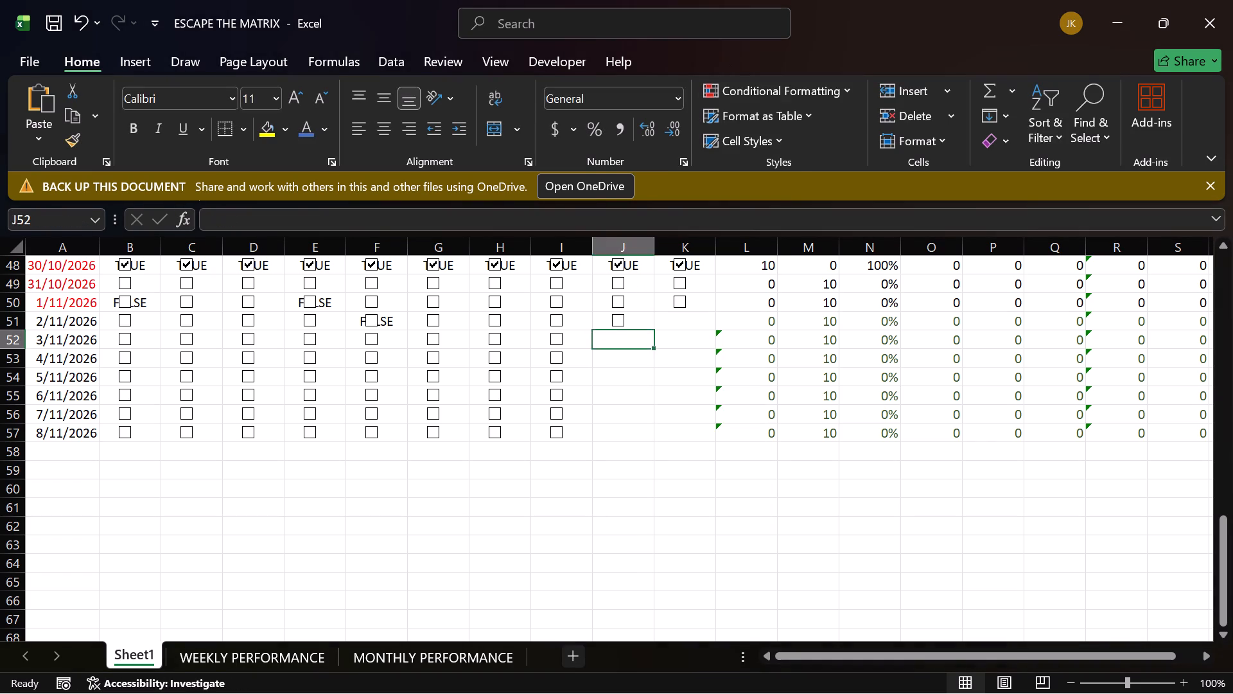
pyautogui.hotkey('ctrl', 'v')
pyautogui.click(629, 367)
pyautogui.hotkey('ctrl', 'v')
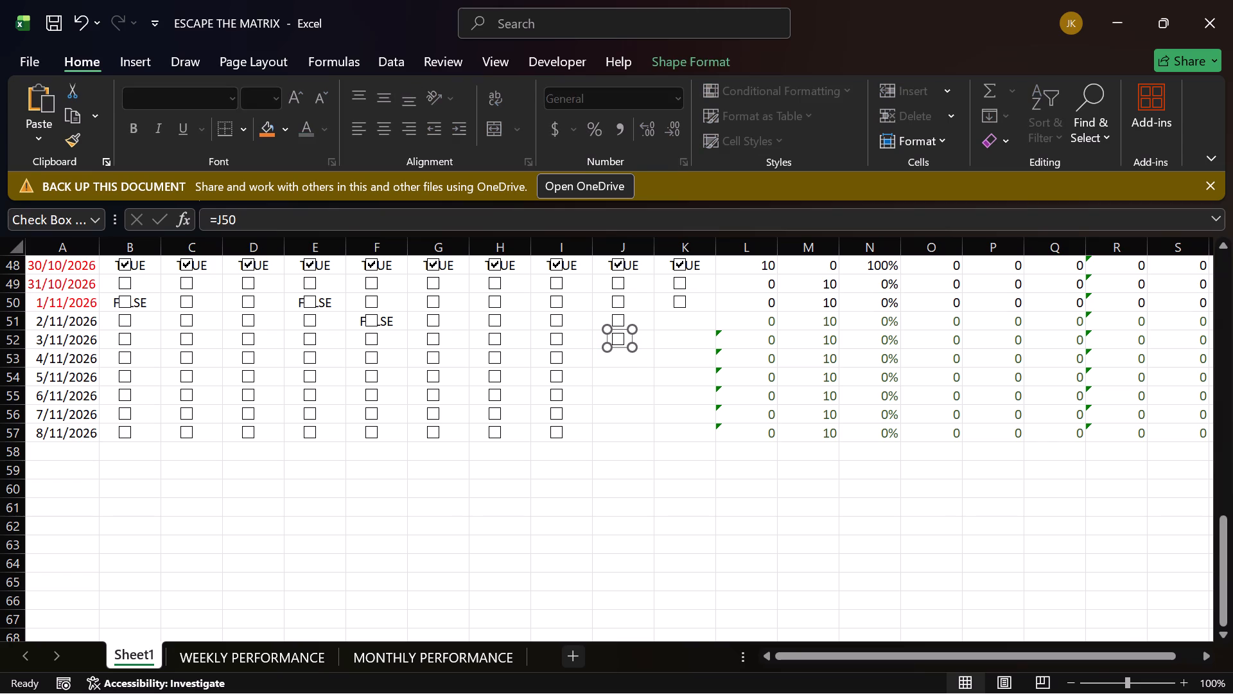
pyautogui.click(631, 380)
pyautogui.hotkey('ctrl', 'v')
pyautogui.click(636, 404)
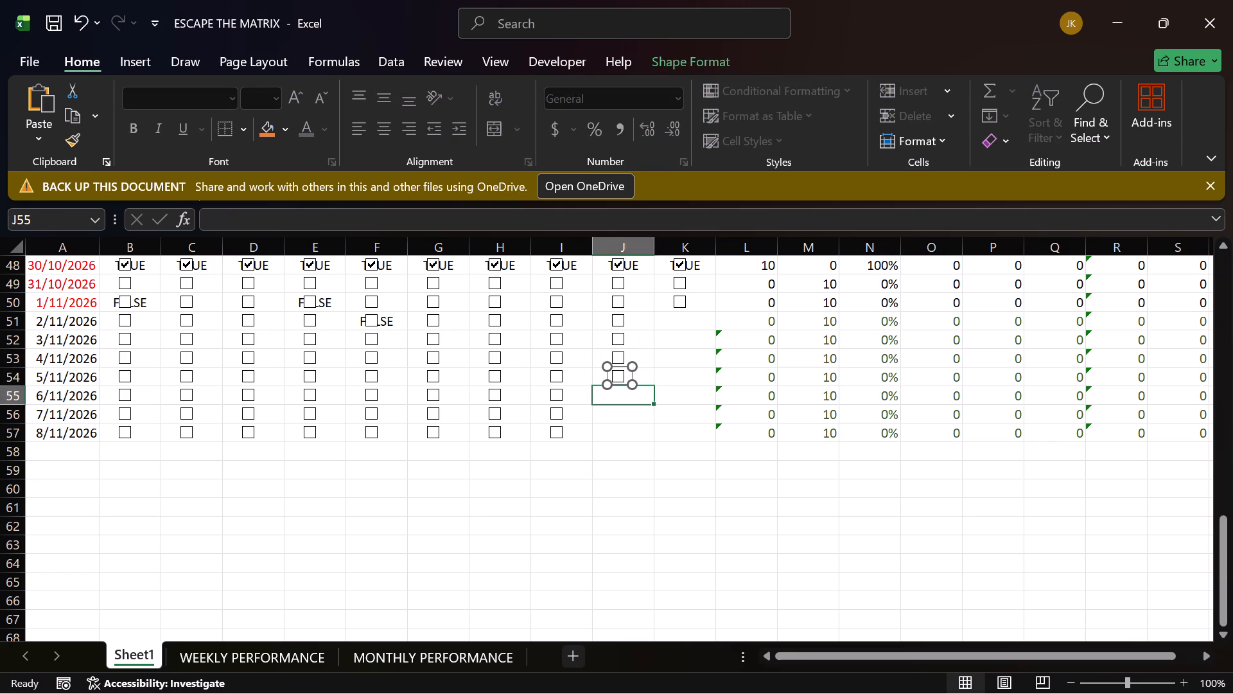
pyautogui.hotkey('ctrl', 'v')
pyautogui.click(636, 420)
pyautogui.hotkey('ctrl', 'v')
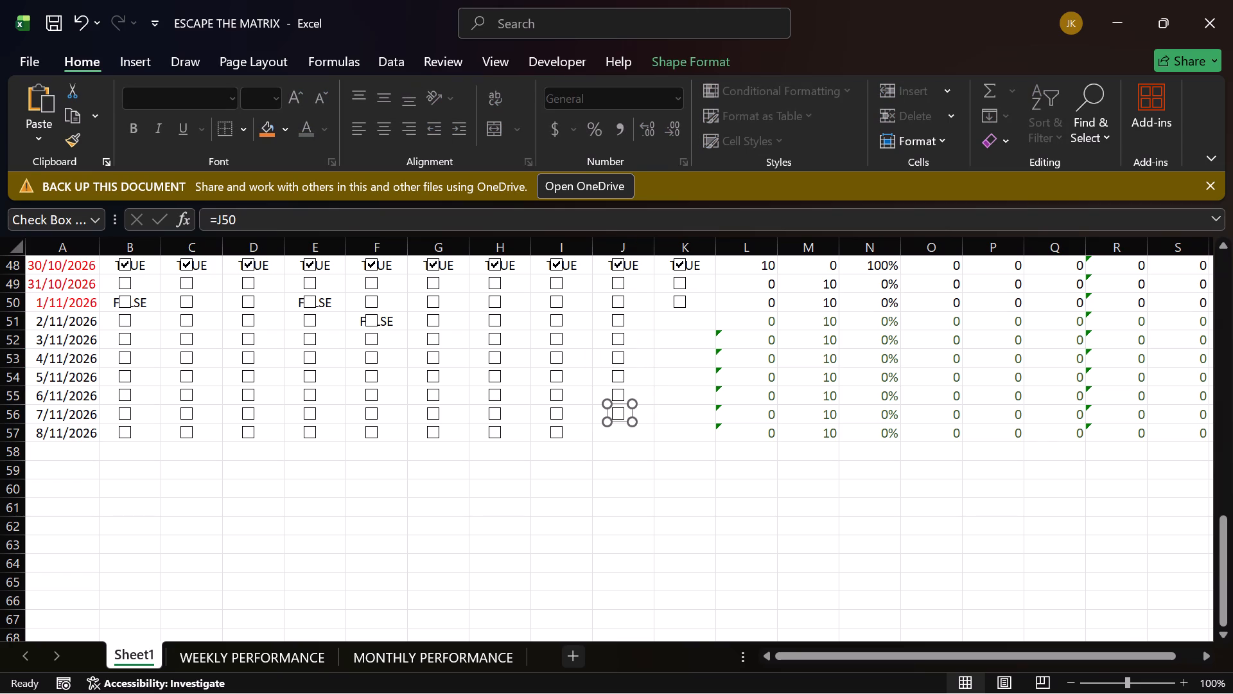
pyautogui.click(638, 436)
pyautogui.hotkey('ctrl', 'v')
# Link the checkbox in the 2/11/2026 row of column J to cell J51.
pyautogui.click(682, 329)
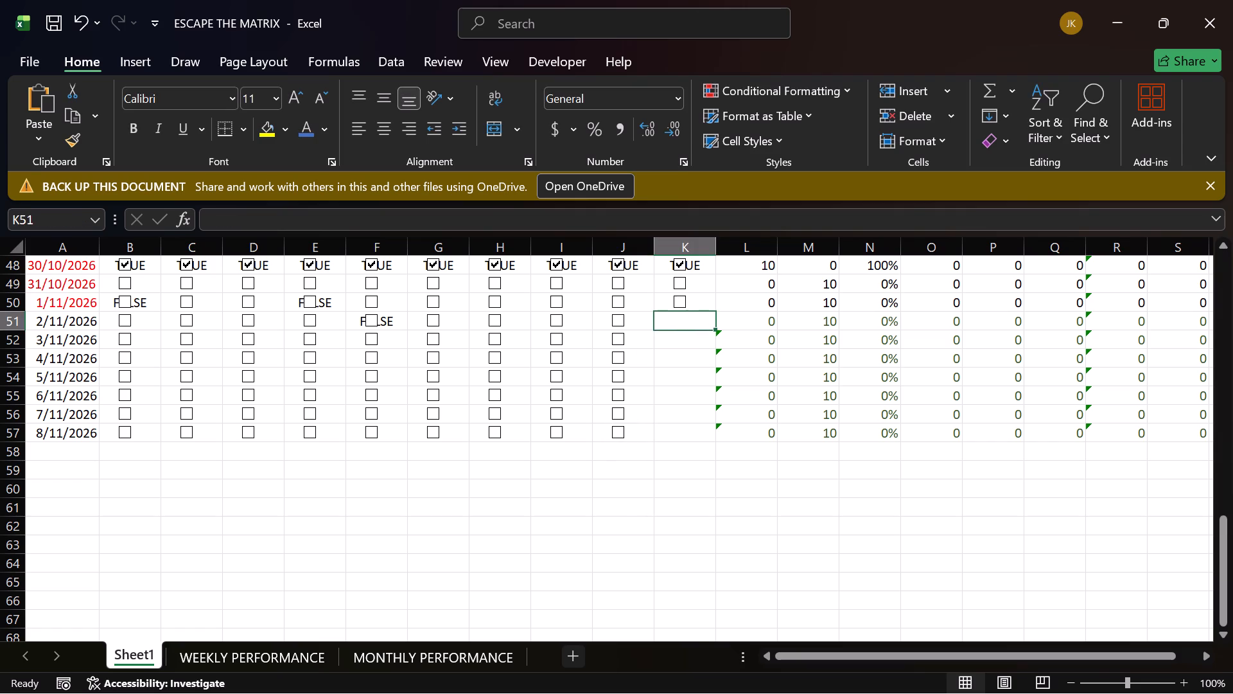
pyautogui.scroll(1, 622, 319)
pyautogui.rightClick(622, 319)
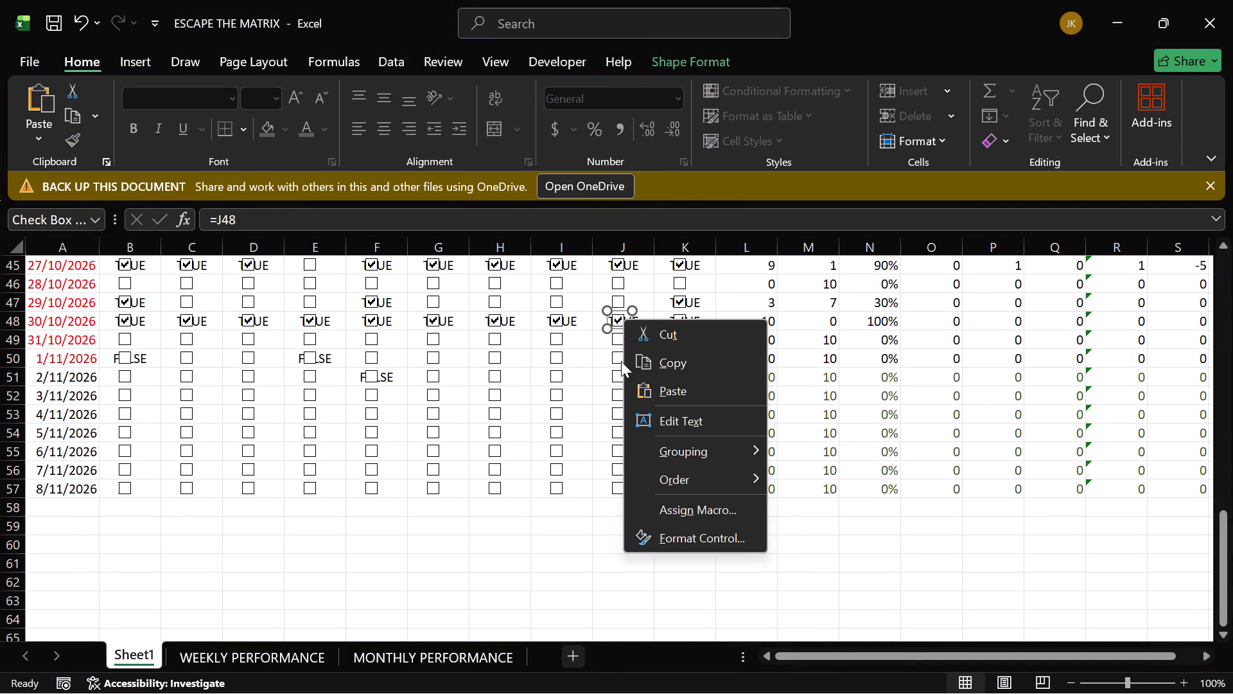
pyautogui.click(737, 610)
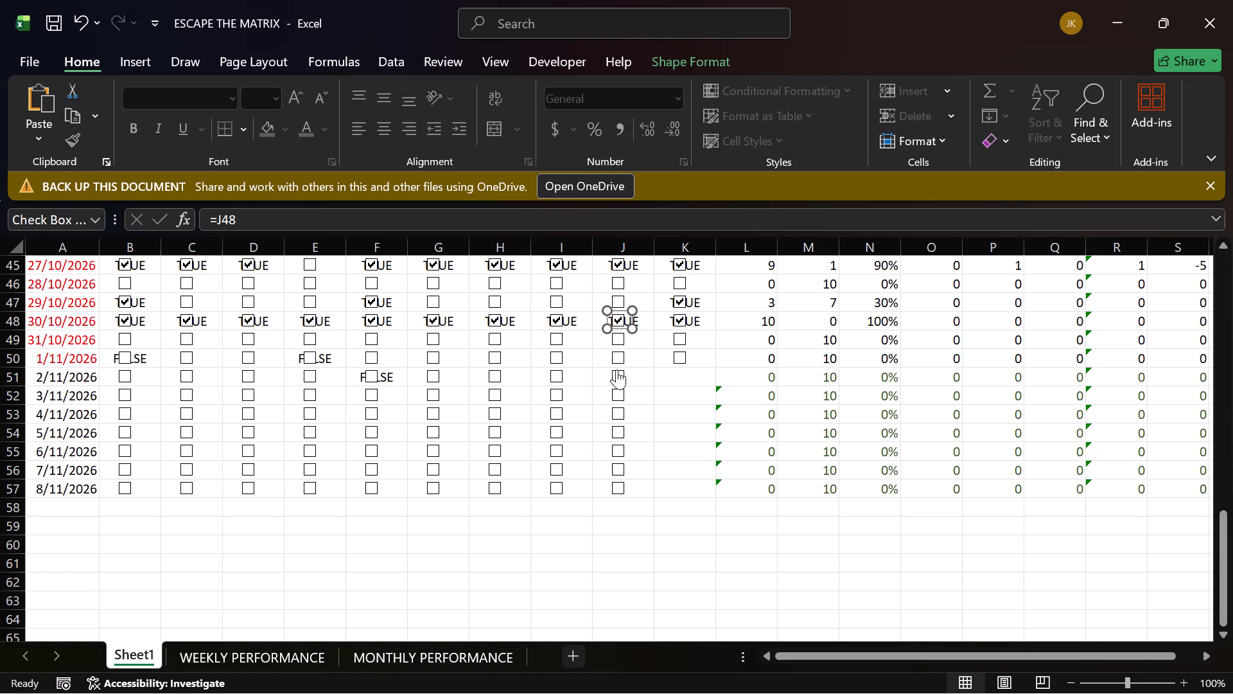
pyautogui.rightClick(616, 369)
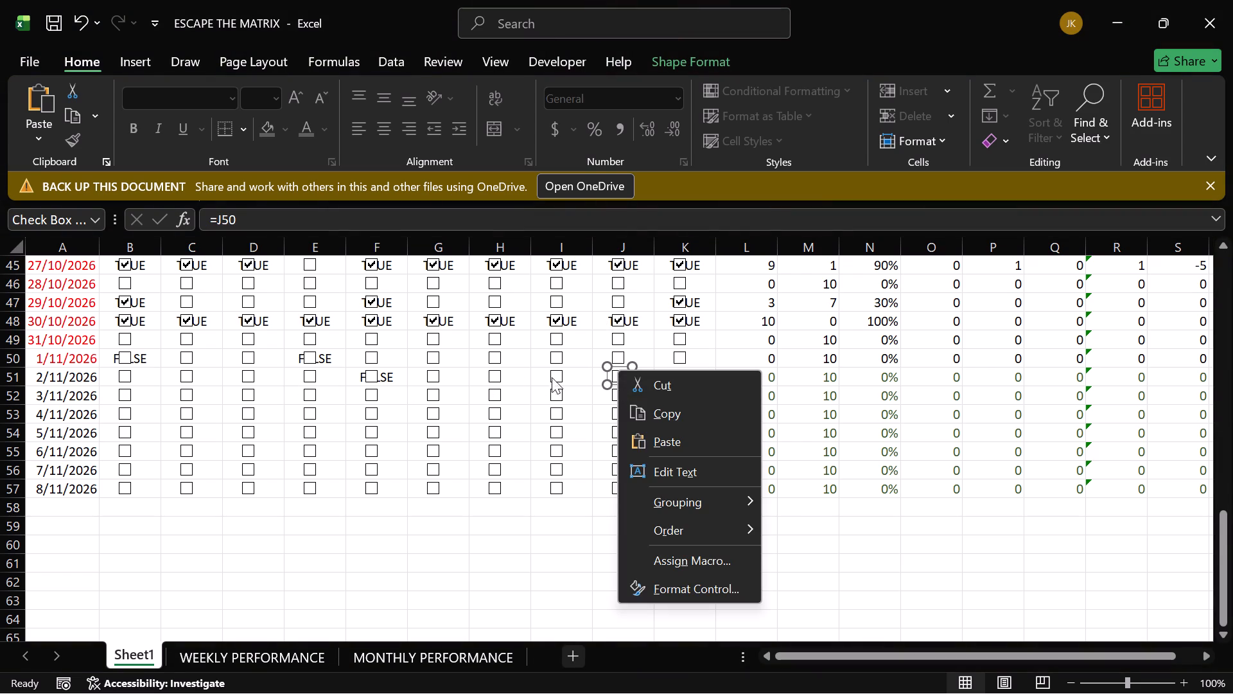
pyautogui.click(706, 585)
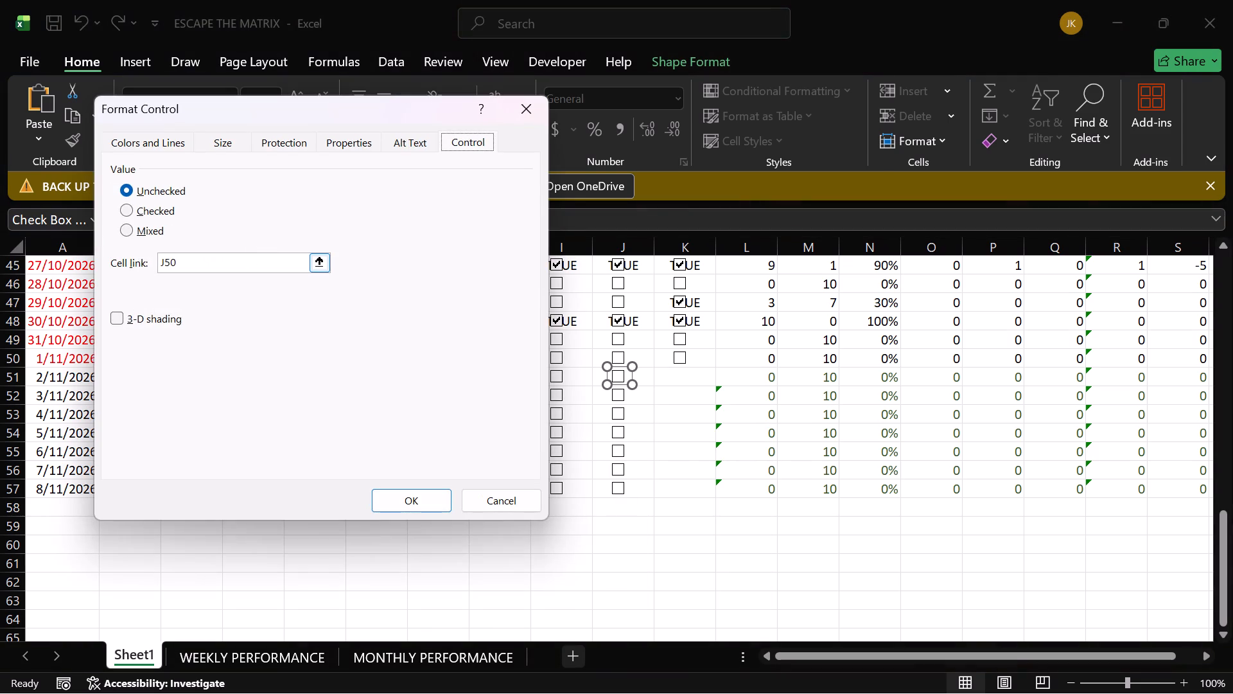
pyautogui.click(243, 255)
pyautogui.press('BackSpace')
pyautogui.press('1')
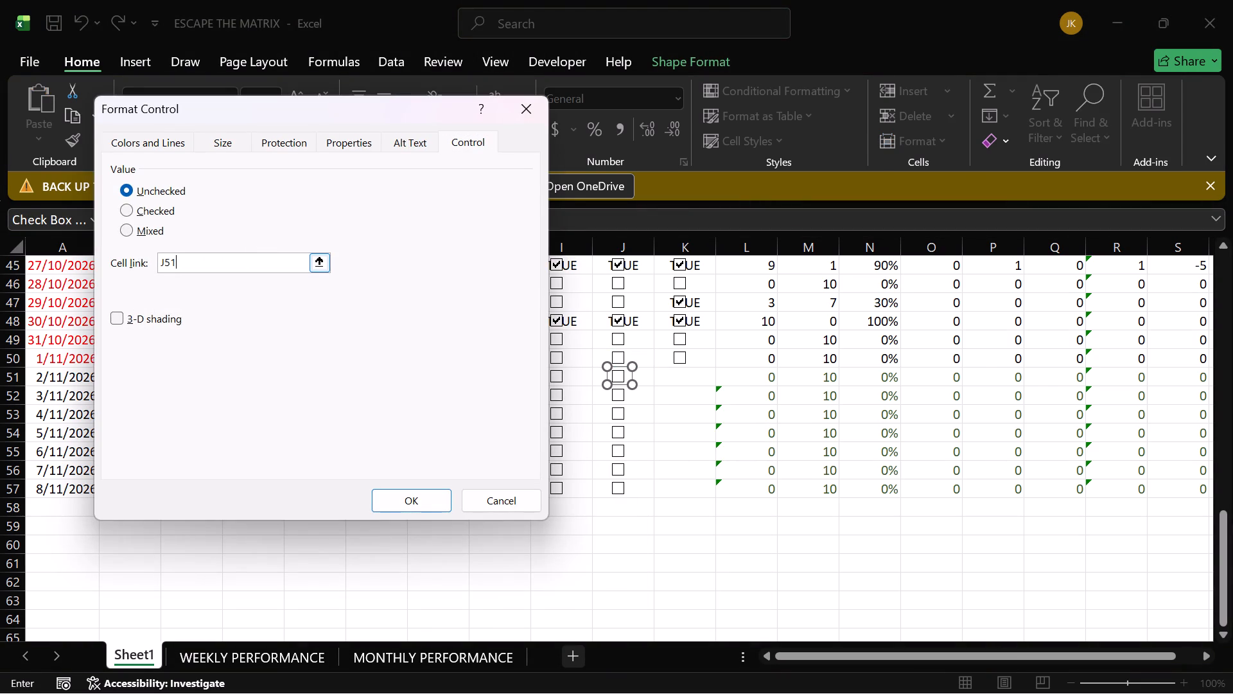
pyautogui.click(424, 499)
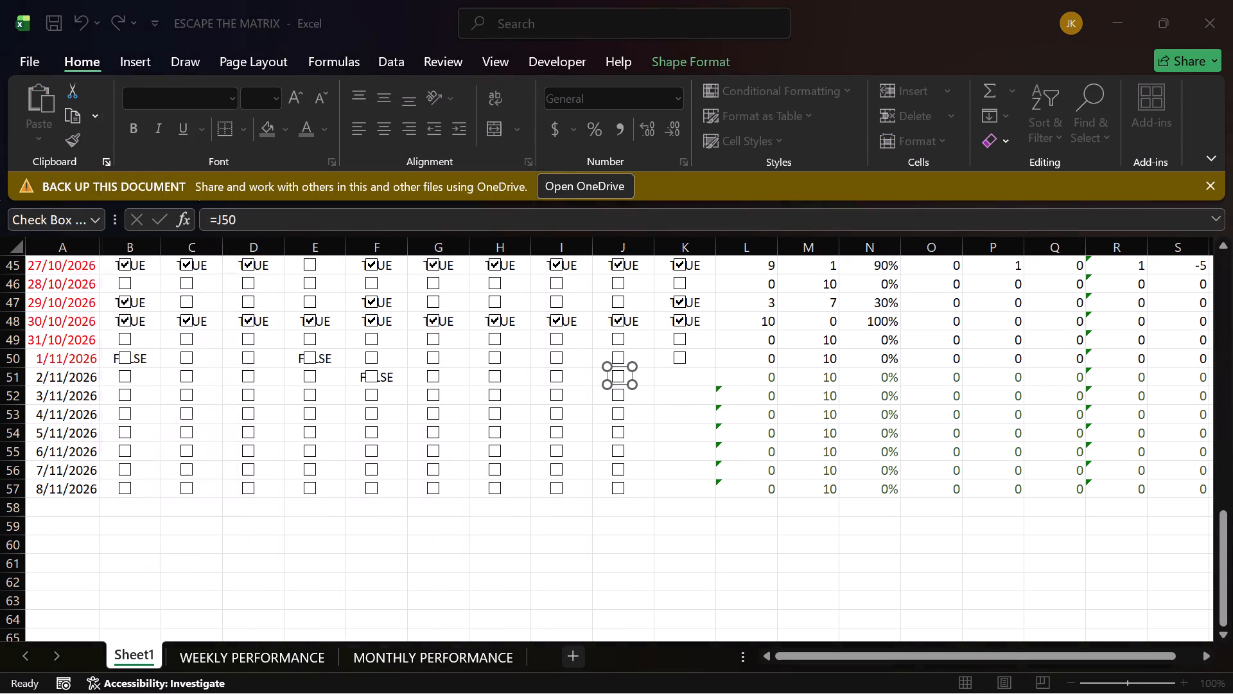
# Link the checkbox in the 3/11/2026 row of column J to cell J52.
pyautogui.rightClick(622, 395)
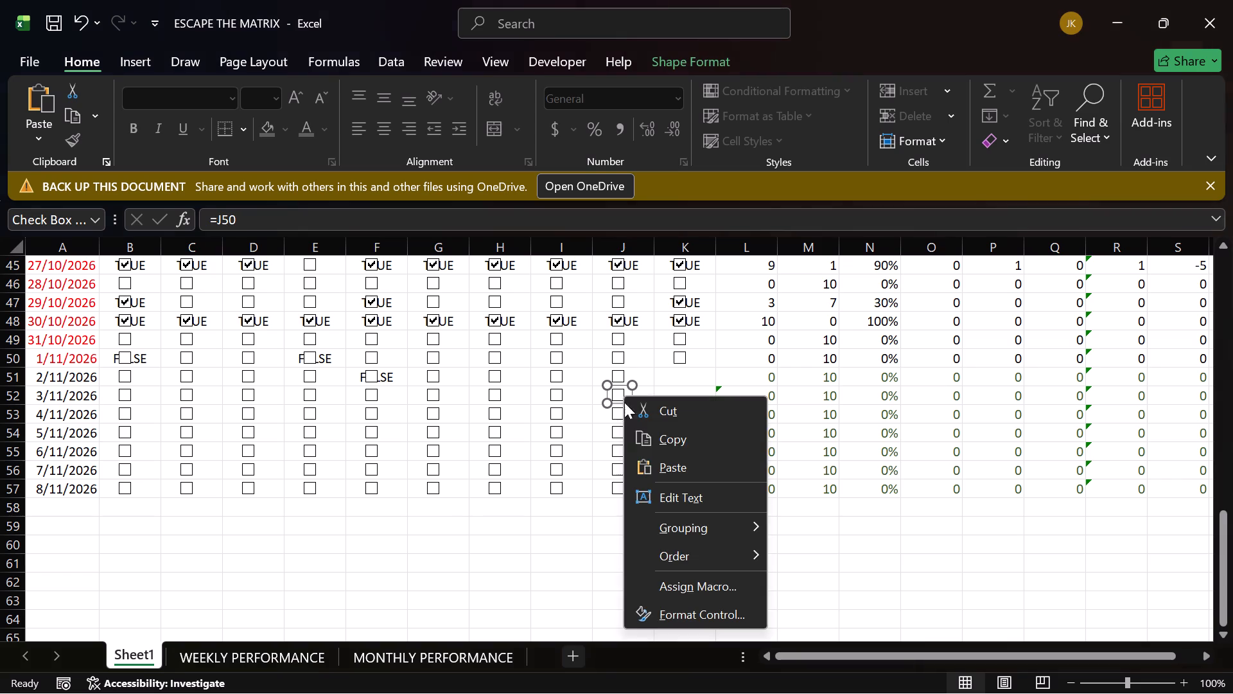
pyautogui.click(684, 605)
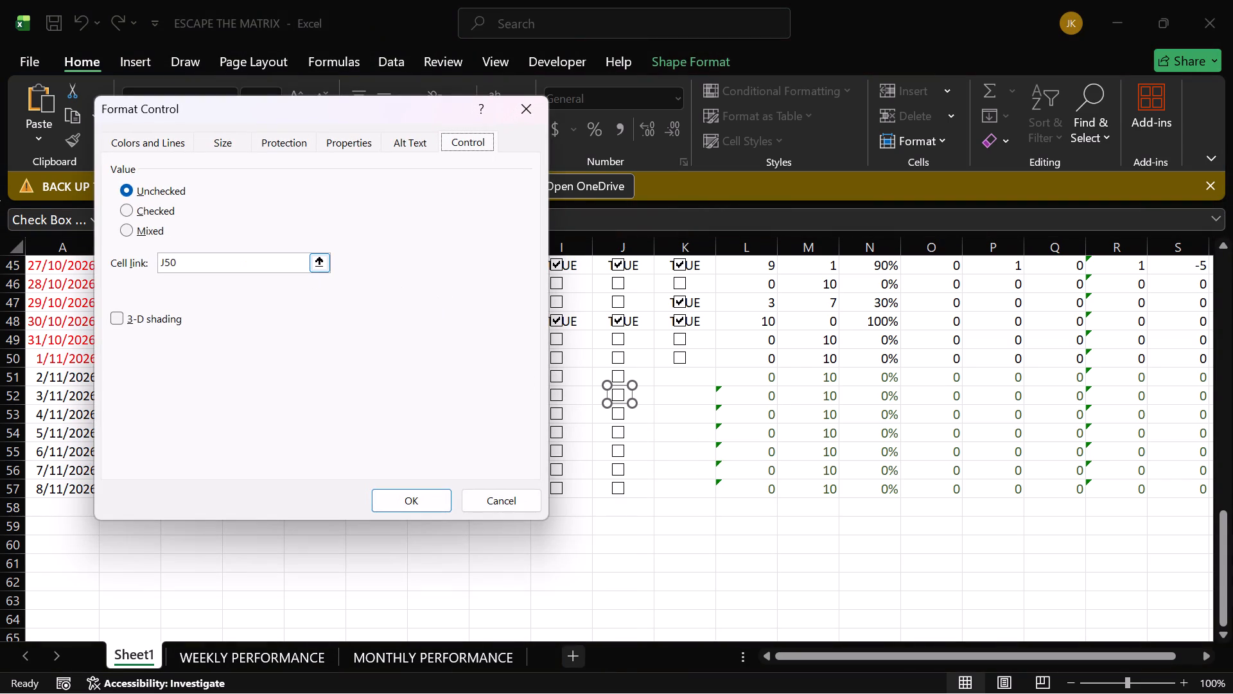
pyautogui.click(249, 260)
pyautogui.press('BackSpace')
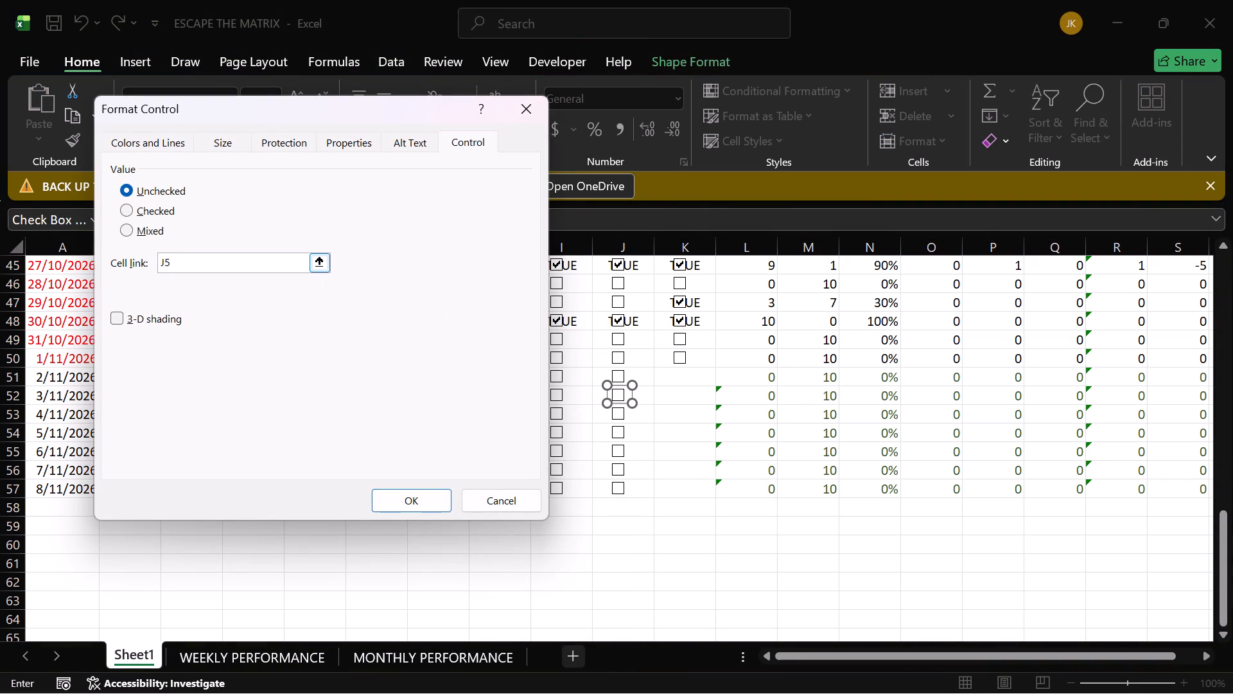
pyautogui.press('2')
pyautogui.click(420, 505)
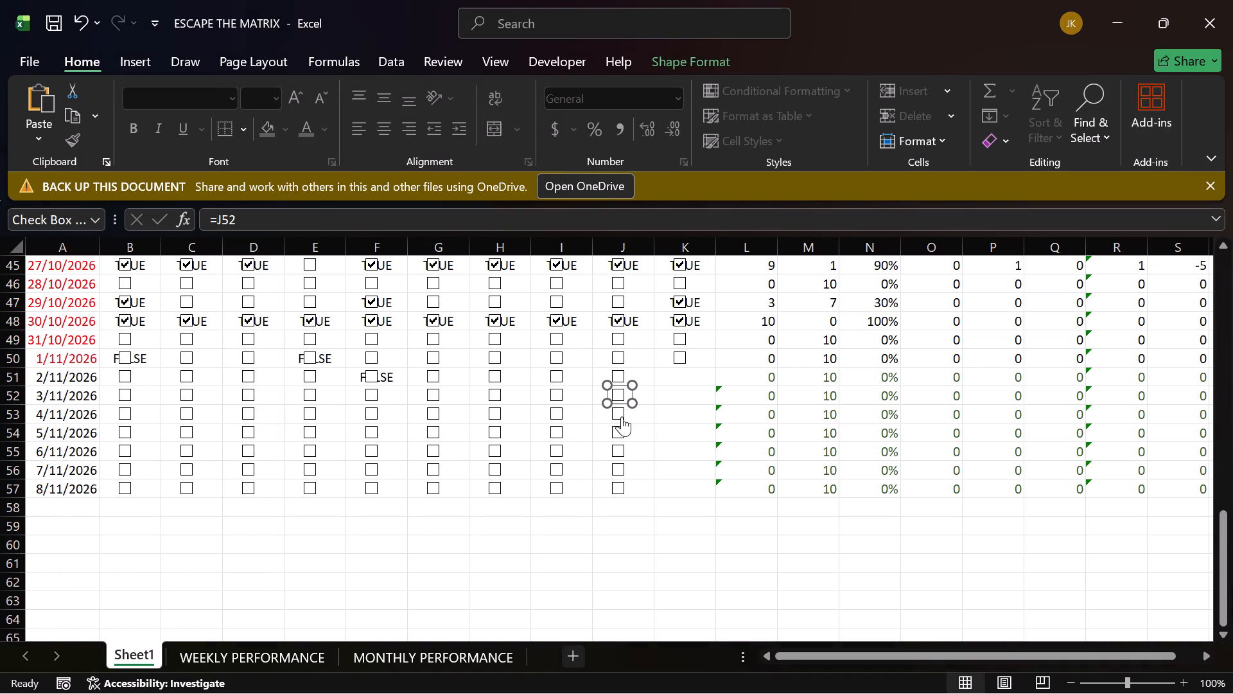
# Link the checkbox in the 4/11/2026 row of column J to cell J53.
pyautogui.rightClick(622, 416)
pyautogui.click(678, 630)
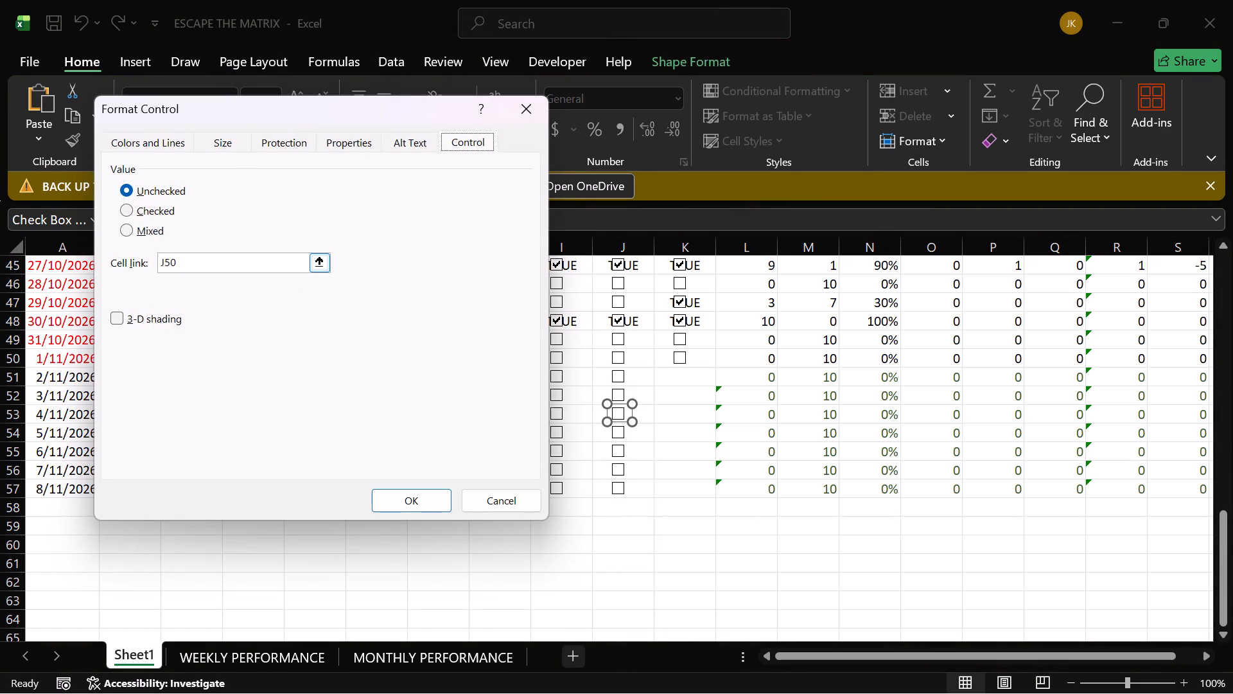
pyautogui.click(254, 261)
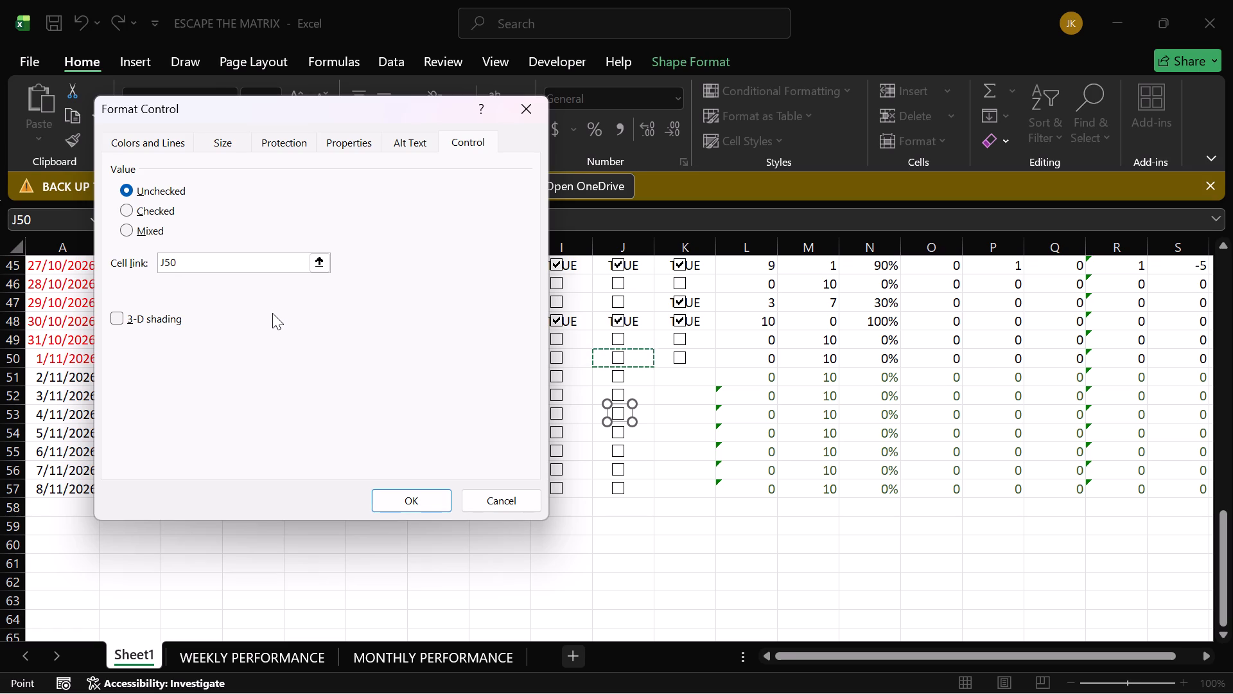
pyautogui.press('3')
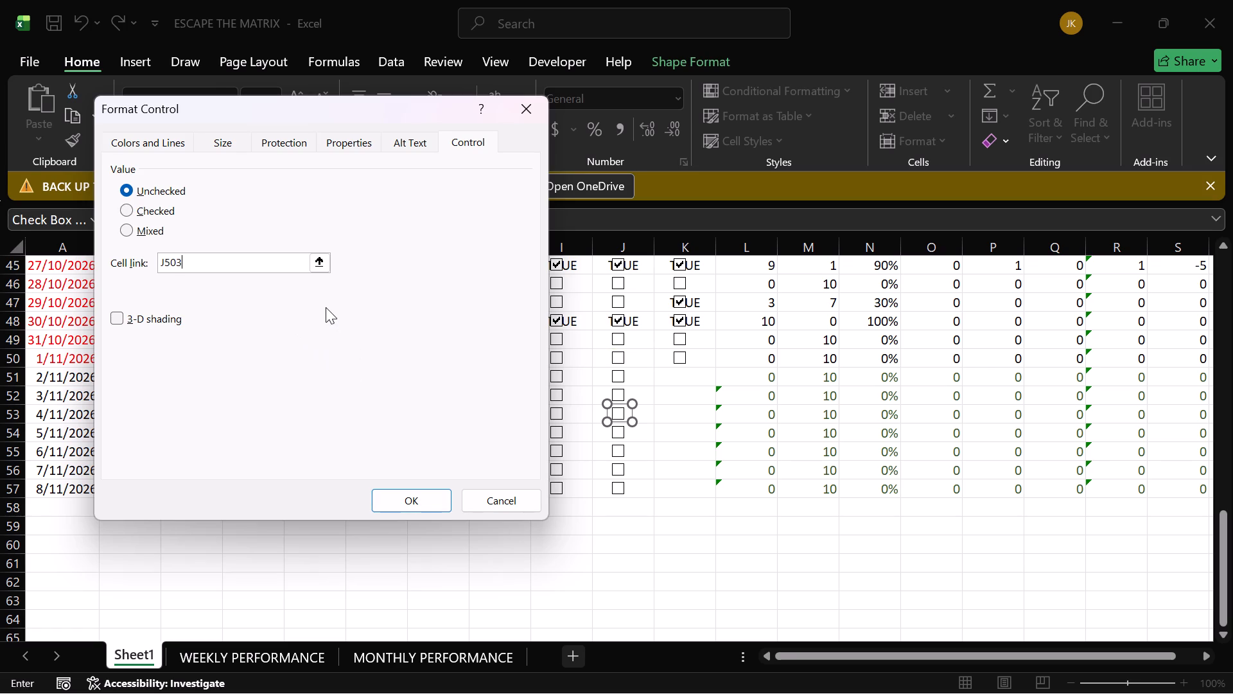
pyautogui.press('BackSpace')
pyautogui.press('BackSpace')
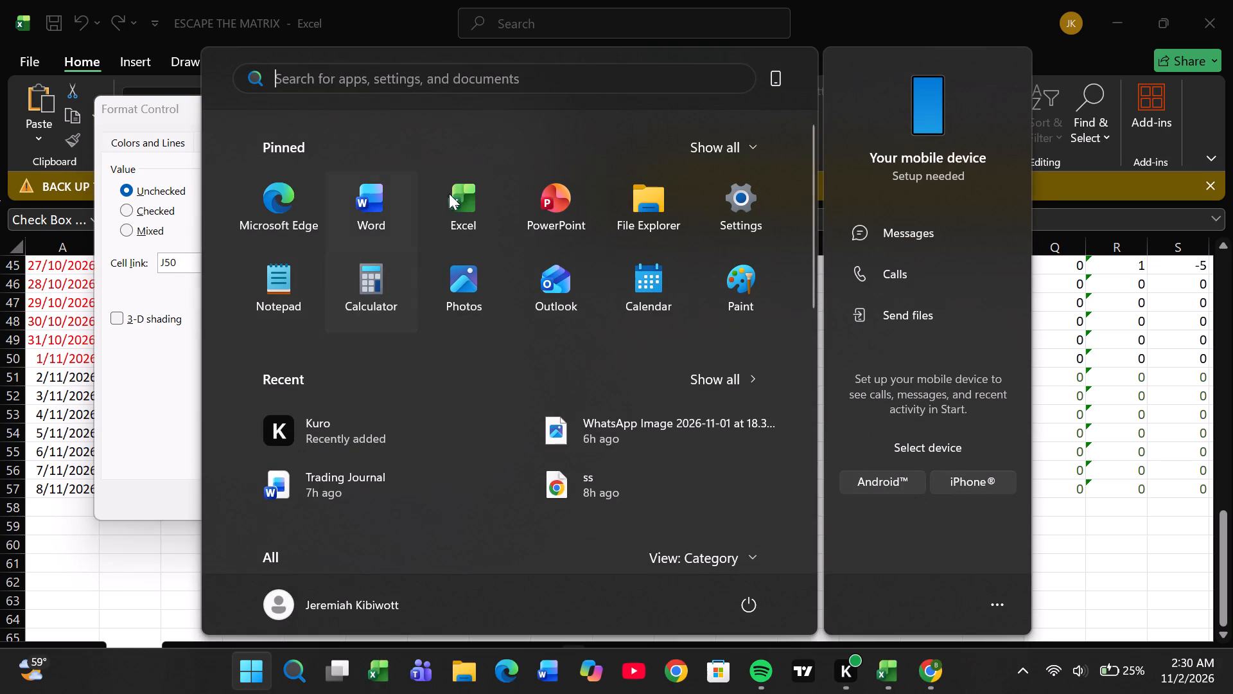
pyautogui.click(181, 538)
pyautogui.click(148, 433)
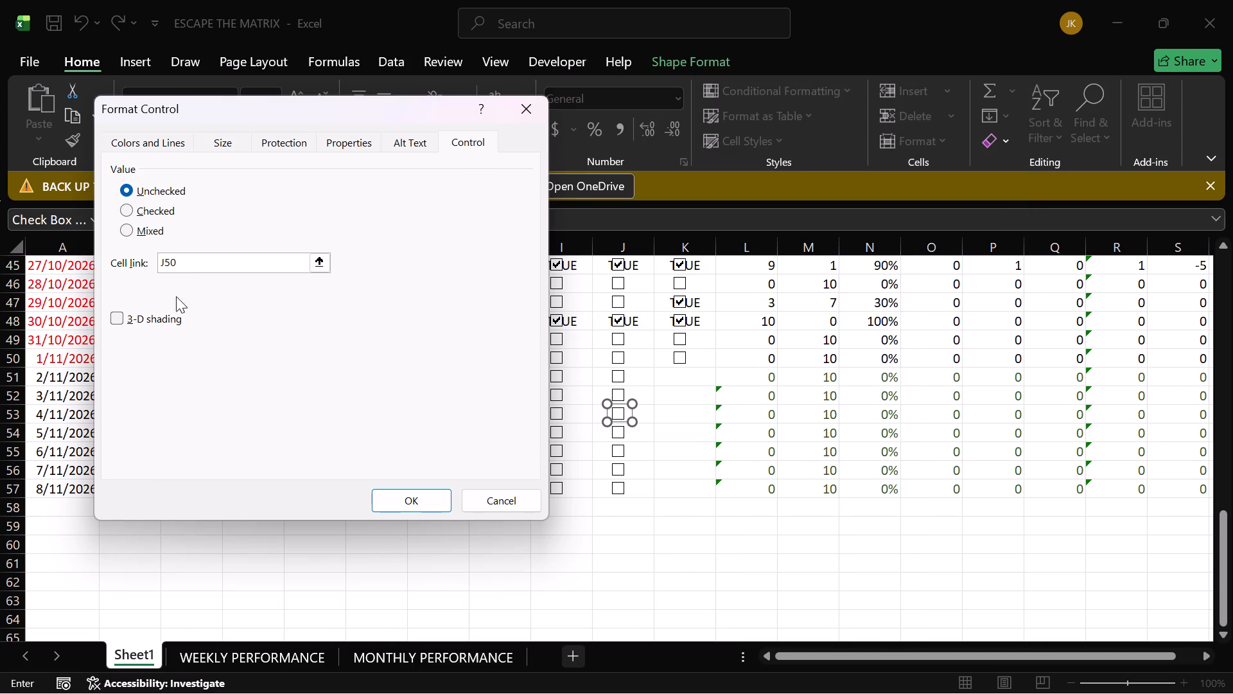
pyautogui.click(201, 263)
pyautogui.press('BackSpace')
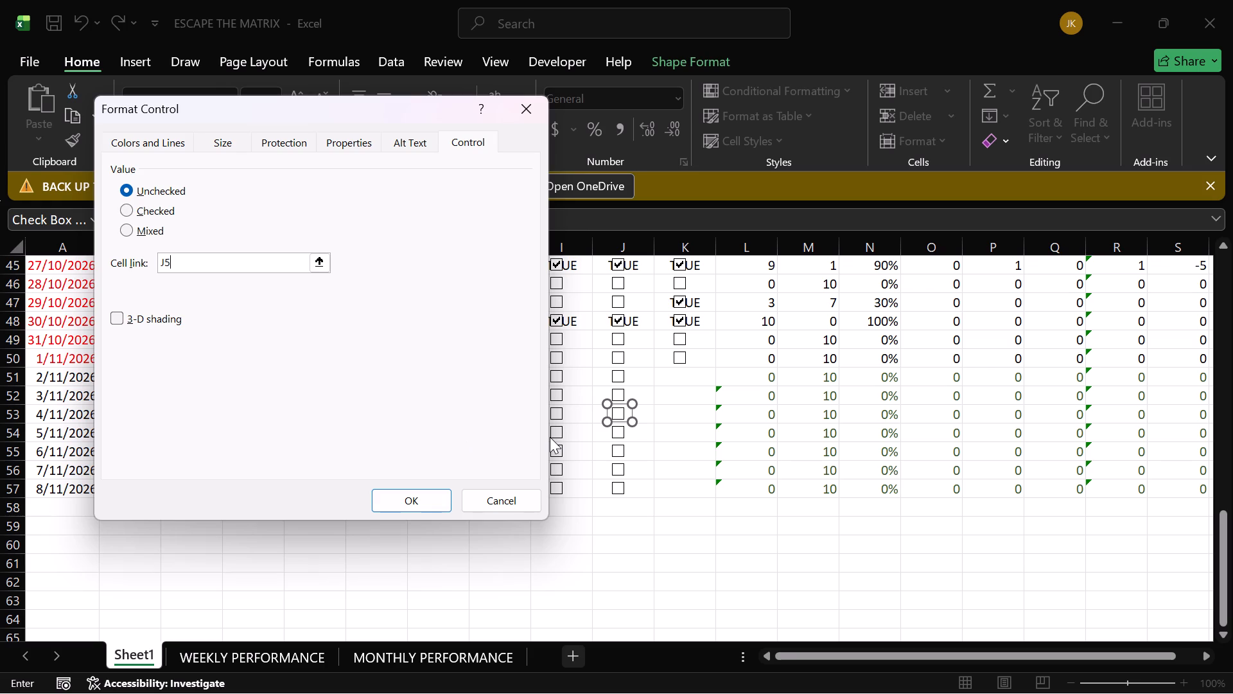
pyautogui.press('3')
pyautogui.click(385, 497)
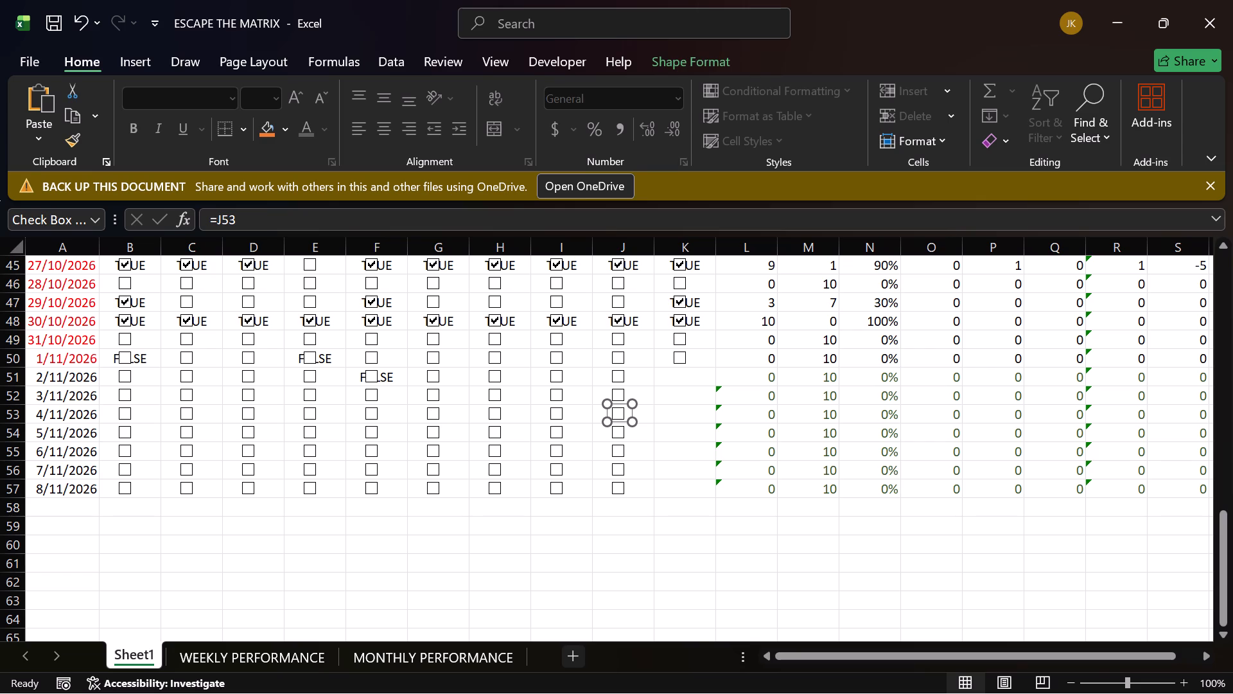
# Check the cell links of the column J checkboxes in rows 52, 51 and 53.
pyautogui.rightClick(618, 397)
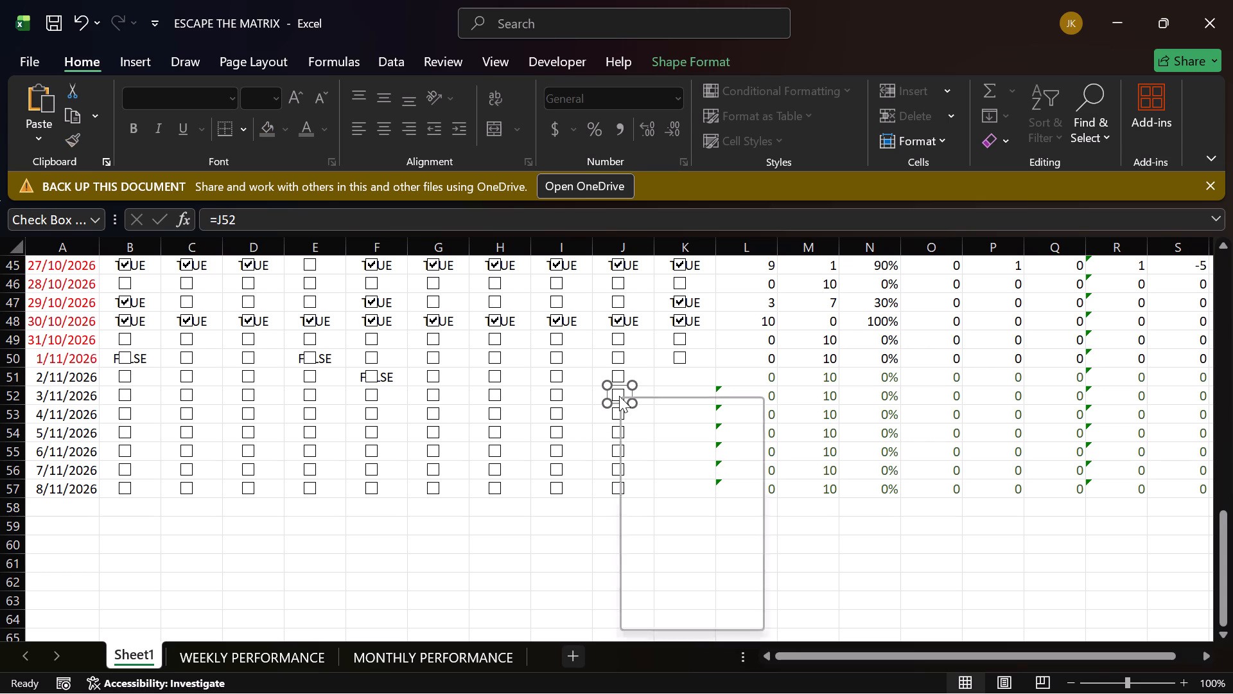
pyautogui.rightClick(617, 363)
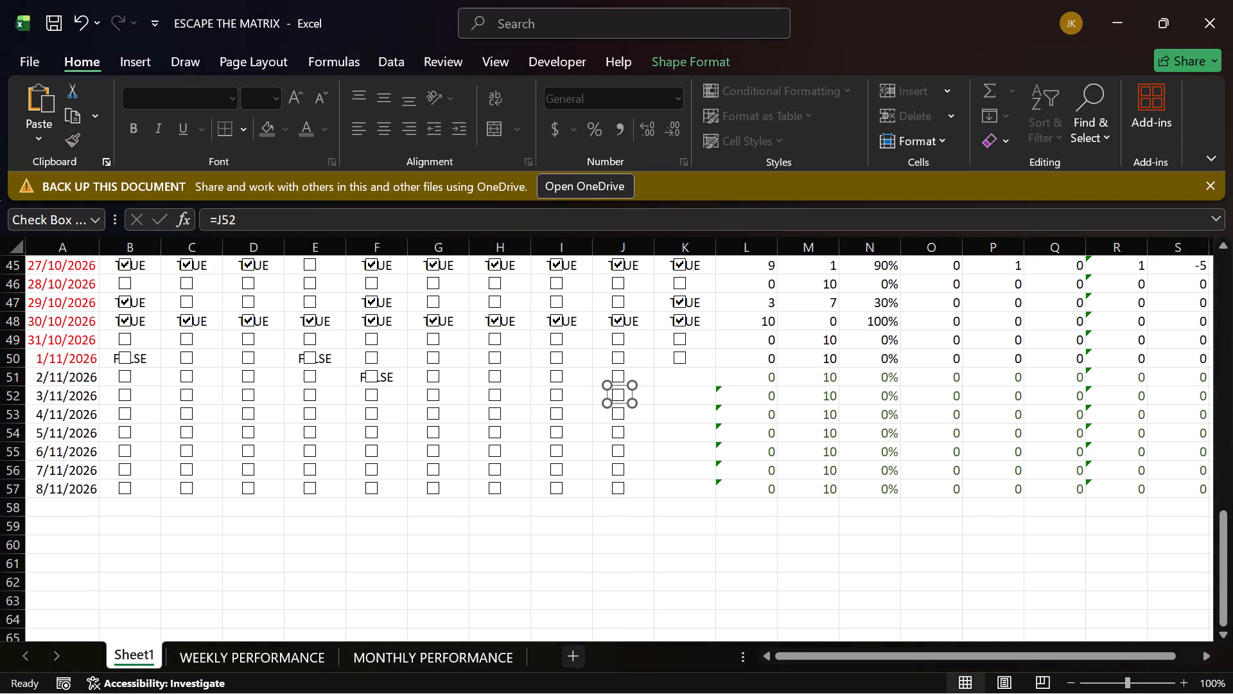
pyautogui.rightClick(609, 377)
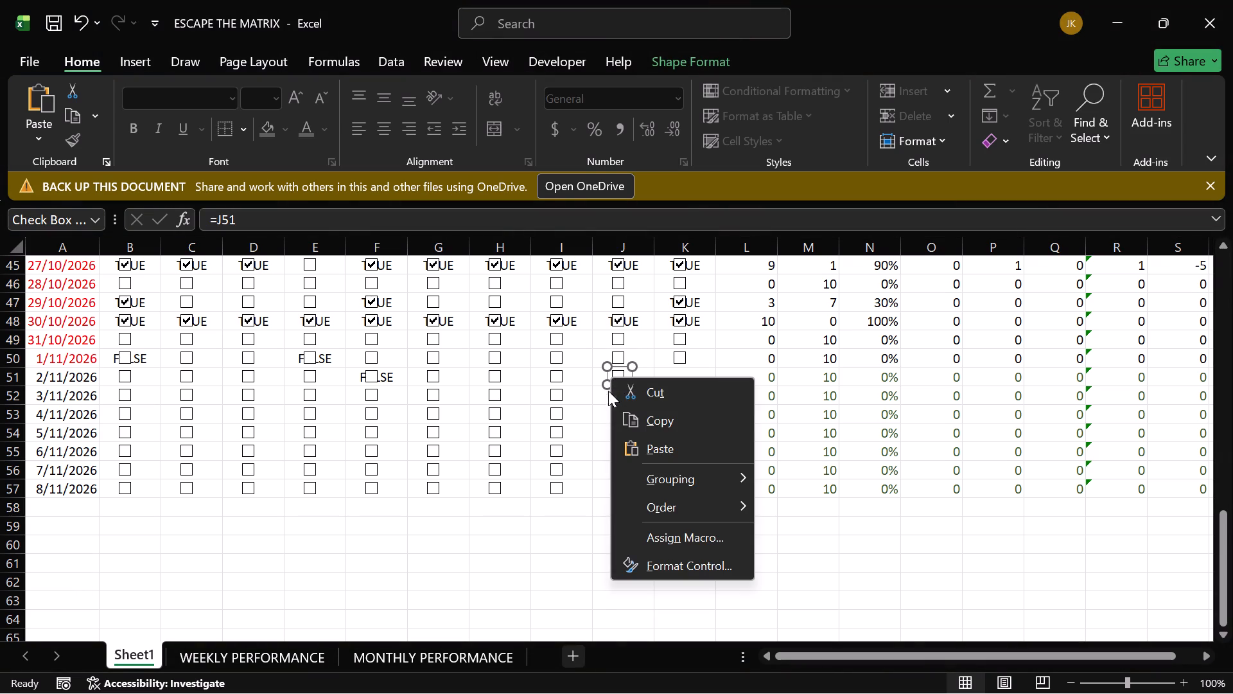
pyautogui.click(586, 557)
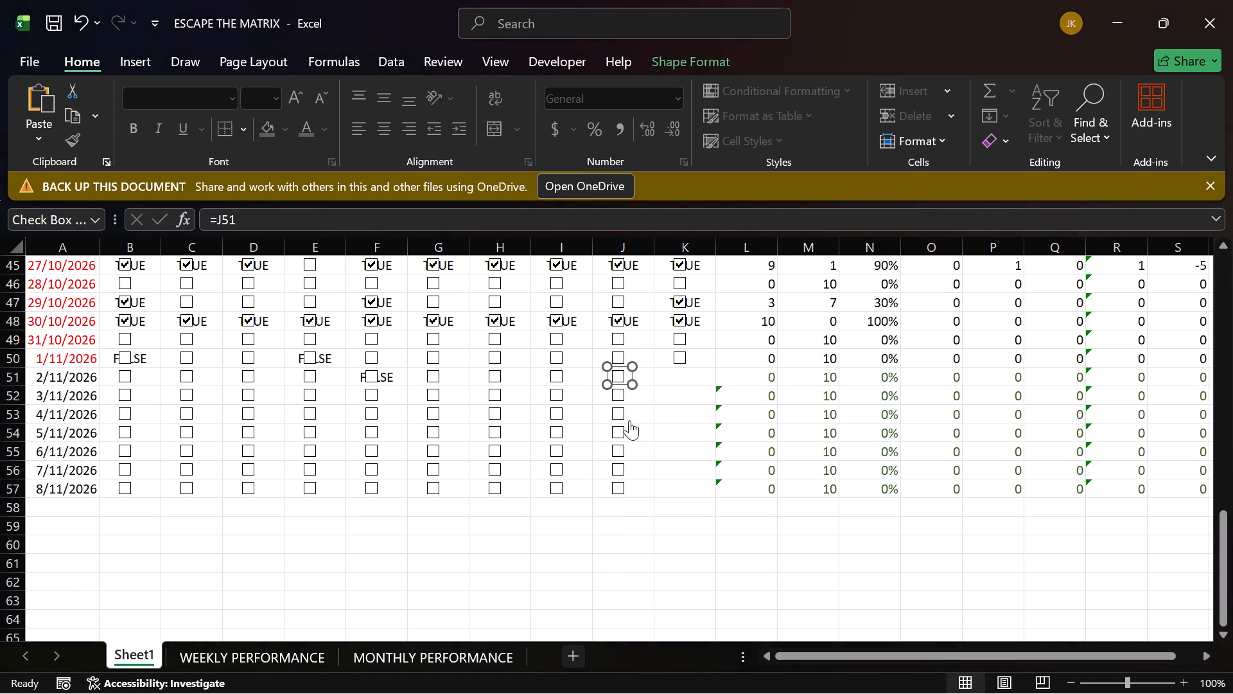
pyautogui.rightClick(622, 416)
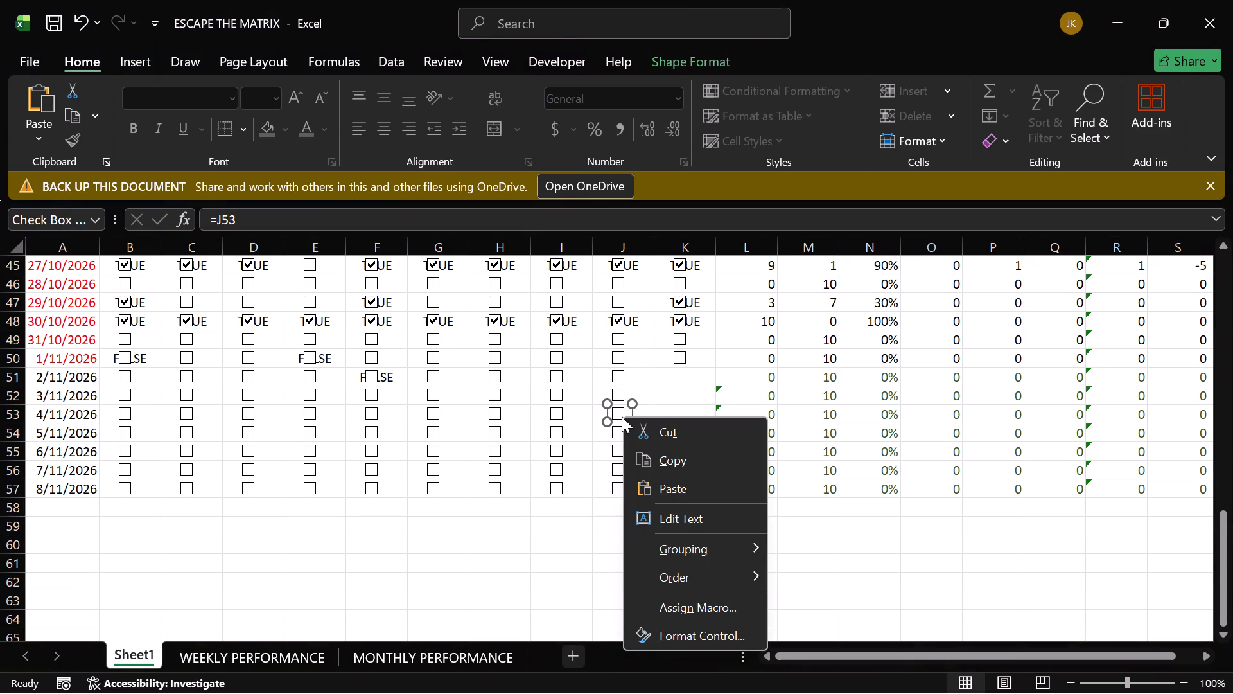
# Link the checkbox in the 5/11/2026 row of column J to cell J54.
pyautogui.rightClick(613, 429)
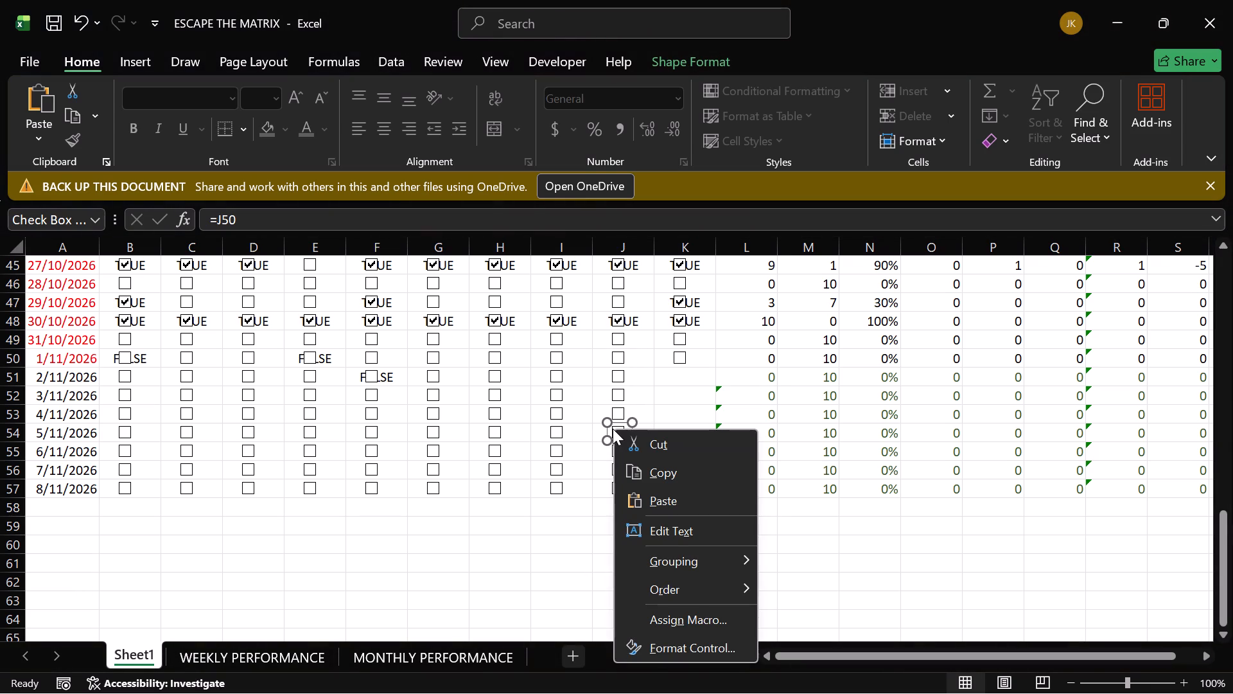
pyautogui.click(728, 649)
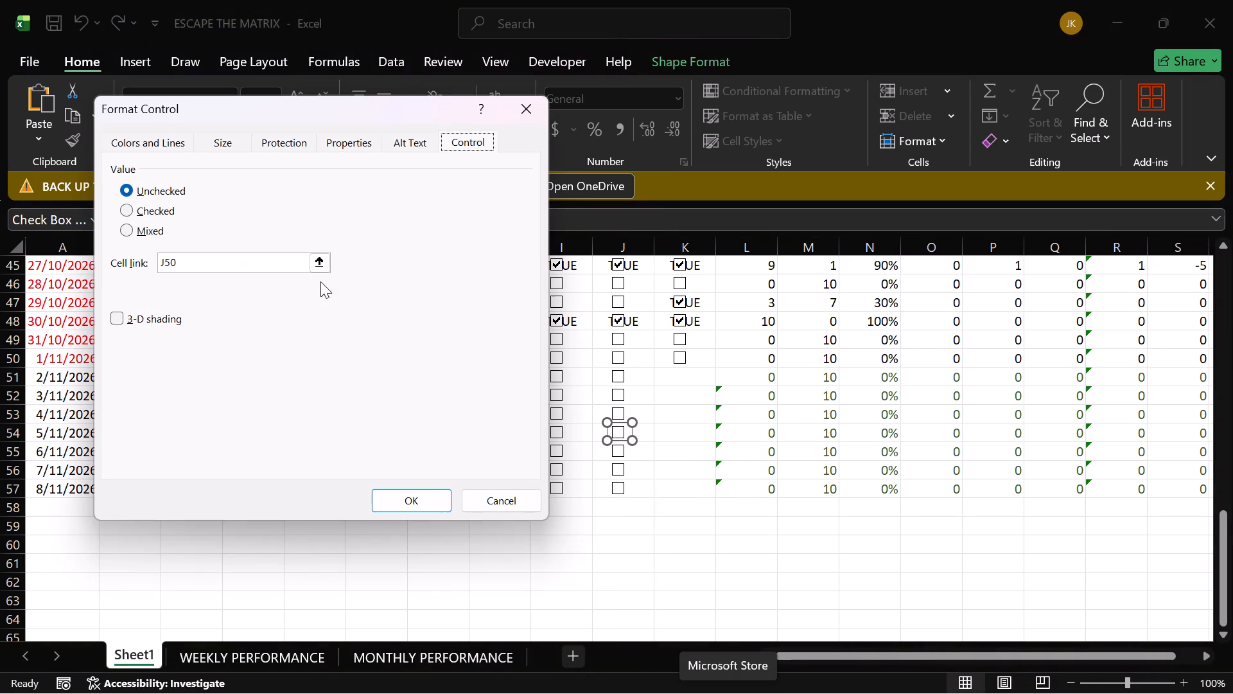
pyautogui.click(263, 264)
pyautogui.press('BackSpace')
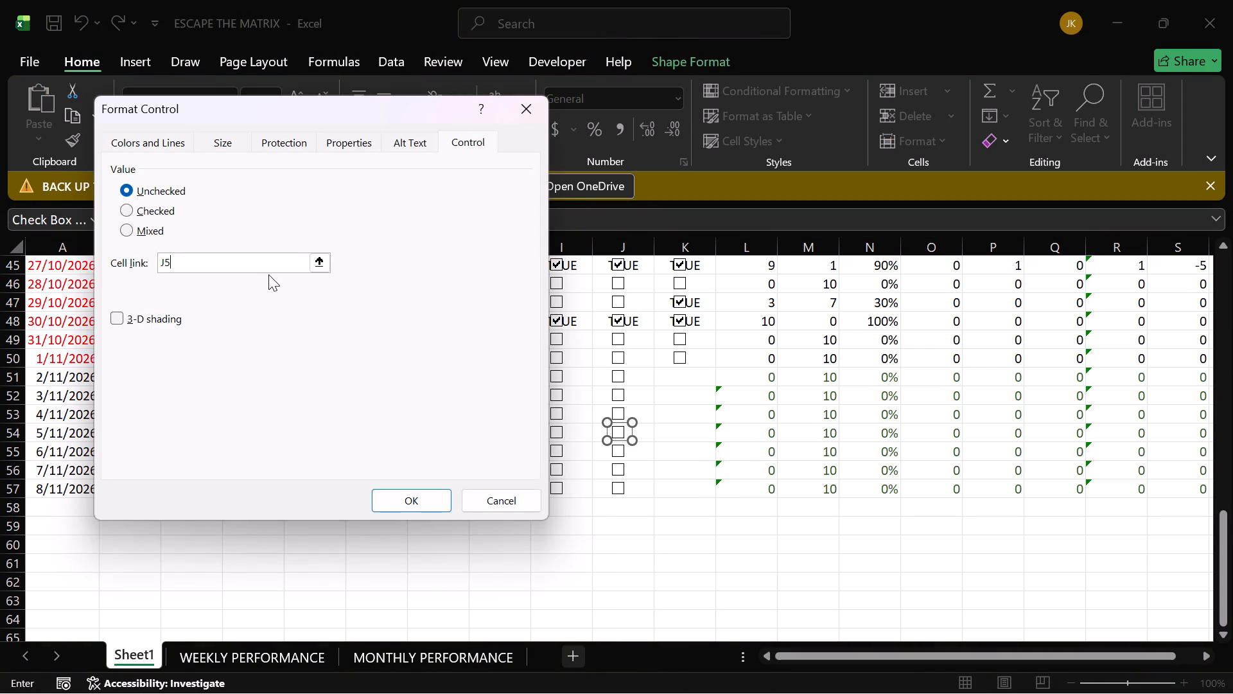
pyautogui.press('4')
pyautogui.click(437, 503)
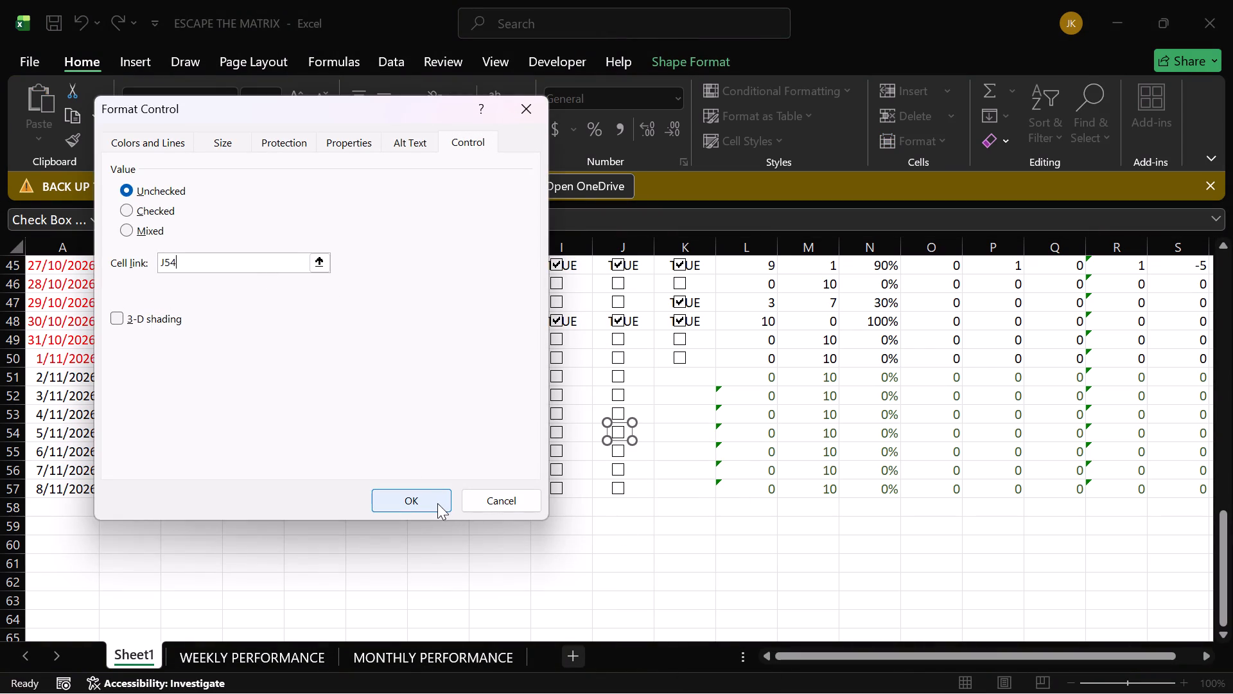
# Link the checkbox in the 6/11/2026 row of column J to cell J55.
pyautogui.rightClick(618, 452)
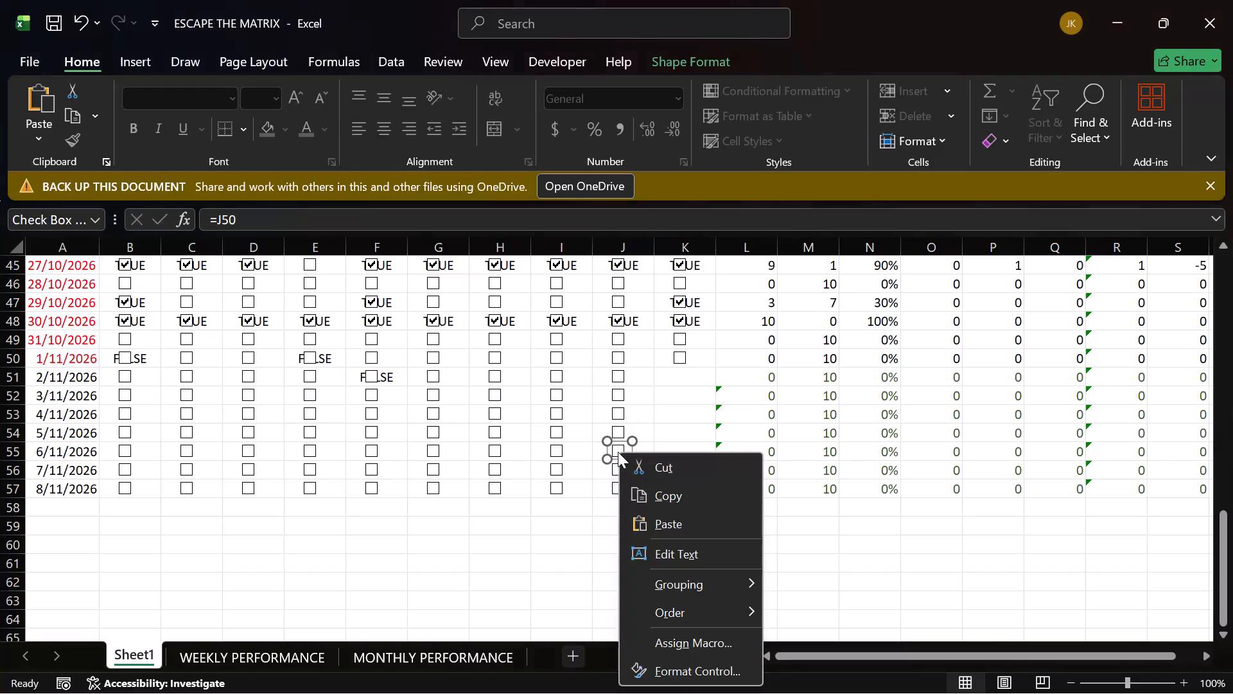
pyautogui.click(699, 663)
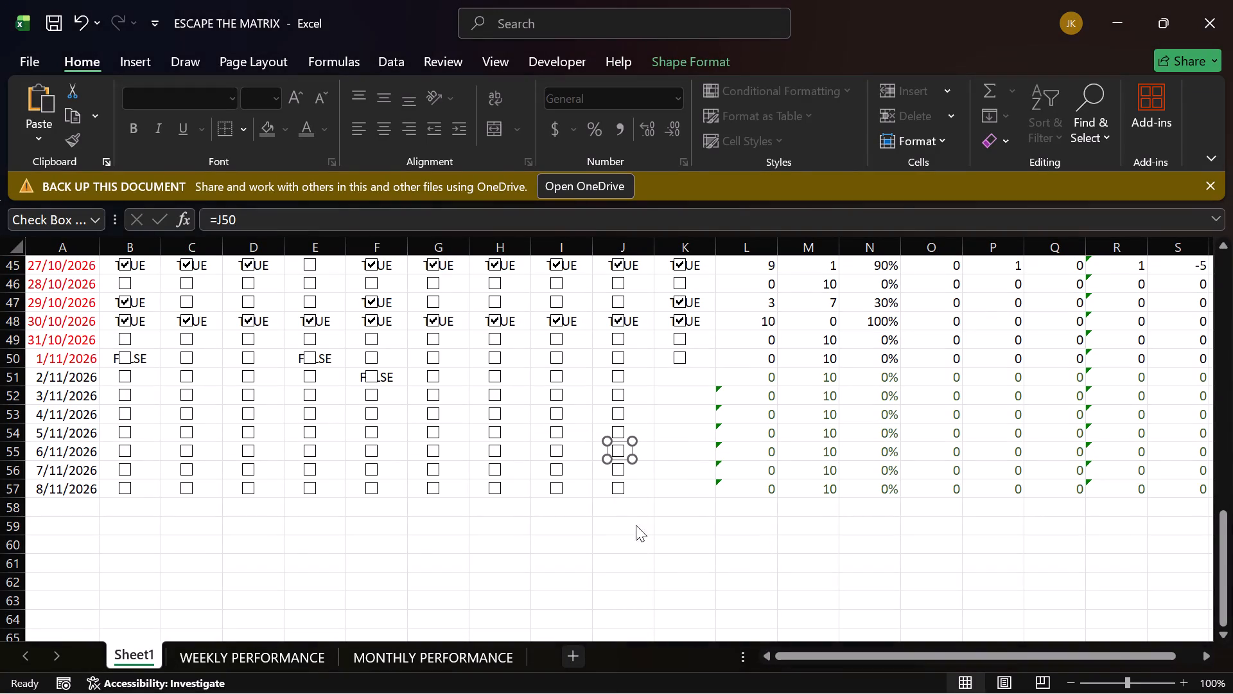
pyautogui.click(235, 258)
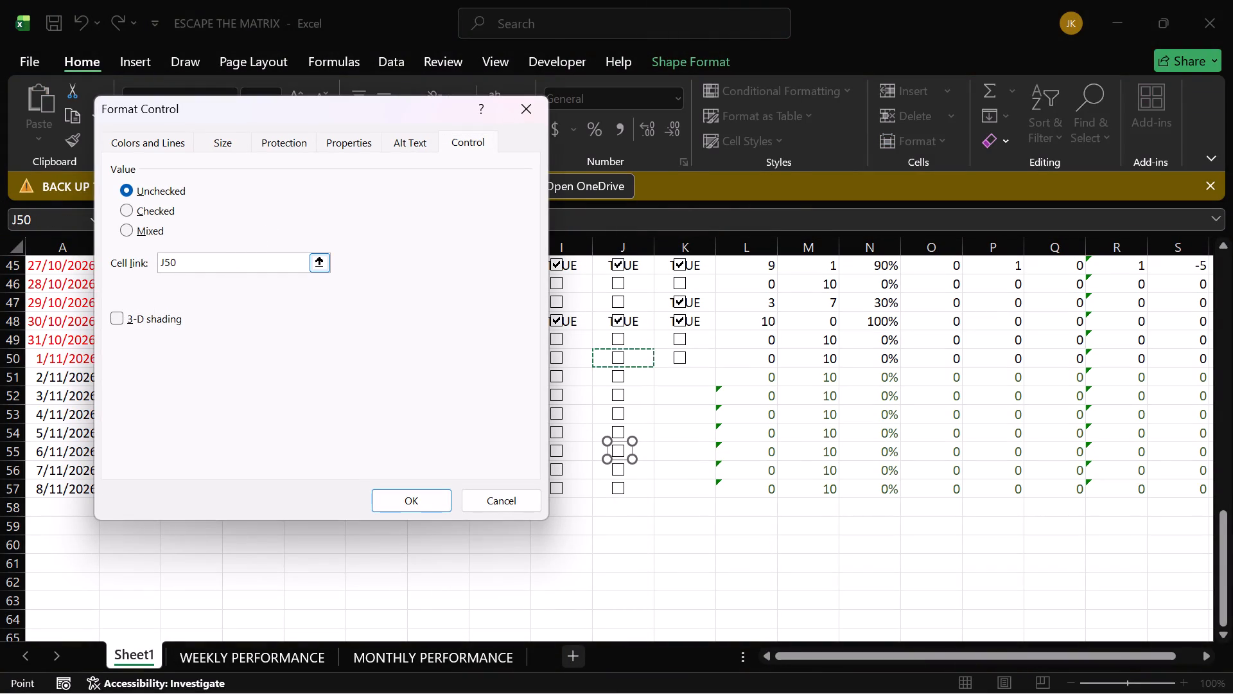
pyautogui.press('BackSpace')
pyautogui.press('5')
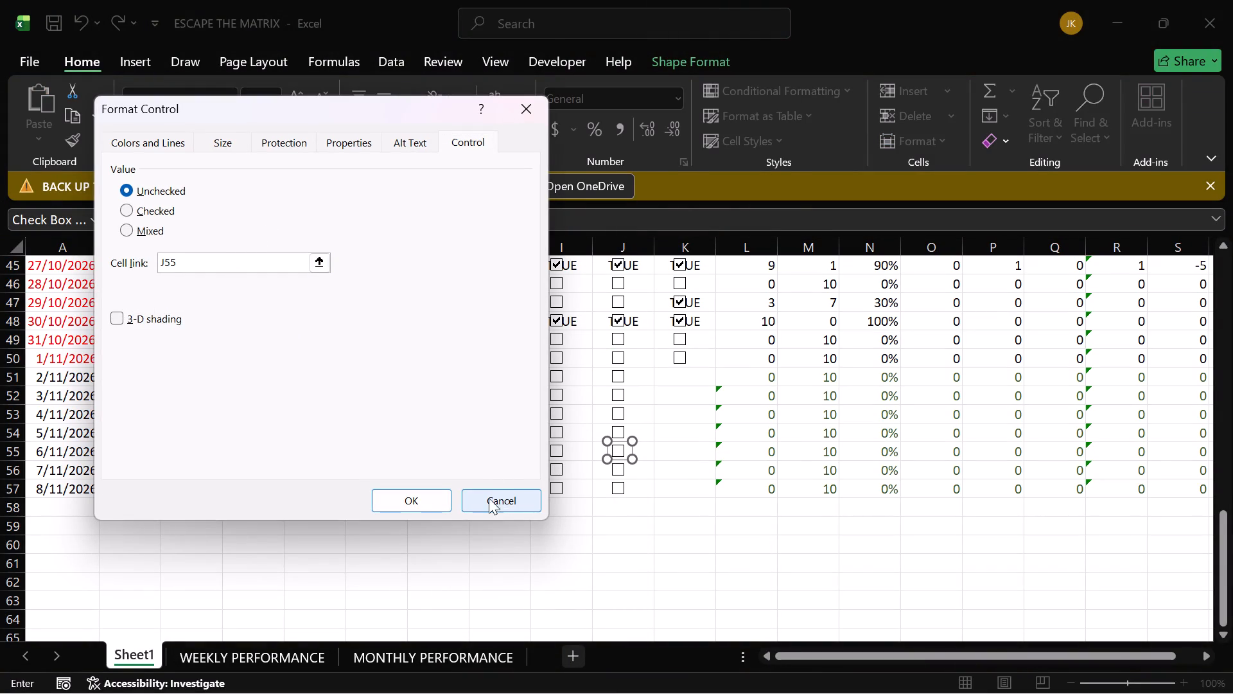
pyautogui.click(426, 504)
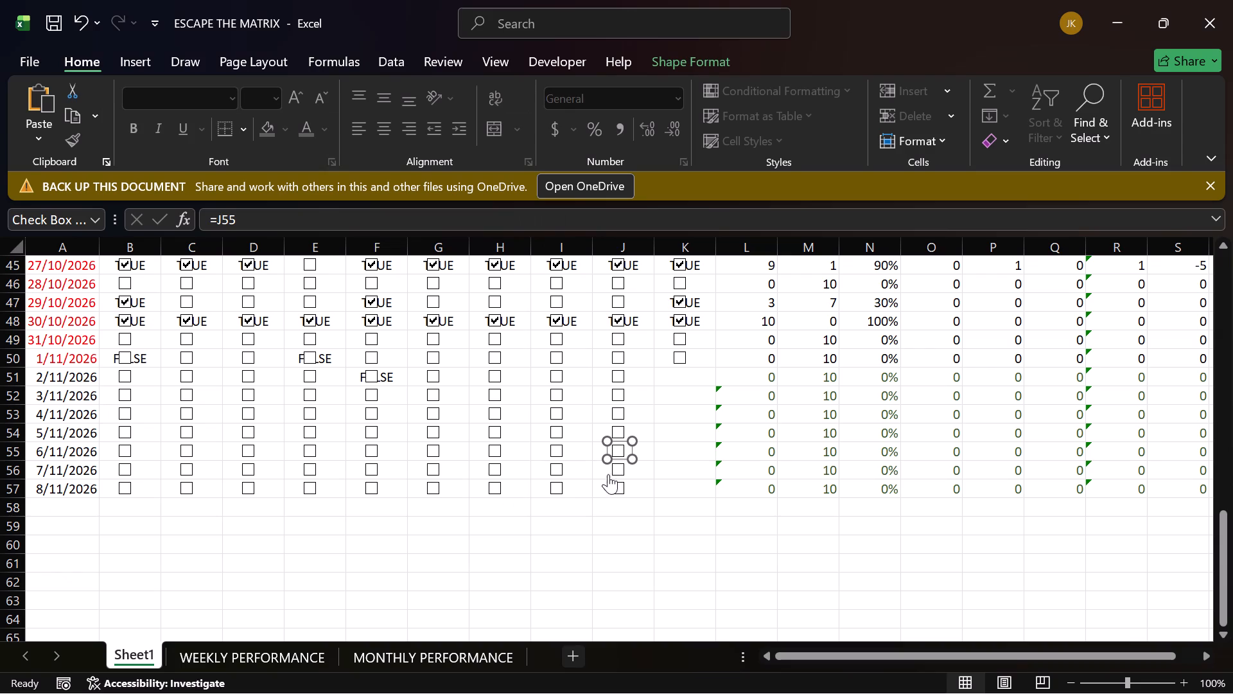
# Link the checkbox in the 7/11/2026 row of column J to cell J56.
pyautogui.rightClick(615, 475)
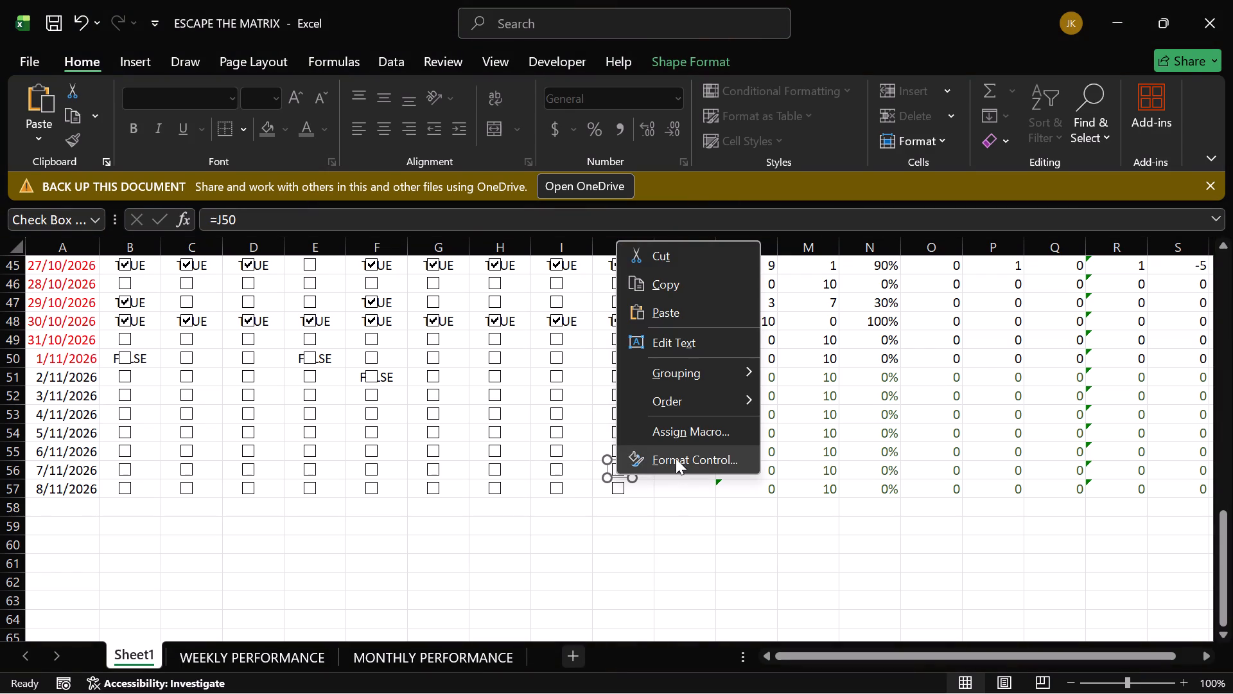
pyautogui.click(676, 458)
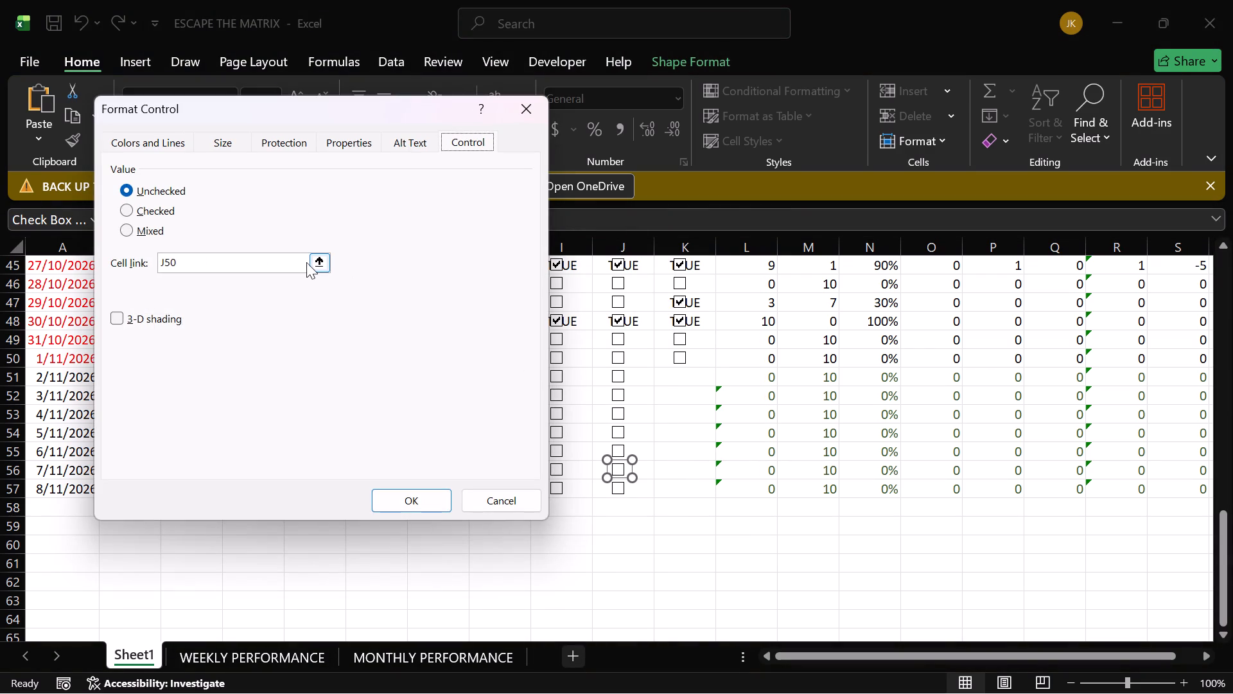
pyautogui.click(263, 262)
pyautogui.press('BackSpace')
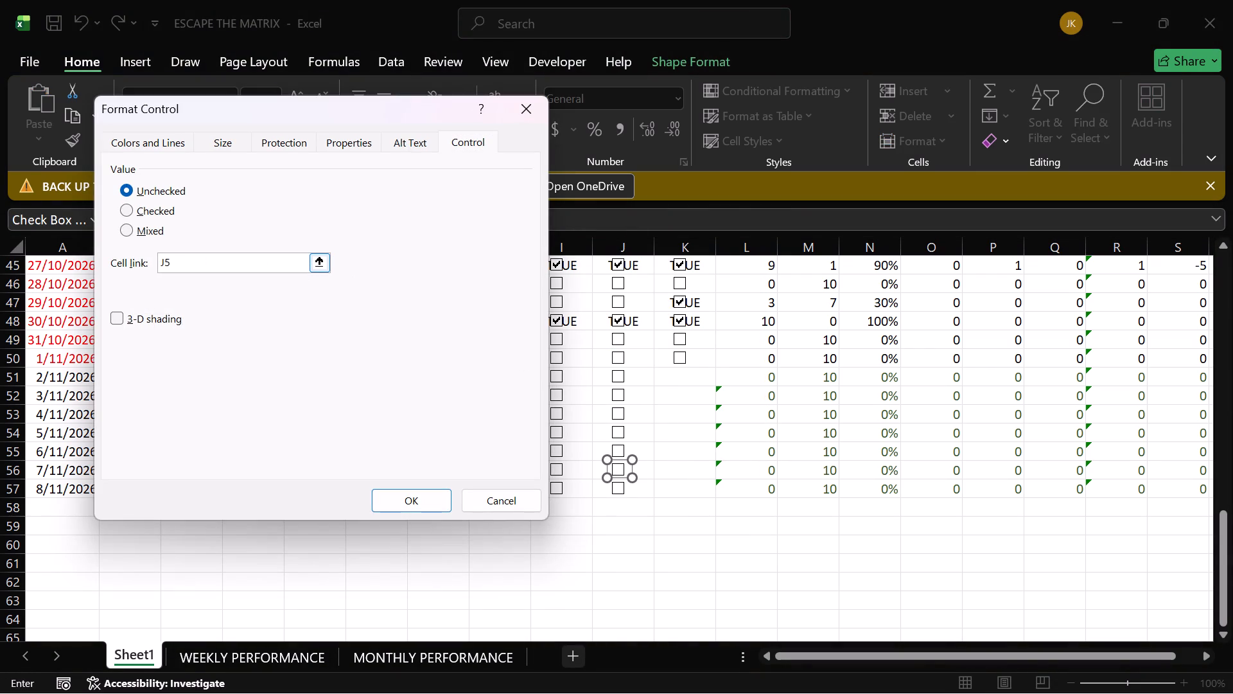
pyautogui.press('6')
pyautogui.click(405, 488)
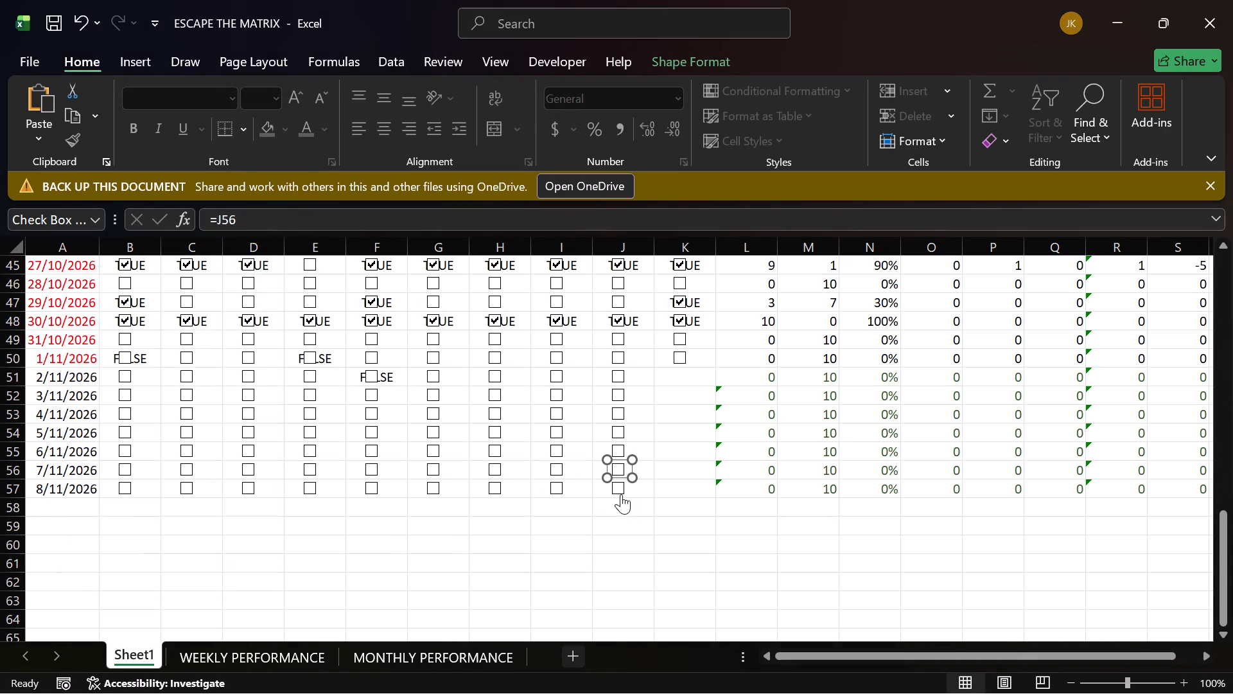
# Link the checkbox in the 8/11/2026 row of column J to cell J57.
pyautogui.rightClick(616, 488)
pyautogui.click(651, 474)
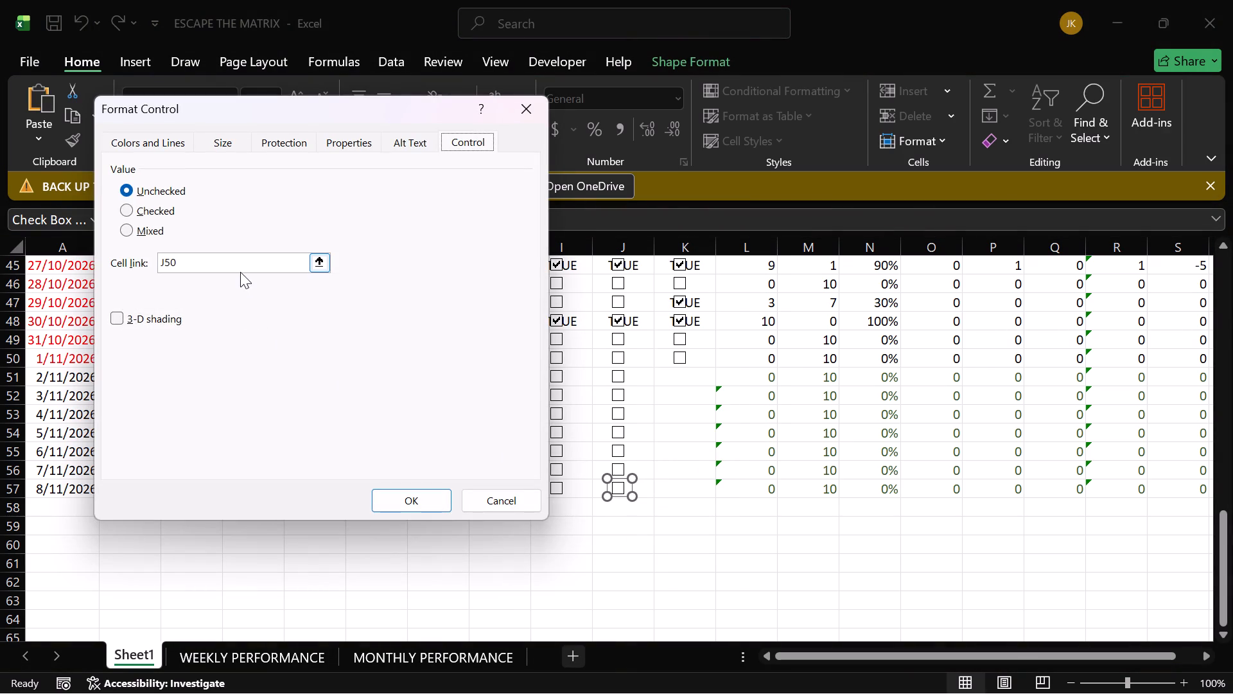
pyautogui.click(240, 259)
pyautogui.press('BackSpace')
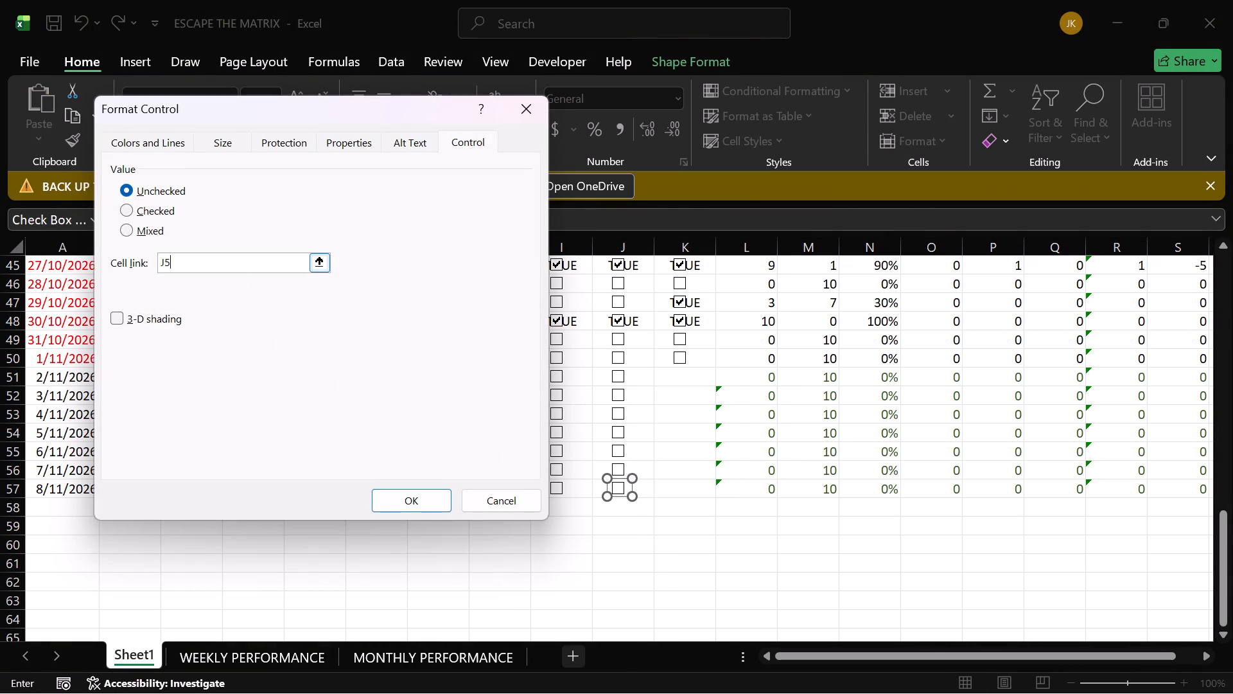
pyautogui.press('7')
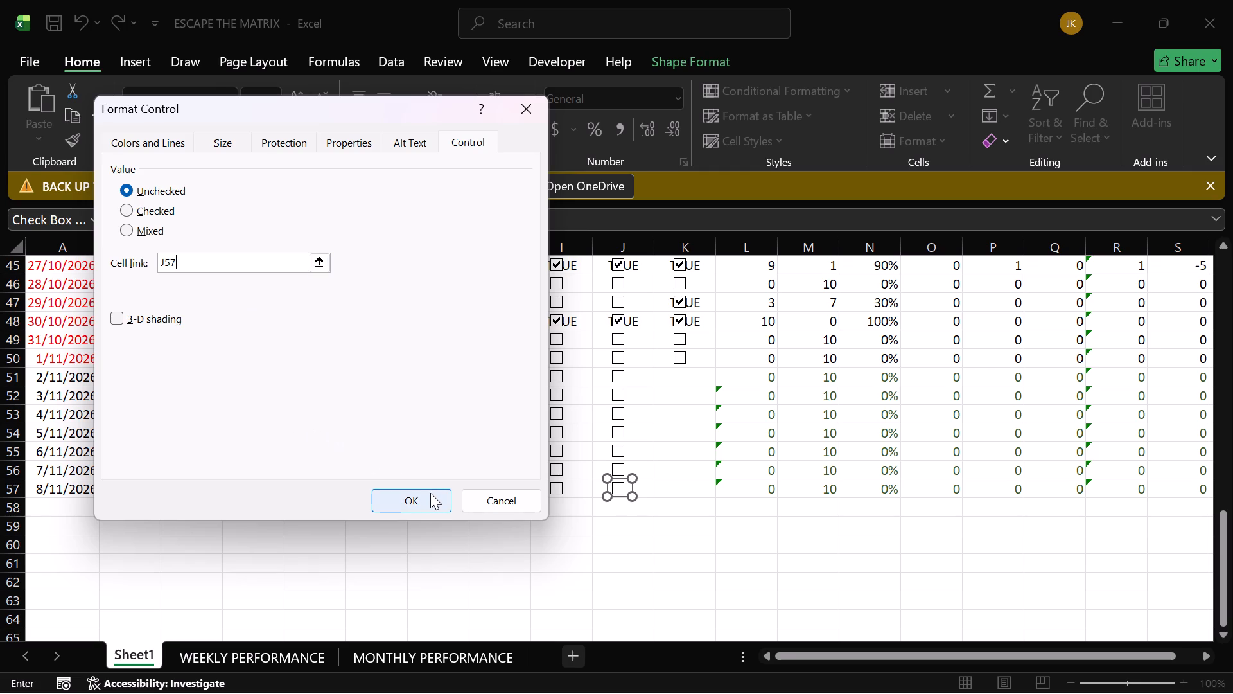
pyautogui.click(430, 493)
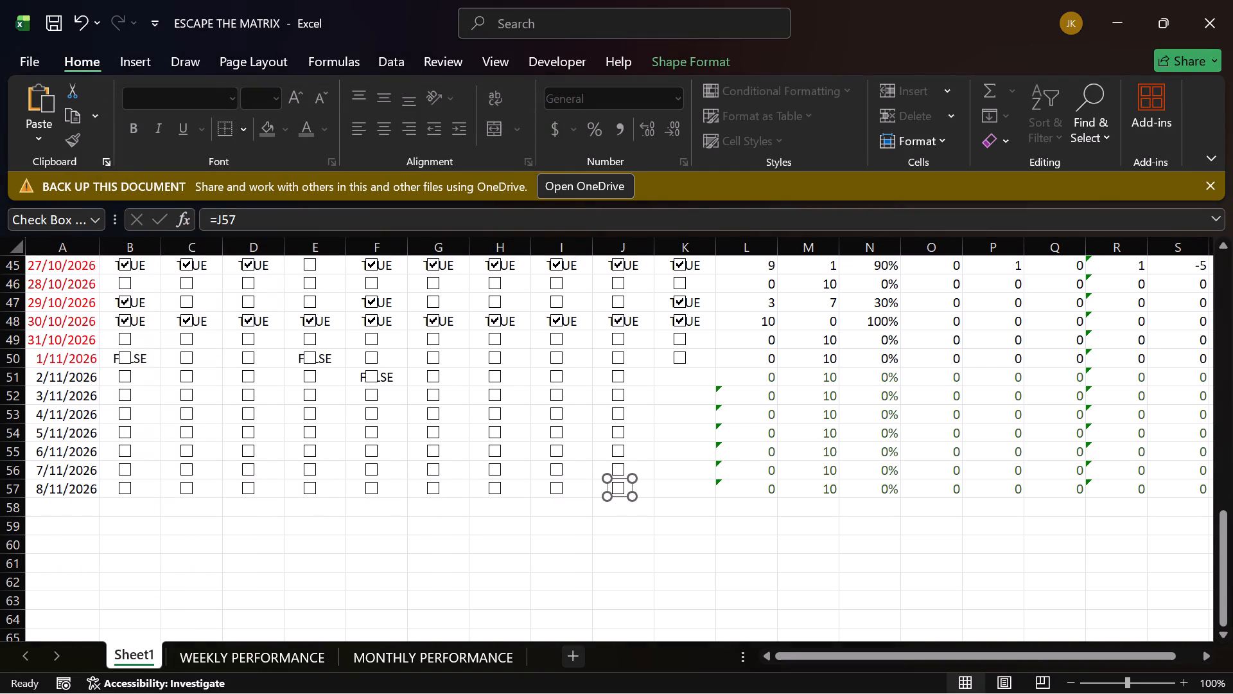
# Deselect the checkbox and save the tracker workbook.
pyautogui.click(583, 562)
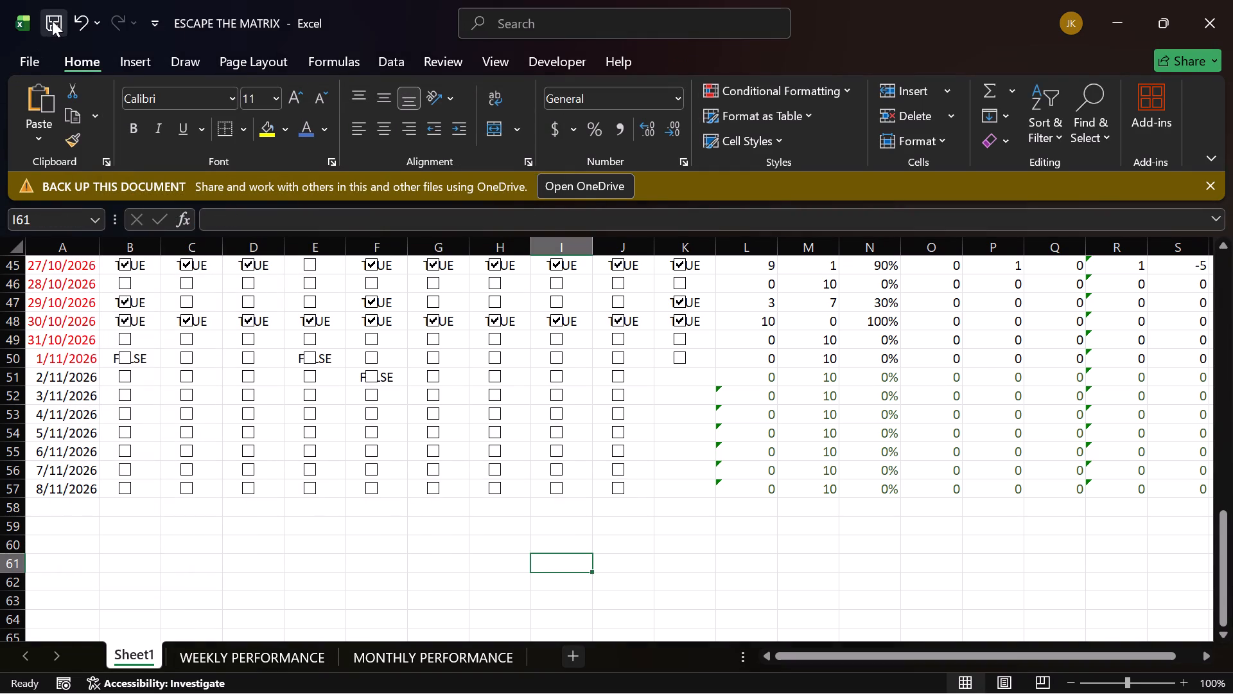
pyautogui.click(52, 21)
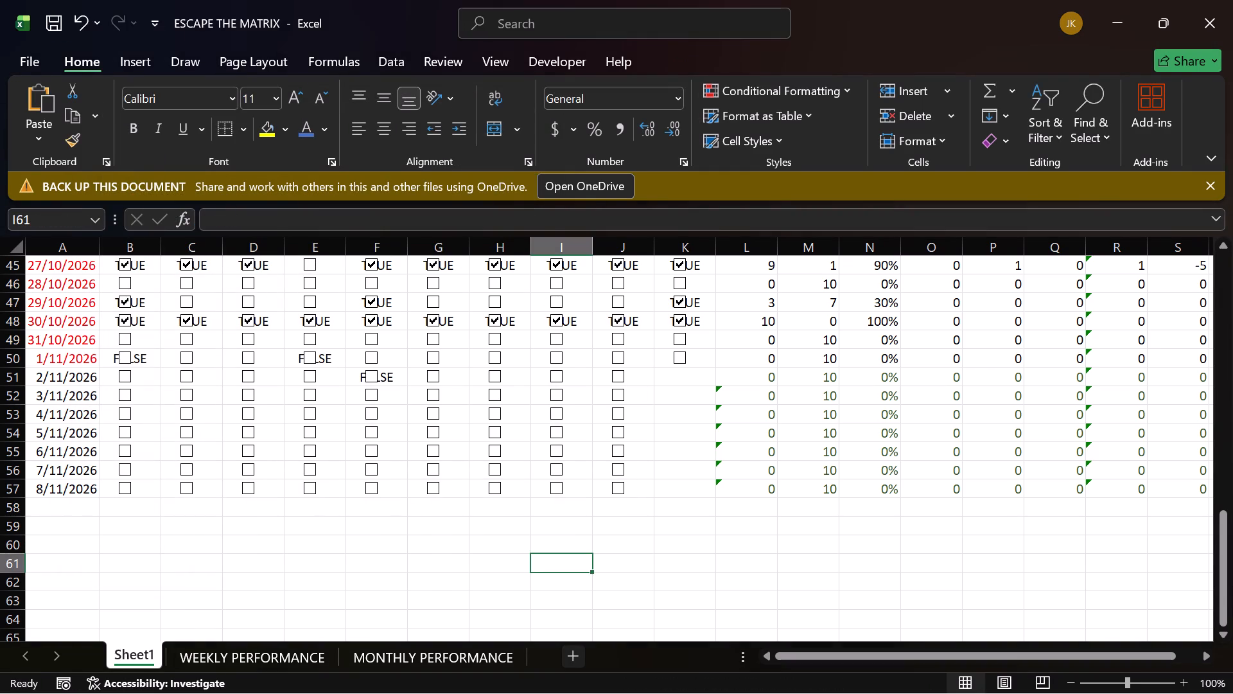
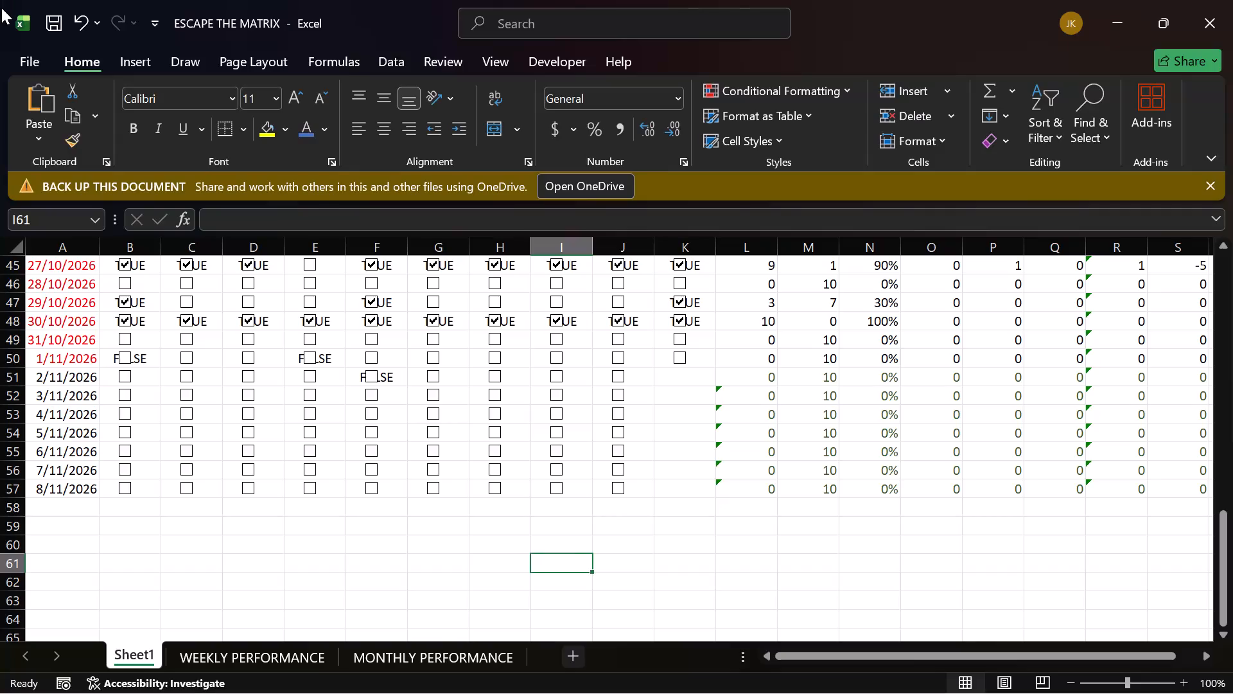
# Copy the checkbox in K50 and paste a copy into each cell from K51 to K57.
pyautogui.scroll(-1, 1, 8)
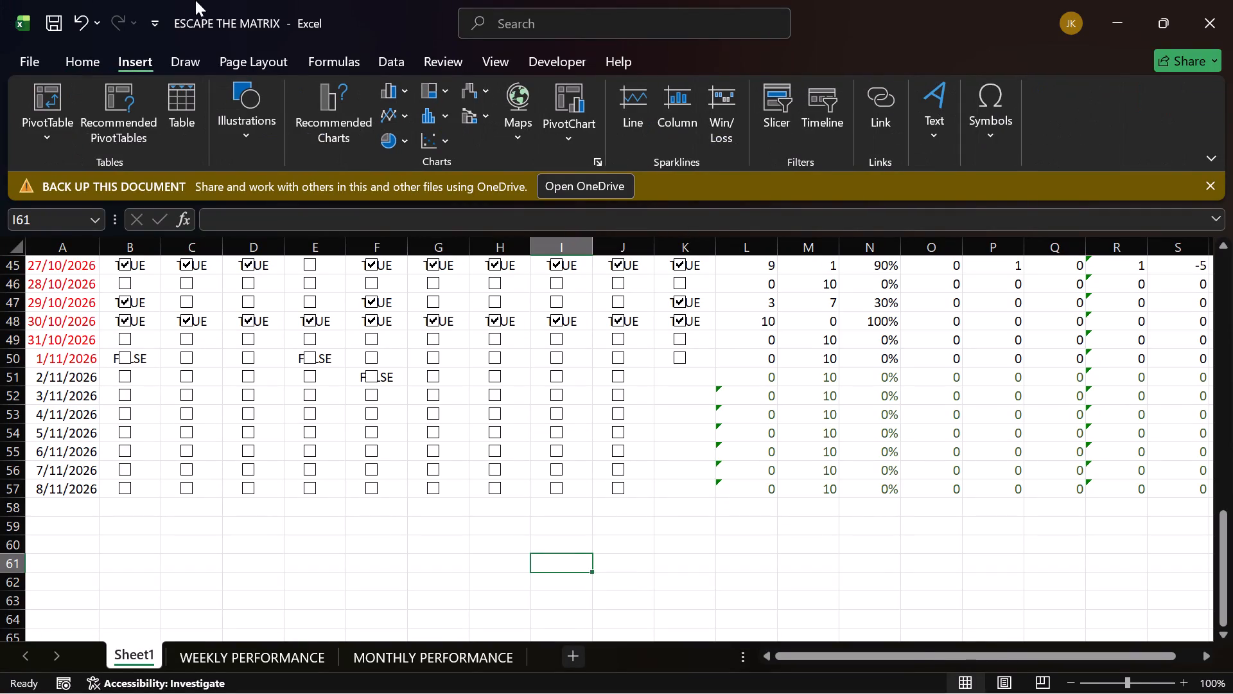
pyautogui.click(676, 382)
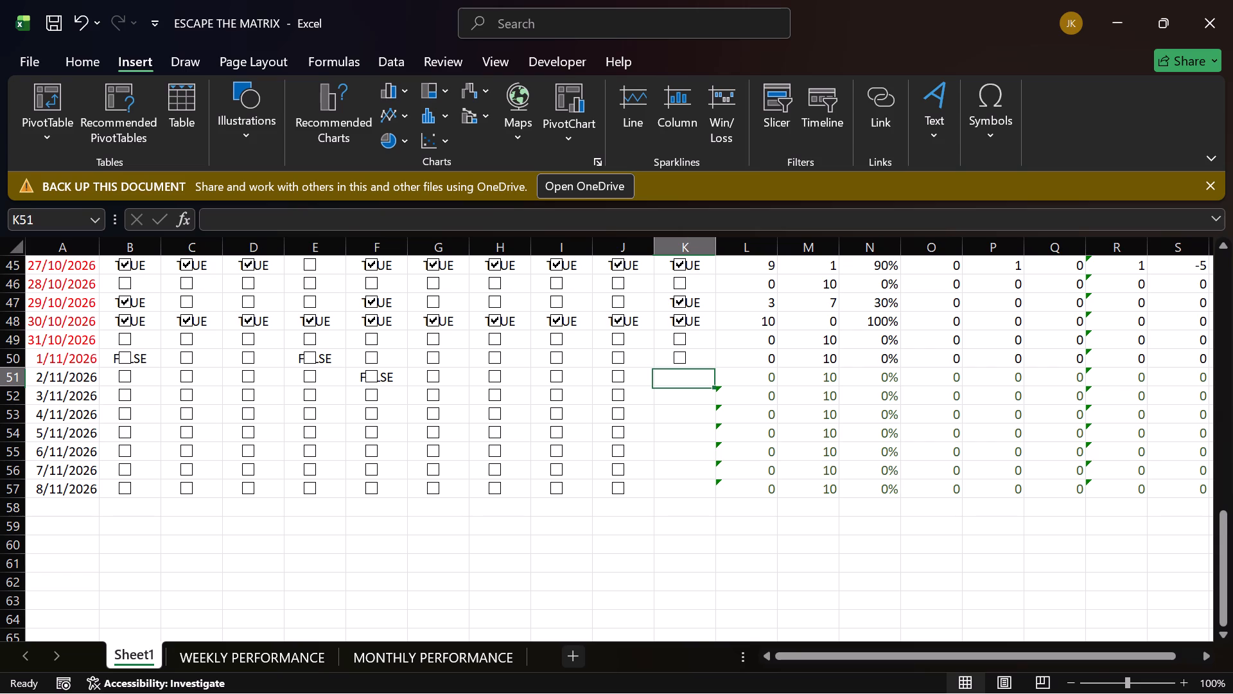
pyautogui.rightClick(681, 350)
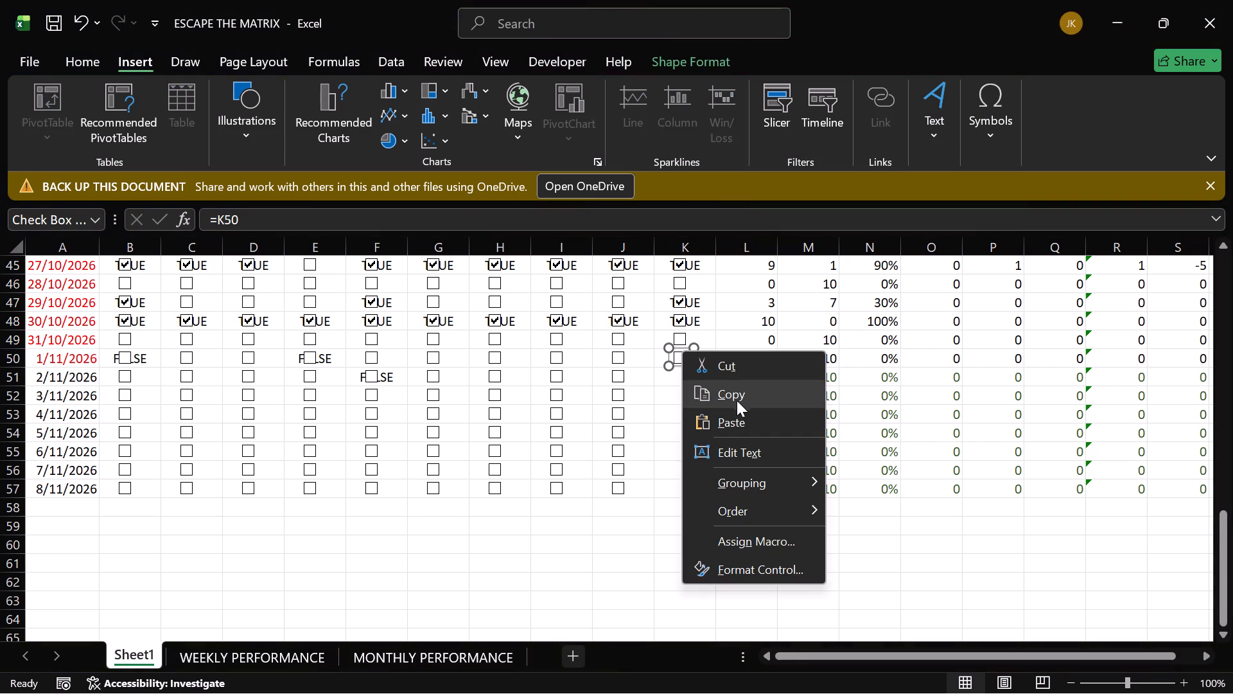
pyautogui.click(737, 398)
pyautogui.click(692, 379)
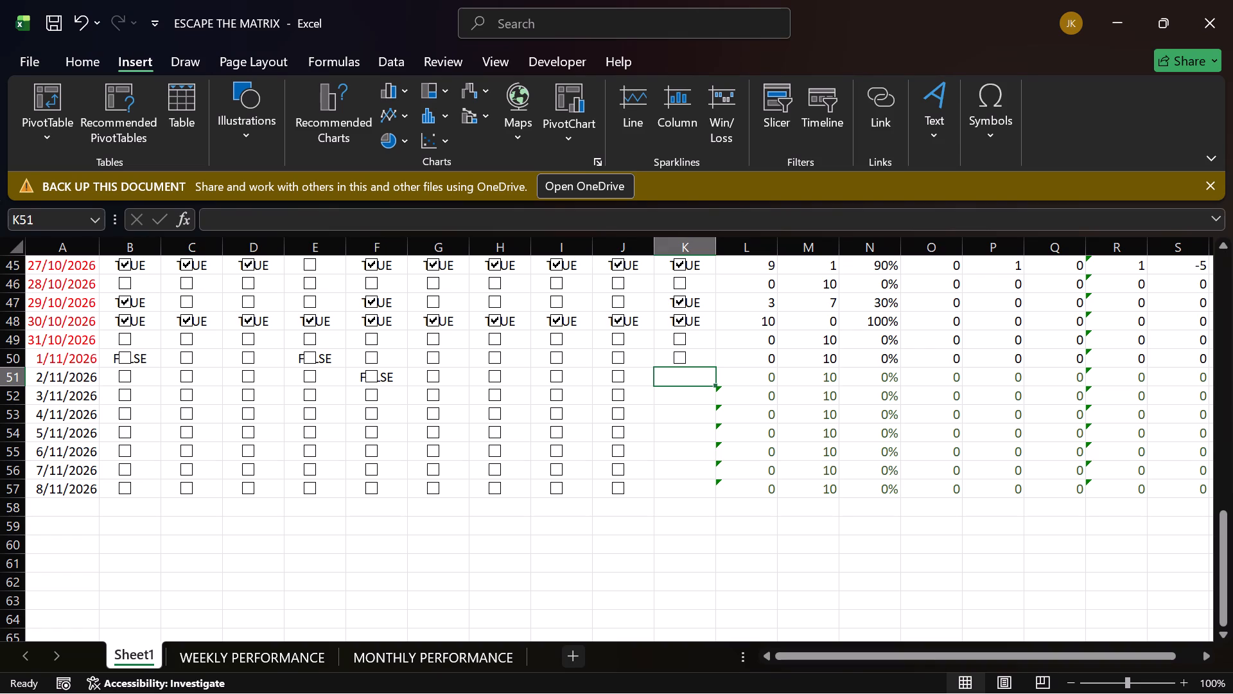
pyautogui.hotkey('ctrl', 'v')
pyautogui.click(693, 405)
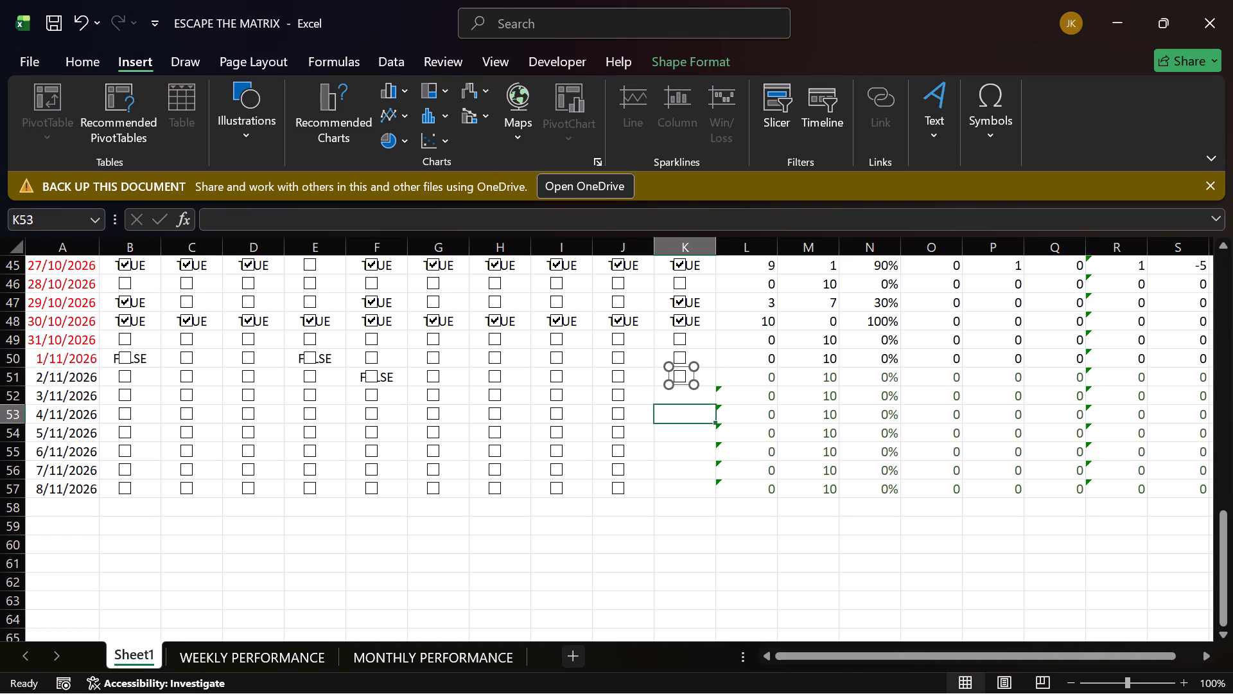
pyautogui.hotkey('ctrl', 'v')
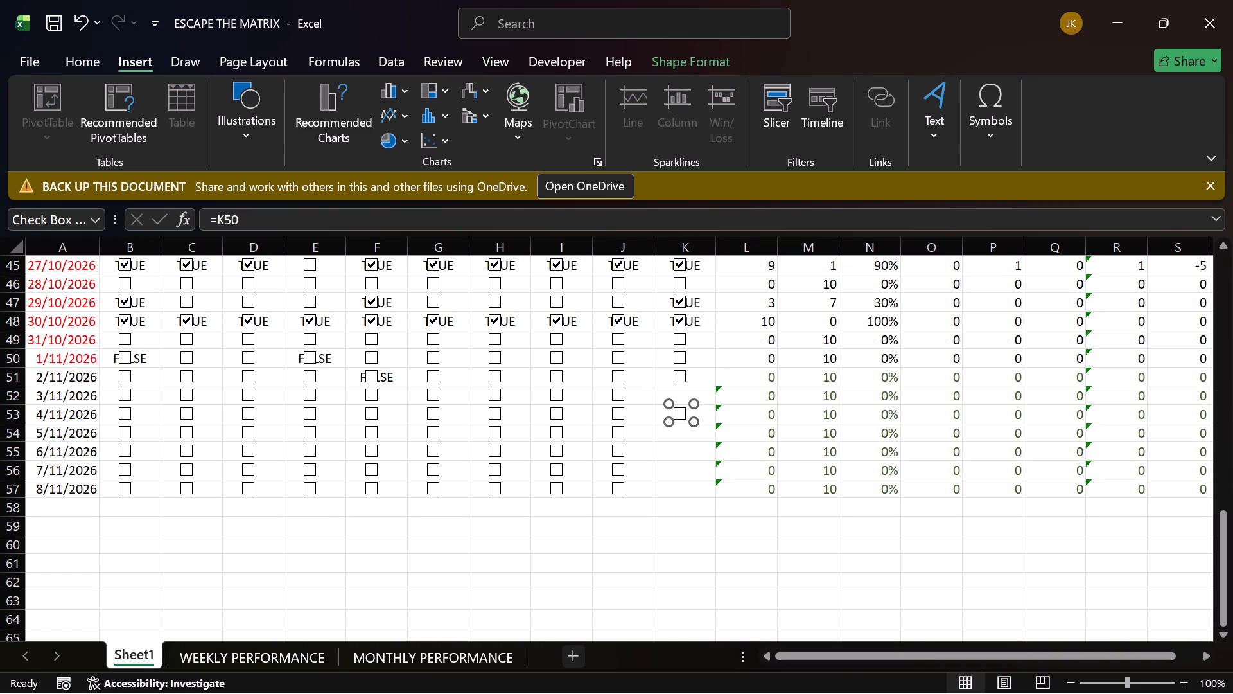
pyautogui.click(695, 393)
pyautogui.hotkey('ctrl', 'v')
pyautogui.click(687, 429)
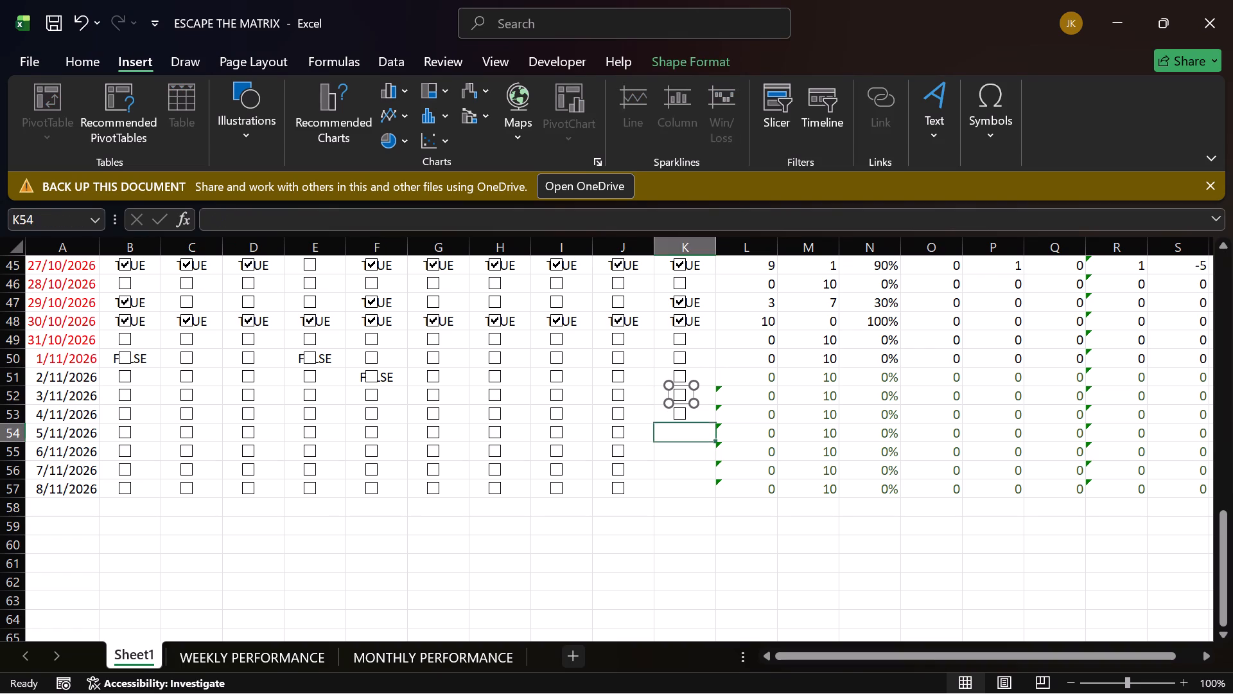
pyautogui.hotkey('ctrl', 'v')
pyautogui.click(686, 456)
pyautogui.hotkey('ctrl', 'v')
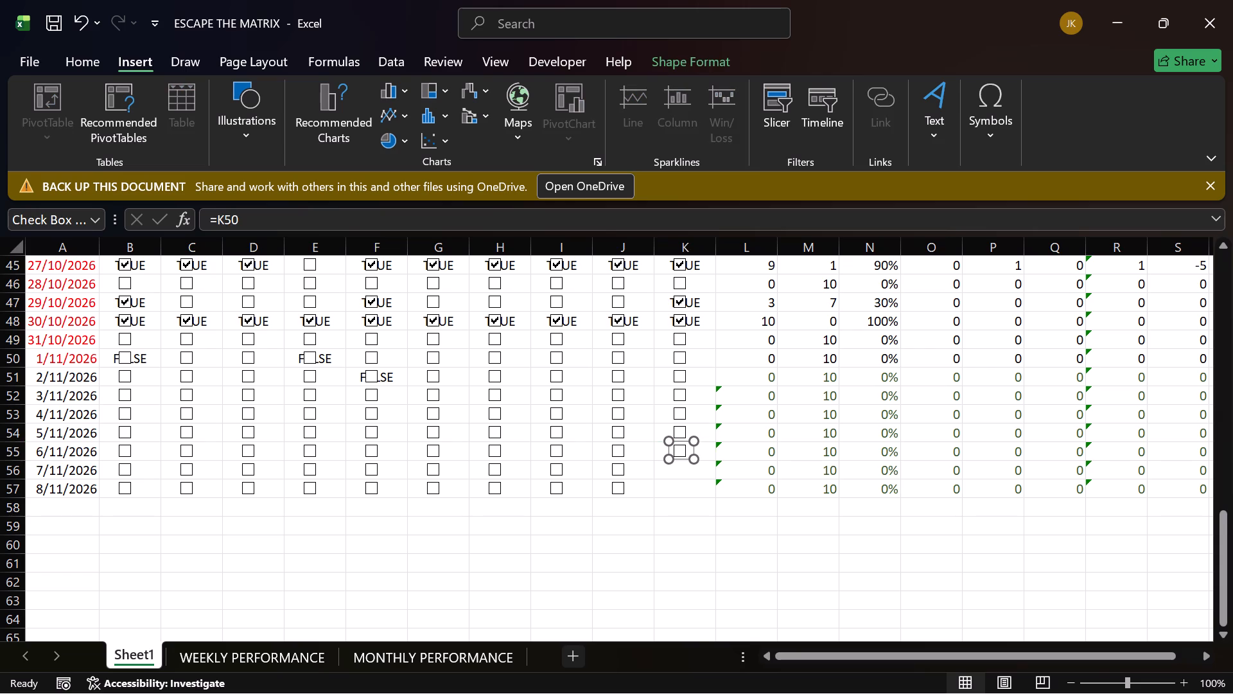
pyautogui.click(687, 476)
pyautogui.hotkey('ctrl', 'v')
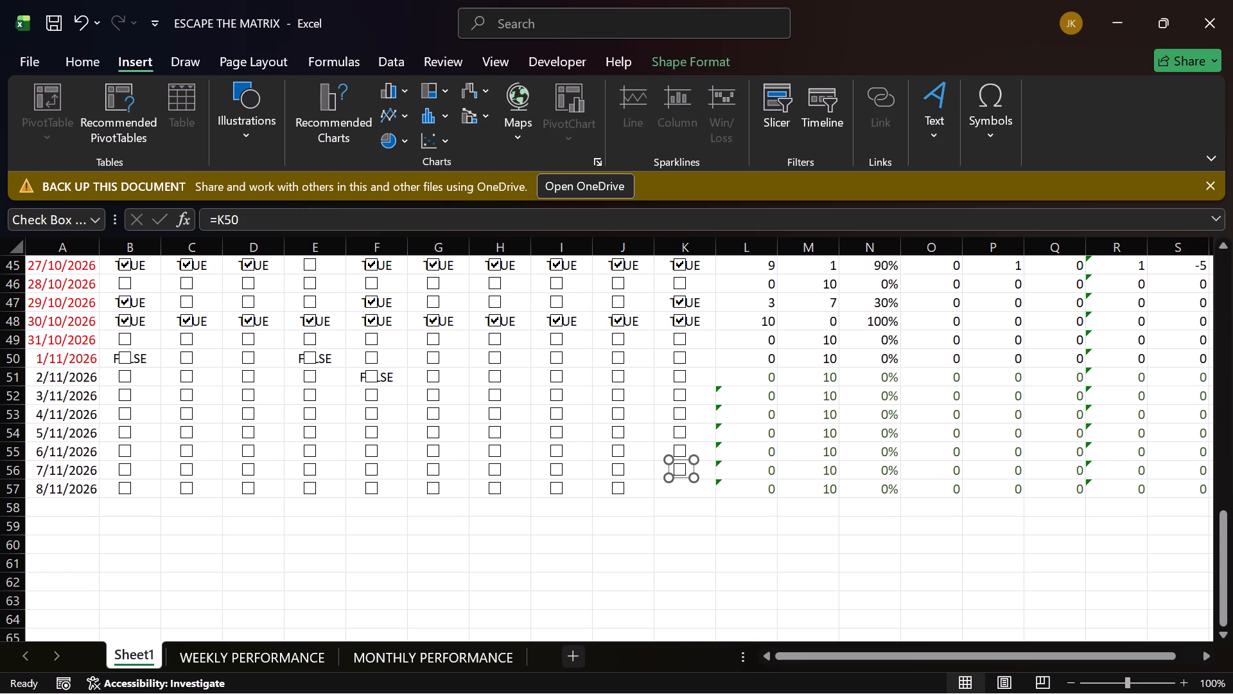
pyautogui.click(695, 497)
pyautogui.hotkey('ctrl', 'v')
# Set the cell link of the checkbox in row 51 of column K to K51.
pyautogui.rightClick(684, 374)
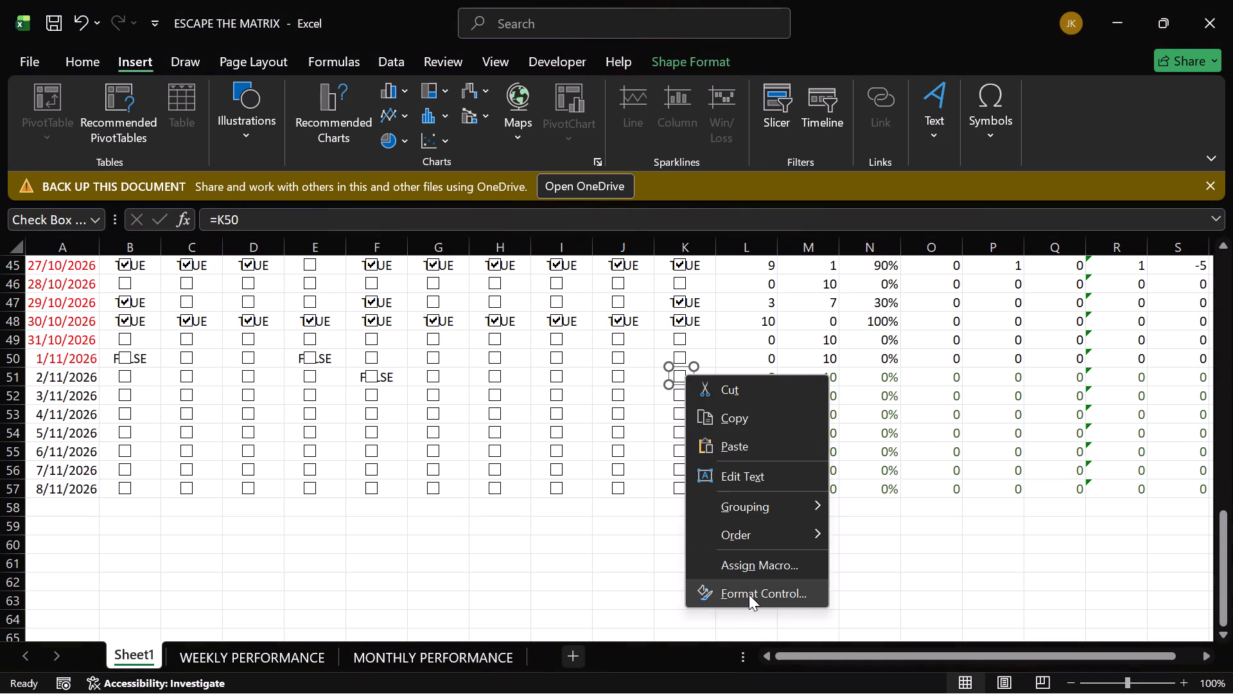
pyautogui.click(750, 595)
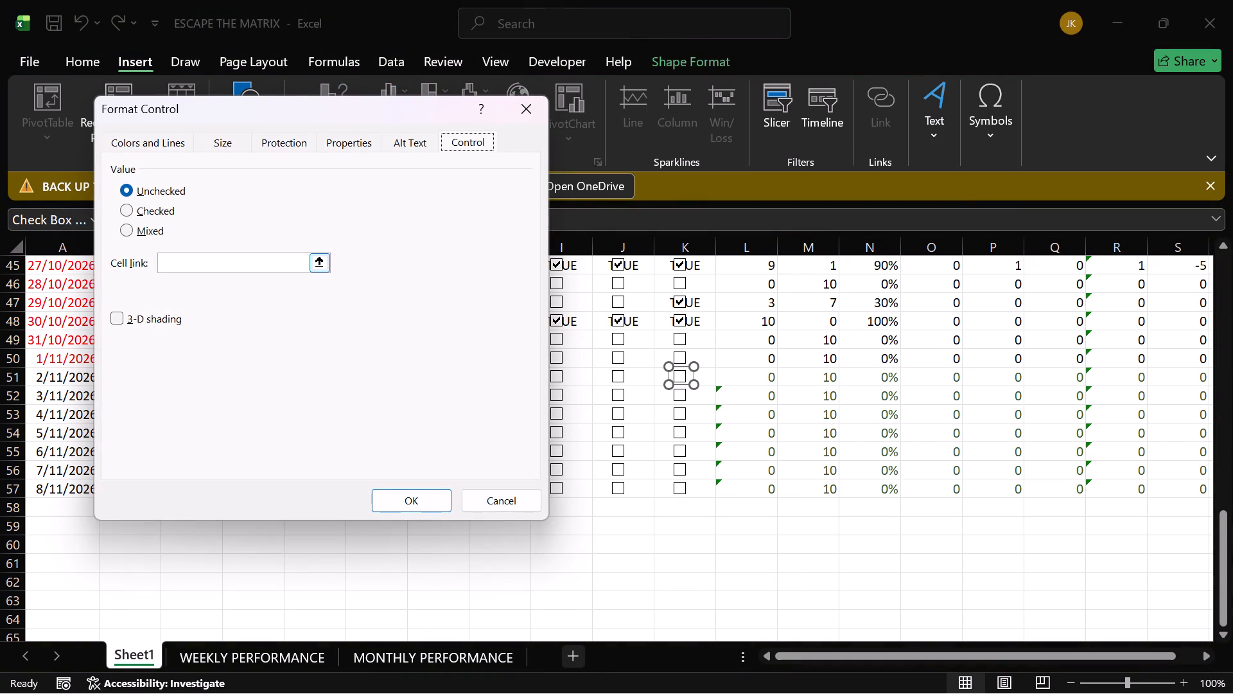
pyautogui.click(277, 262)
pyautogui.press('BackSpace')
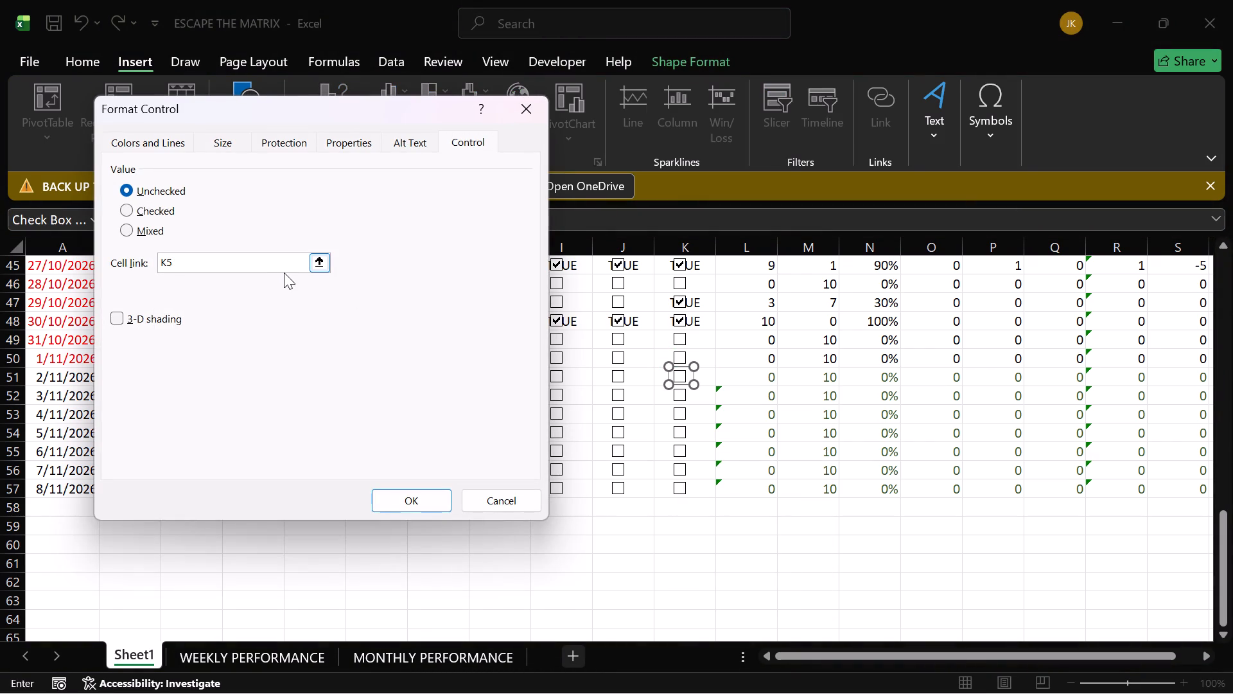
pyautogui.press('1')
pyautogui.click(414, 500)
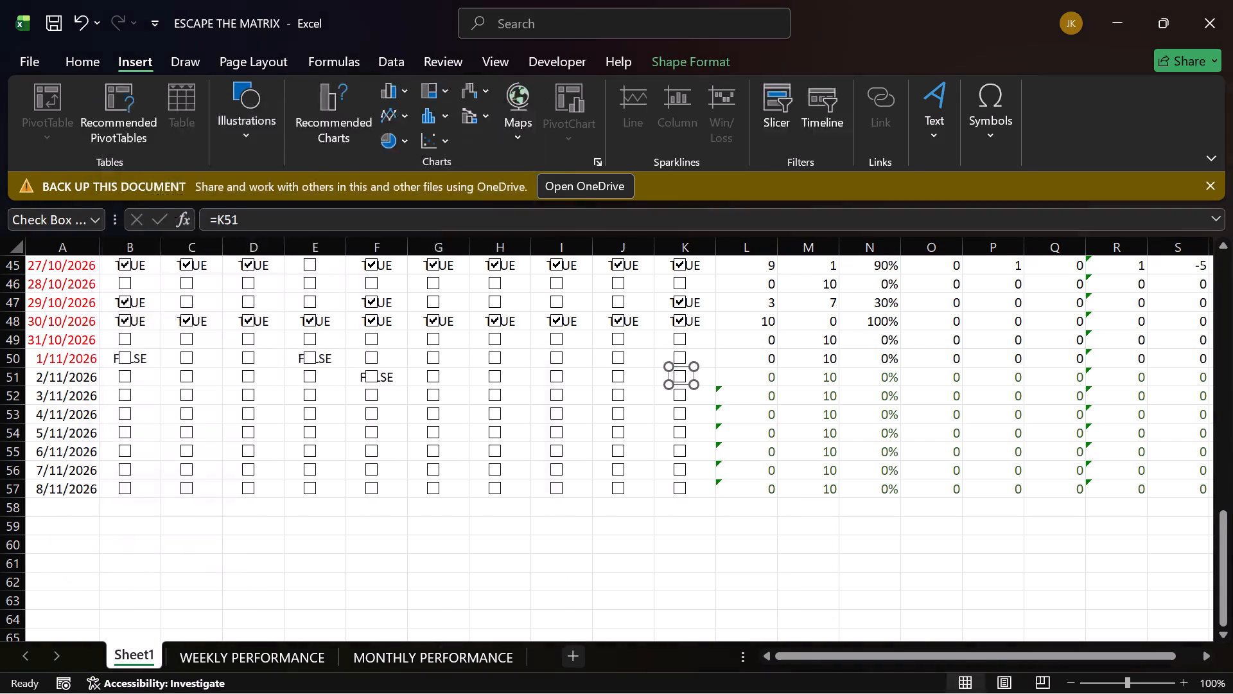
# Link the column K checkbox on the 3/11/2026 row to cell K52.
pyautogui.rightClick(678, 396)
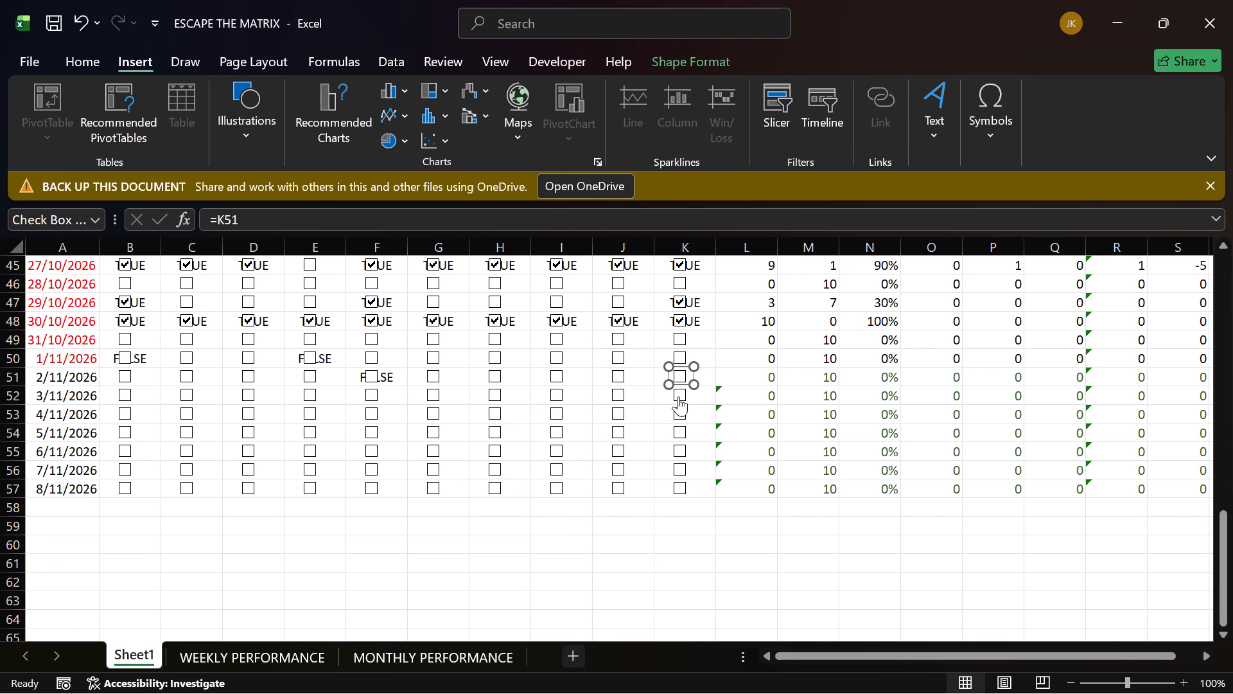
pyautogui.click(752, 614)
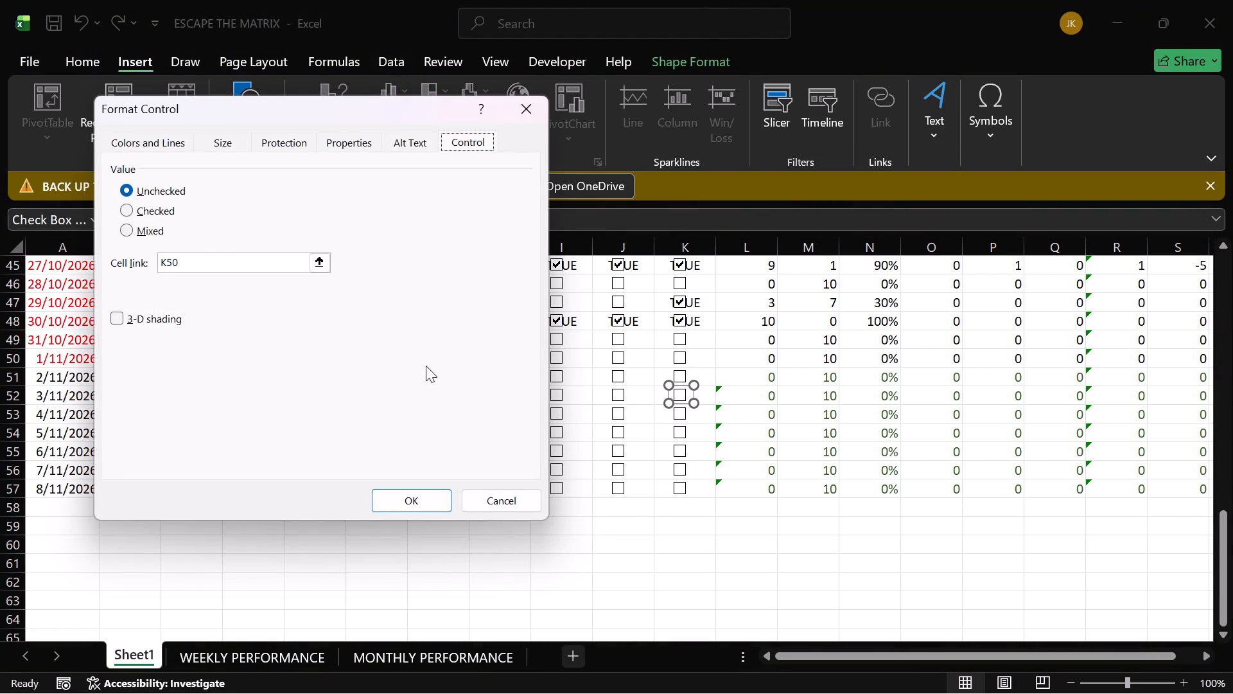
pyautogui.click(215, 252)
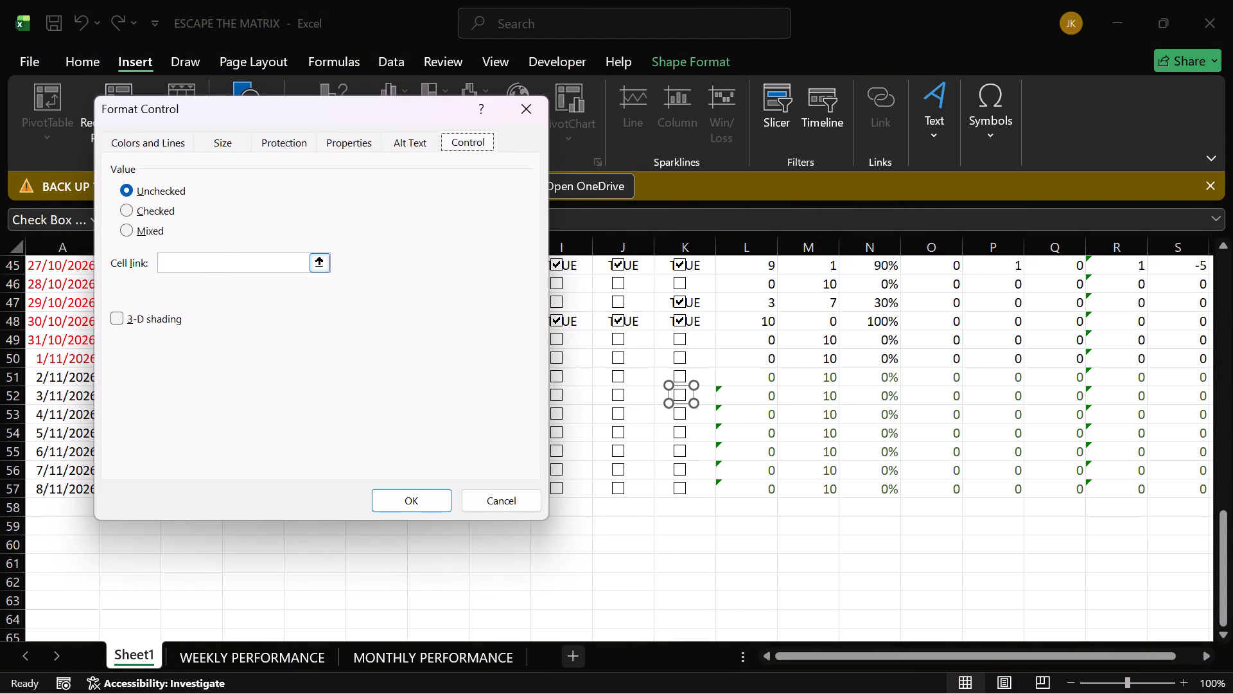
pyautogui.click(219, 265)
pyautogui.press('BackSpace')
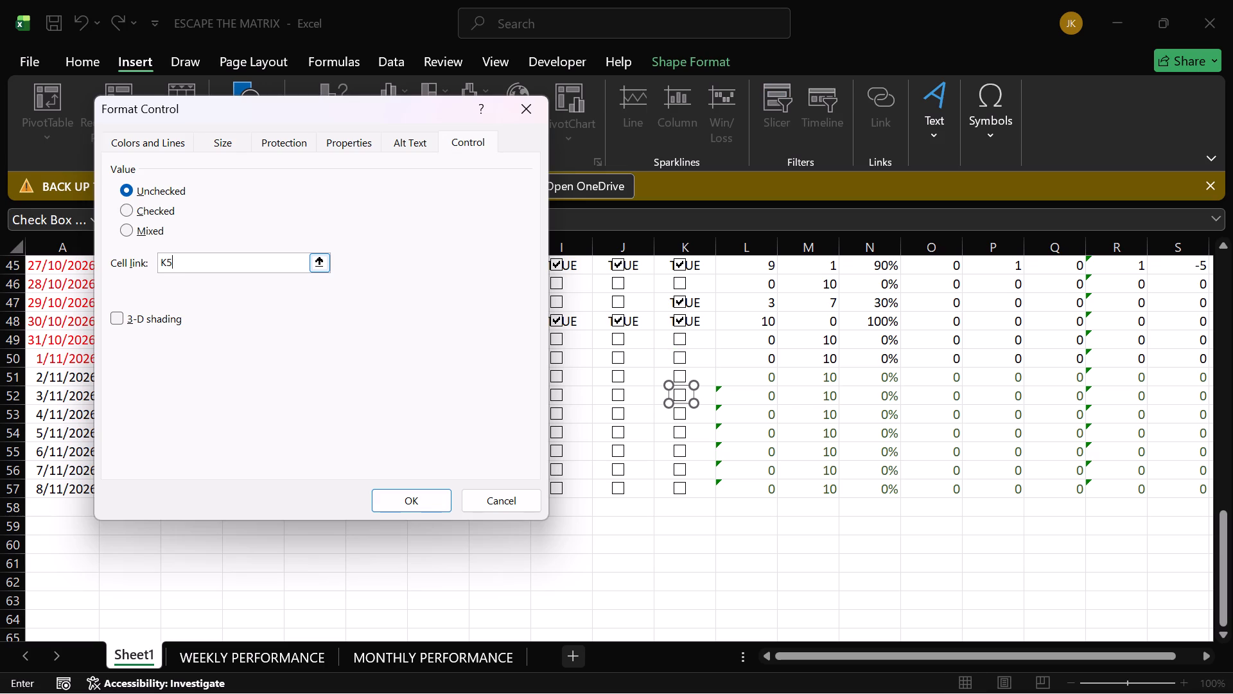
pyautogui.press('2')
pyautogui.press('Return')
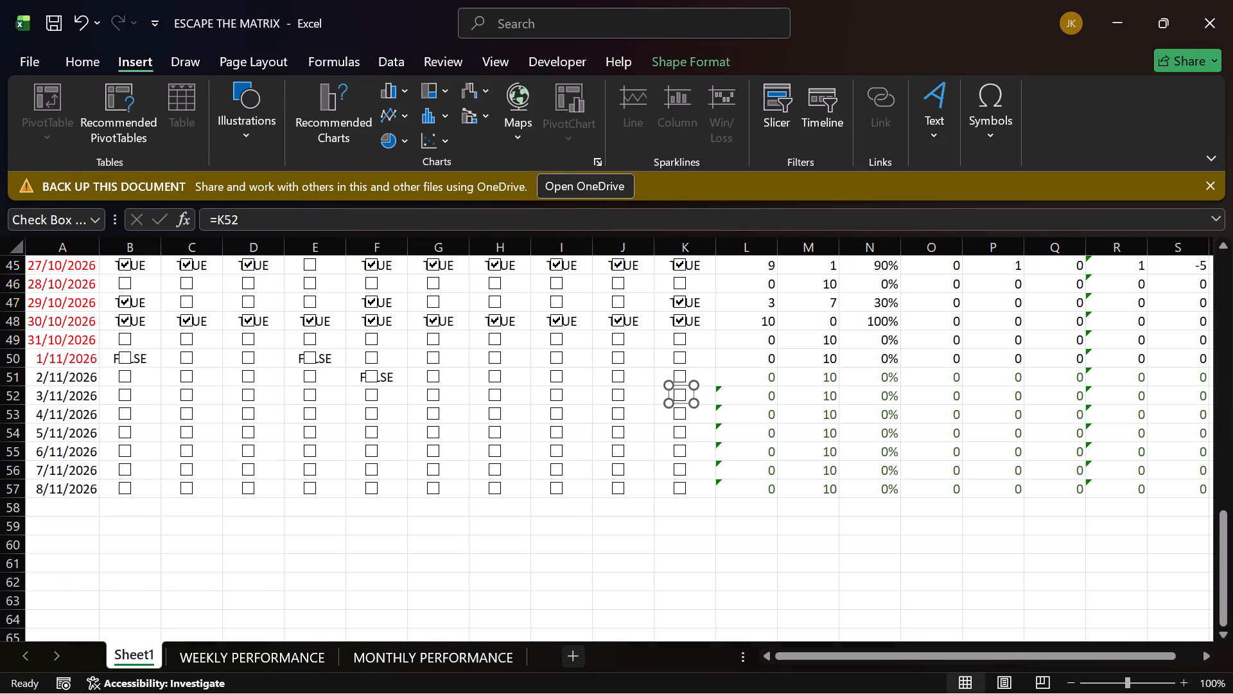
# Link the column K checkbox on the 4/11/2026 row to cell K53.
pyautogui.rightClick(680, 414)
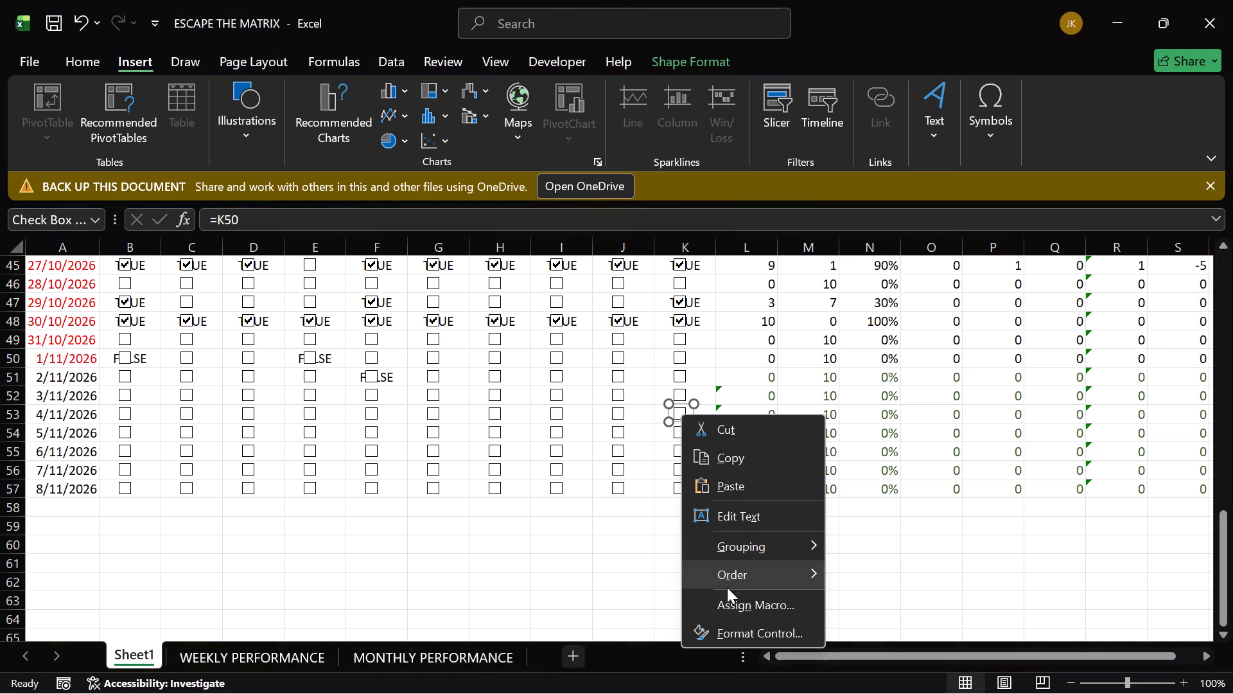
pyautogui.click(747, 634)
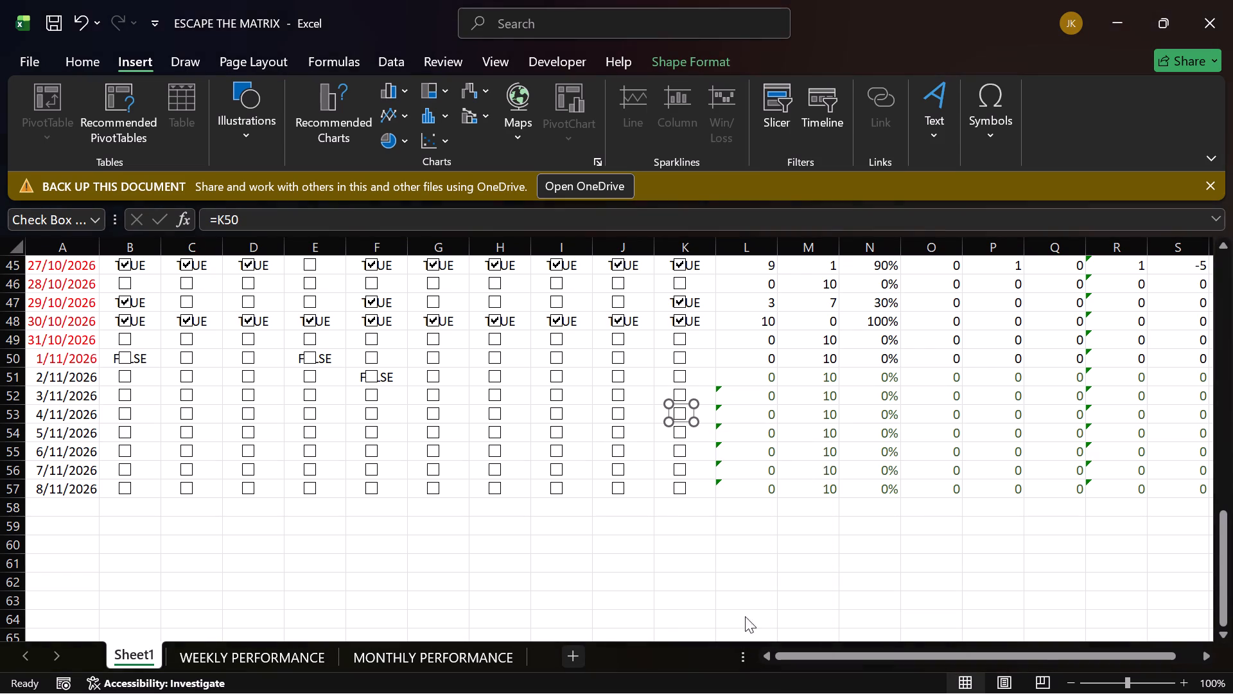
pyautogui.click(228, 258)
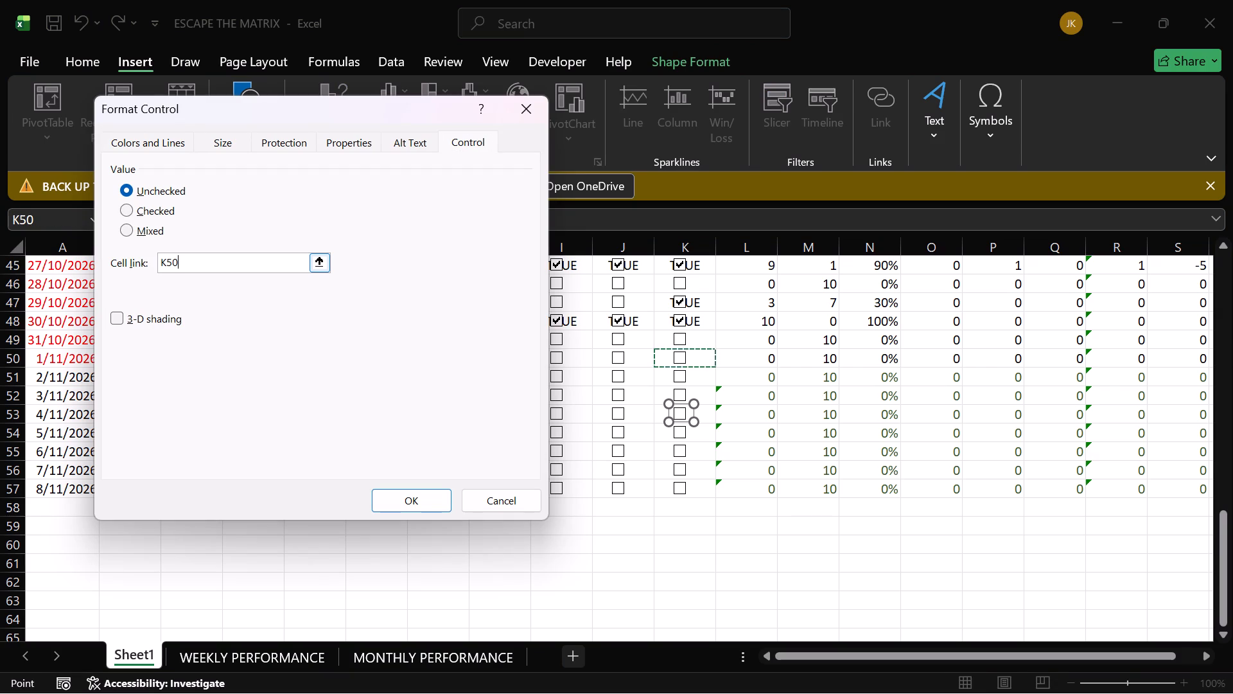
pyautogui.press('BackSpace')
pyautogui.press('3')
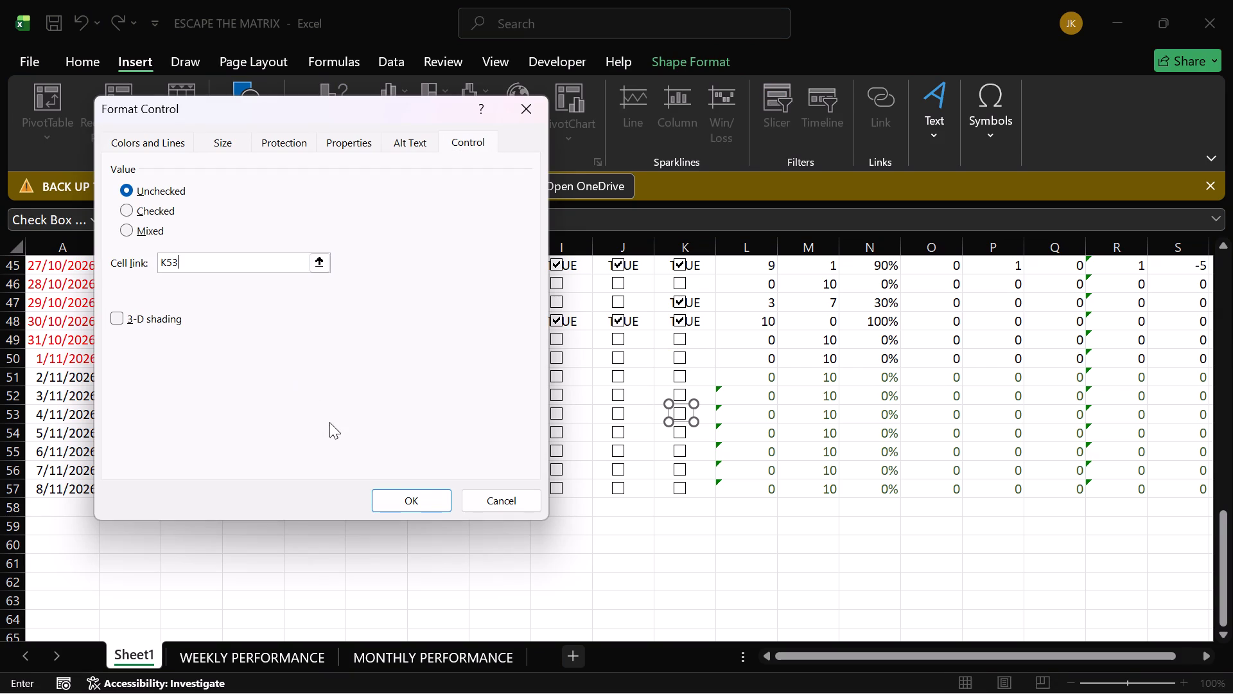
pyautogui.click(423, 494)
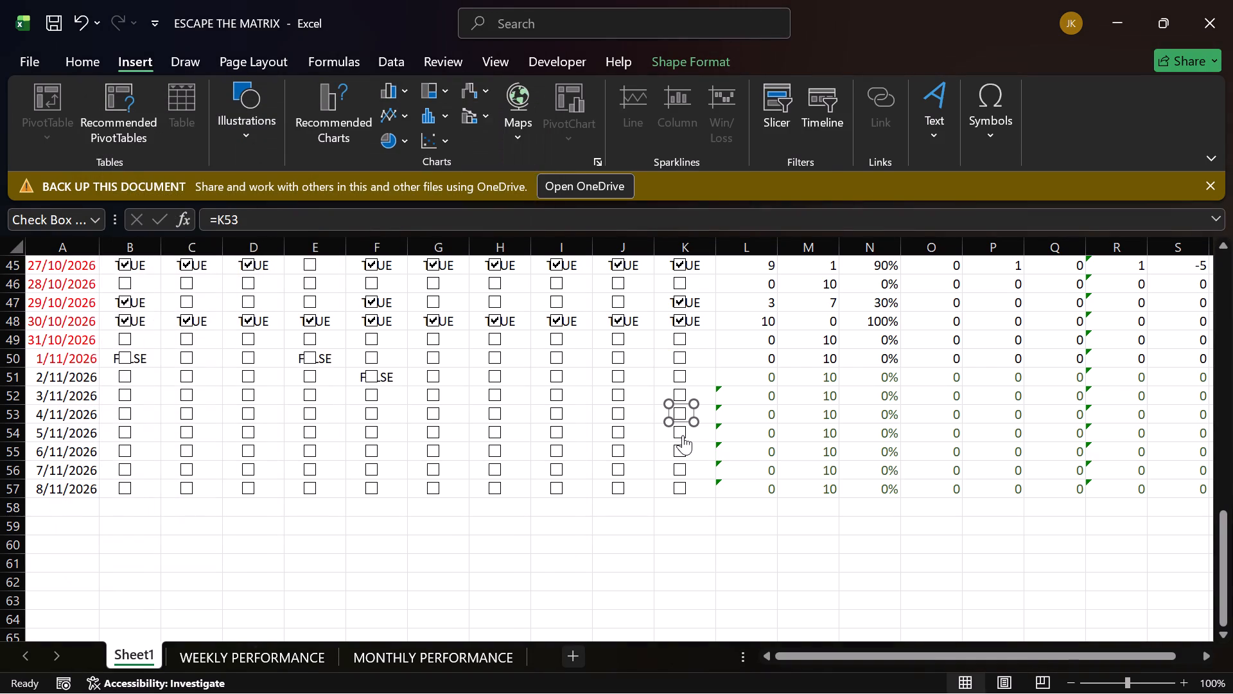
# Link the column K checkbox on the 5/11/2026 row to cell K54.
pyautogui.rightClick(683, 436)
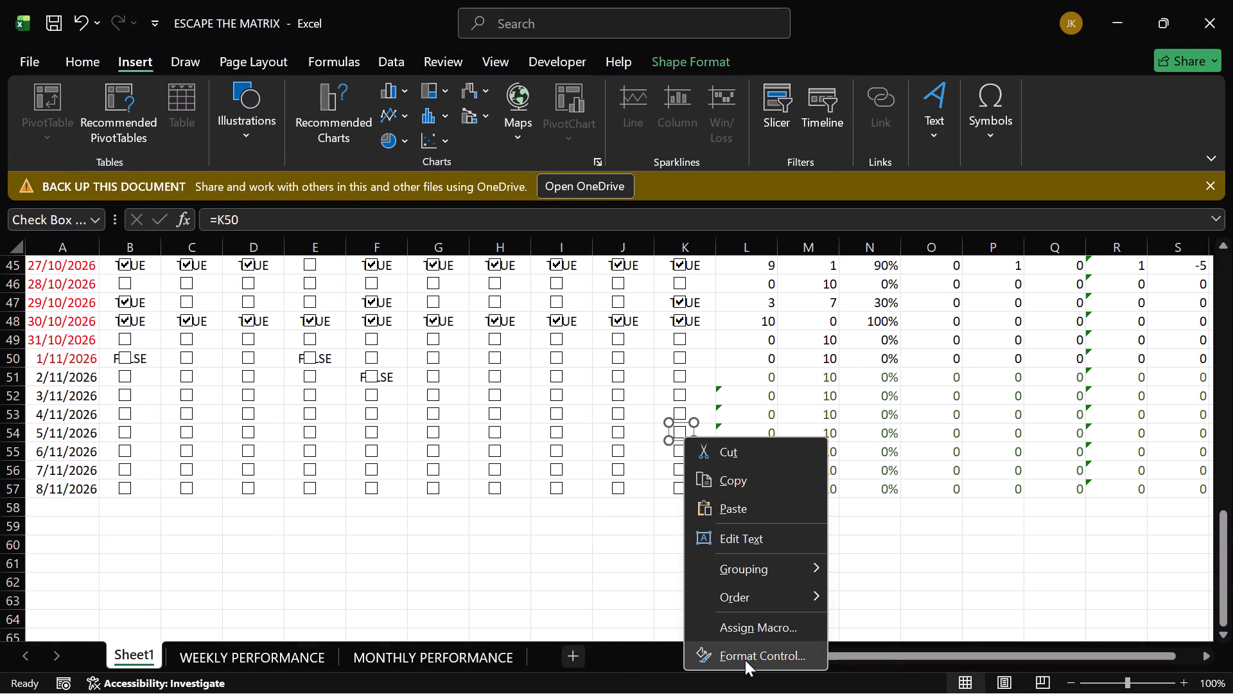
pyautogui.click(751, 658)
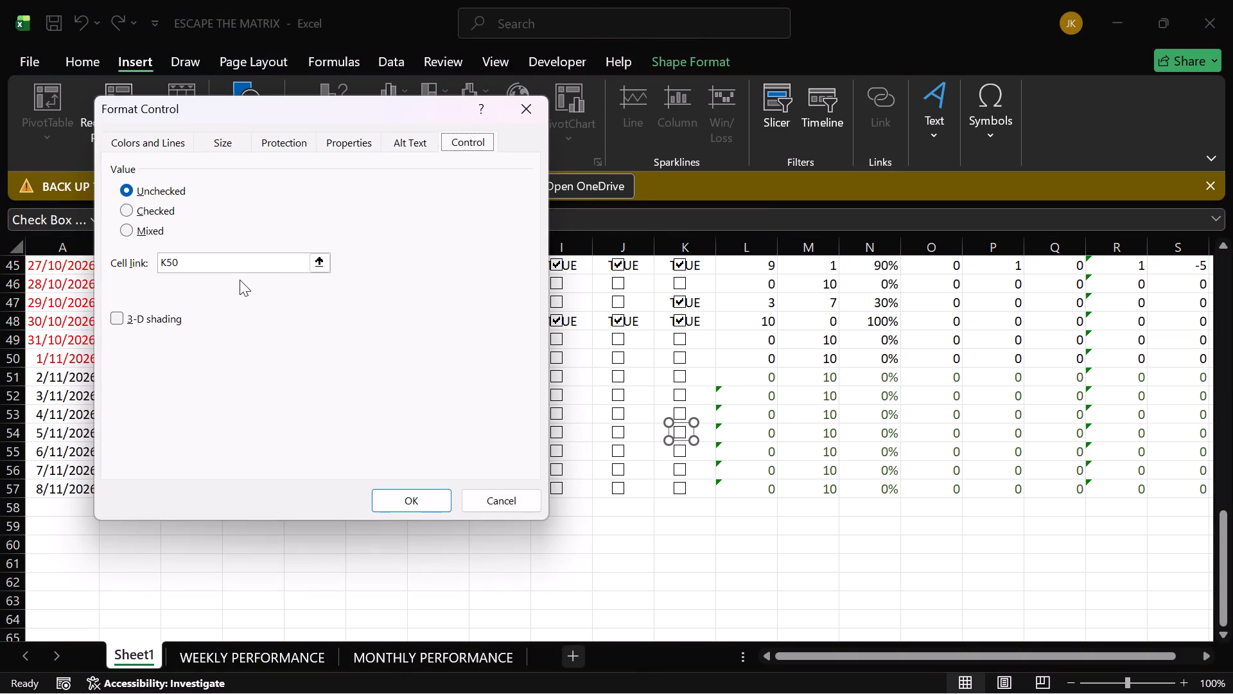
pyautogui.click(241, 258)
pyautogui.press('BackSpace')
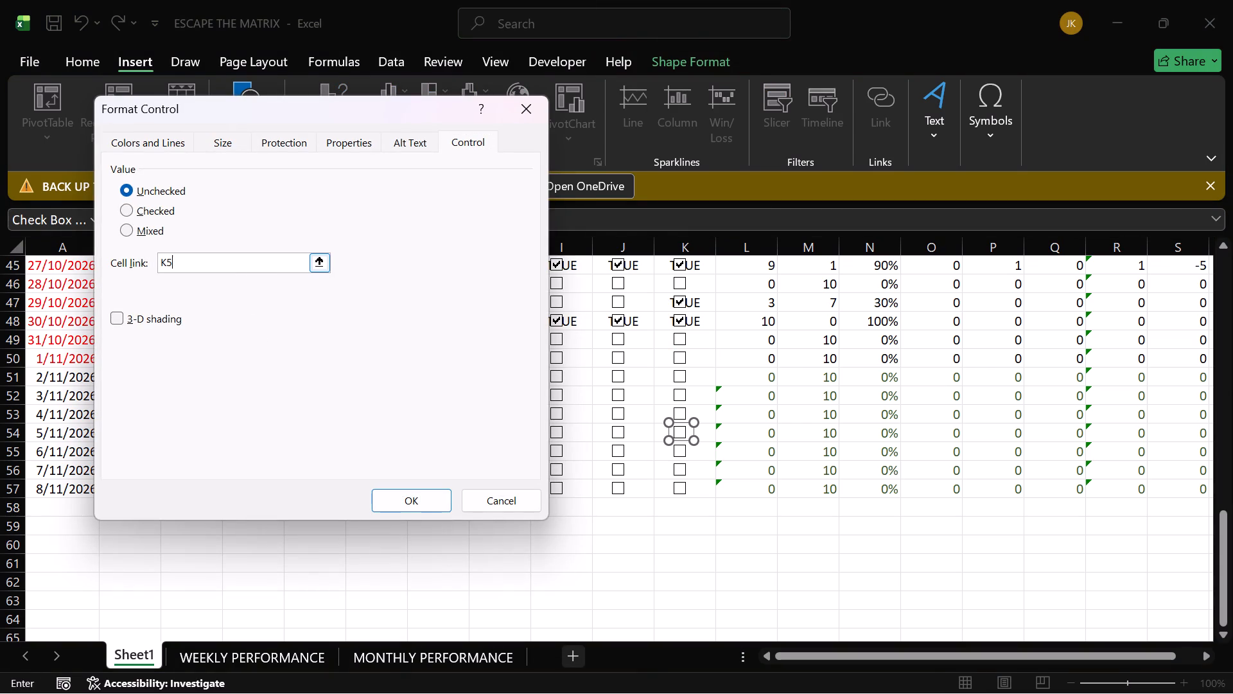
pyautogui.press('4')
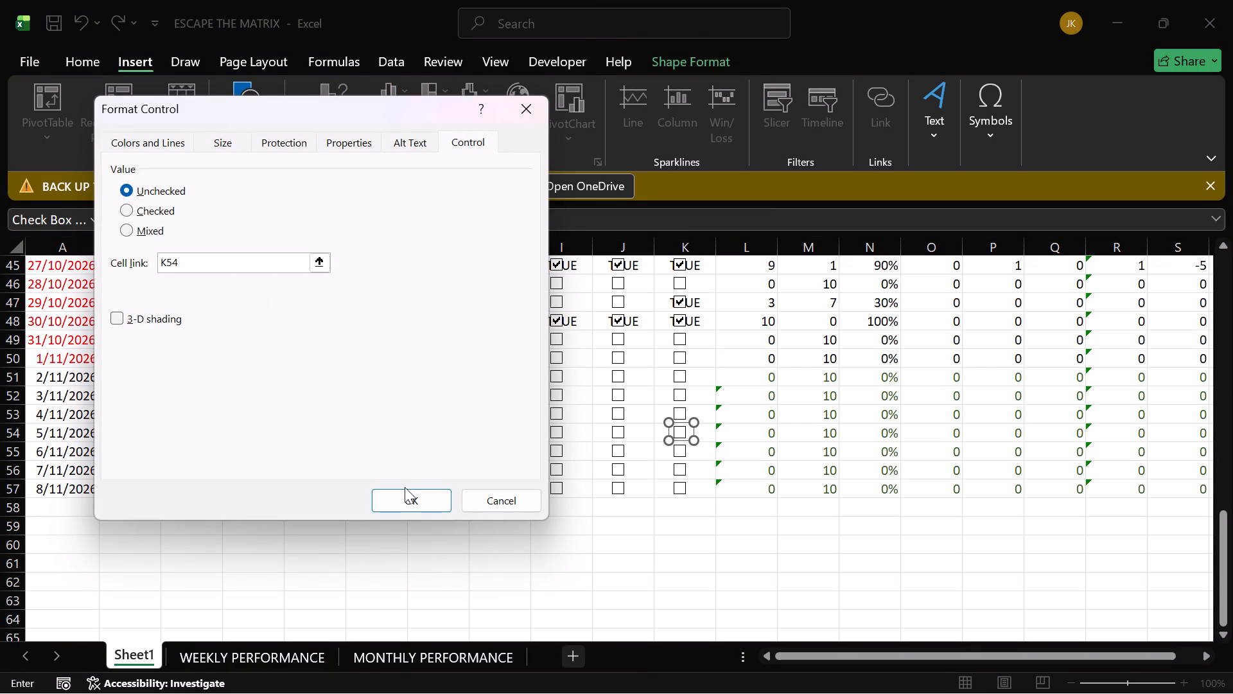
pyautogui.click(410, 499)
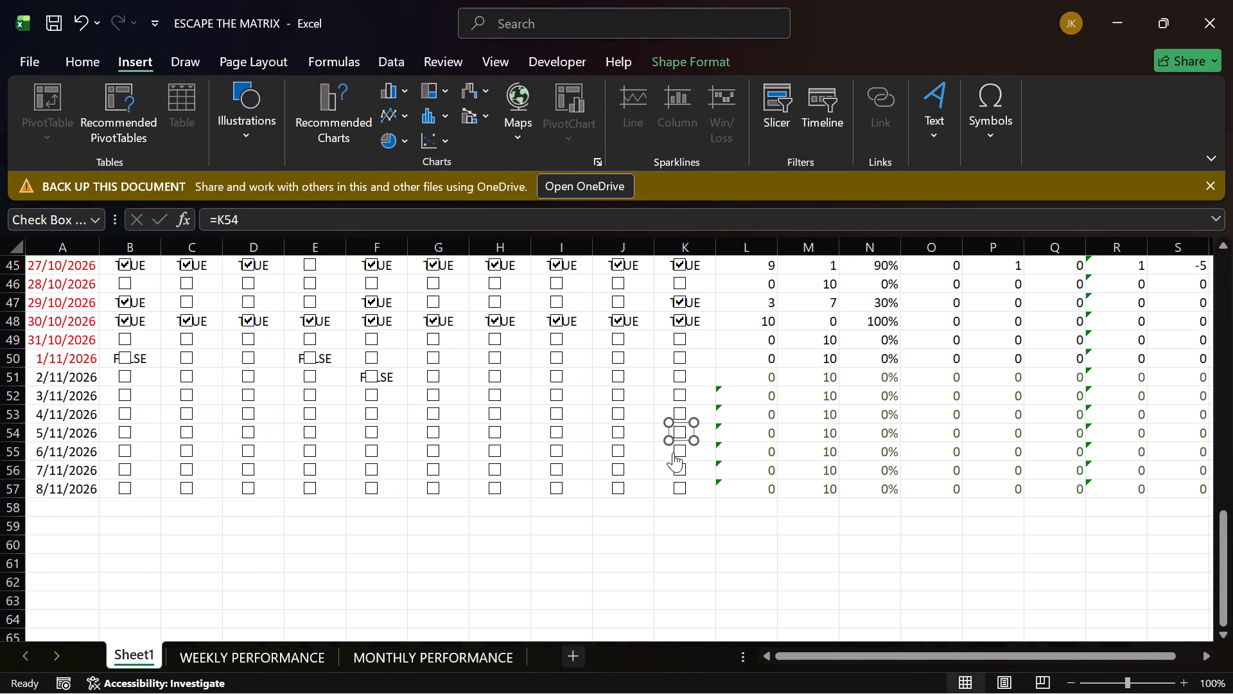
# Link the column K checkbox on the 6/11/2026 row to cell K55.
pyautogui.rightClick(683, 450)
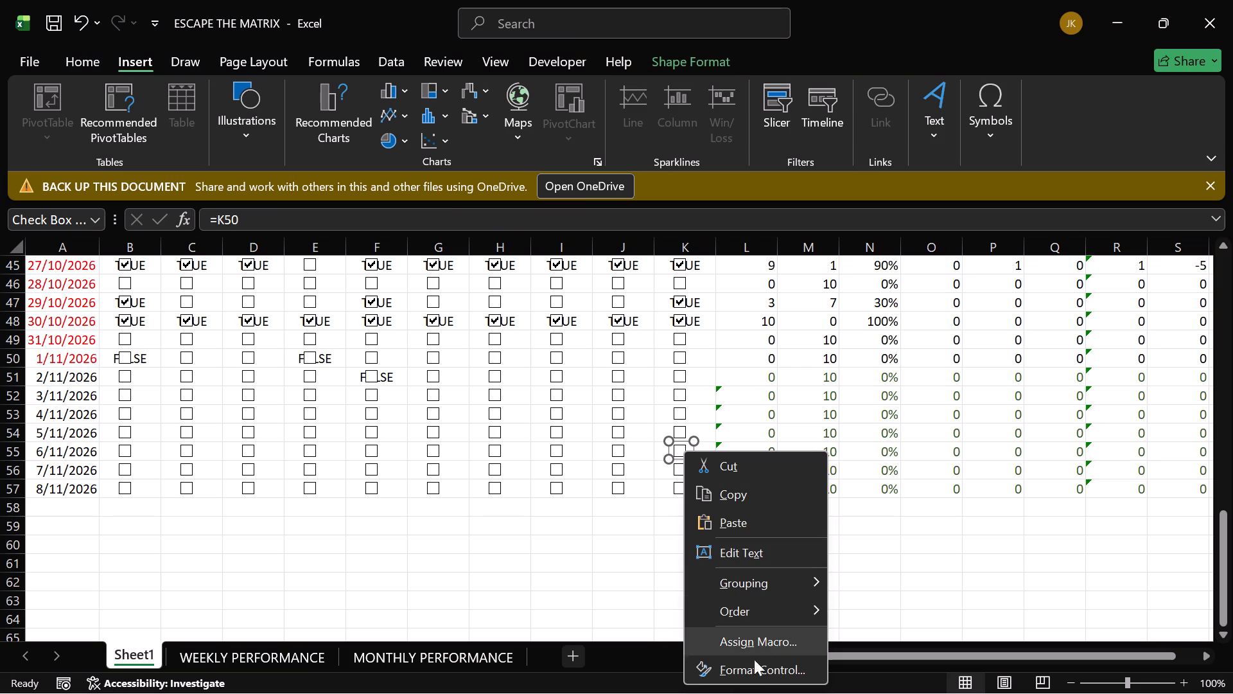
pyautogui.click(758, 675)
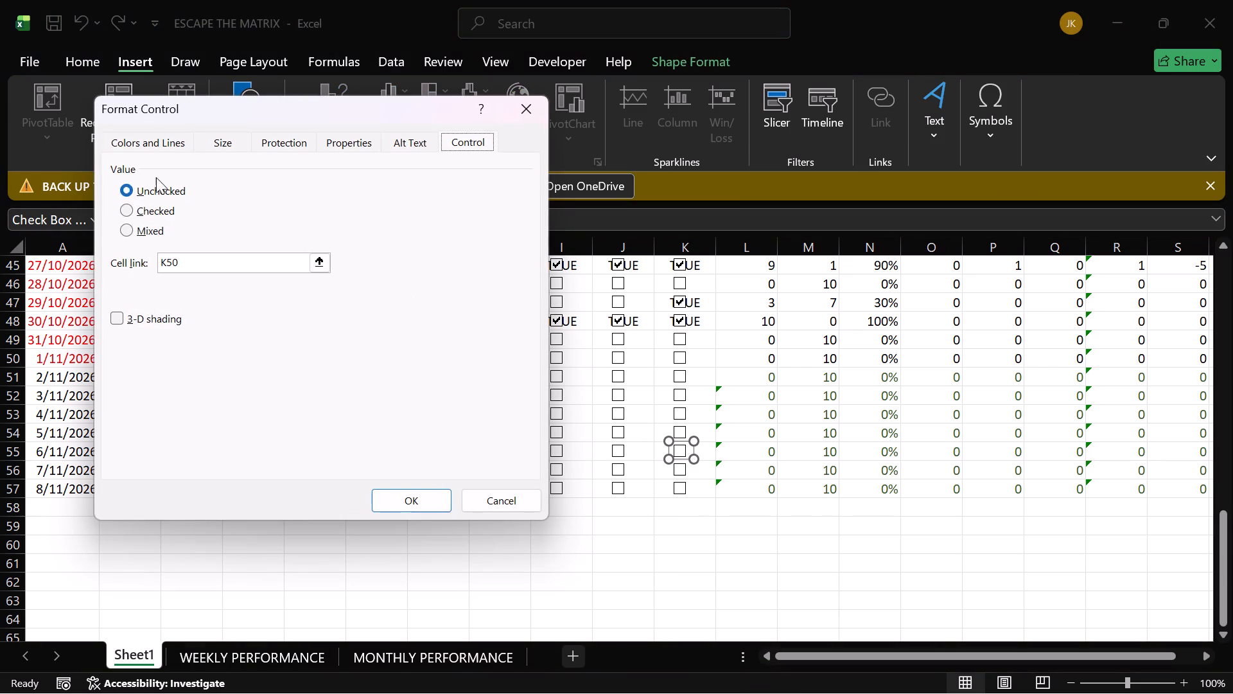
pyautogui.click(223, 267)
pyautogui.press('BackSpace')
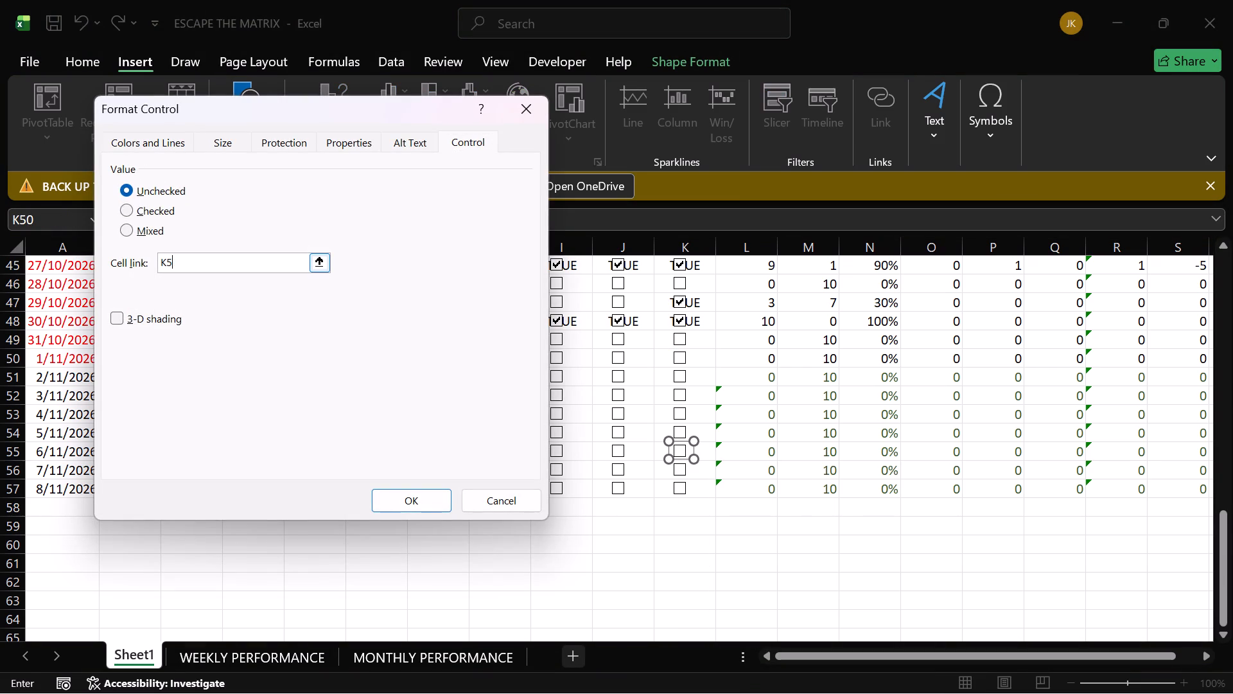
pyautogui.press('5')
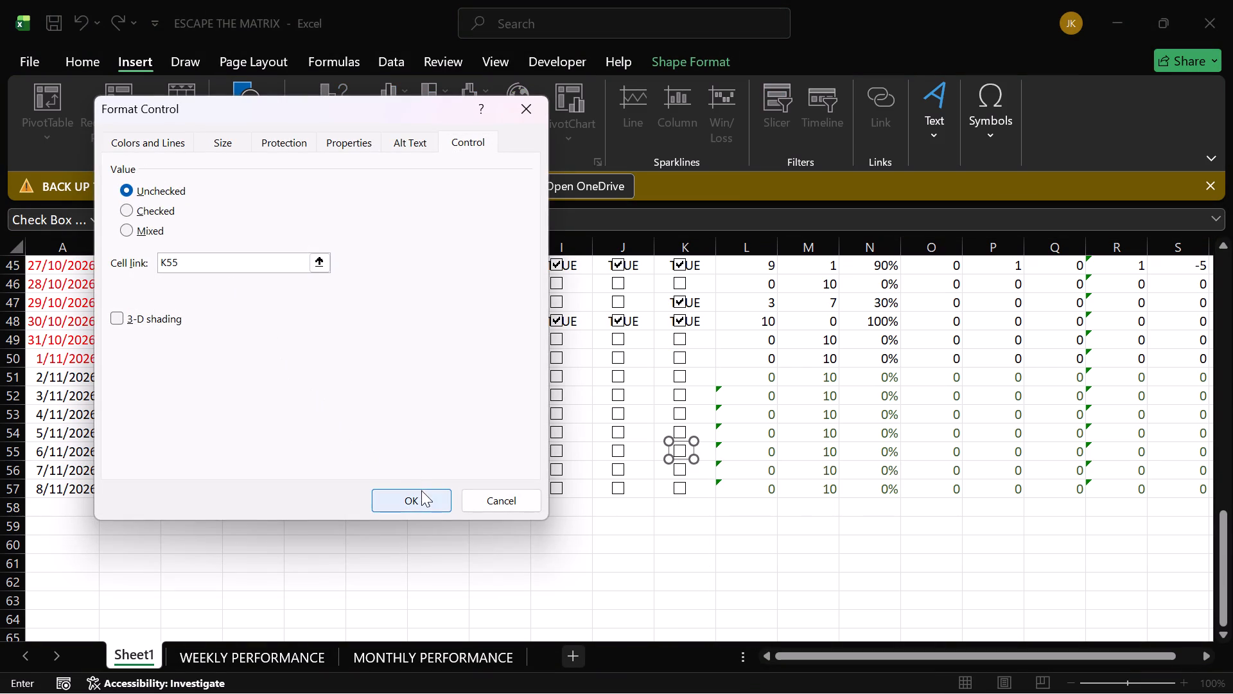
pyautogui.click(423, 495)
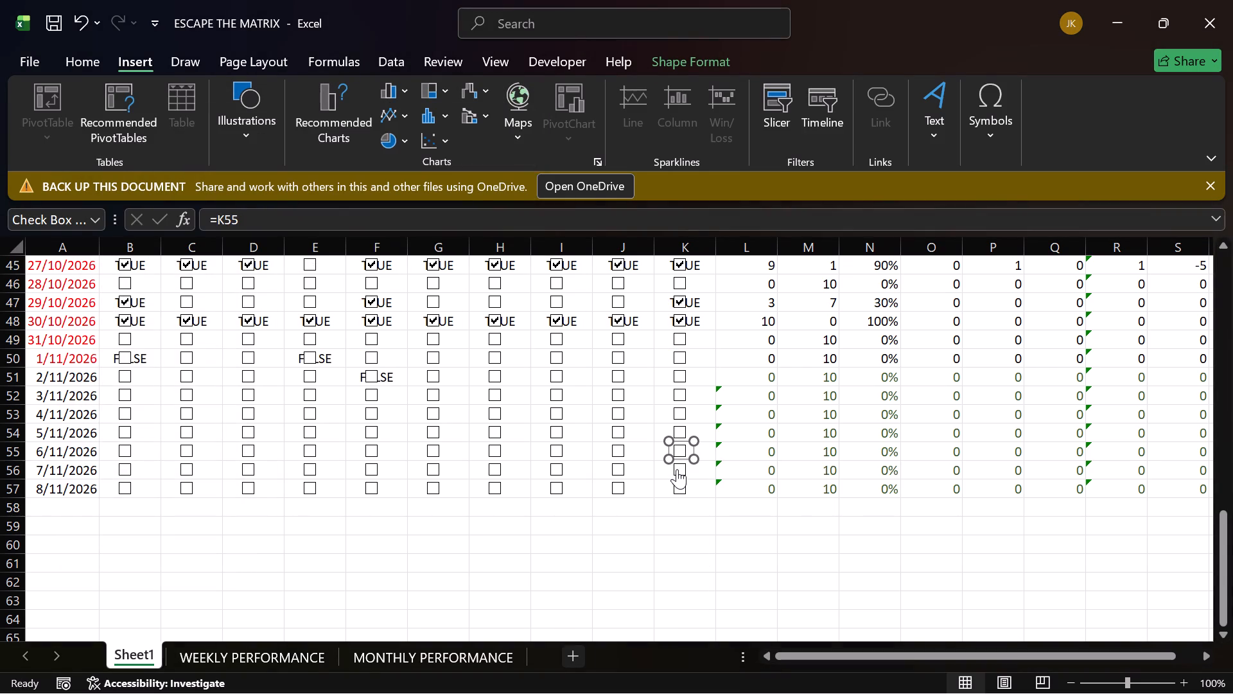
# Link the column K checkbox on the 7/11/2026 row to cell K56.
pyautogui.rightClick(677, 469)
pyautogui.click(706, 455)
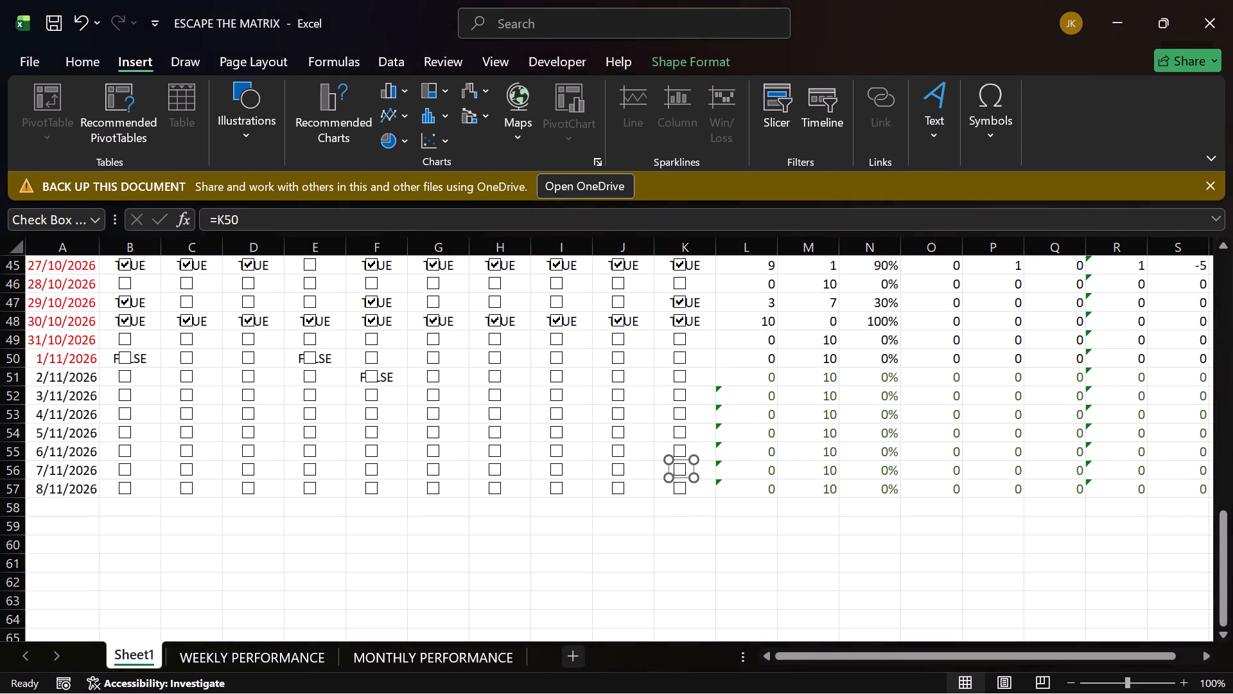
pyautogui.click(220, 263)
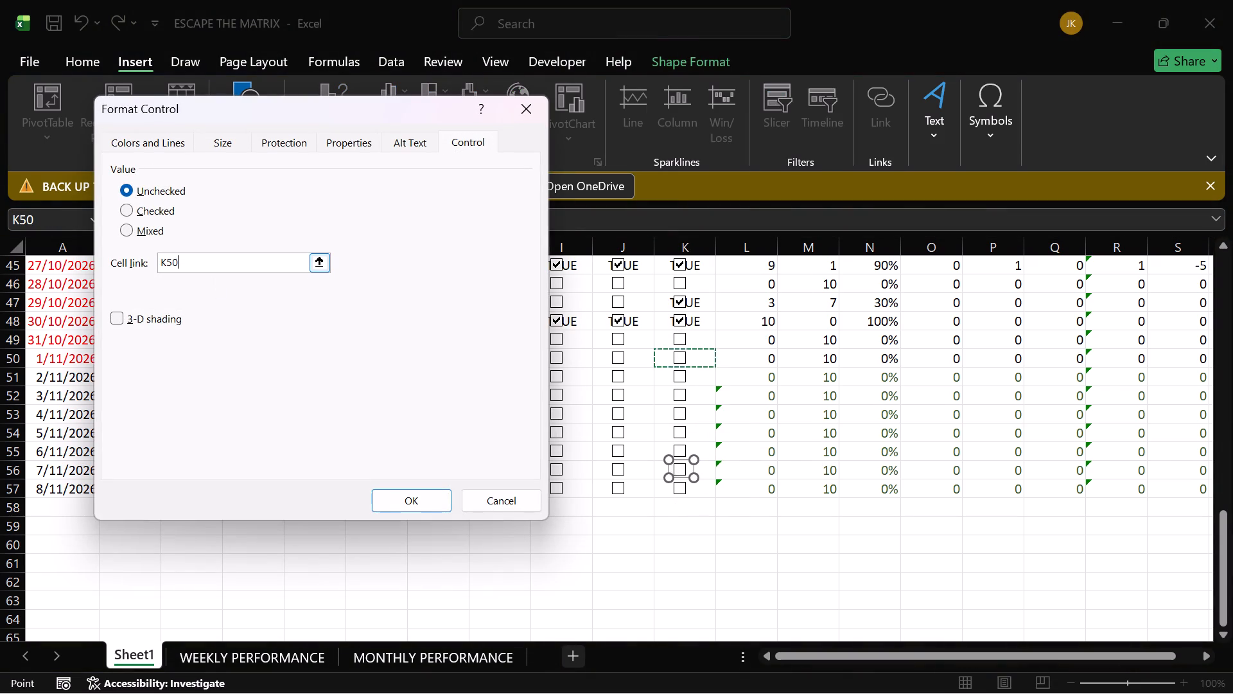
pyautogui.press('BackSpace')
pyautogui.press('6')
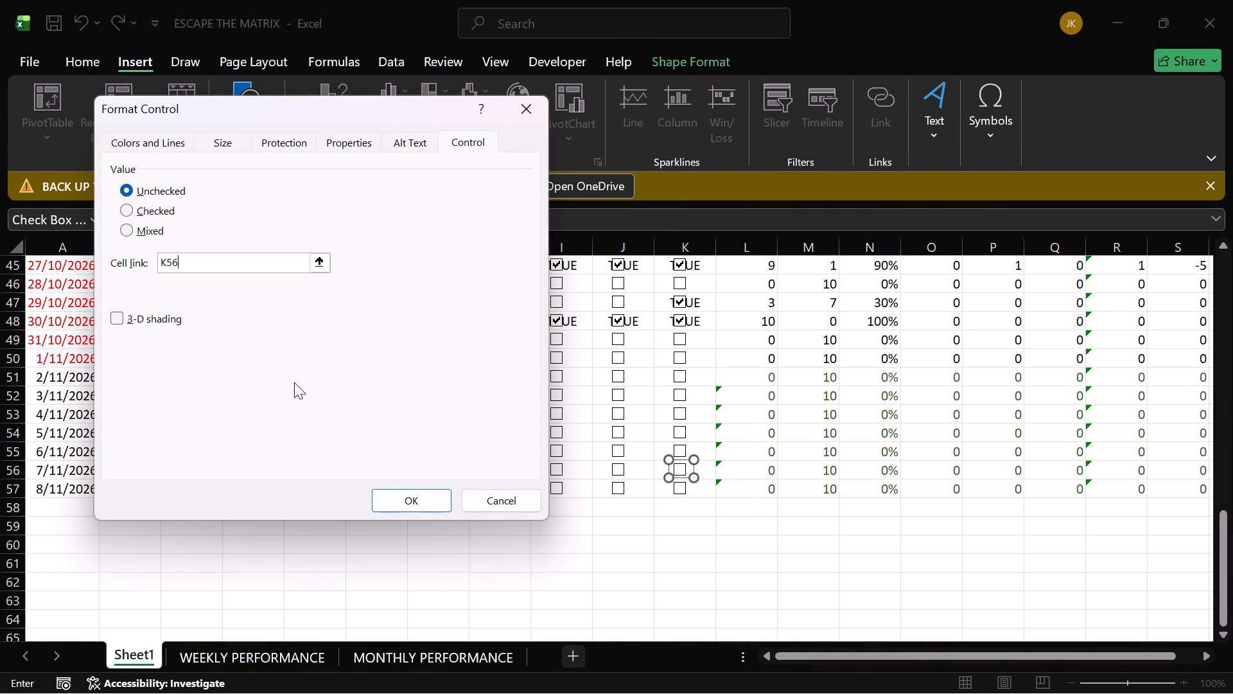
pyautogui.click(417, 495)
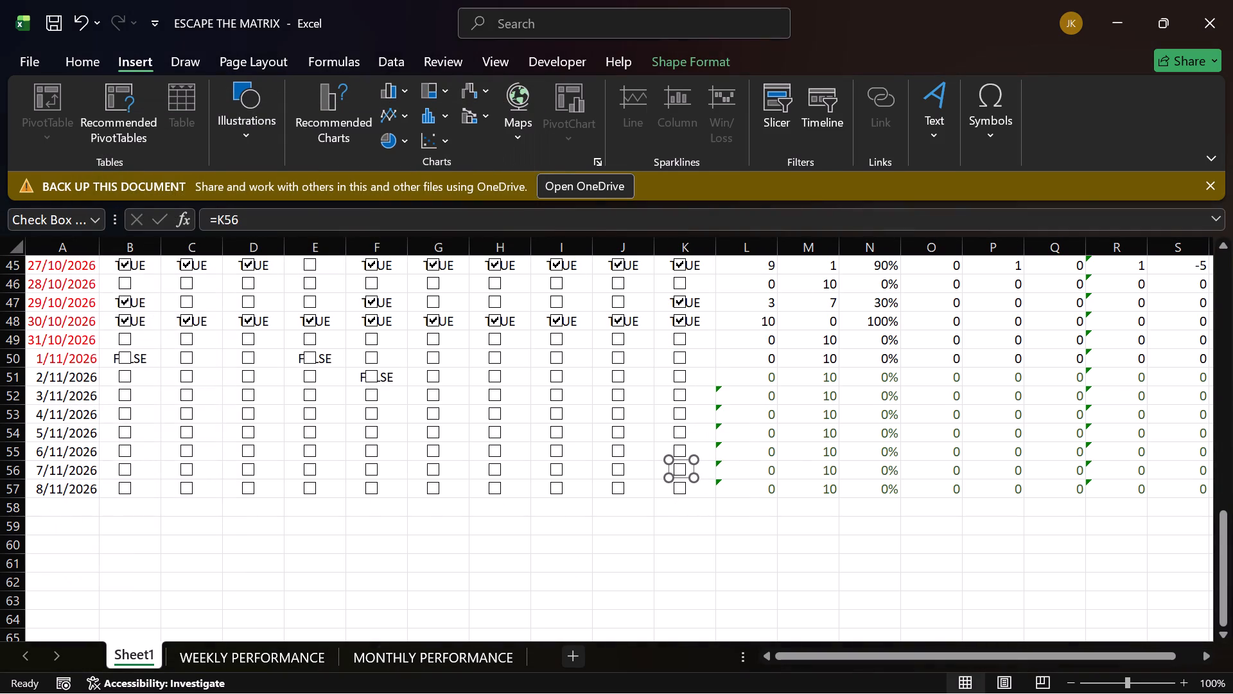
# Link the column K checkbox on the 8/11/2026 row to cell K57.
pyautogui.rightClick(685, 490)
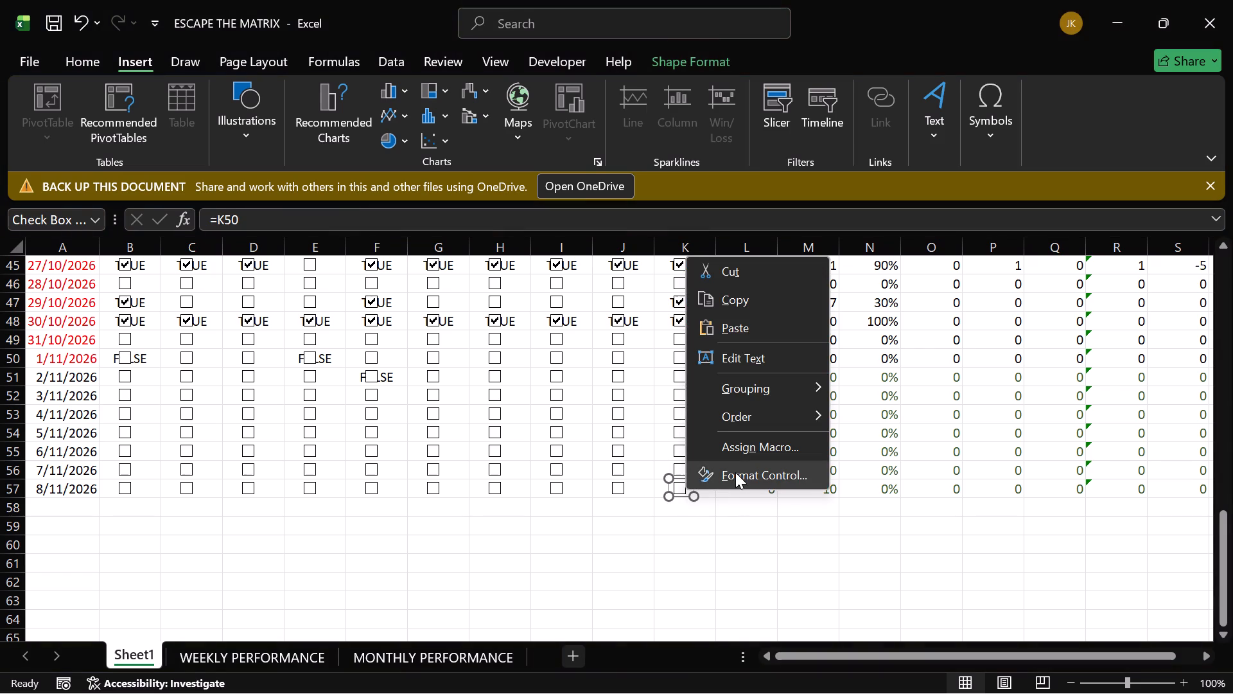
pyautogui.click(735, 472)
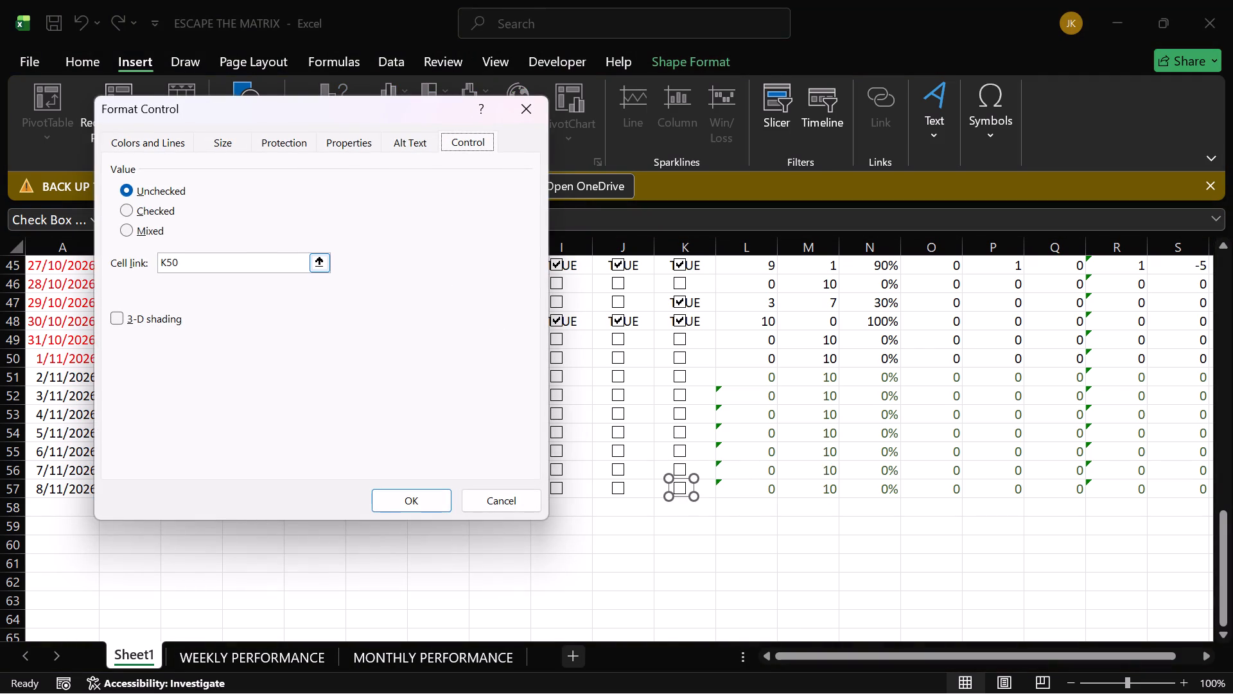
pyautogui.click(255, 256)
pyautogui.press('BackSpace')
pyautogui.press('7')
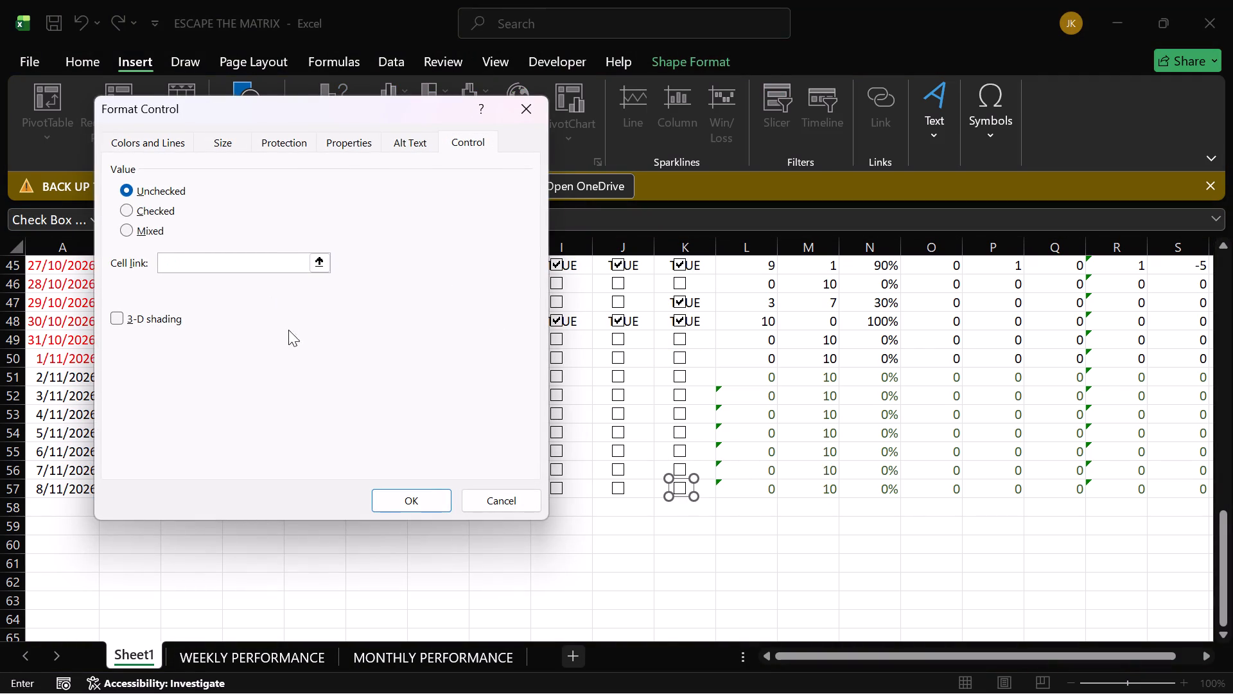
pyautogui.click(426, 495)
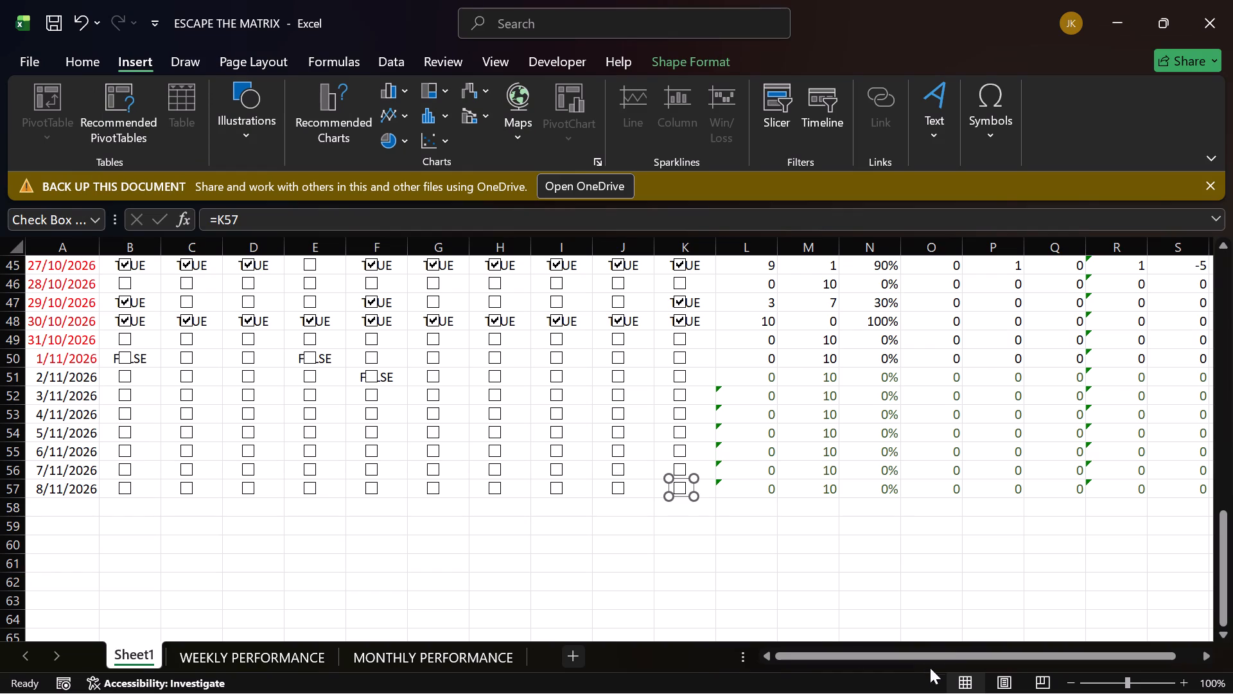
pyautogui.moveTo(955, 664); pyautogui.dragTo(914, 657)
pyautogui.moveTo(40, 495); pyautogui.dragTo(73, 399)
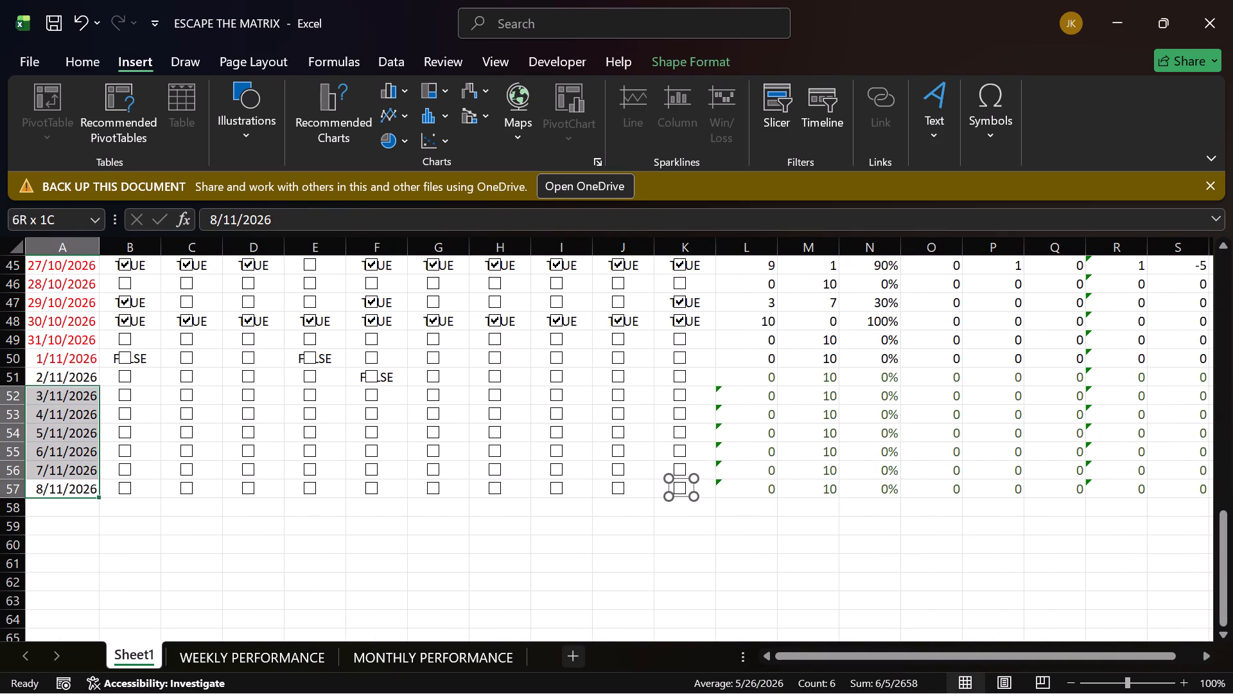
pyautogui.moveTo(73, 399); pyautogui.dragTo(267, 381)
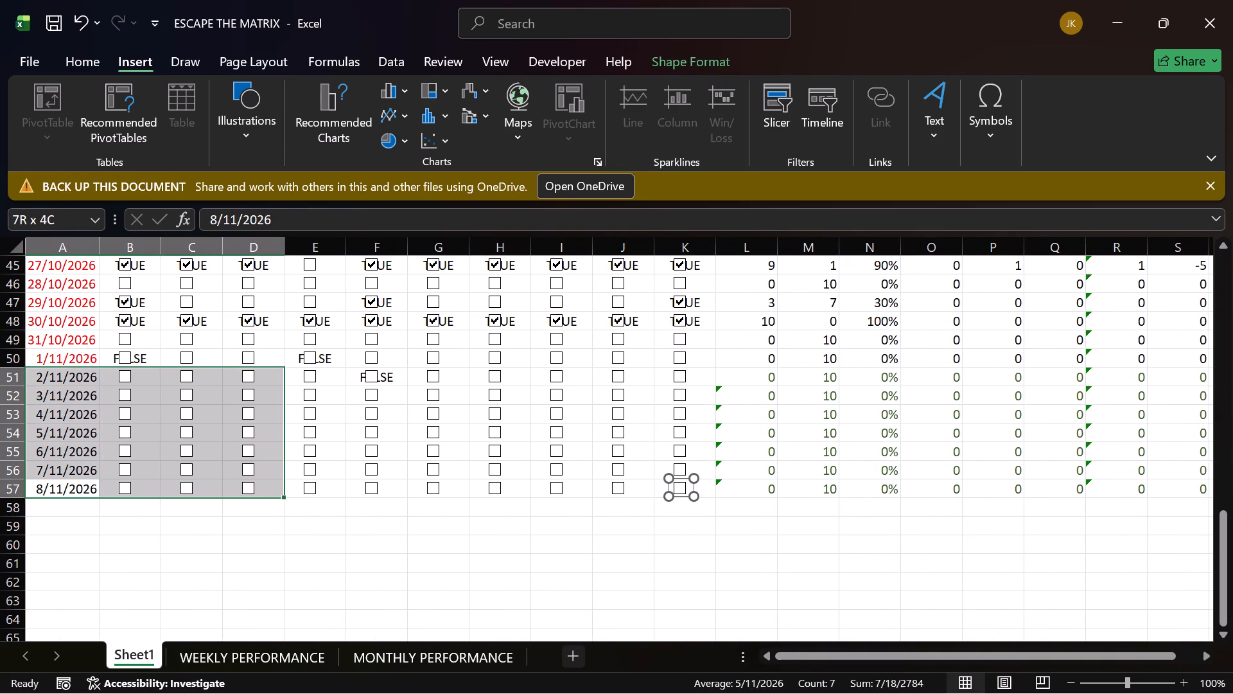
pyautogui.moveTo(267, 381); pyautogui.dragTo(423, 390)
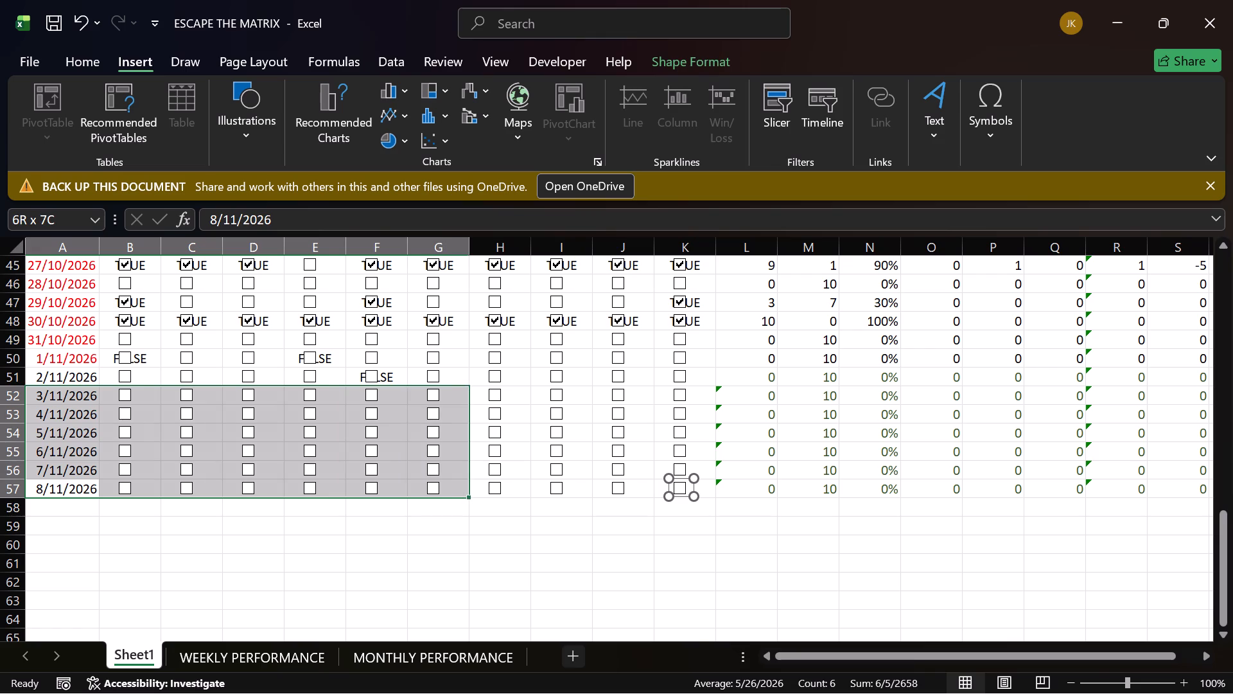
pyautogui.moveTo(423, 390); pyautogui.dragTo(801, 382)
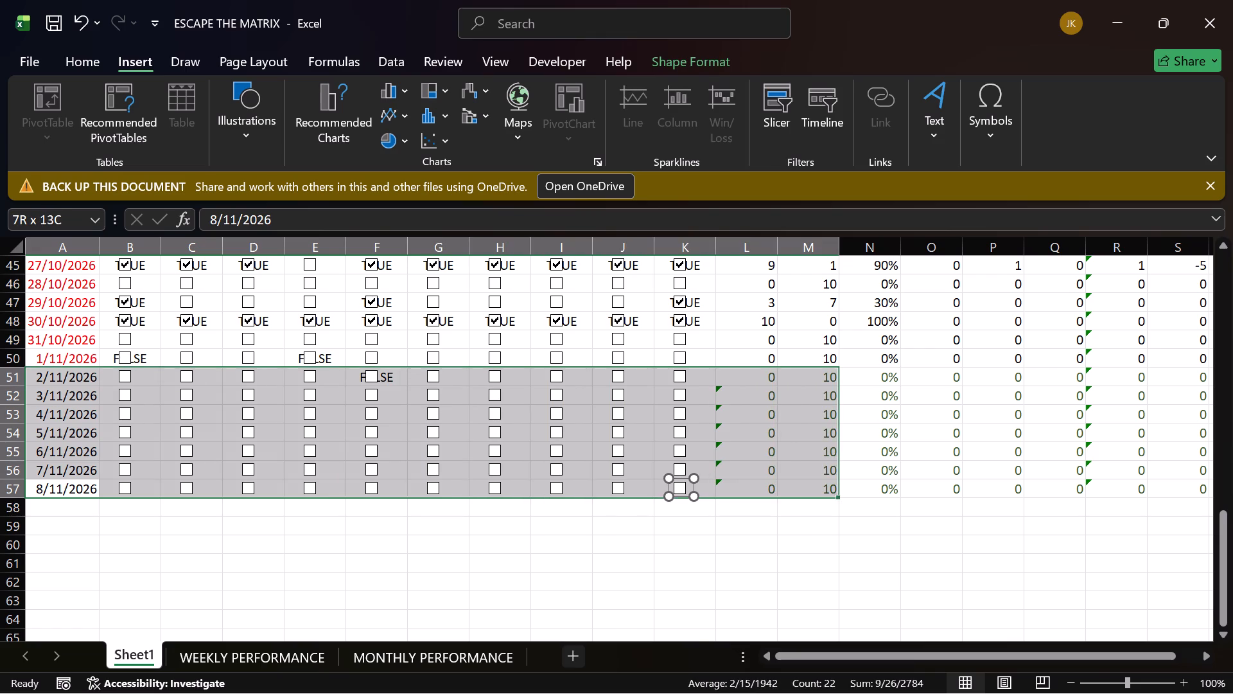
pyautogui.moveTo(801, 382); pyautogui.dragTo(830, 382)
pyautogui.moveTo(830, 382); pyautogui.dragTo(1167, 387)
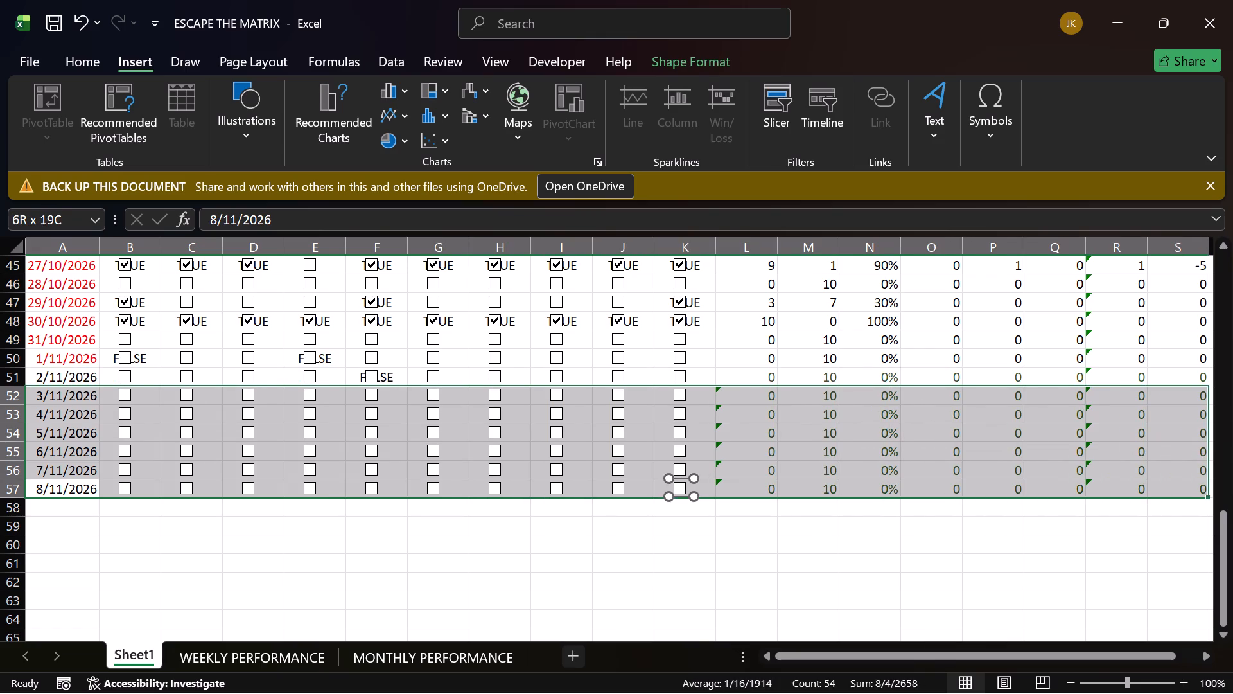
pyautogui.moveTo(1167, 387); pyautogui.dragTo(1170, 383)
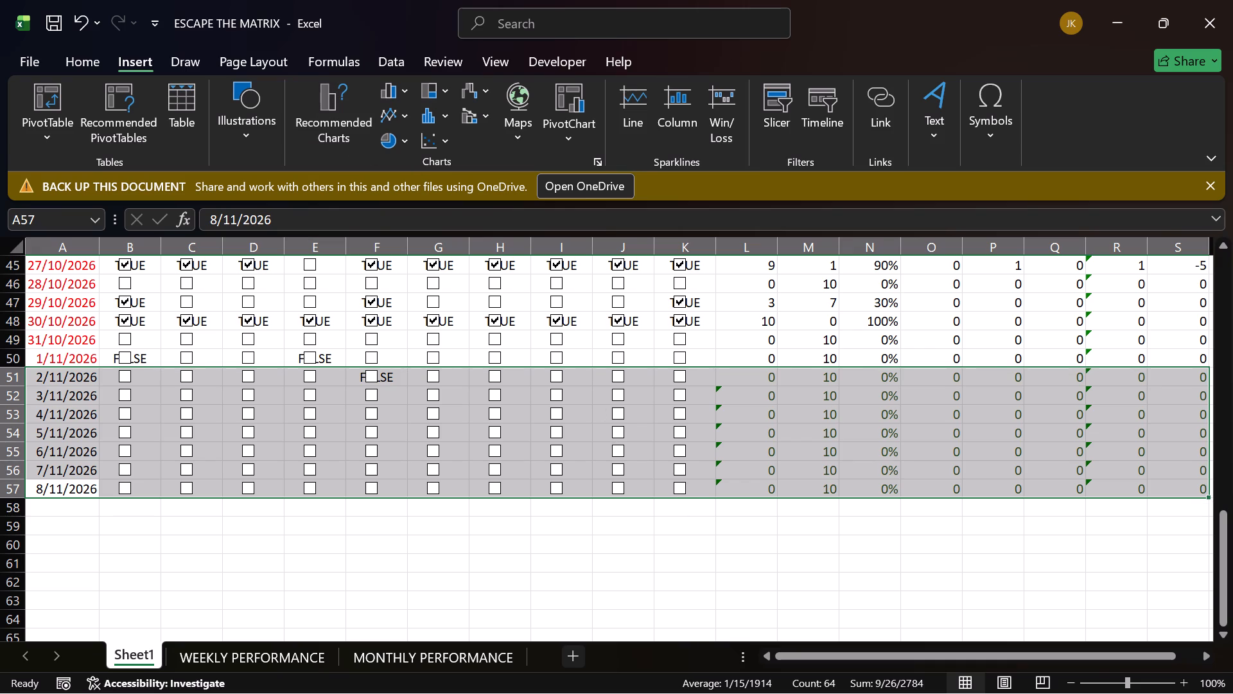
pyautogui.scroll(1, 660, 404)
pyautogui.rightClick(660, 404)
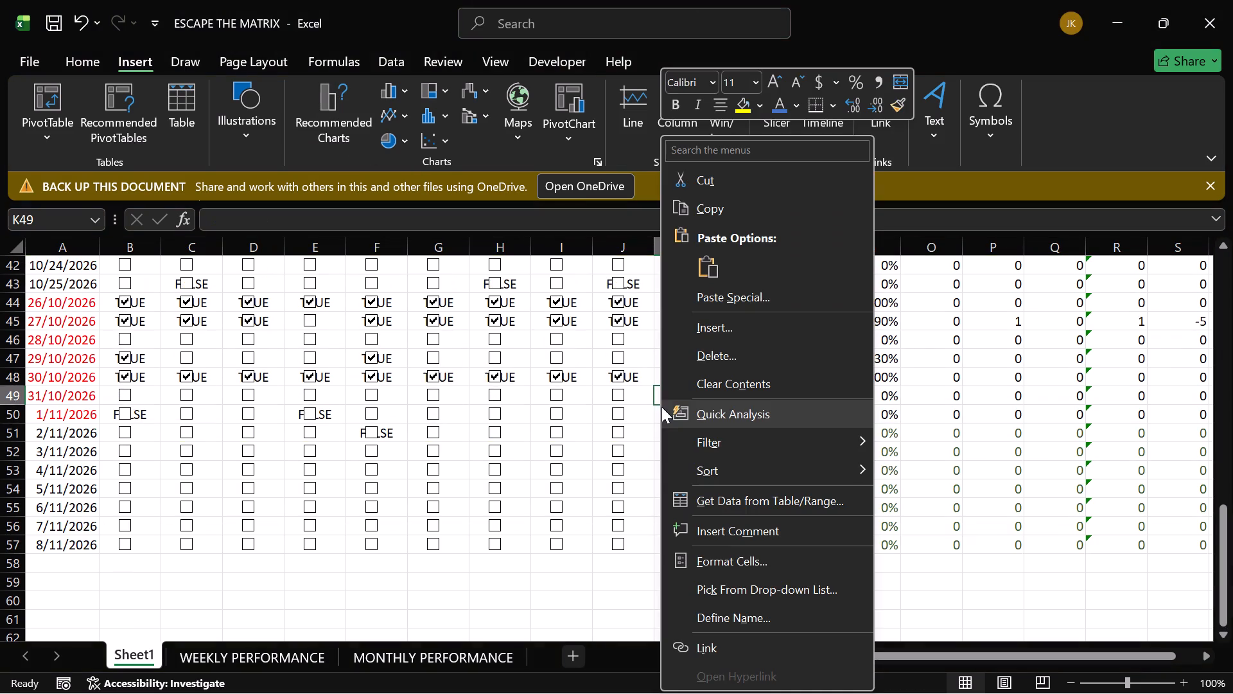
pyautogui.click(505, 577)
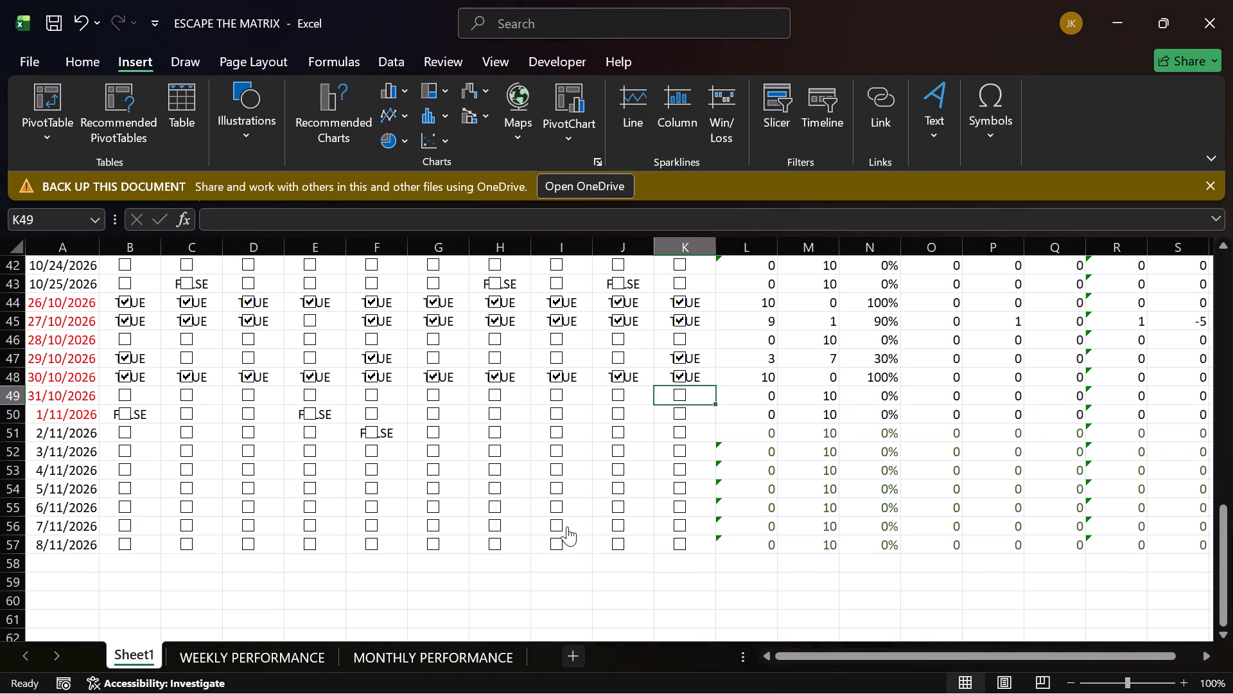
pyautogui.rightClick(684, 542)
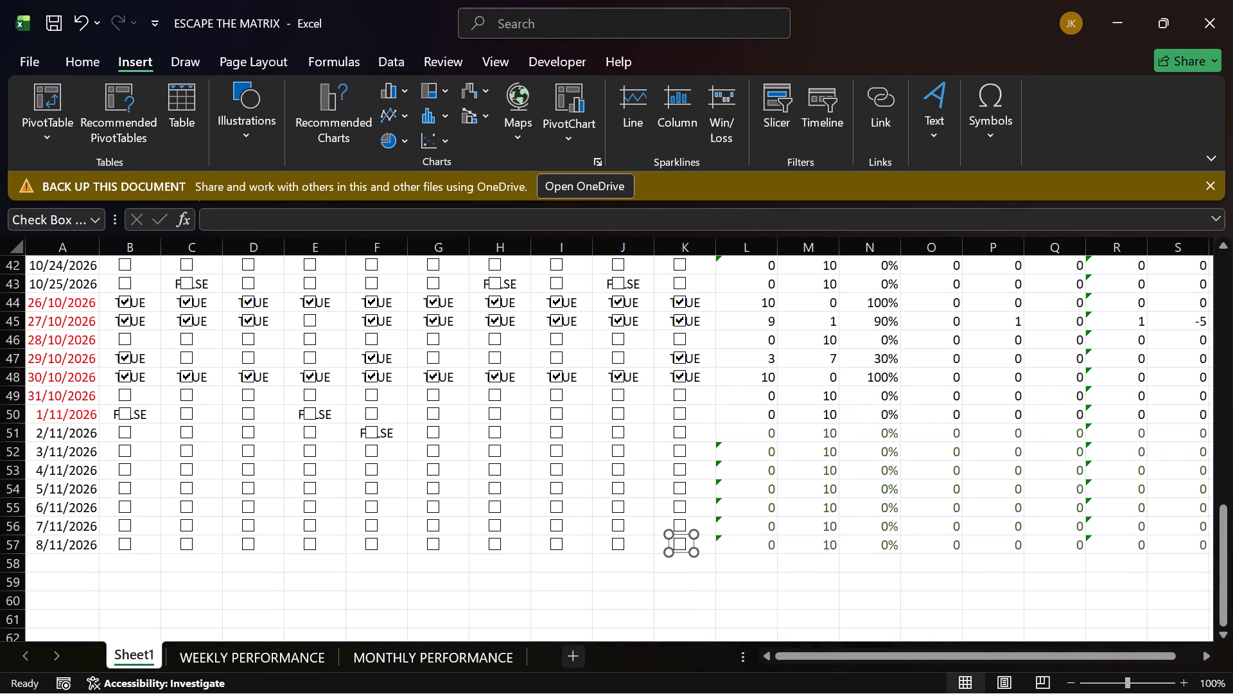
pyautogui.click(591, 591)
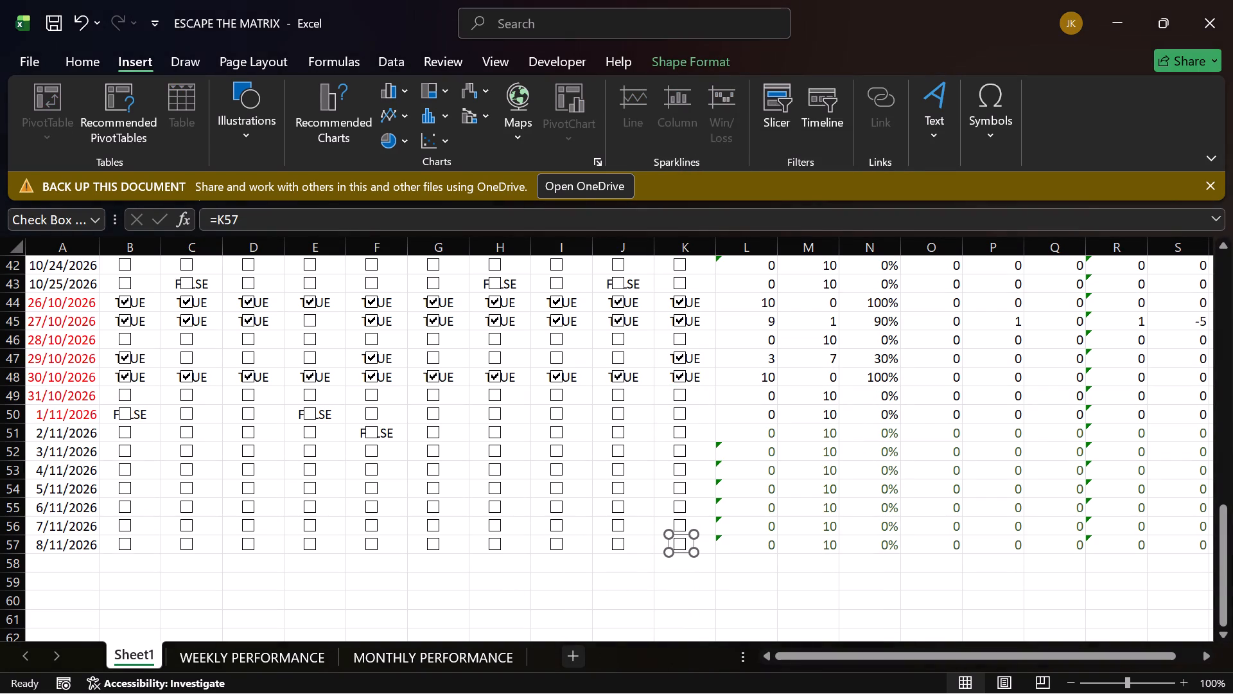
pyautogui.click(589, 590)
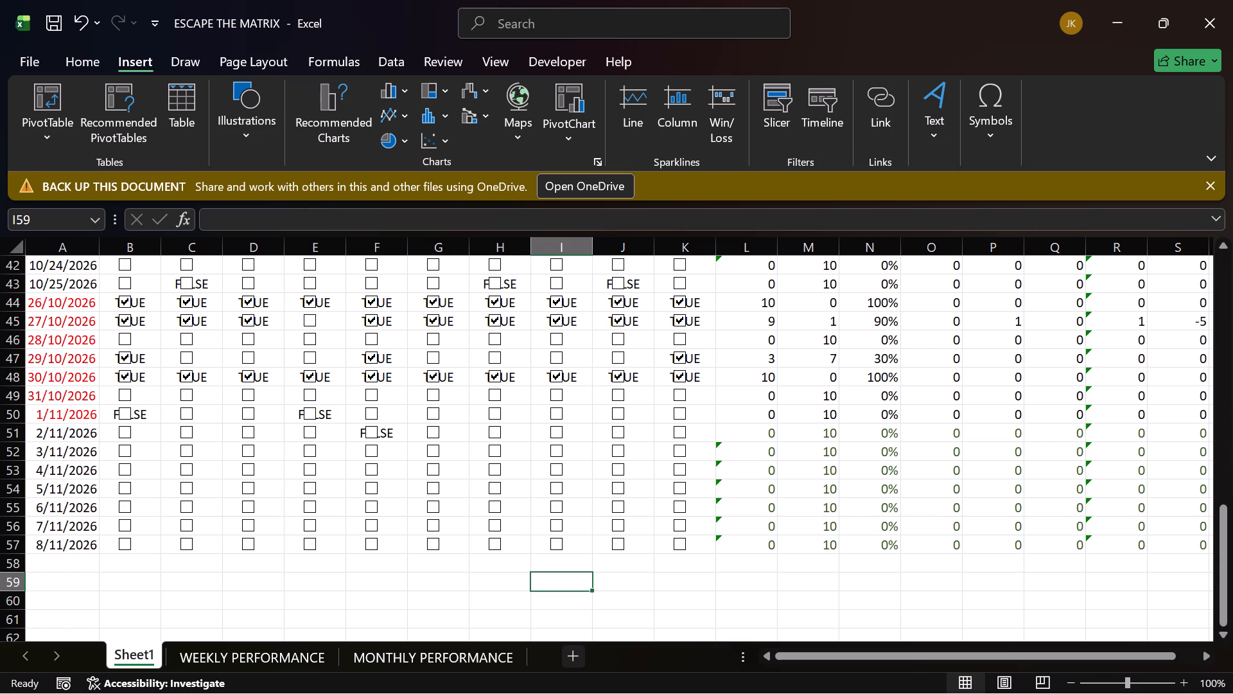
# Apply the blue font colour to the 2/11/2026 to 8/11/2026 rows, cells A51 through S57.
pyautogui.moveTo(31, 429); pyautogui.dragTo(55, 548)
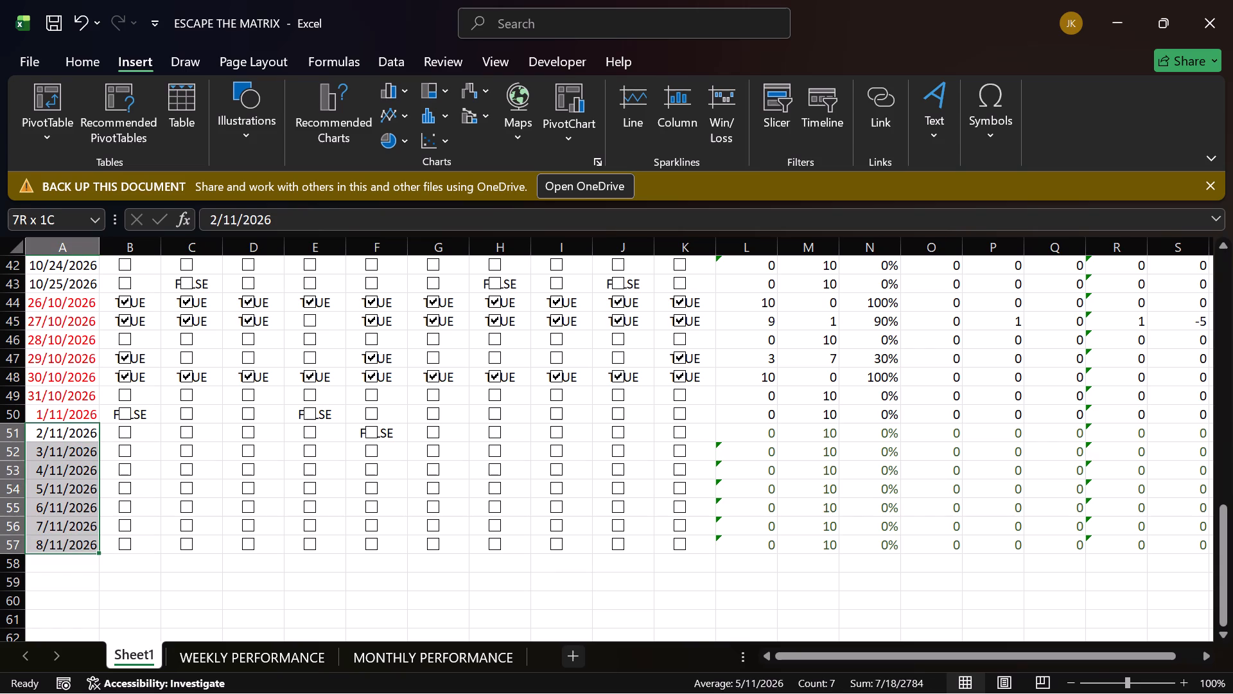
pyautogui.moveTo(55, 548); pyautogui.dragTo(462, 546)
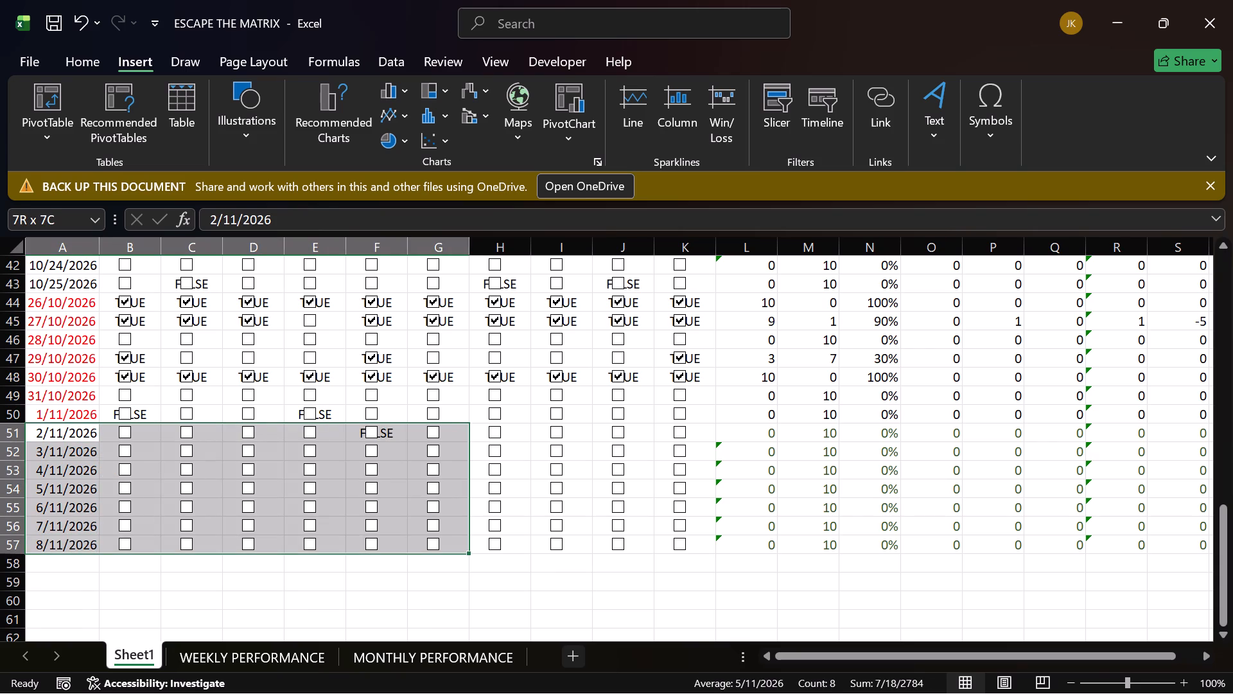
pyautogui.moveTo(462, 546); pyautogui.dragTo(929, 540)
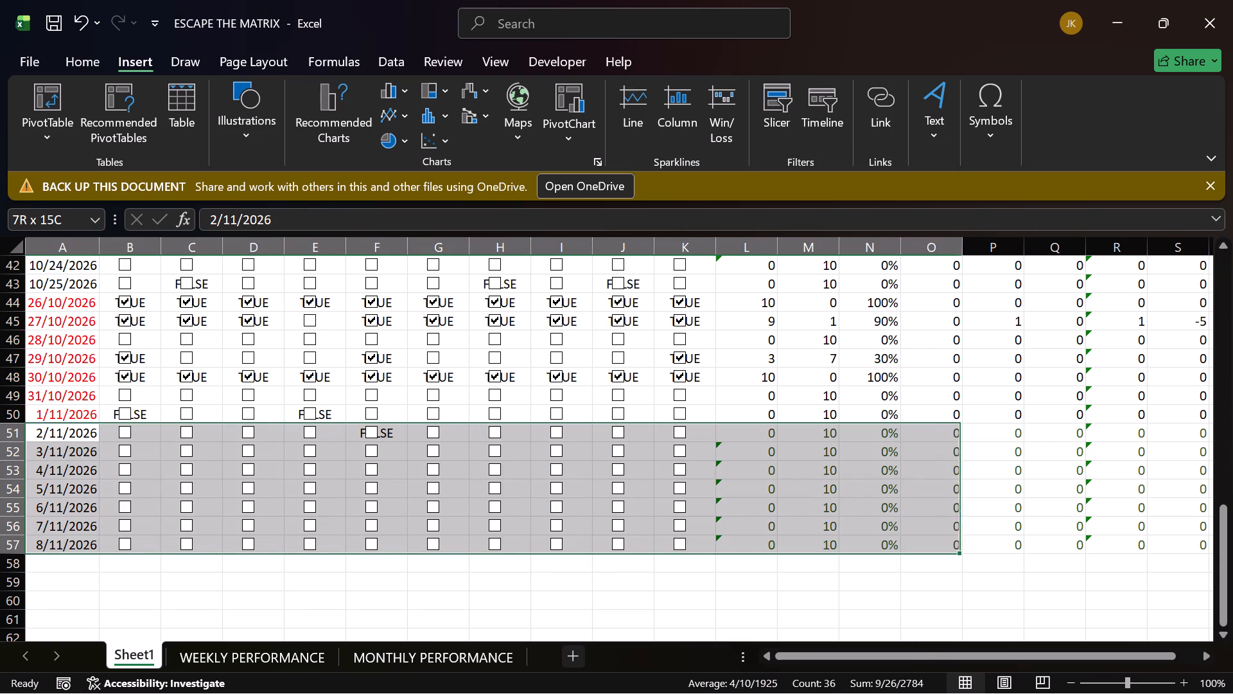
pyautogui.moveTo(929, 540); pyautogui.dragTo(1178, 538)
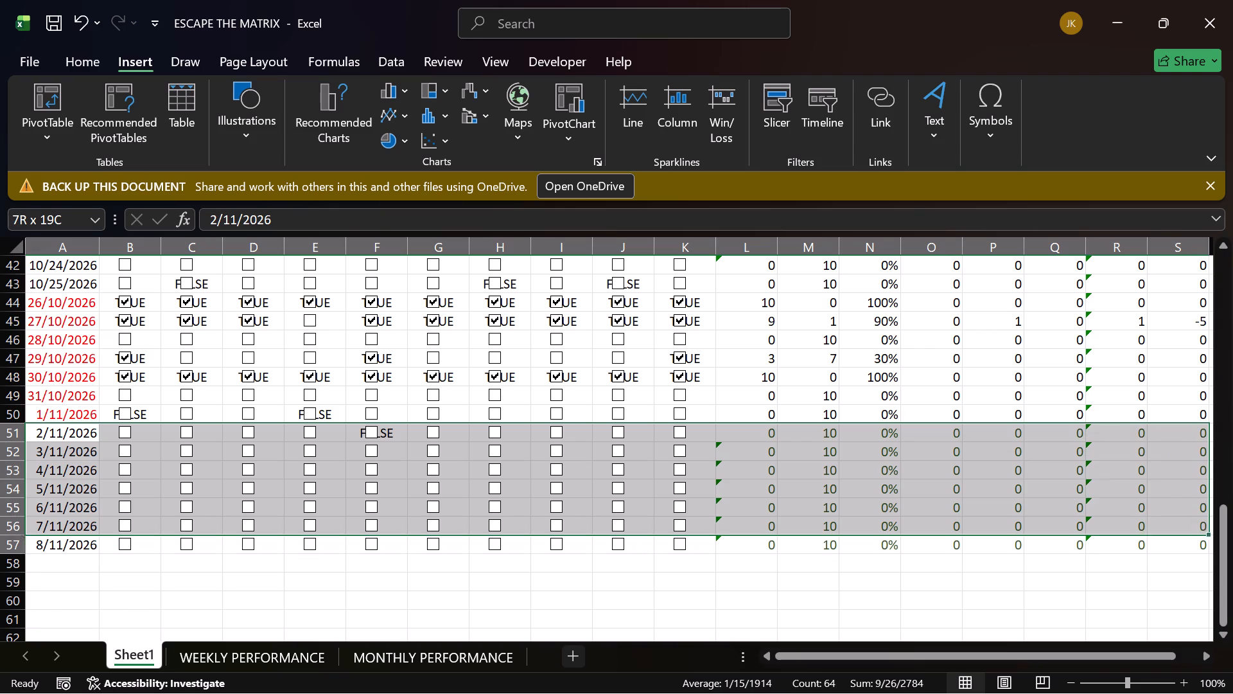
pyautogui.moveTo(1178, 538); pyautogui.dragTo(1193, 542)
pyautogui.rightClick(1133, 533)
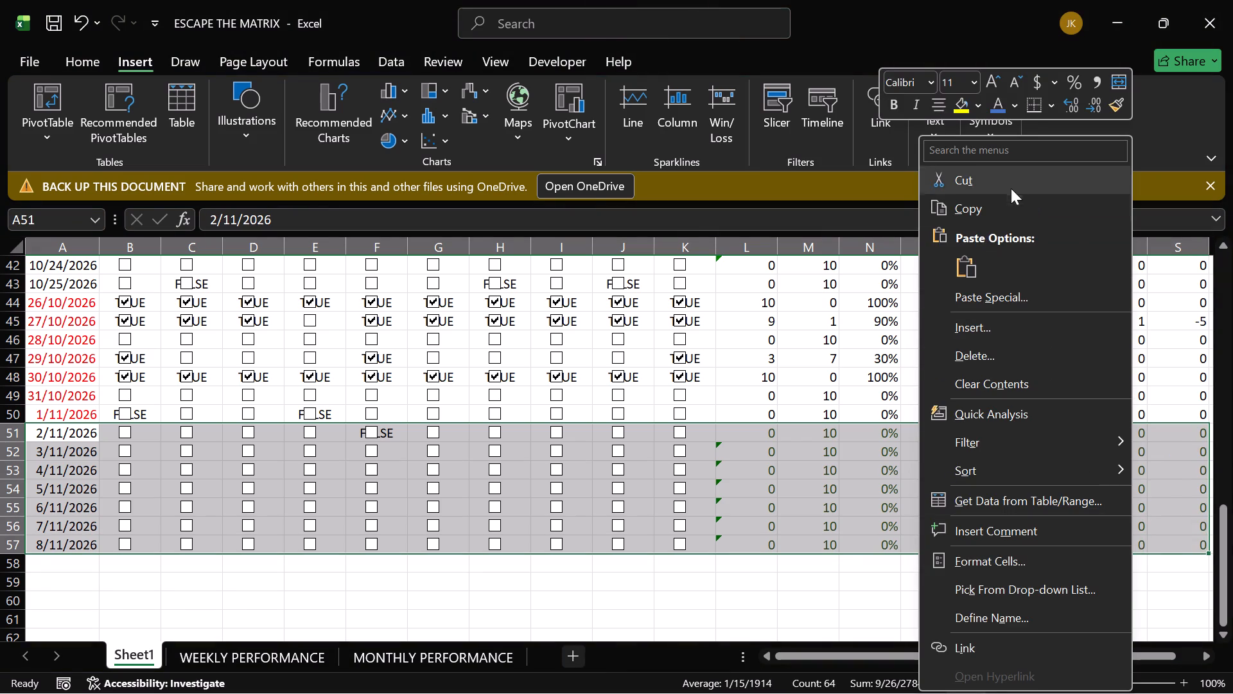
pyautogui.click(999, 112)
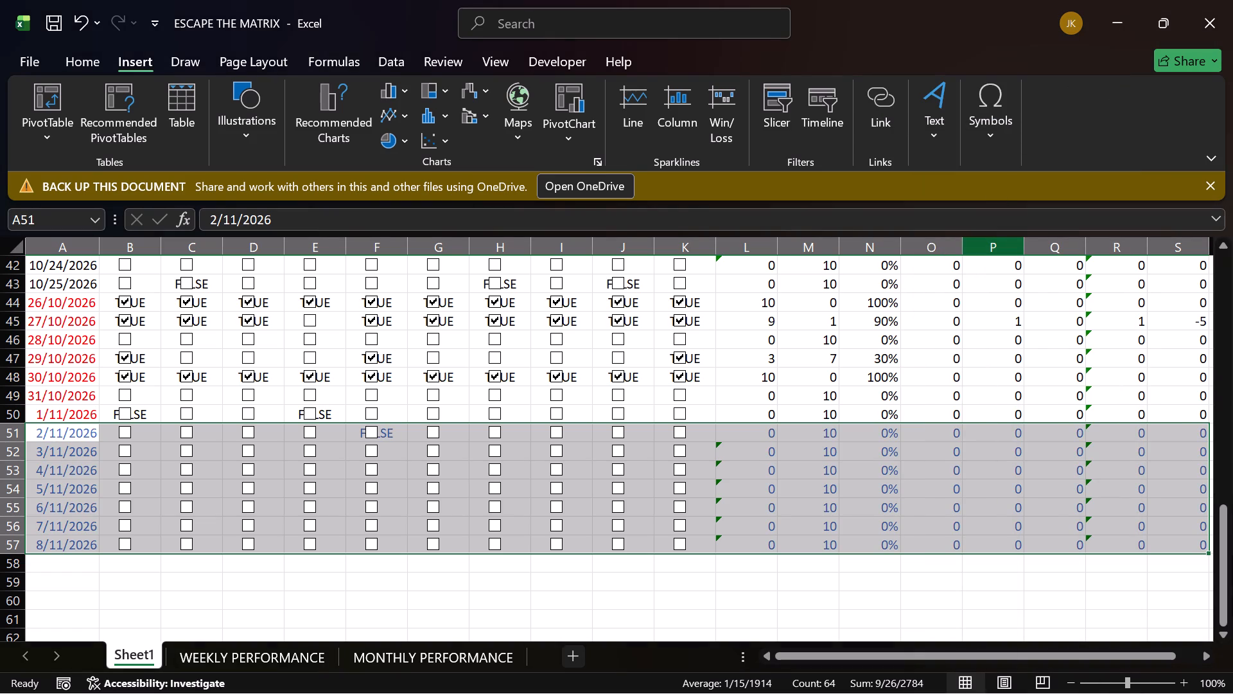
pyautogui.click(780, 613)
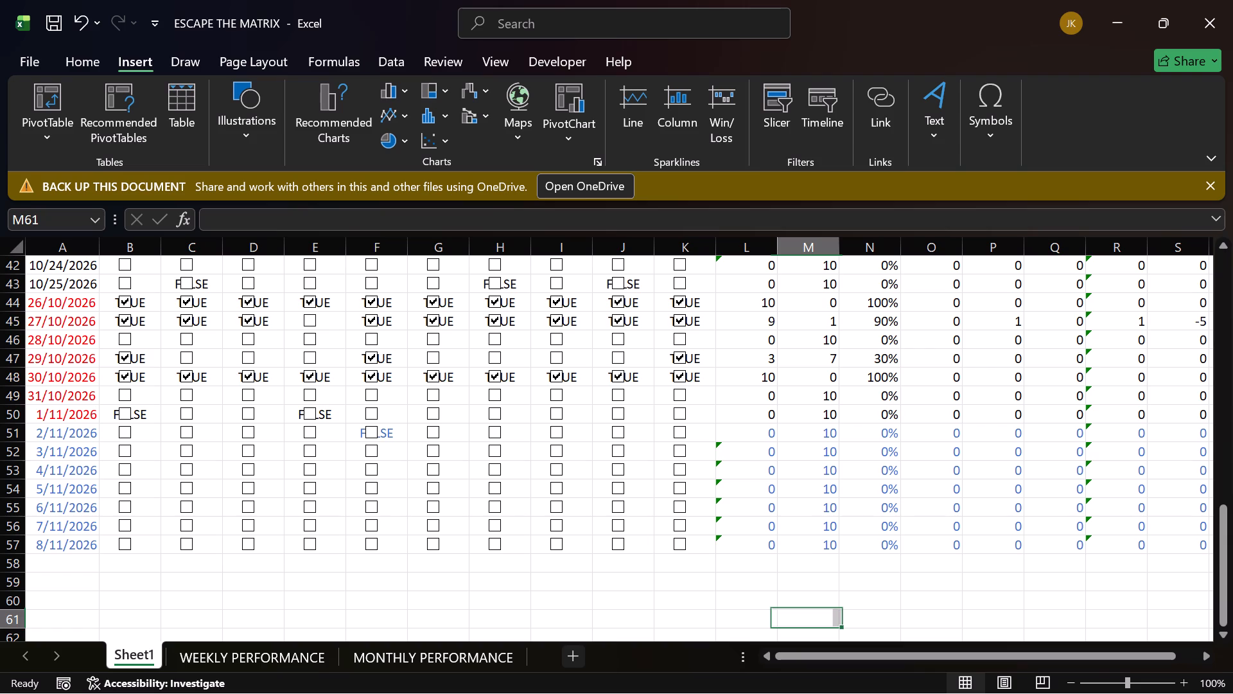
# Save the ESCAPE THE MATRIX workbook.
pyautogui.scroll(-1, 1225, 291)
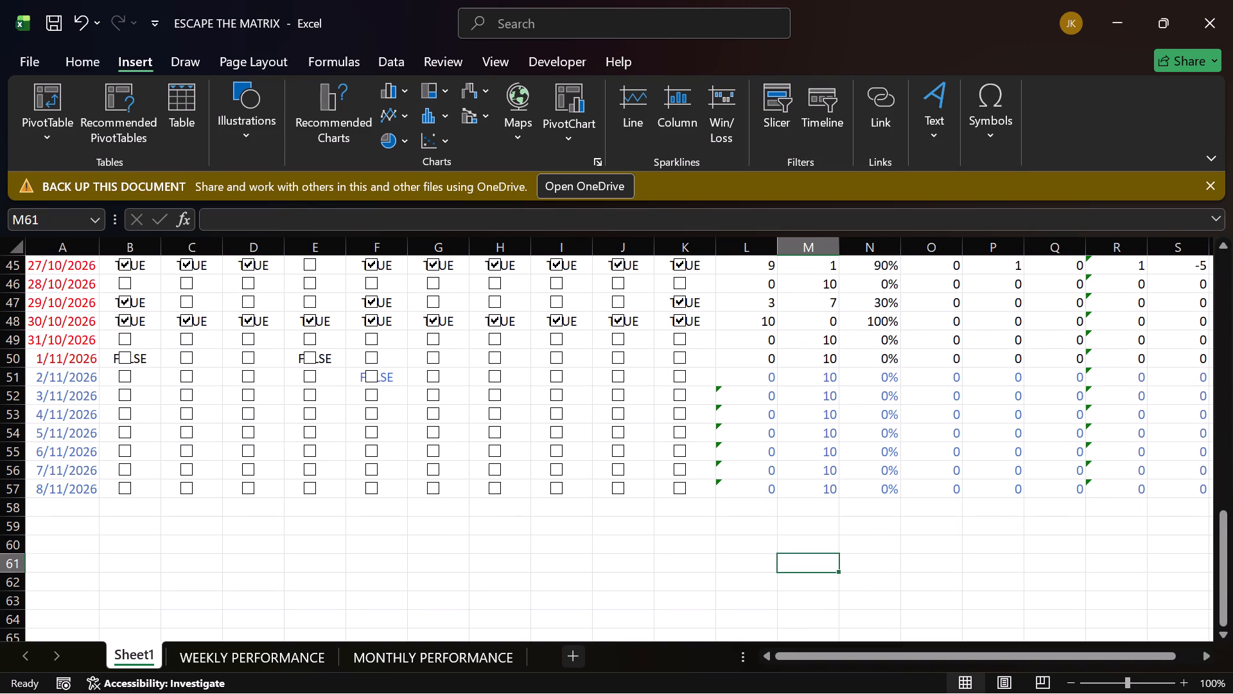
pyautogui.click(51, 19)
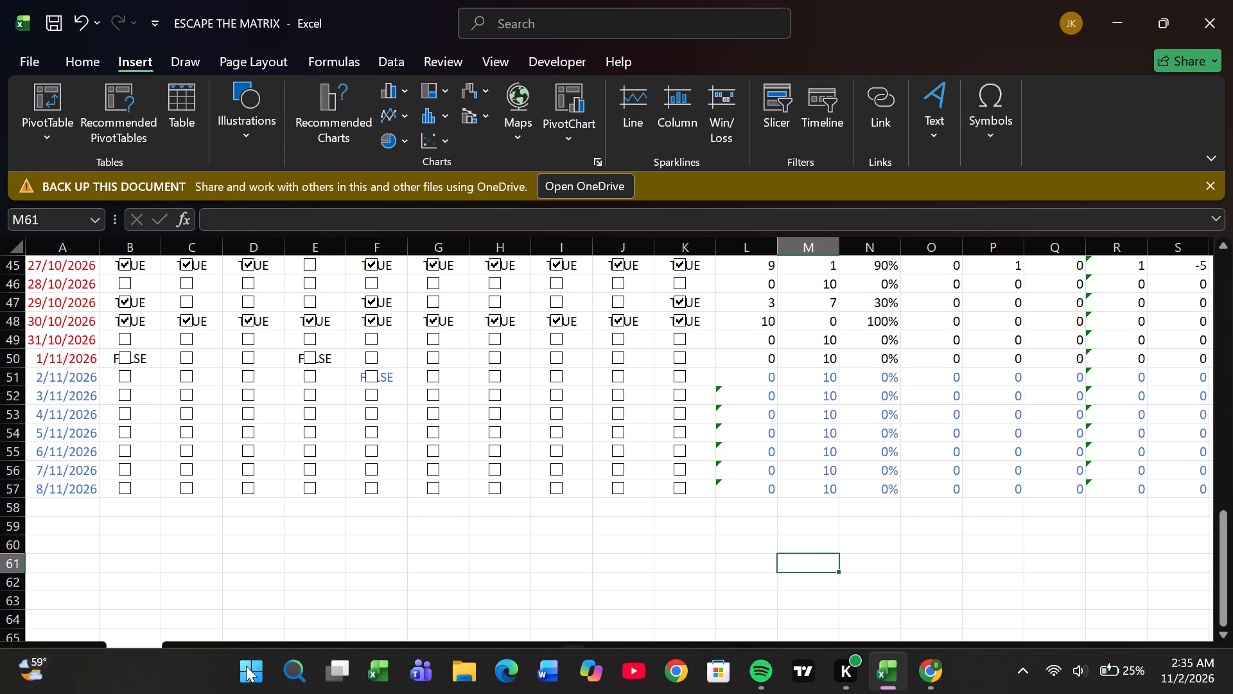
# Apply the blue font colour to the 9/11/2026 row, cells A9 through H9, on the WEEKLY PERFORMANCE sheet.
pyautogui.click(274, 654)
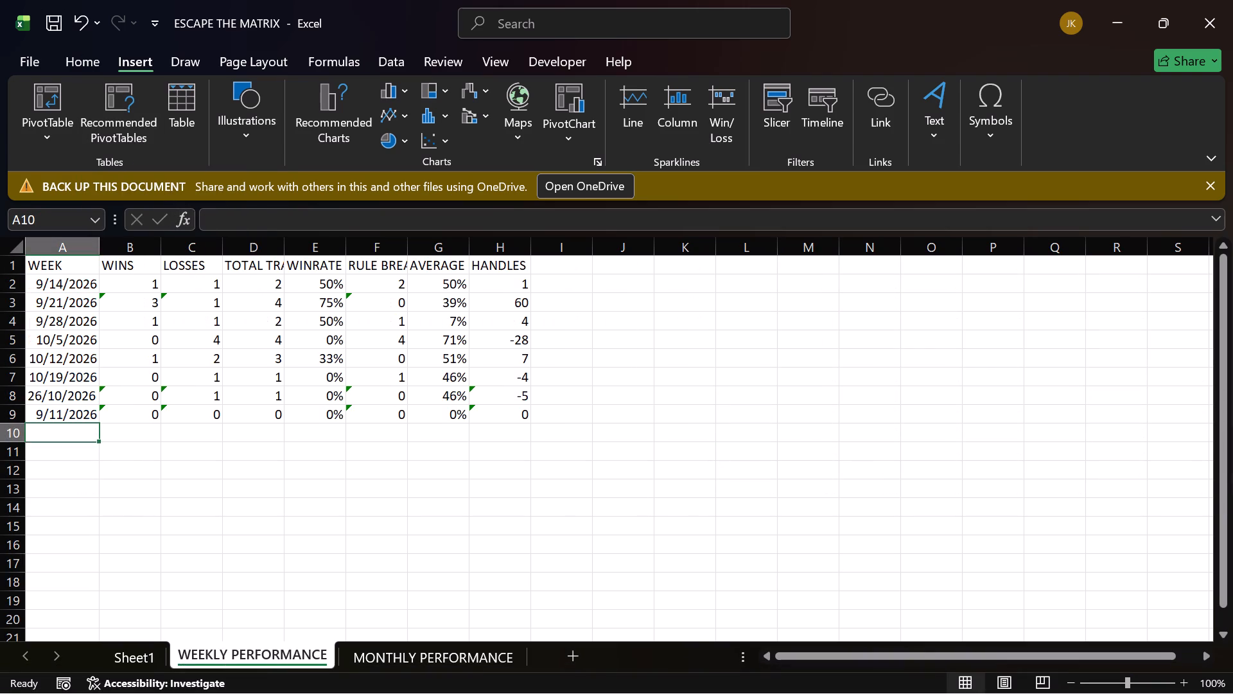
pyautogui.moveTo(31, 411); pyautogui.dragTo(311, 425)
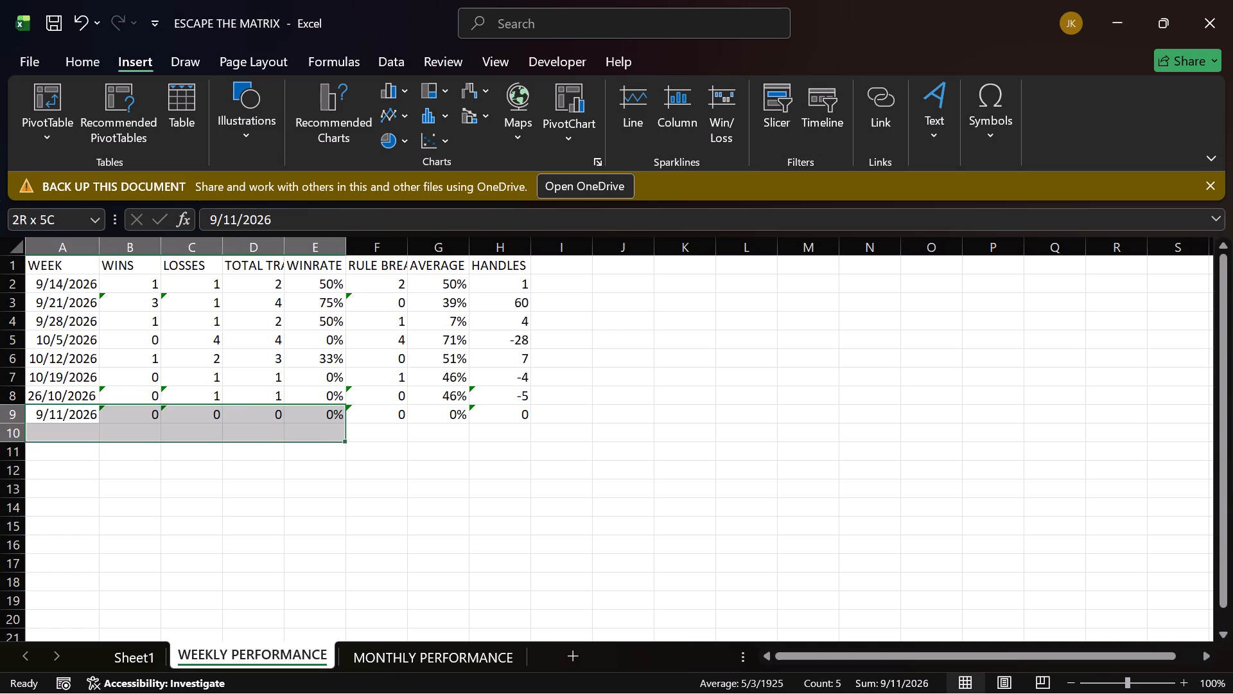
pyautogui.moveTo(311, 425); pyautogui.dragTo(491, 410)
pyautogui.rightClick(492, 409)
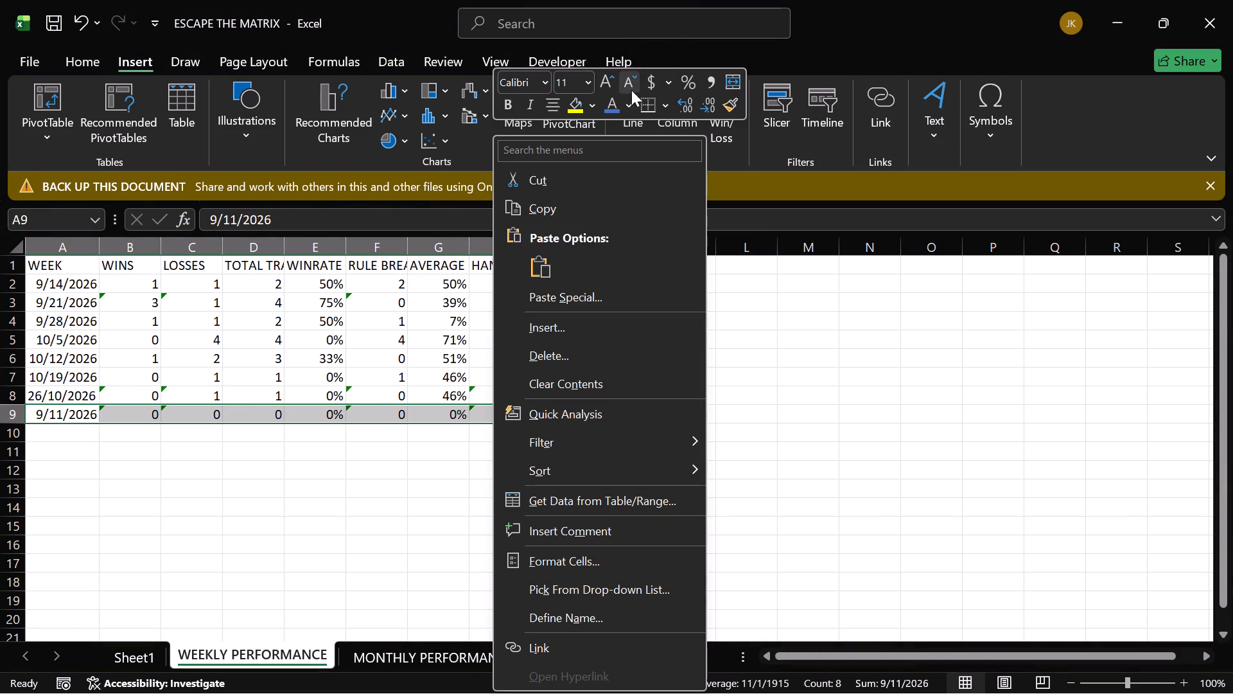
pyautogui.click(616, 103)
pyautogui.click(633, 445)
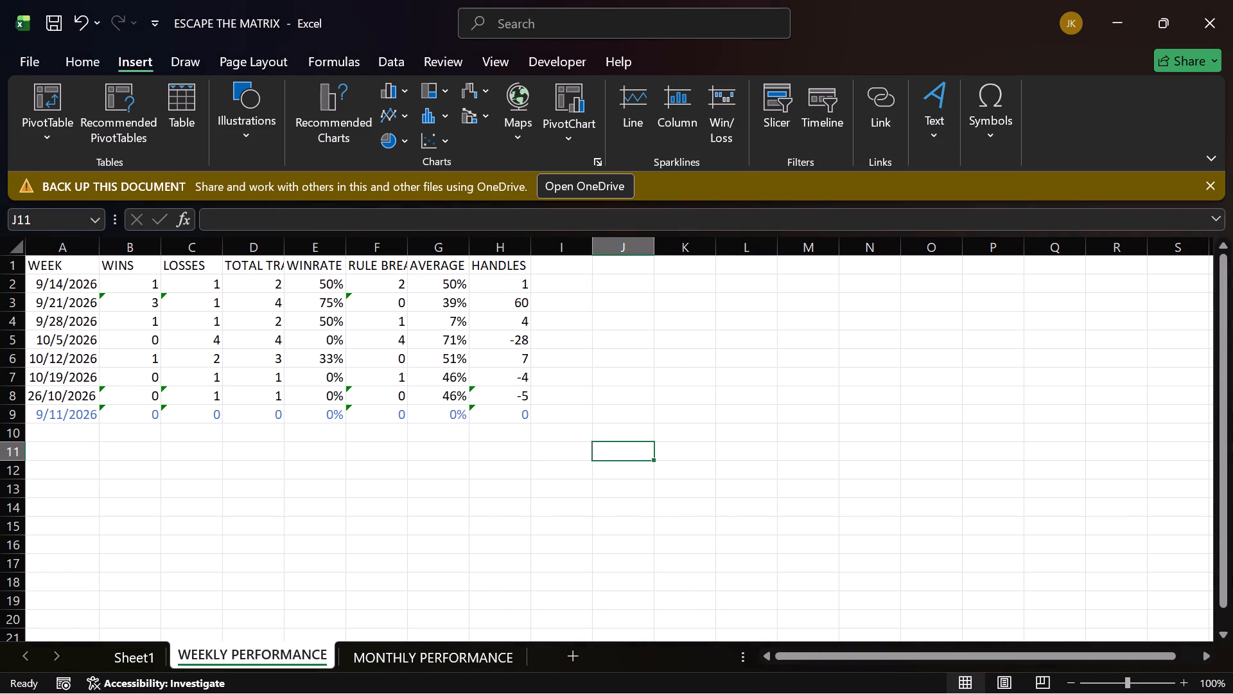
# Apply the blue font colour to the 1/11/2026 row, cells A4 through H4, on the MONTHLY PERFORMANCE sheet.
pyautogui.click(462, 658)
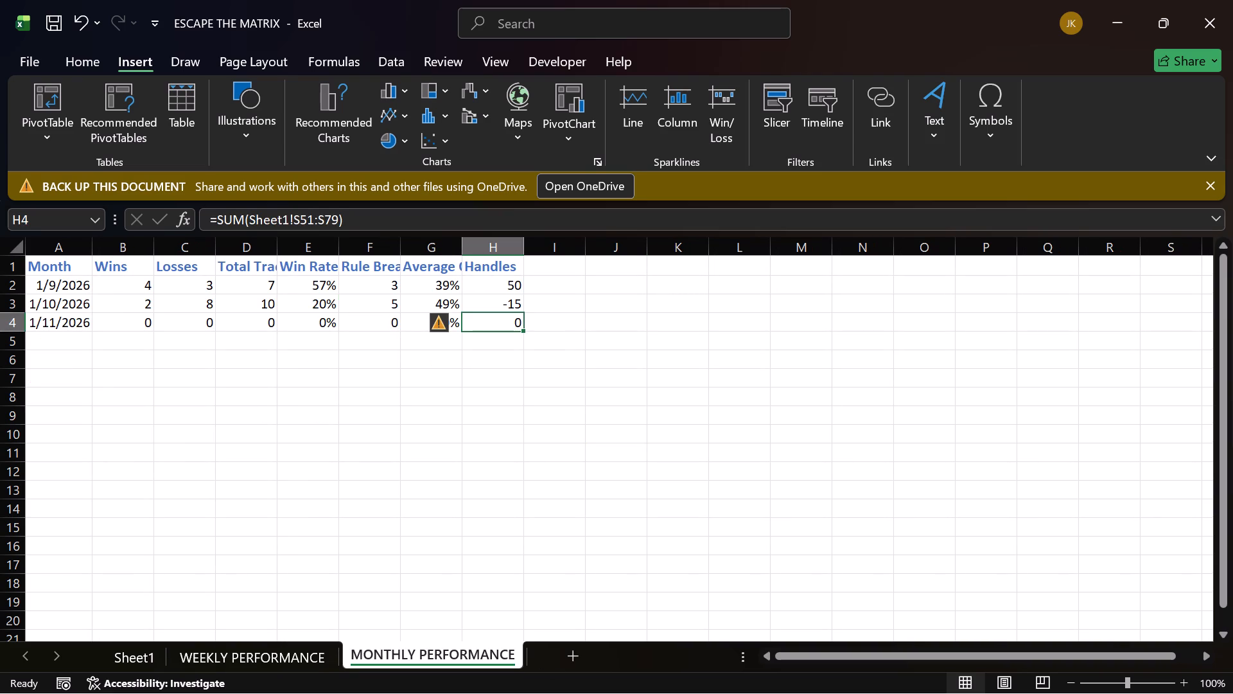
pyautogui.click(92, 366)
pyautogui.moveTo(40, 325); pyautogui.dragTo(40, 325)
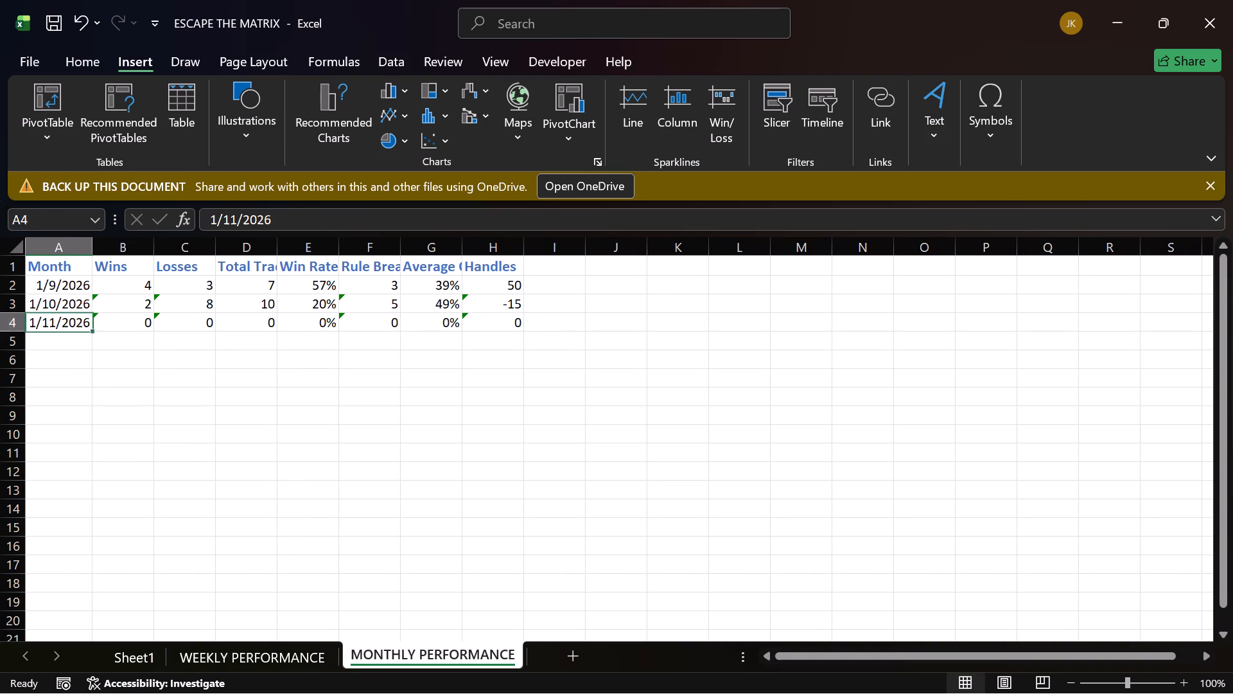
pyautogui.moveTo(40, 325); pyautogui.dragTo(493, 325)
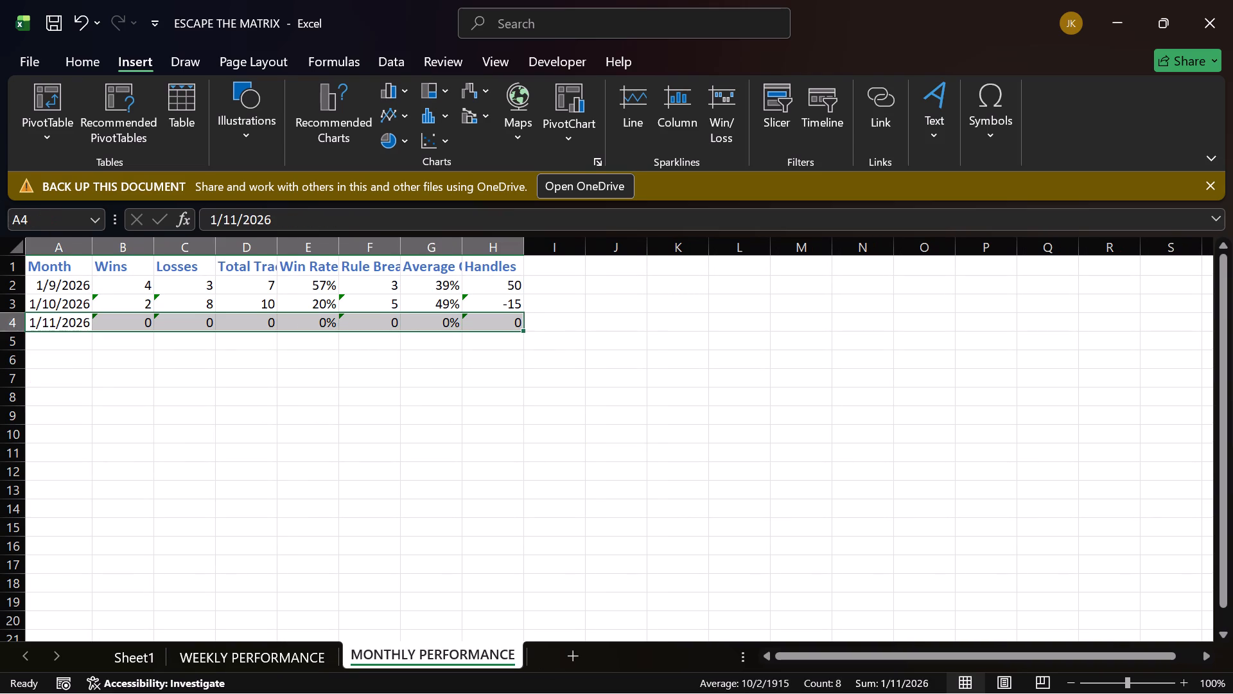
pyautogui.rightClick(358, 326)
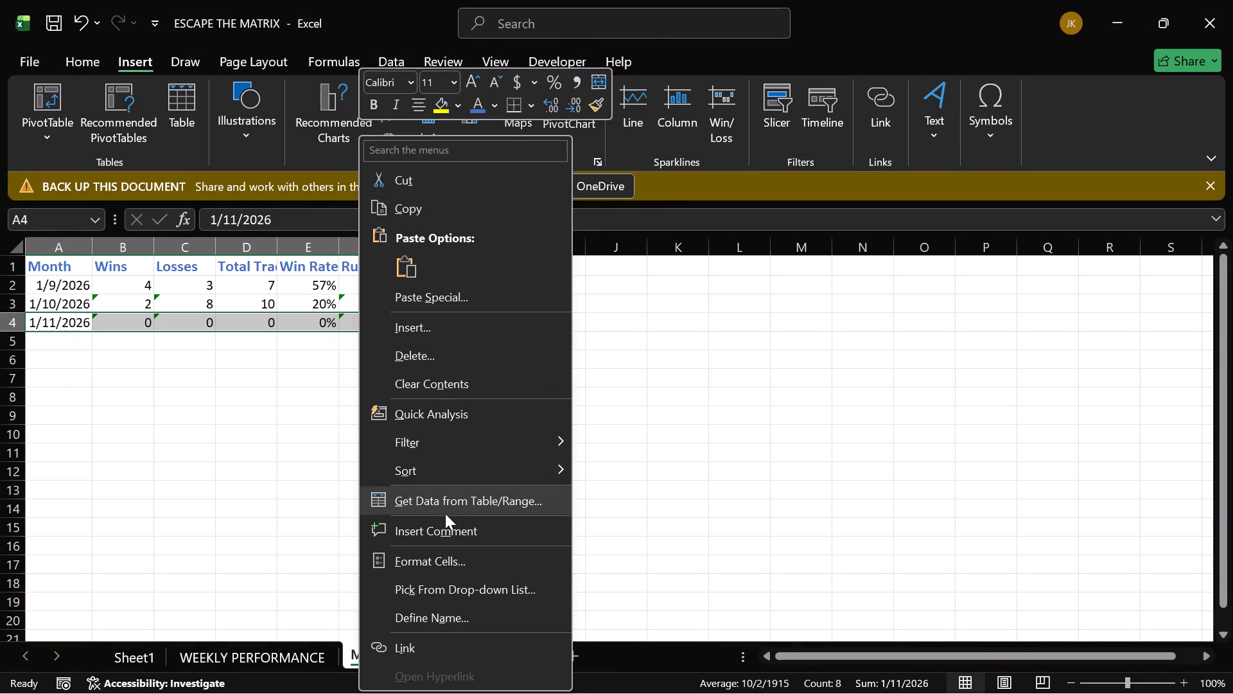
pyautogui.click(473, 101)
pyautogui.click(573, 409)
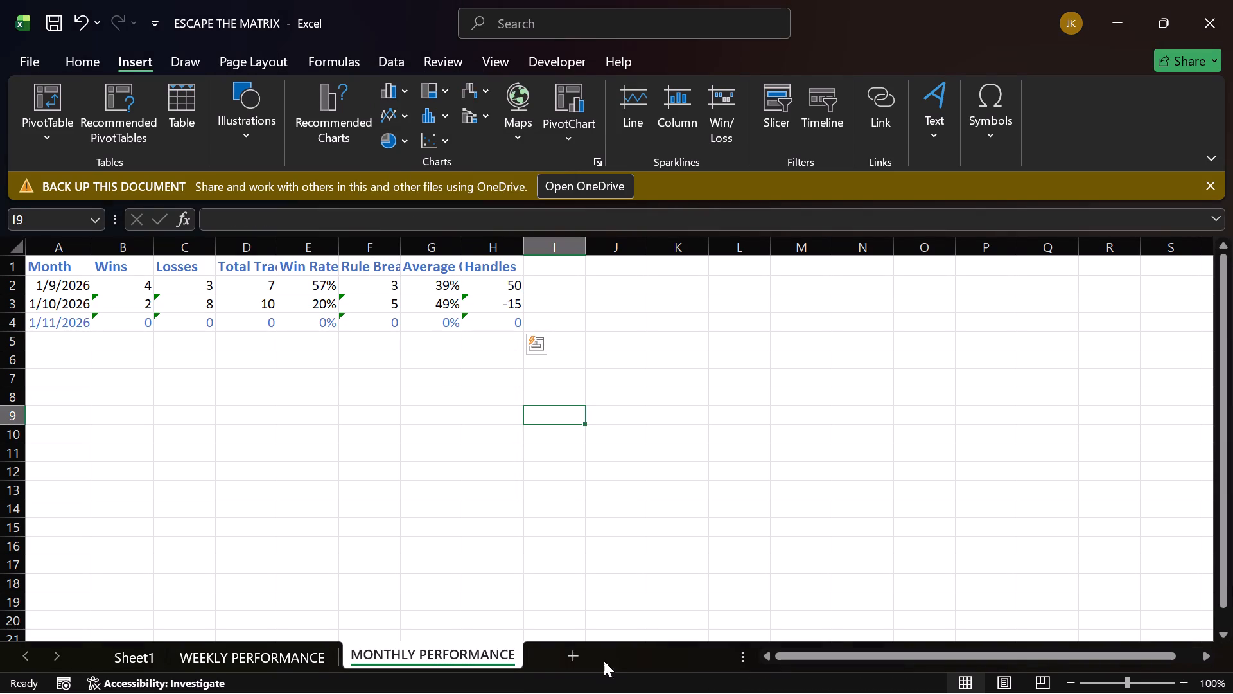
# Return to Sheet1 by way of the WEEKLY PERFORMANCE sheet and save the ESCAPE THE MATRIX workbook.
pyautogui.click(205, 649)
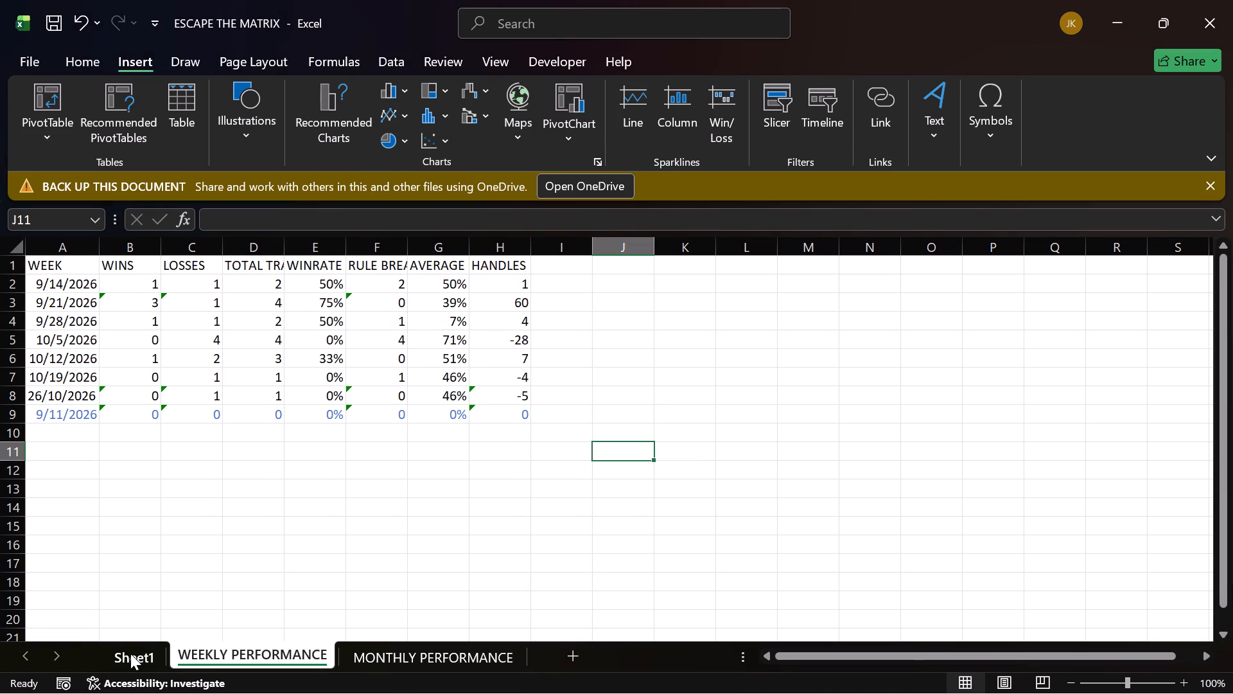
pyautogui.click(104, 652)
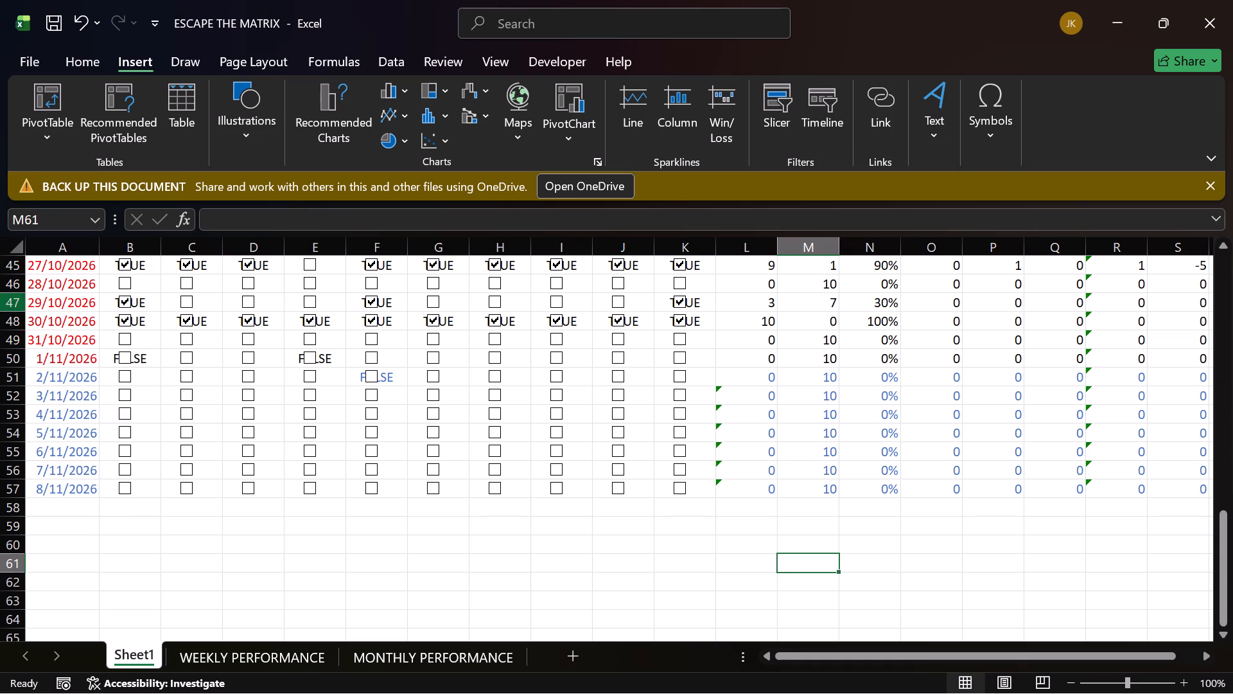
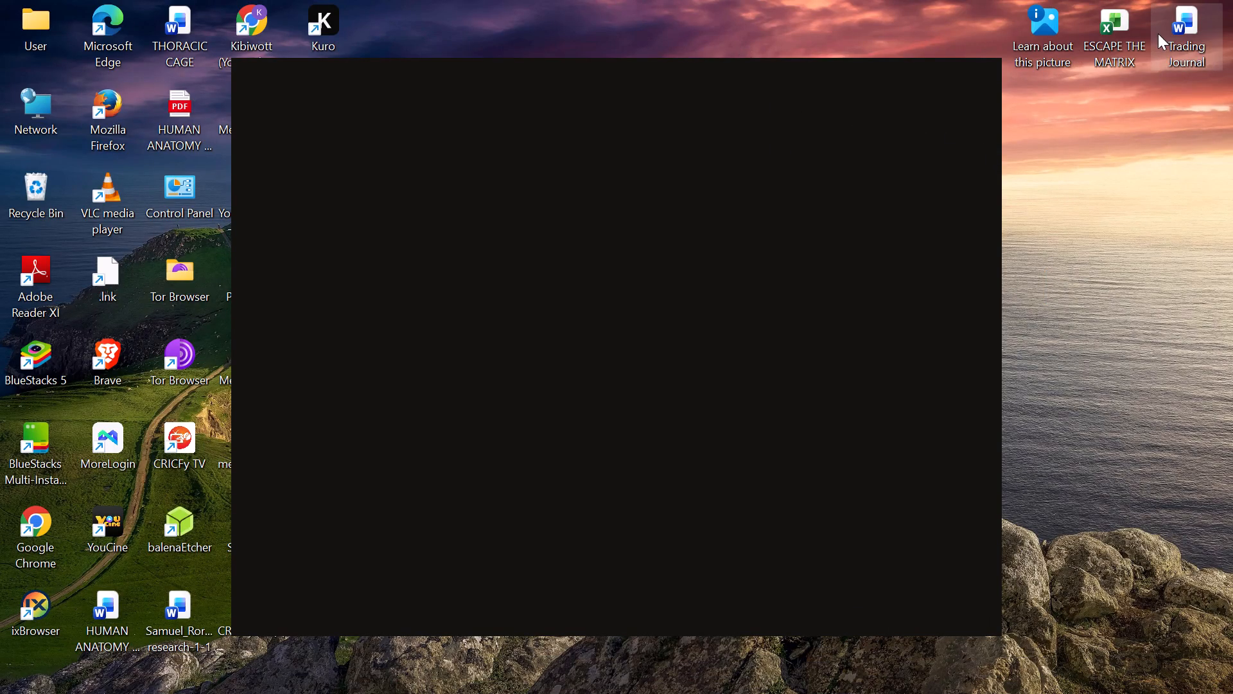
# Reopen the ESCAPE THE MATRIX workbook from the desktop in Excel.
pyautogui.doubleClick(1124, 33)
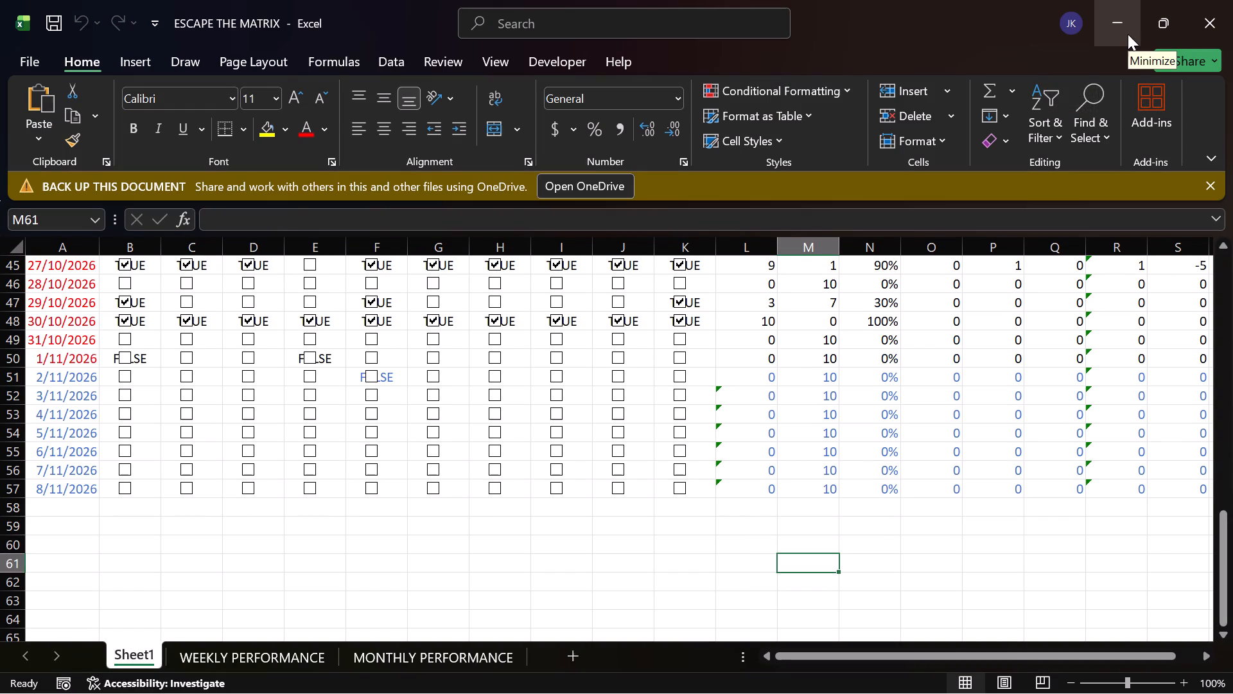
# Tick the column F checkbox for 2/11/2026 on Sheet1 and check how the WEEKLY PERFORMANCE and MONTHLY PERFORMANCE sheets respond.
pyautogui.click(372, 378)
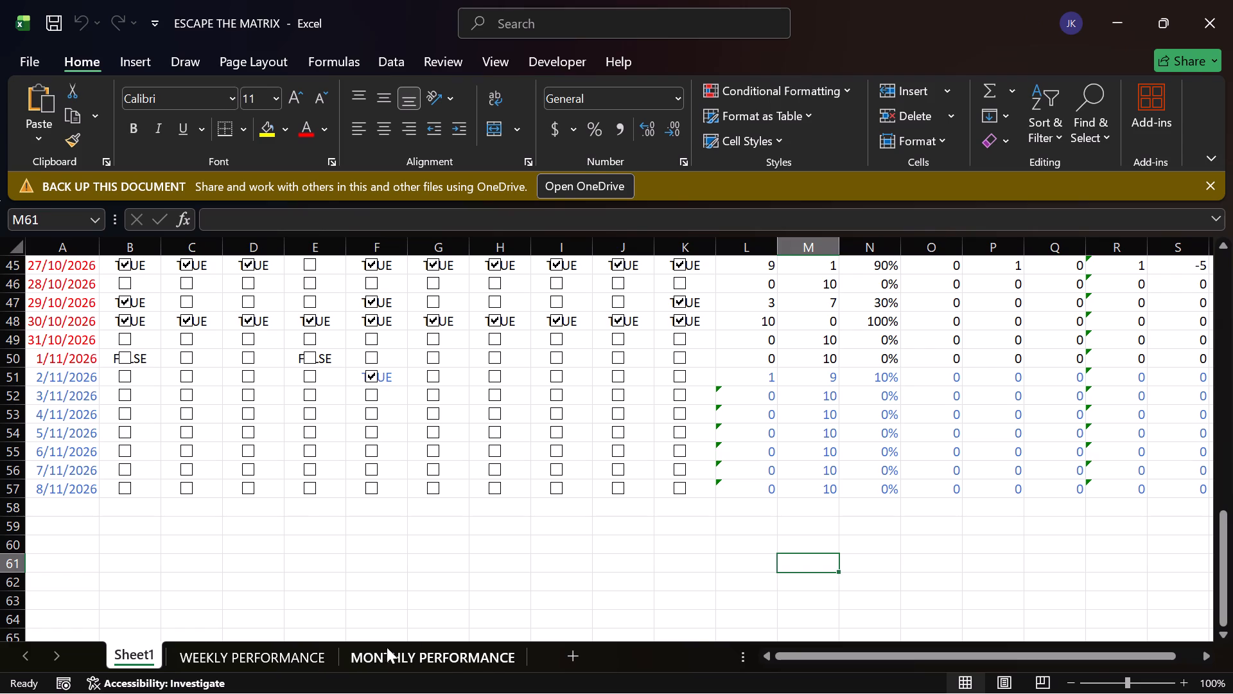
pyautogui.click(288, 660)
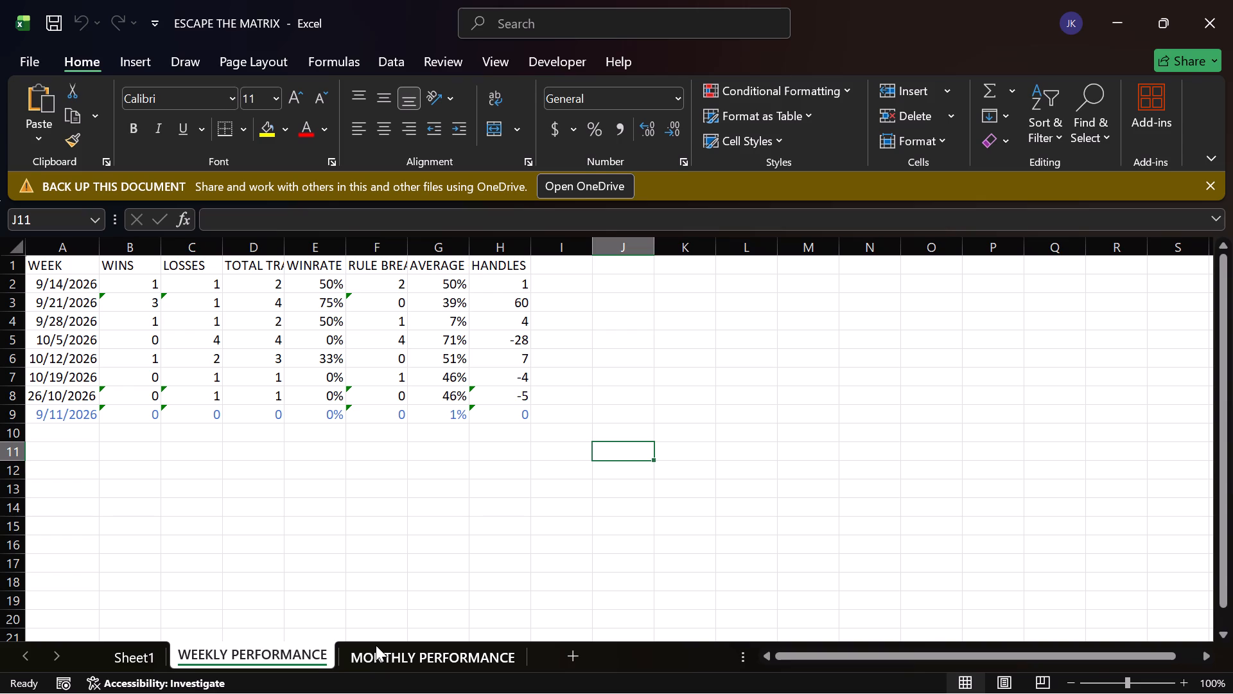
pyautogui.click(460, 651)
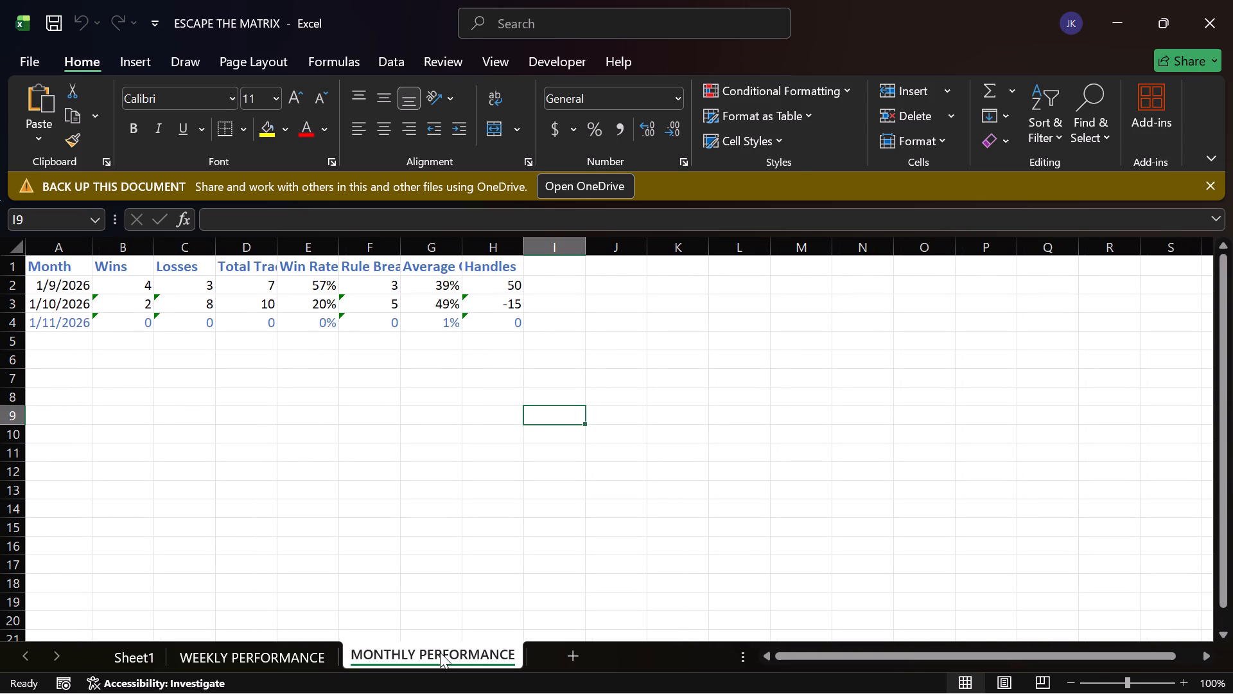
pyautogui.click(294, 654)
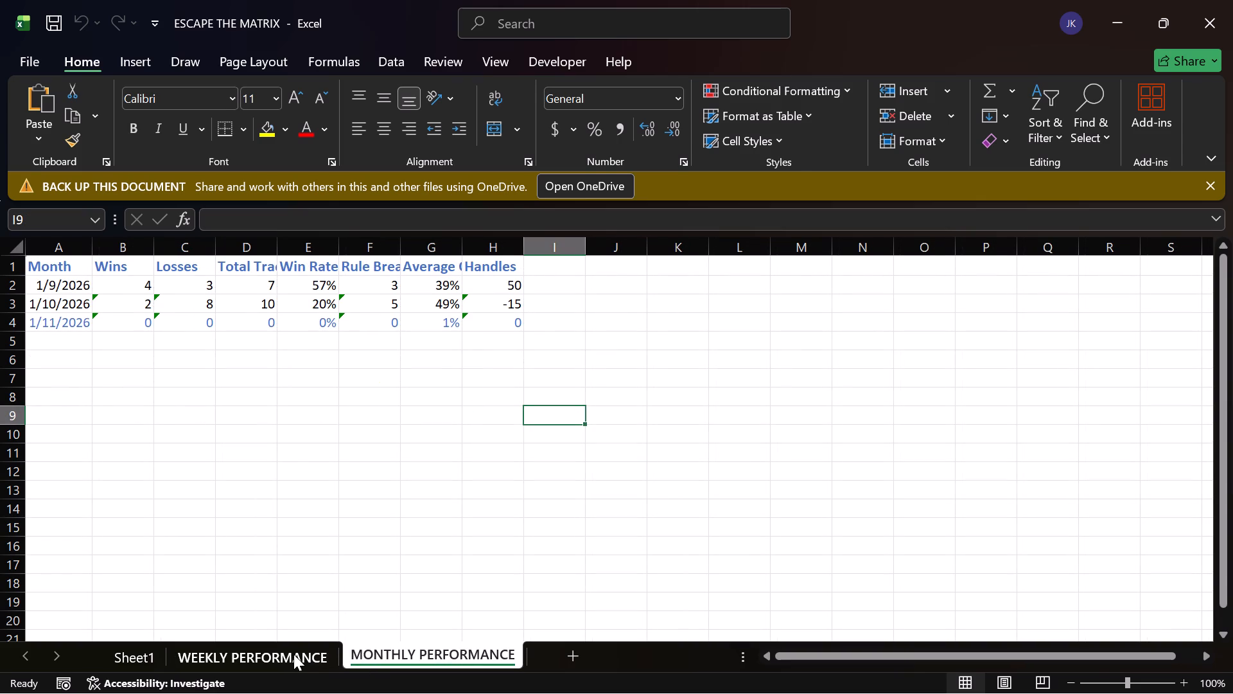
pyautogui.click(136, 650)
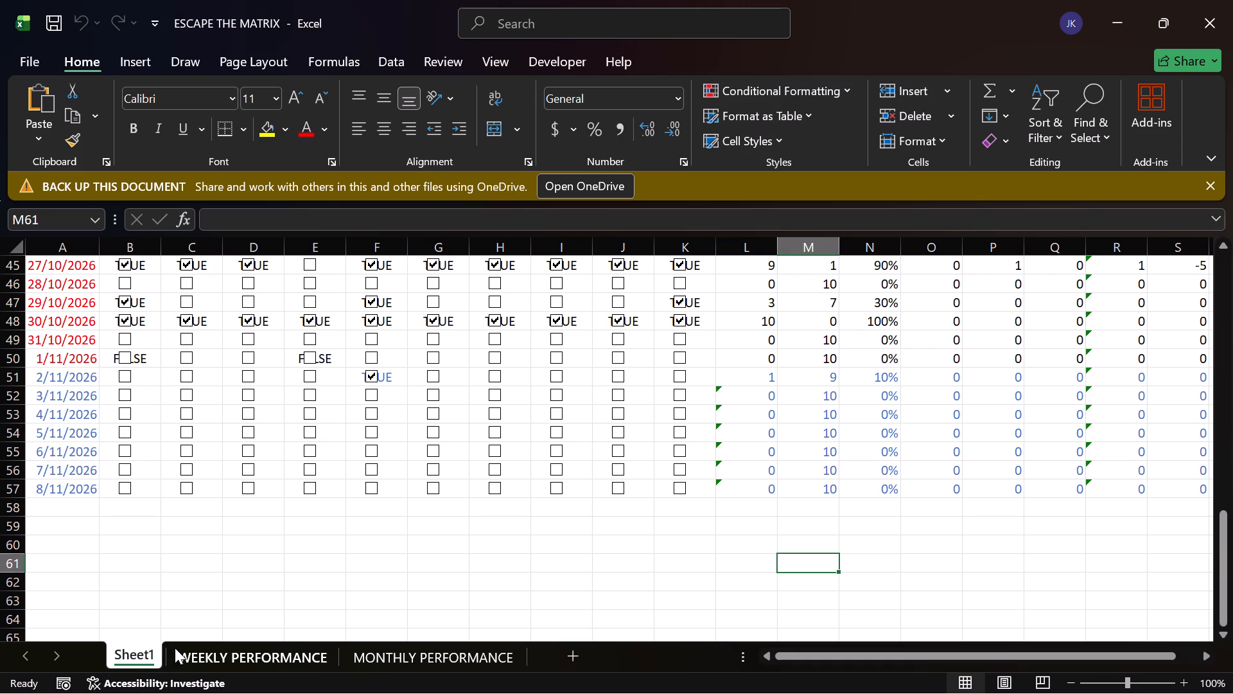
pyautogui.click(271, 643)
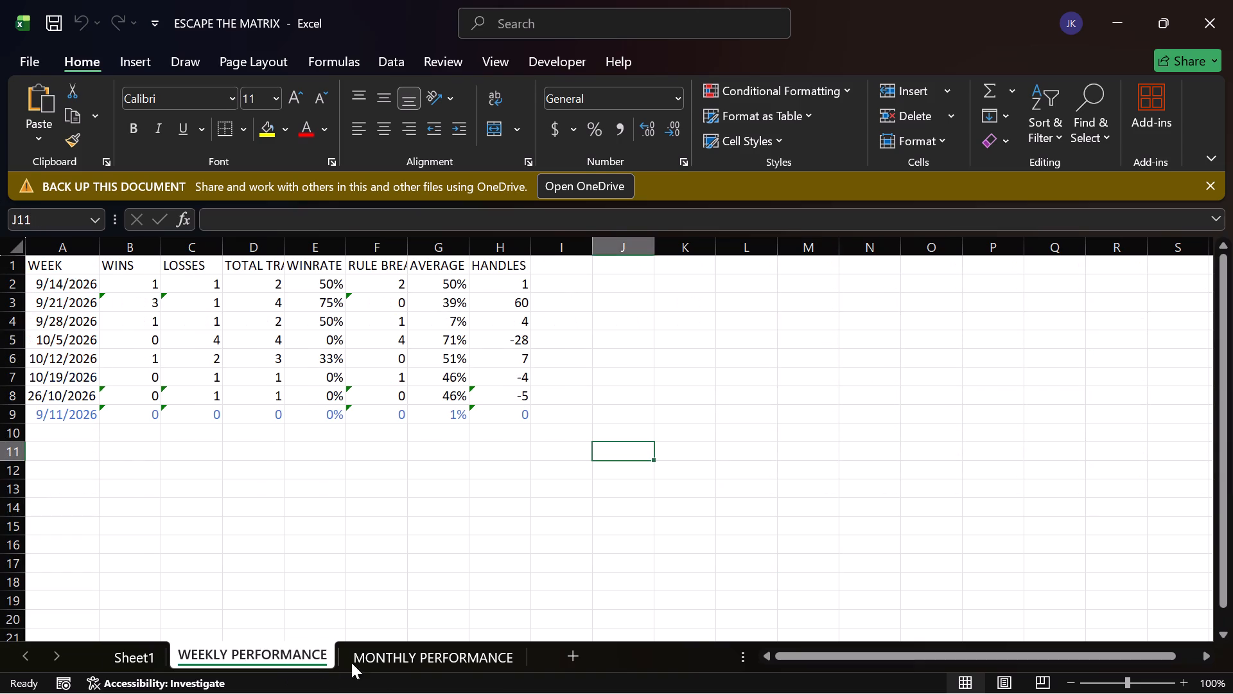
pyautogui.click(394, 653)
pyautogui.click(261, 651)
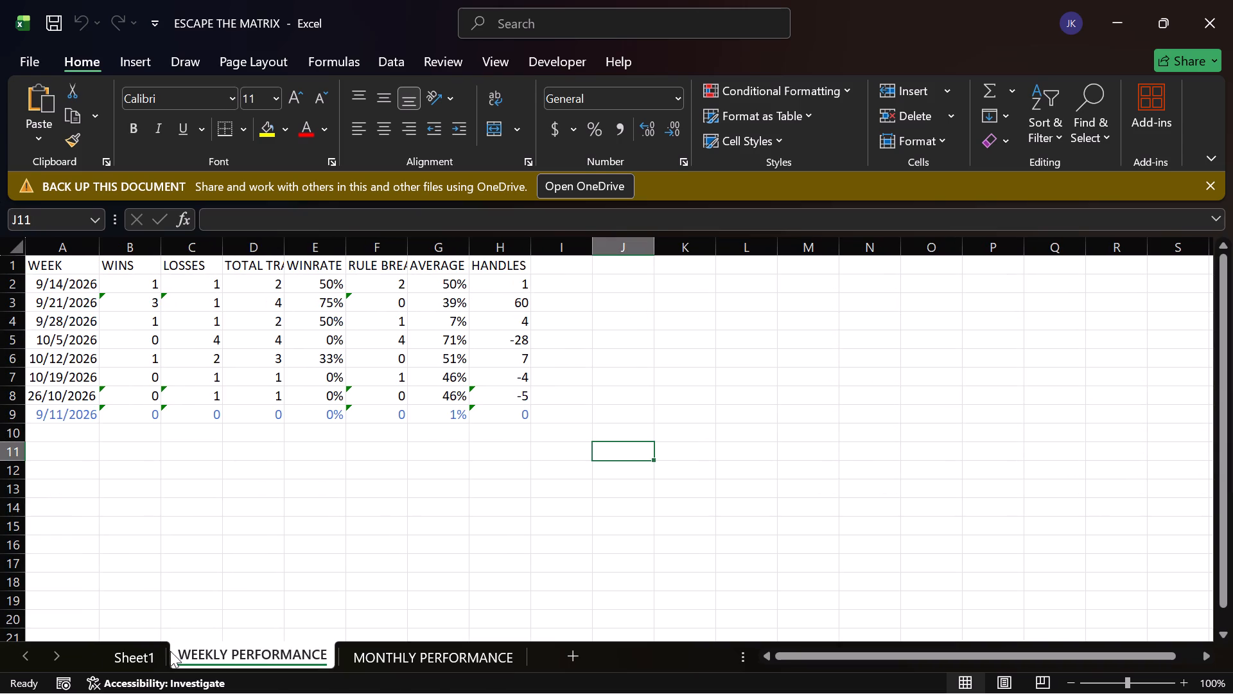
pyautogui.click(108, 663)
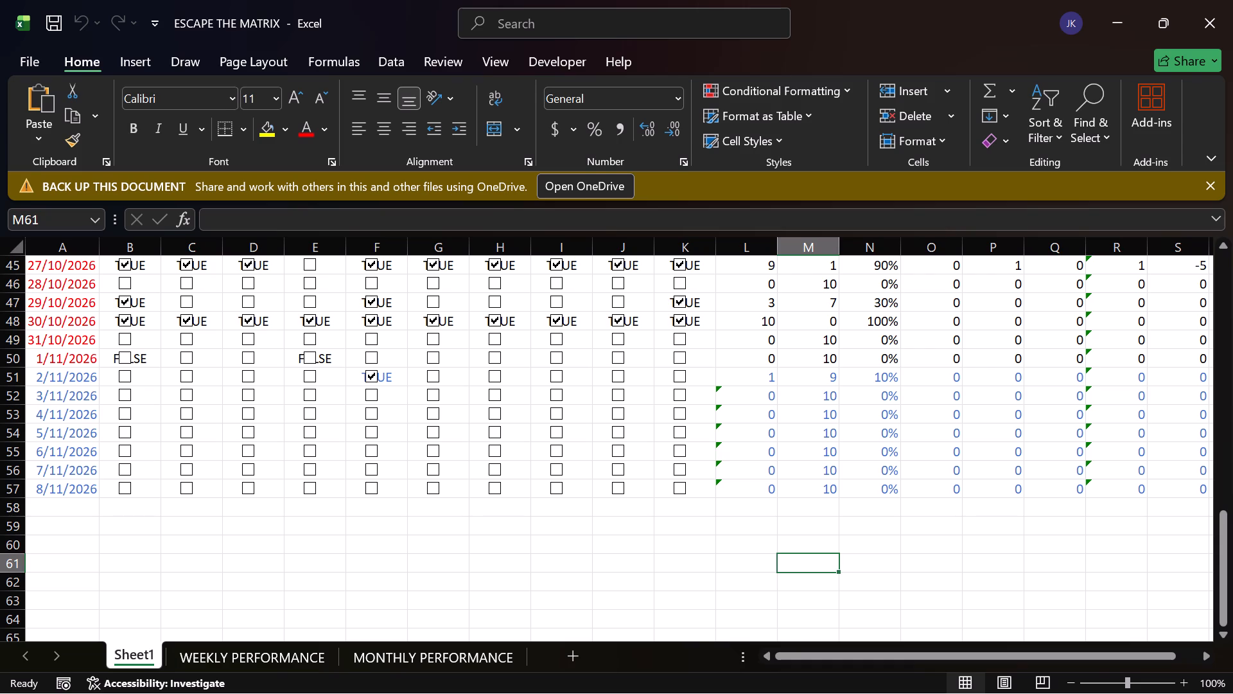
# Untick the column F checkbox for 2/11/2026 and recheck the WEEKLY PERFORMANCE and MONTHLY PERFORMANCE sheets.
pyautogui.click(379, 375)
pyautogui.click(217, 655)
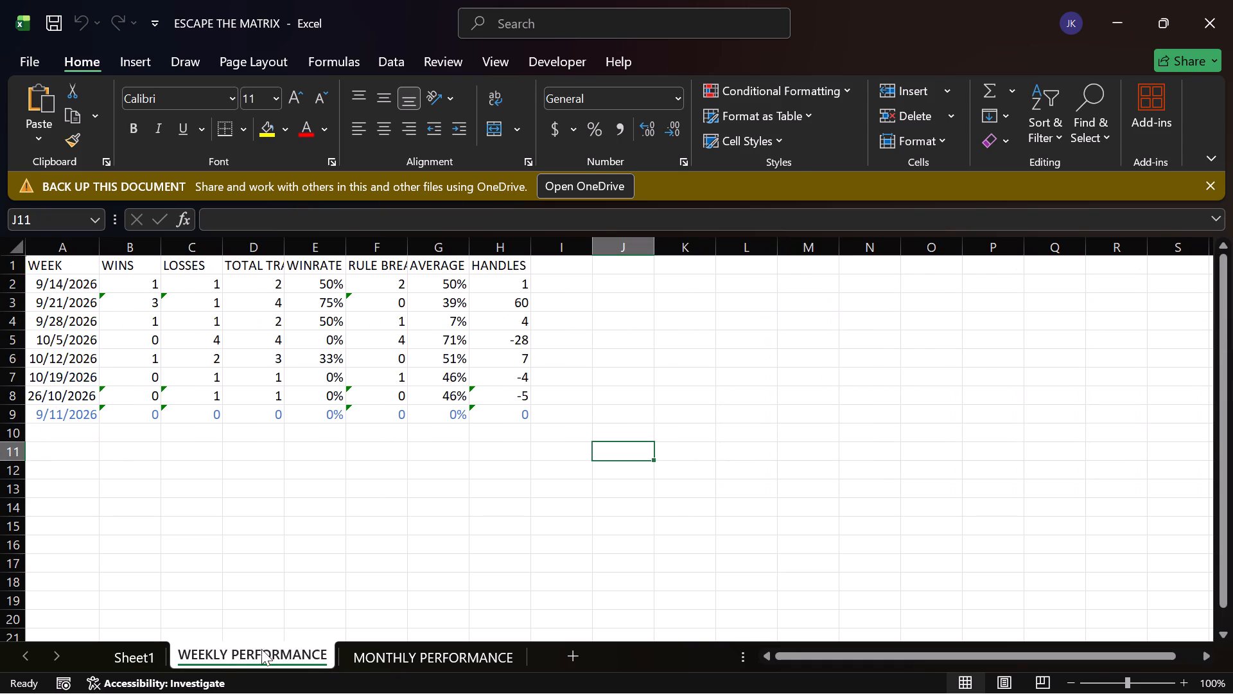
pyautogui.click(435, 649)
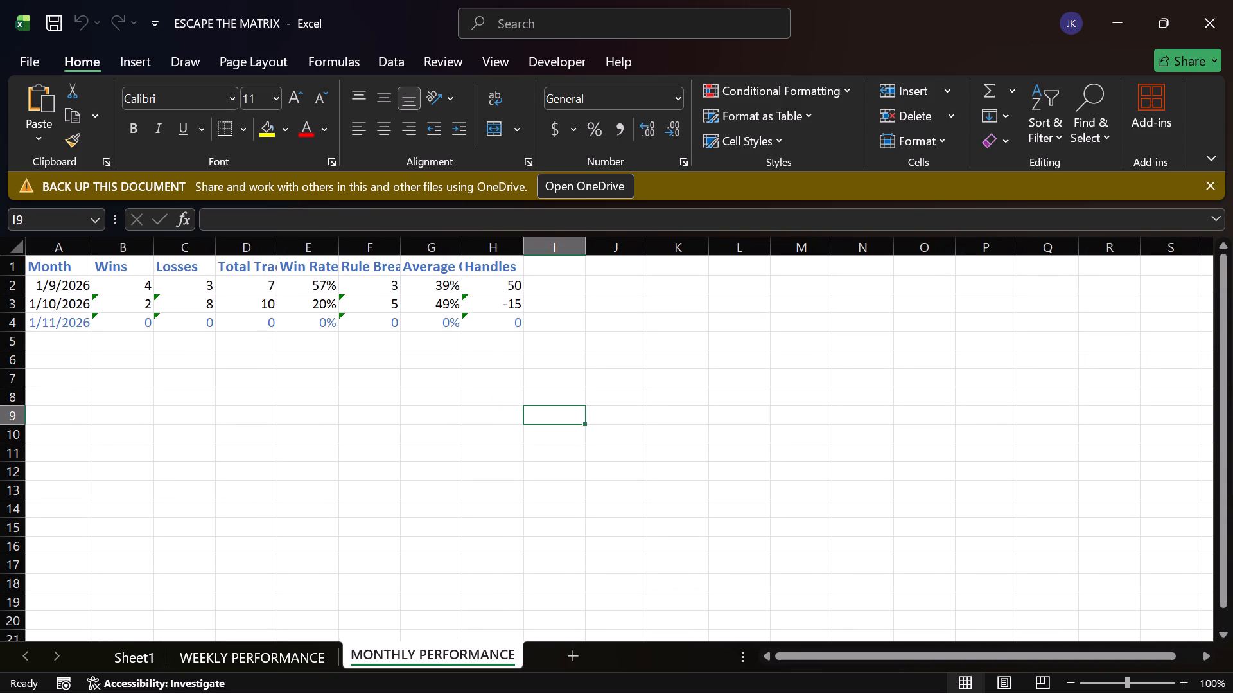
# Return to Sheet1 and save the ESCAPE THE MATRIX workbook.
pyautogui.click(122, 659)
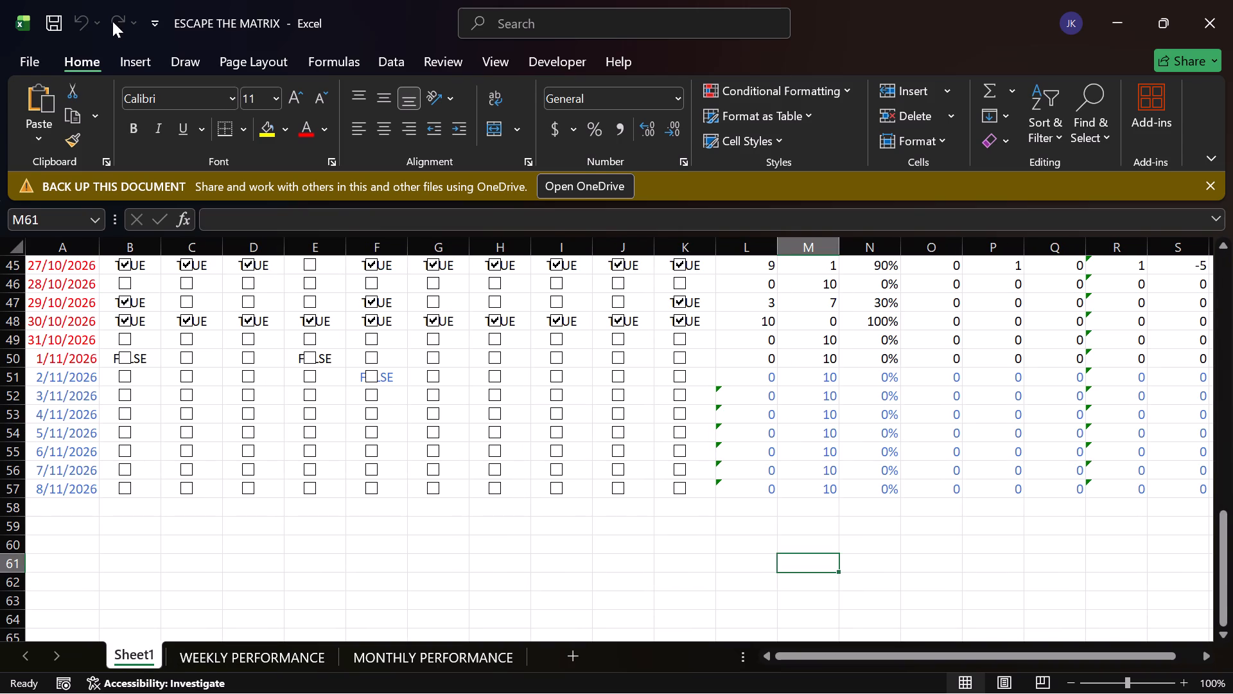
pyautogui.click(54, 25)
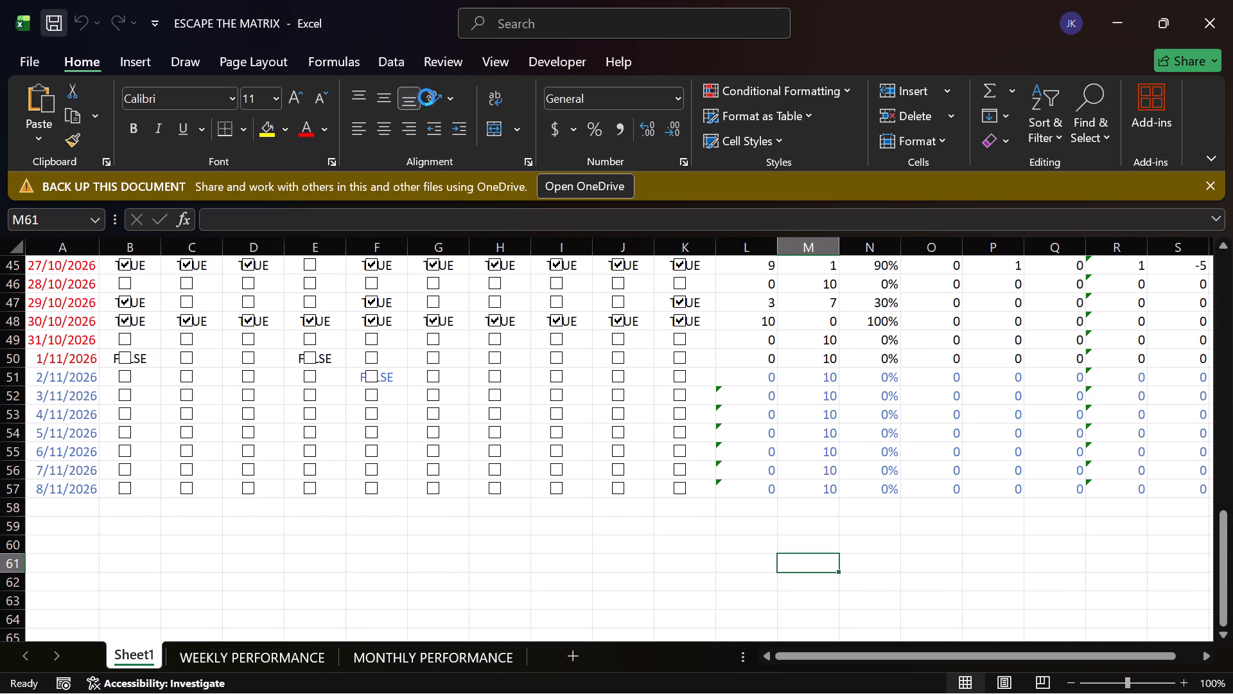